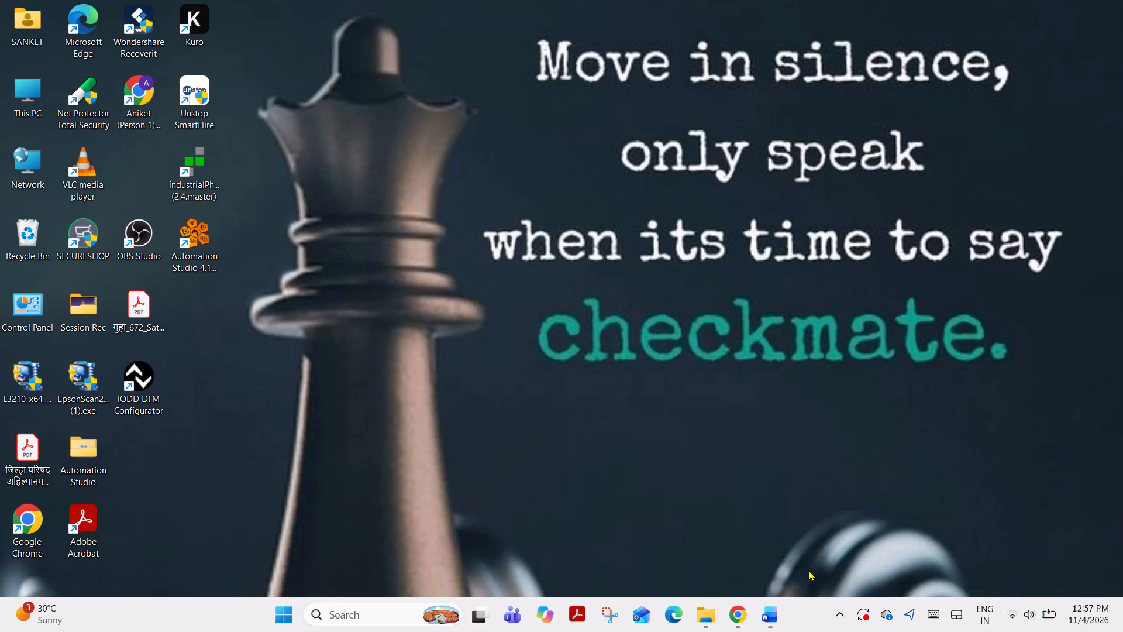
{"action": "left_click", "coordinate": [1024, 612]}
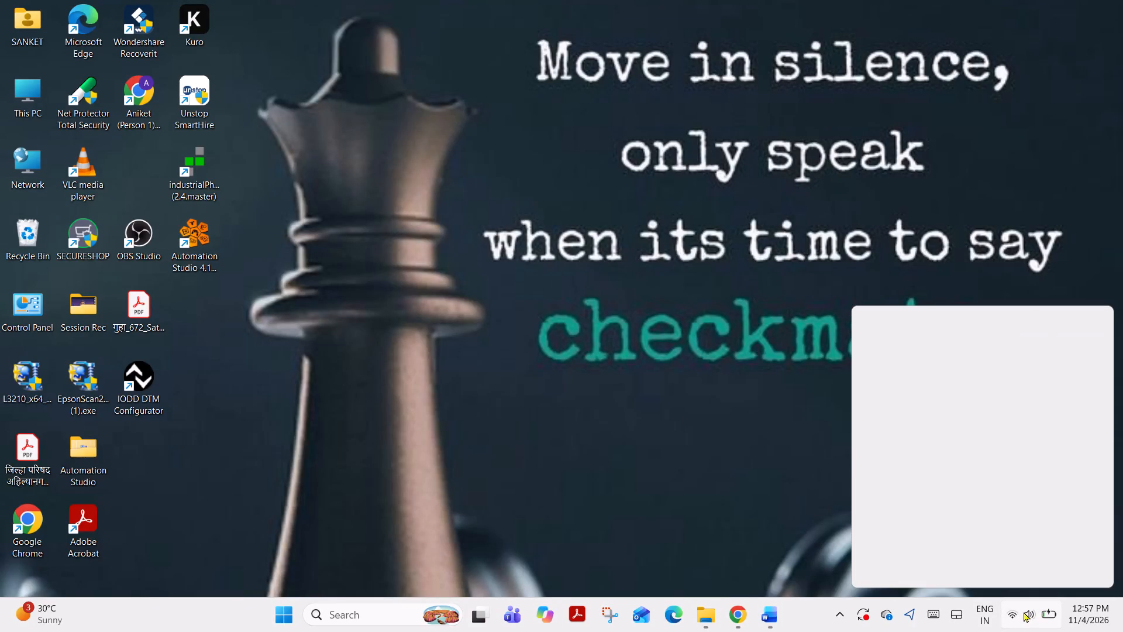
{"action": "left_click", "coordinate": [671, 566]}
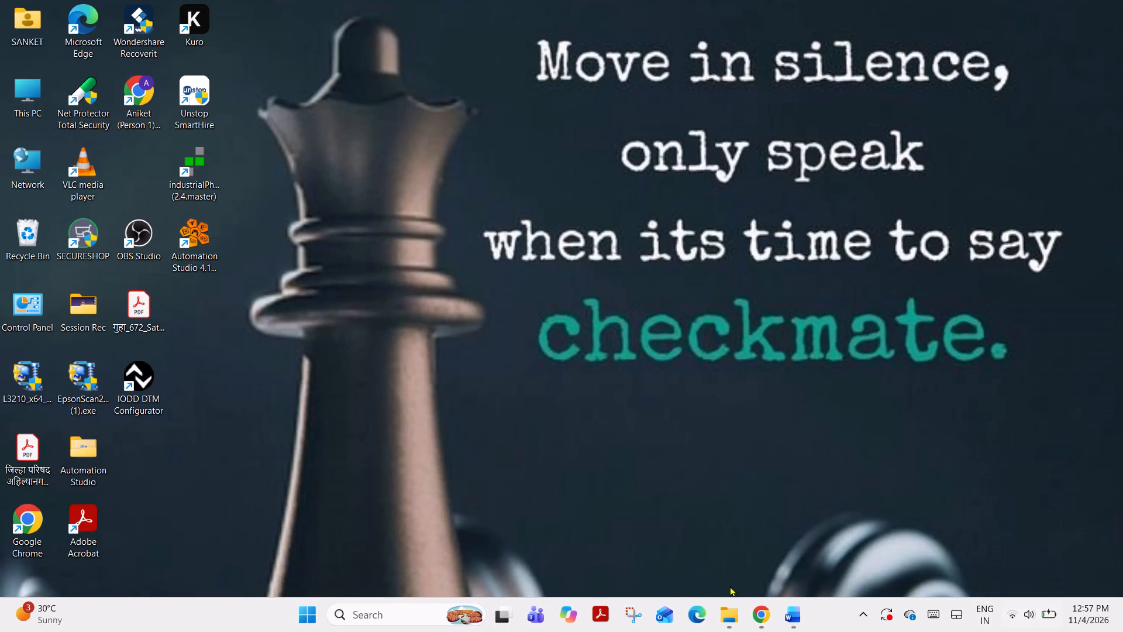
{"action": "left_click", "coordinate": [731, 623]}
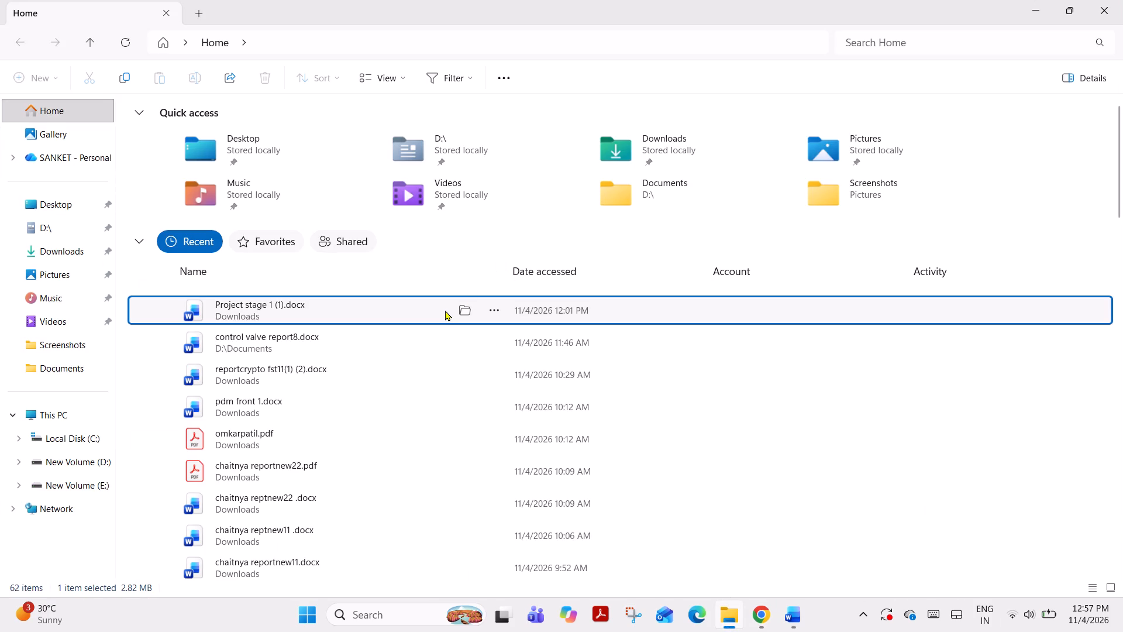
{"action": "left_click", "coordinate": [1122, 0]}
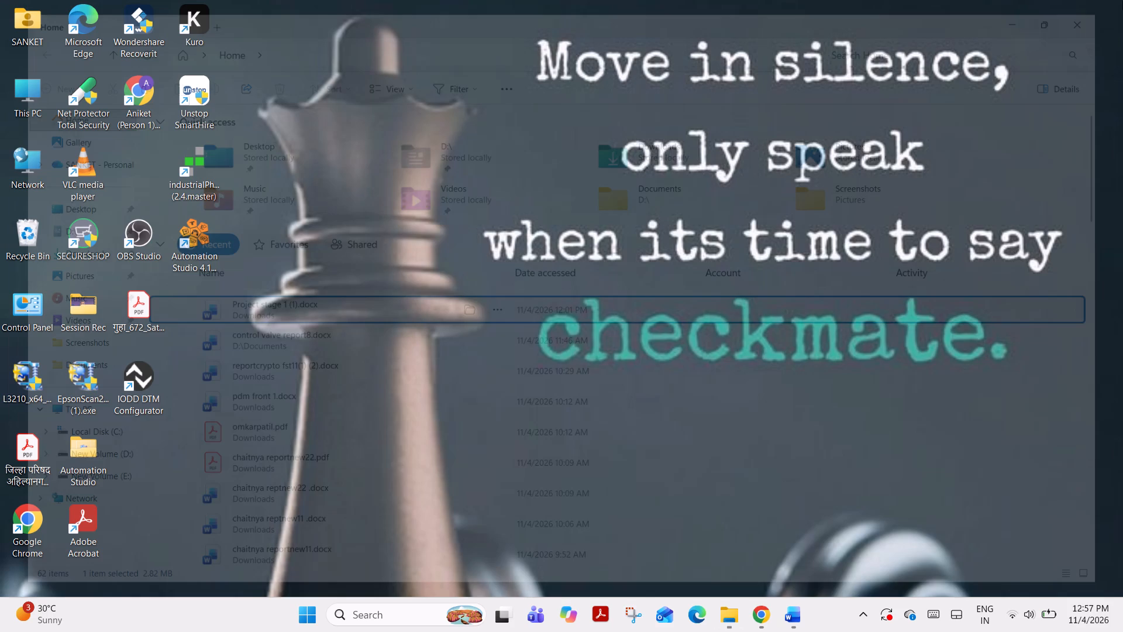
Switch to Word and bring up the open documents, control valve report8 and Project stage 1 (1), for selection.
{"action": "left_click", "coordinate": [795, 613]}
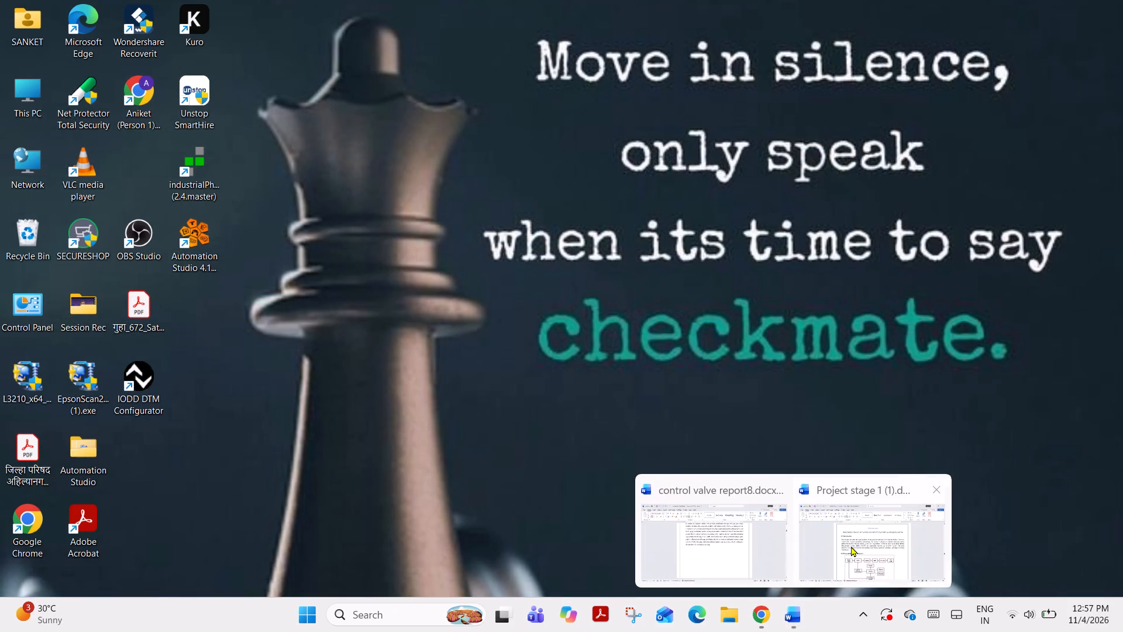
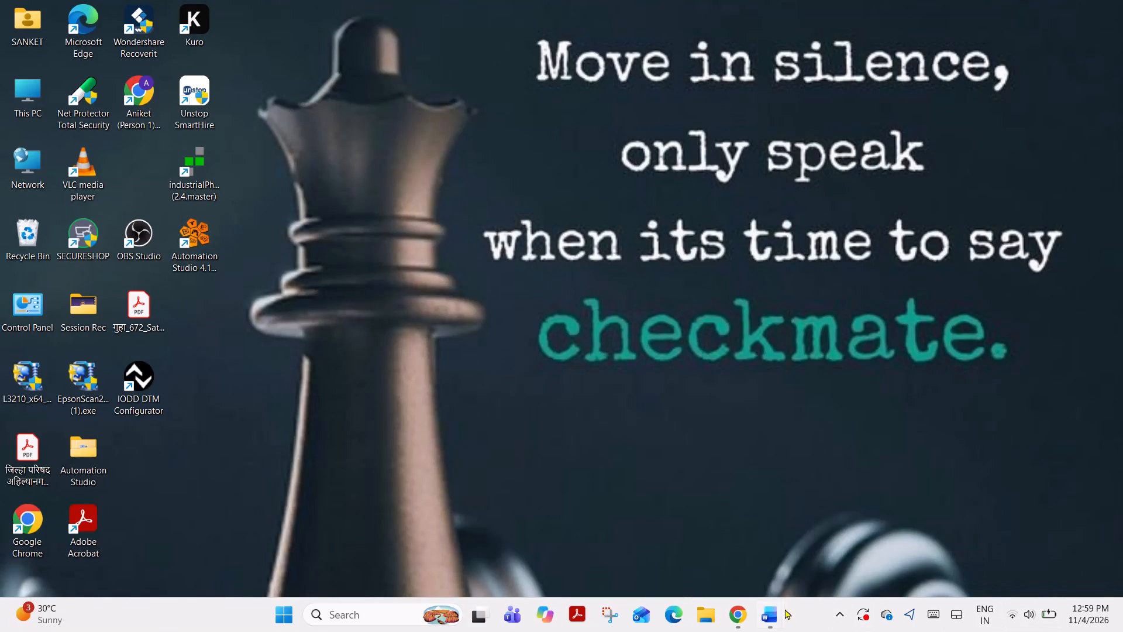
Open the control valve report8 document from the open Word windows.
{"action": "left_click", "coordinate": [777, 610]}
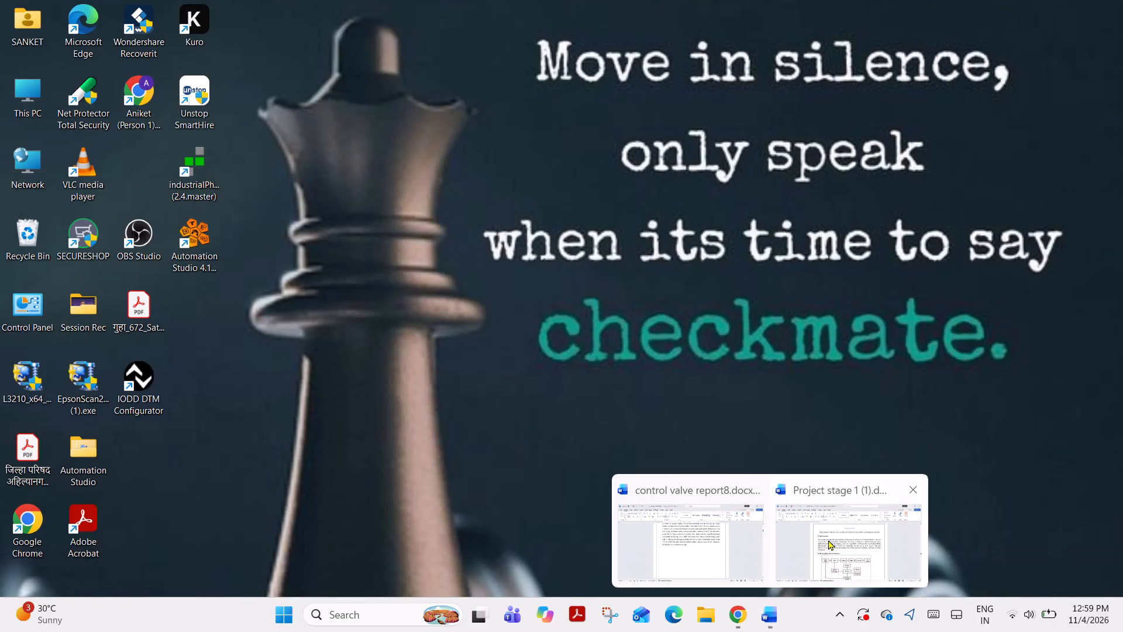
{"action": "left_click", "coordinate": [712, 527]}
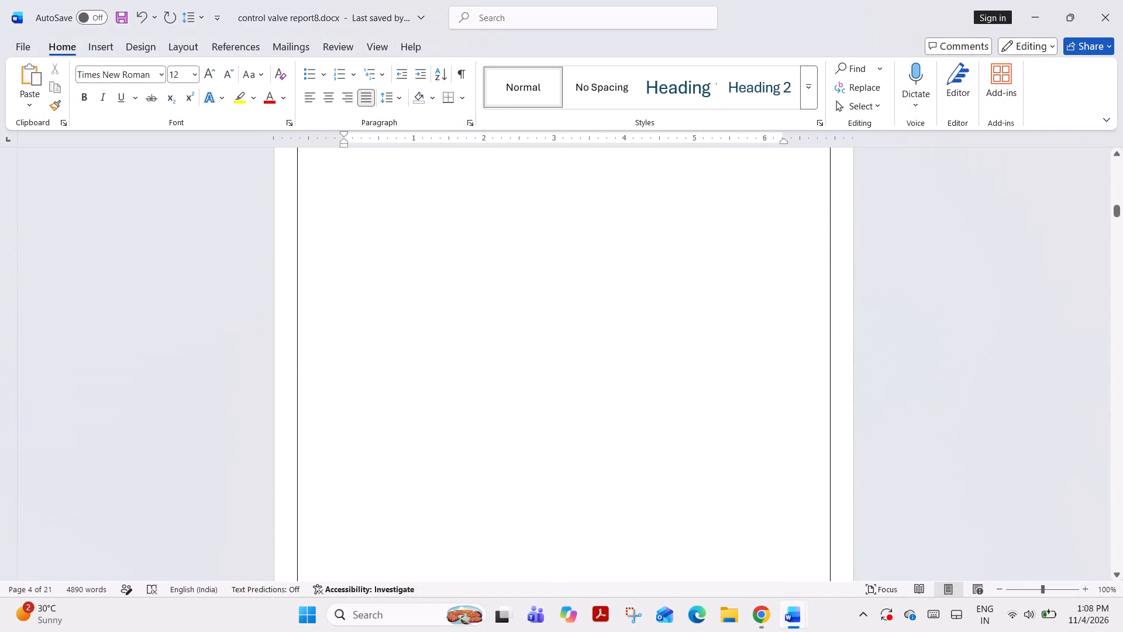
{"action": "left_click", "coordinate": [622, 283]}
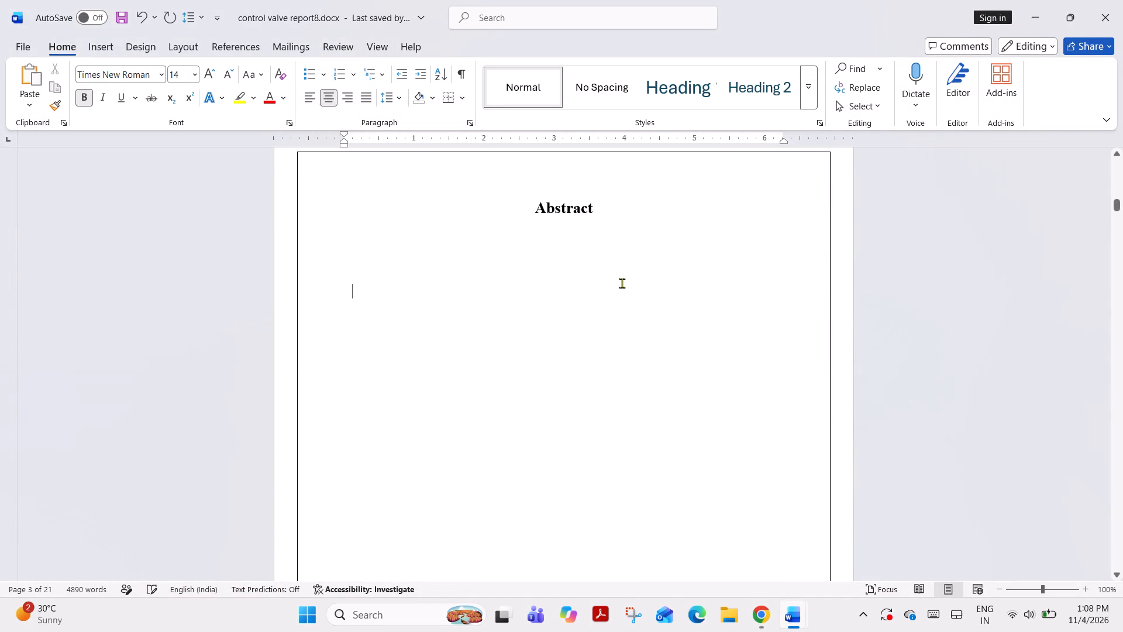
{"action": "key", "text": "BackSpace"}
{"action": "key", "text": "BackSpace"}
{"action": "left_click", "coordinate": [370, 257]}
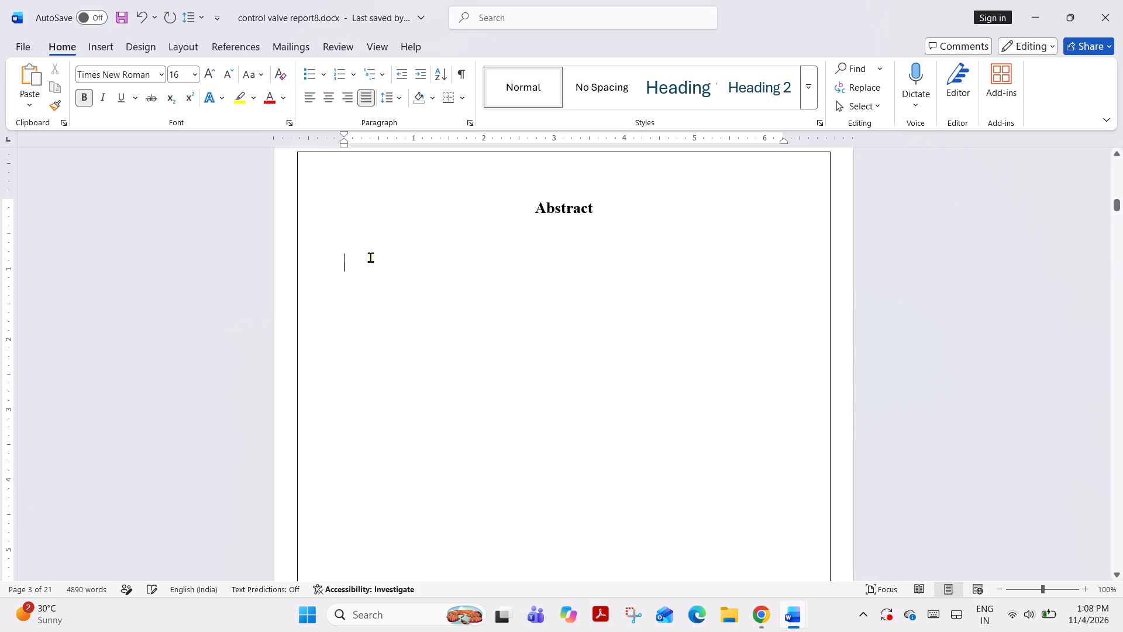
{"action": "key", "text": "BackSpace"}
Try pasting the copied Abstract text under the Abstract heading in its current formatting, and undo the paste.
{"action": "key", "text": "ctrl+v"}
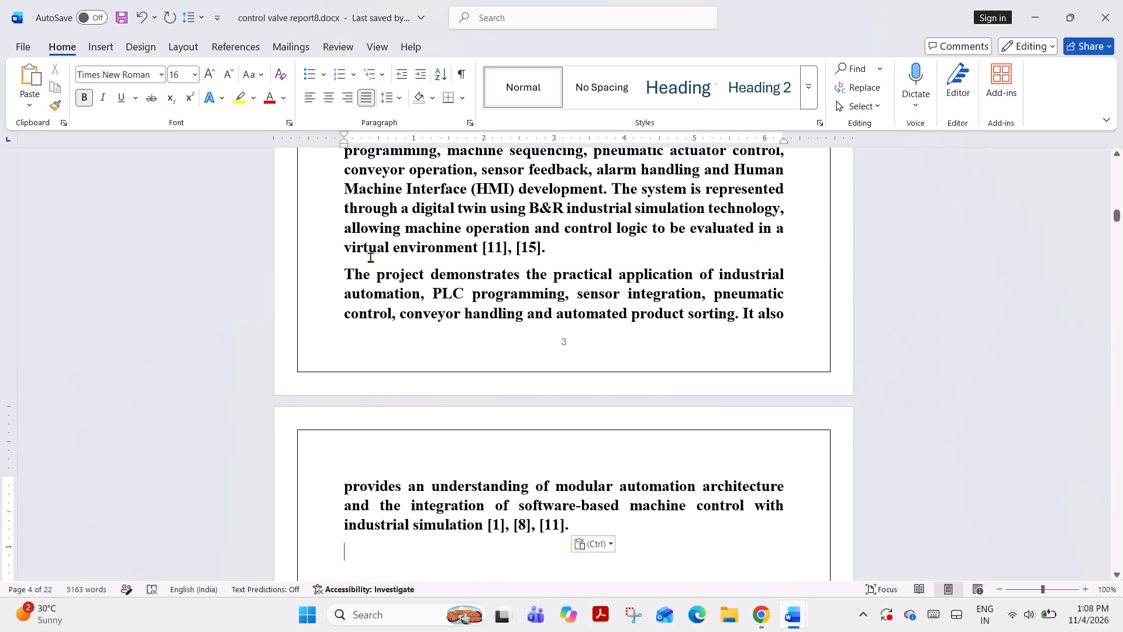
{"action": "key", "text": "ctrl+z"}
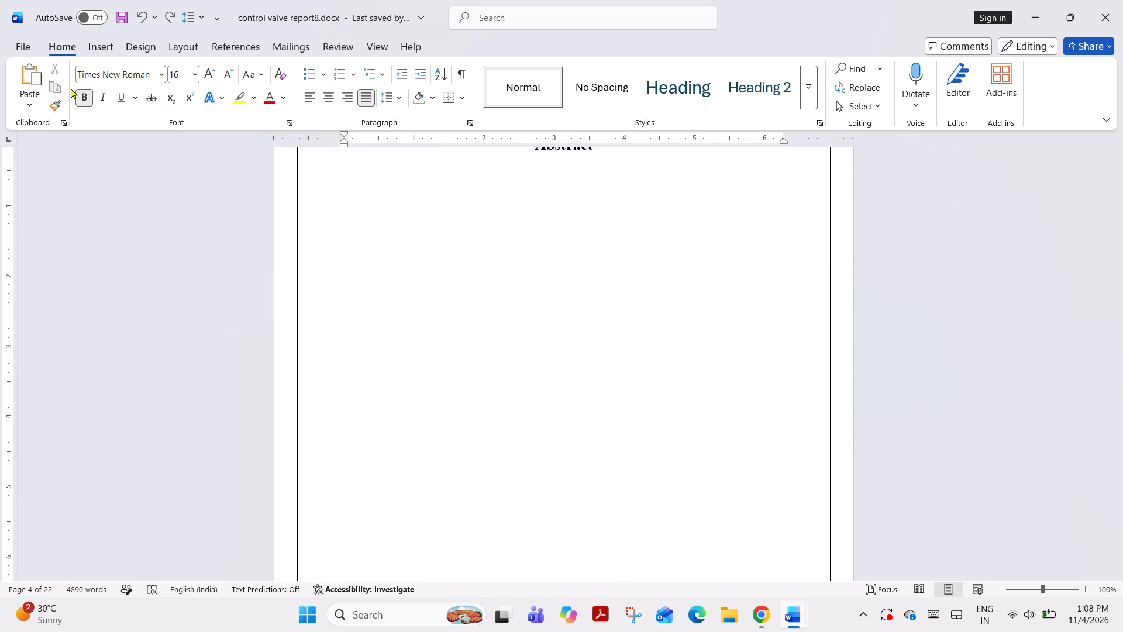
Set the empty line under the Abstract heading to non-bold, 12 pt text and paste the copied Abstract paragraphs there.
{"action": "left_click", "coordinate": [79, 99]}
{"action": "left_click", "coordinate": [187, 76]}
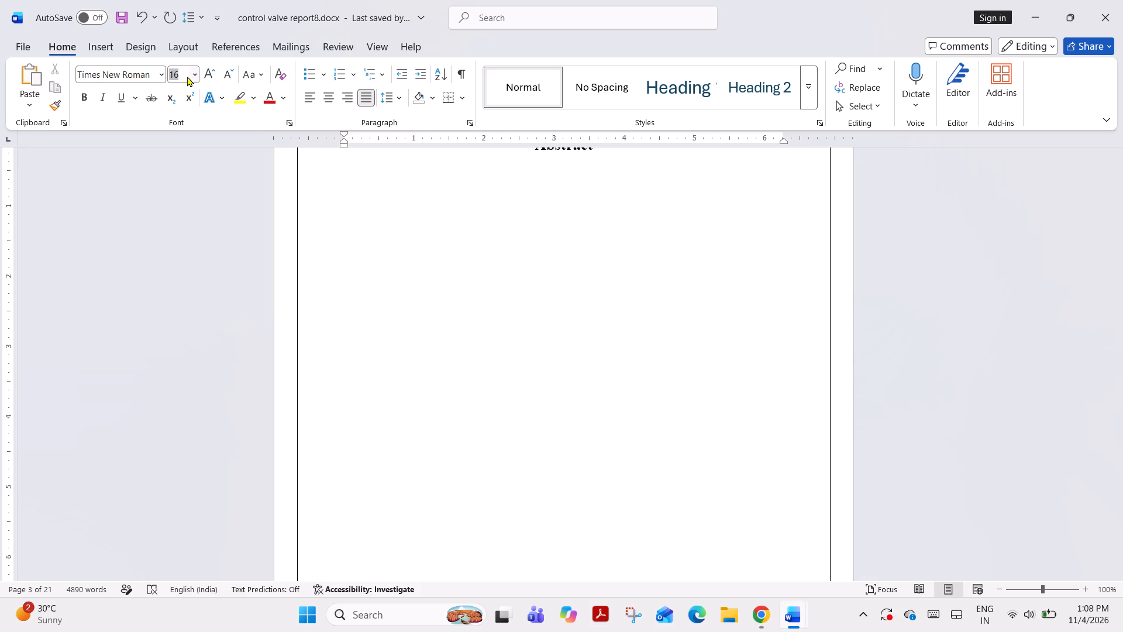
{"action": "type", "text": "12"}
{"action": "key", "text": "Return"}
{"action": "key", "text": "ctrl+v"}
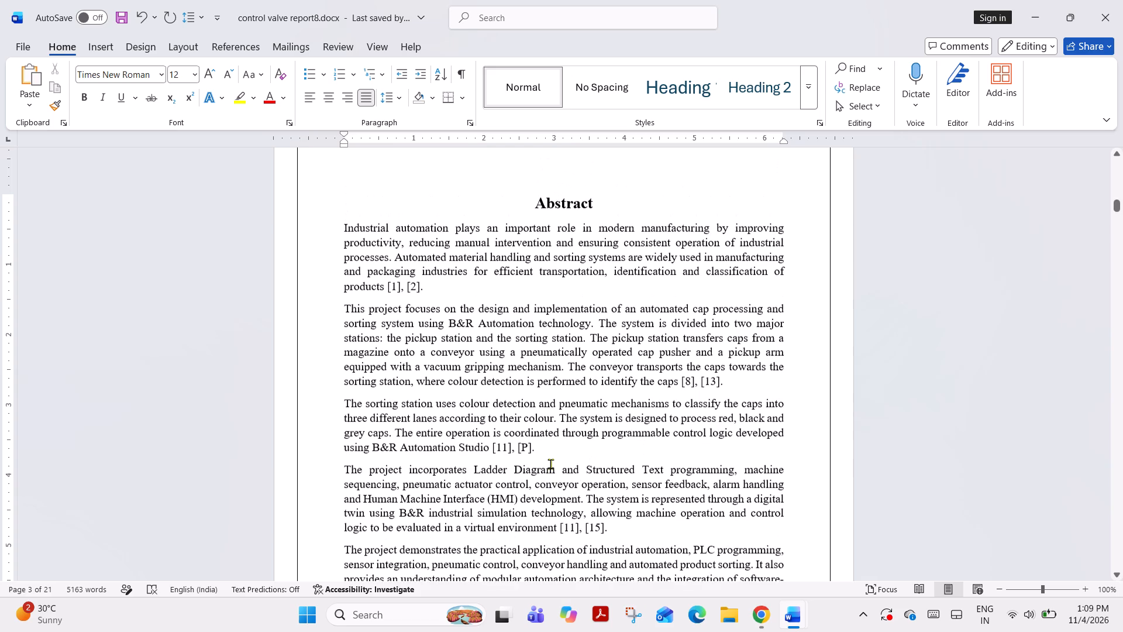
Merge the reference markers ending the first Abstract paragraph, after "classification of products", into the single bracket [1,2].
{"action": "left_click", "coordinate": [411, 287]}
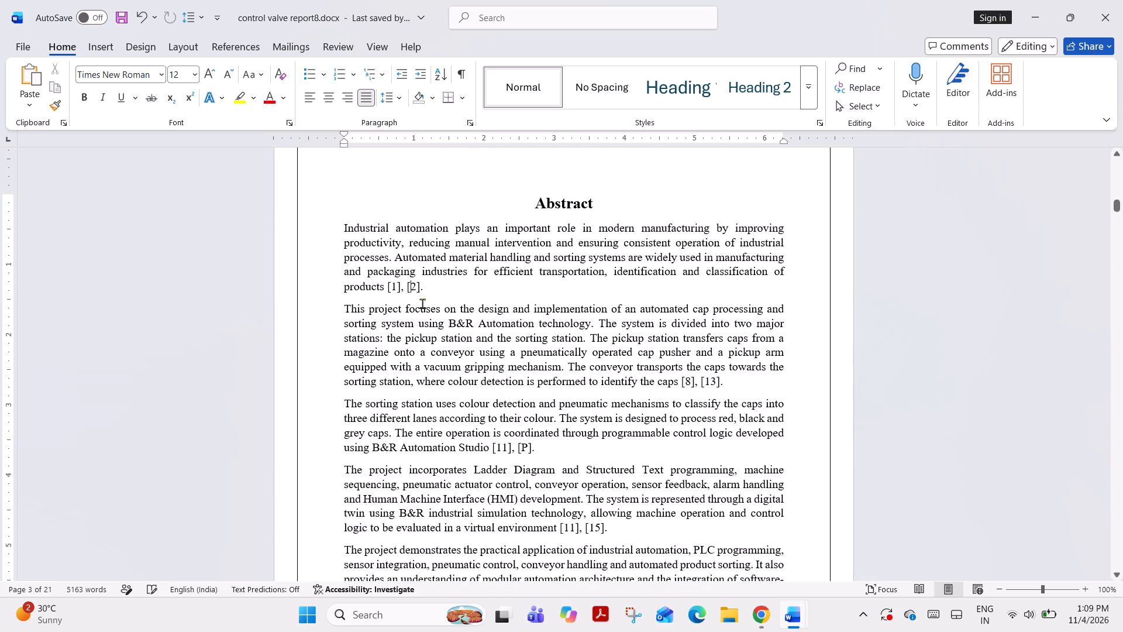
{"action": "key", "text": "BackSpace"}
{"action": "key", "text": "BackSpace"}
{"action": "key", "text": "BackSpace"}
{"action": "key", "text": "BackSpace"}
{"action": "key", "text": "comma"}
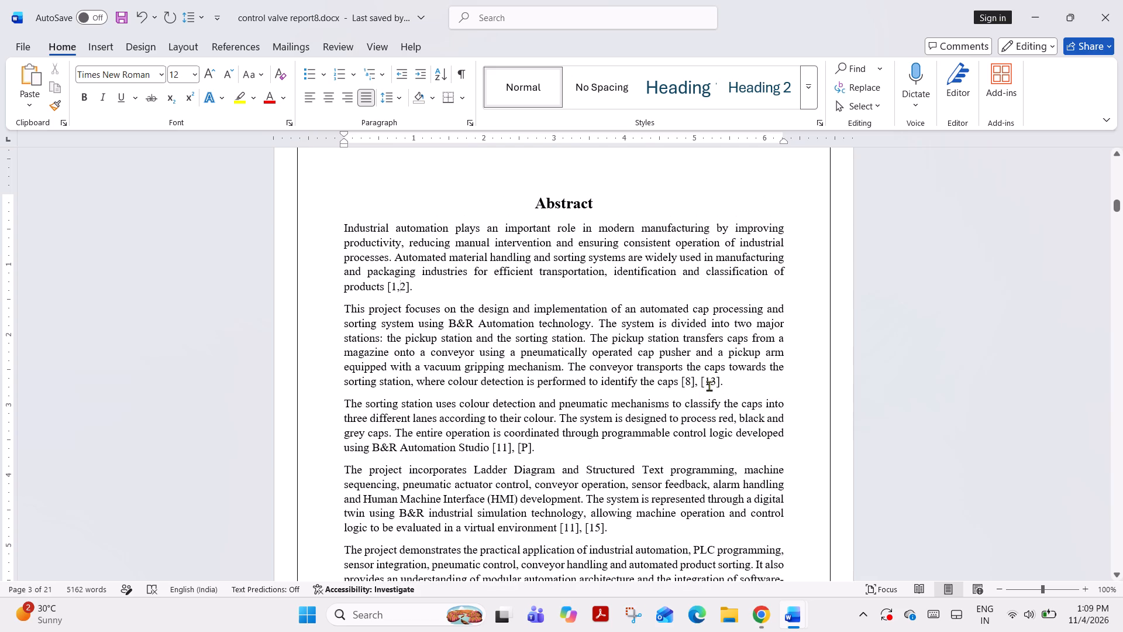
Merge the reference markers ending the second Abstract paragraph, after "identify the caps", into the single bracket [8,13].
{"action": "left_click", "coordinate": [708, 385]}
{"action": "key", "text": "Left"}
{"action": "key", "text": "BackSpace"}
{"action": "key", "text": "BackSpace"}
{"action": "key", "text": "BackSpace"}
{"action": "key", "text": "BackSpace"}
{"action": "key", "text": "comma"}
Delete the [P] marker and its separating comma after "B&R Automation Studio" in the third Abstract paragraph, keeping only [11].
{"action": "left_click", "coordinate": [521, 449]}
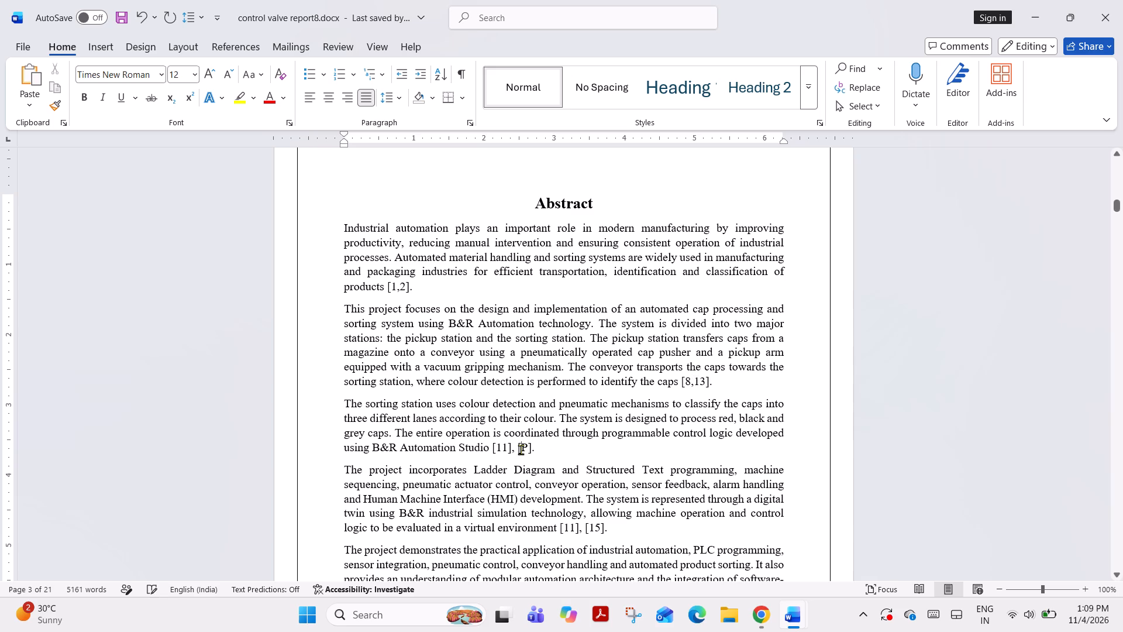
{"action": "key", "text": "Right"}
{"action": "key", "text": "BackSpace"}
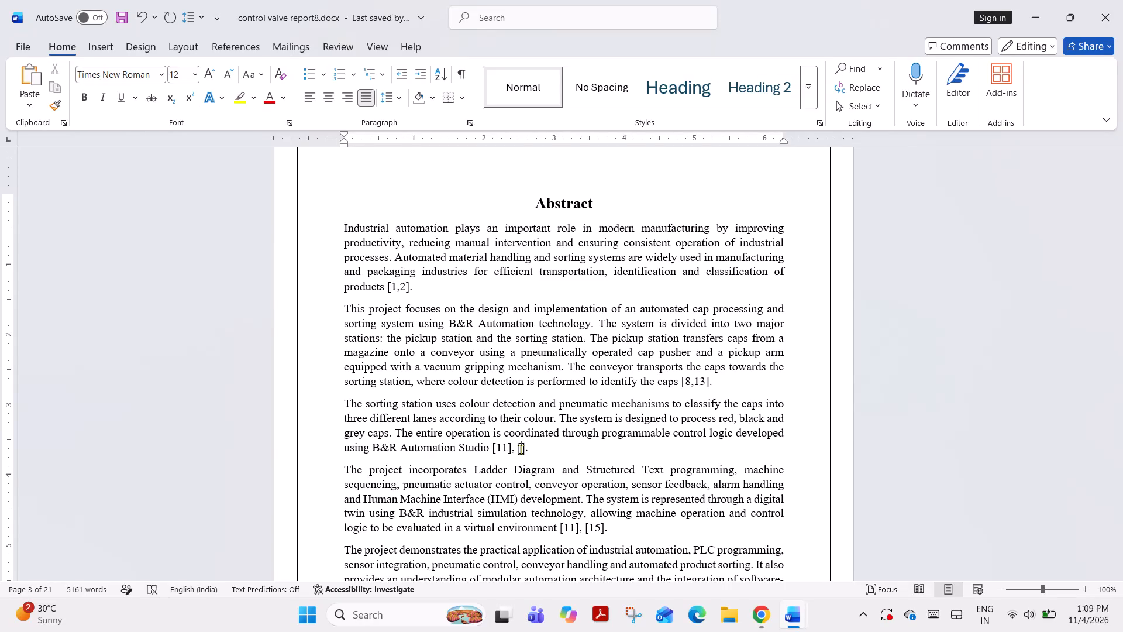
{"action": "key", "text": "Right"}
{"action": "key", "text": "BackSpace"}
{"action": "key", "text": "BackSpace"}
{"action": "key", "text": "BackSpace"}
{"action": "key", "text": "BackSpace"}
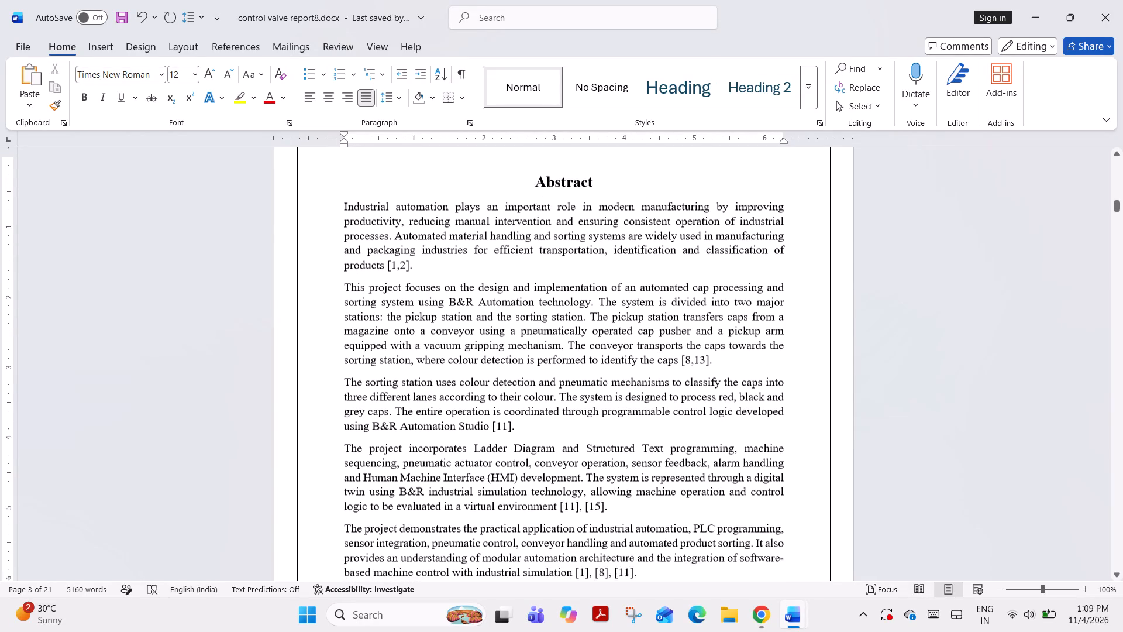
Merge the reference markers ending the fourth Abstract paragraph, after "virtual environment", into the single bracket [11,15].
{"action": "left_click", "coordinate": [590, 490]}
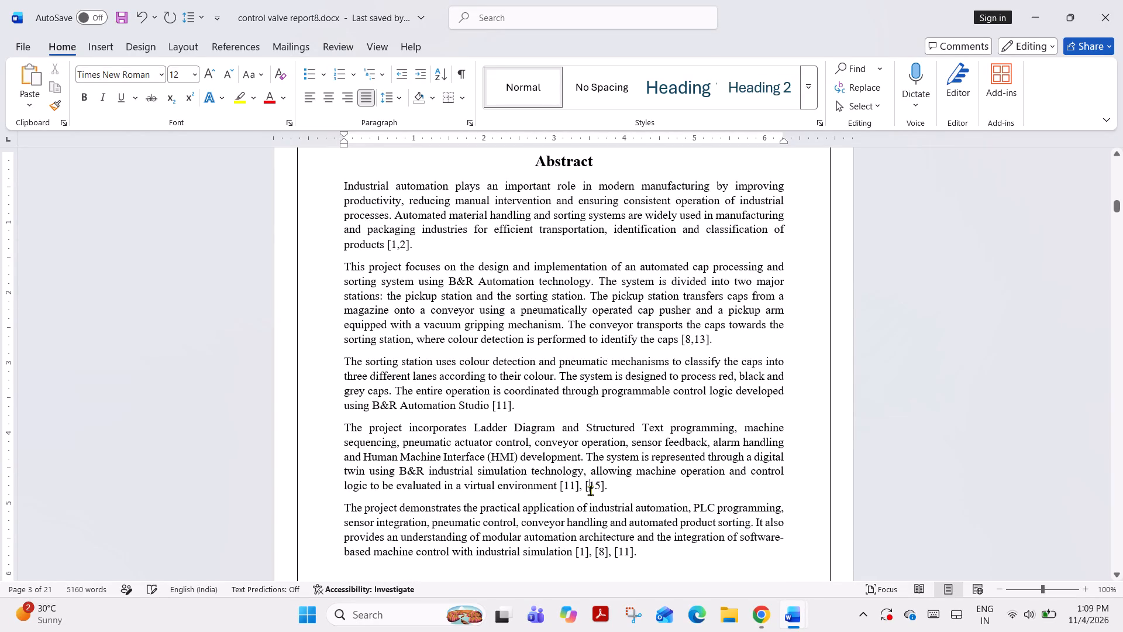
{"action": "key", "text": "BackSpace"}
{"action": "key", "text": "BackSpace"}
{"action": "key", "text": "BackSpace"}
{"action": "key", "text": "BackSpace"}
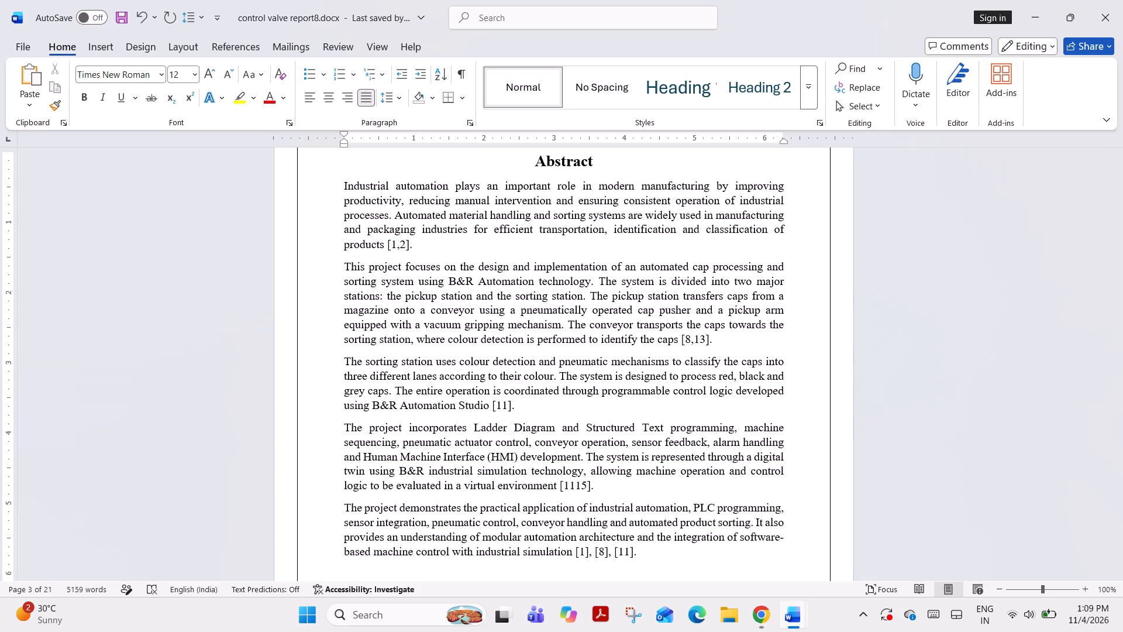
{"action": "key", "text": "comma"}
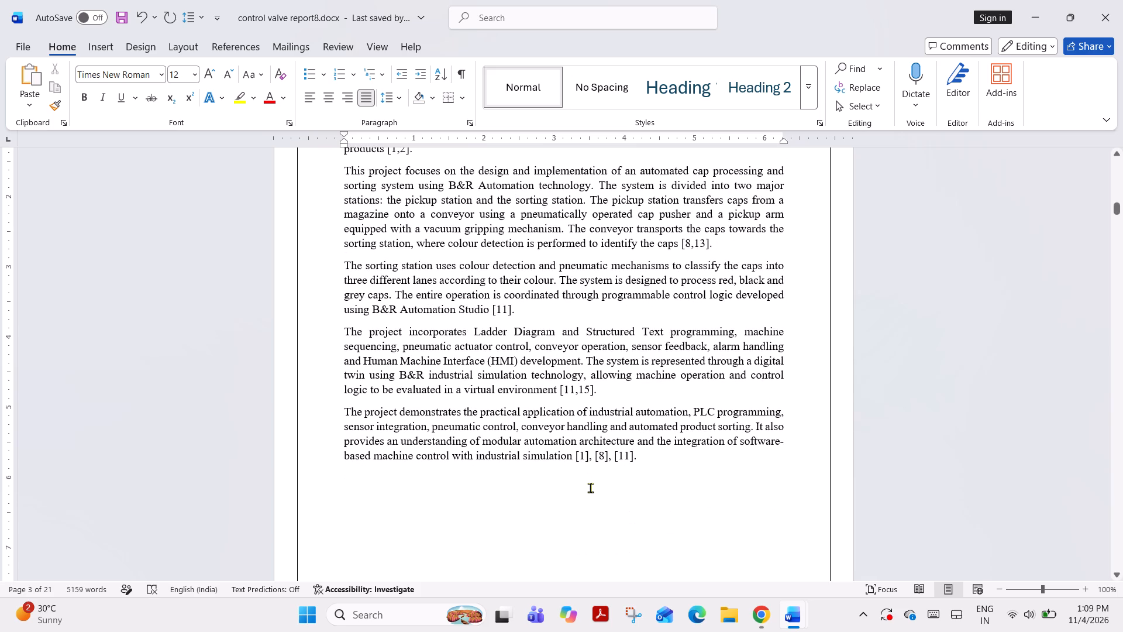
Merge the three reference markers ending the last Abstract paragraph, after "industrial simulation", into the single bracket [1,8,11].
{"action": "left_click", "coordinate": [617, 454]}
{"action": "key", "text": "BackSpace"}
{"action": "key", "text": "BackSpace"}
{"action": "key", "text": "BackSpace"}
{"action": "key", "text": "BackSpace"}
{"action": "key", "text": "BackSpace"}
{"action": "key", "text": "BackSpace"}
{"action": "key", "text": "BackSpace"}
{"action": "key", "text": "BackSpace"}
{"action": "key", "text": "BackSpace"}
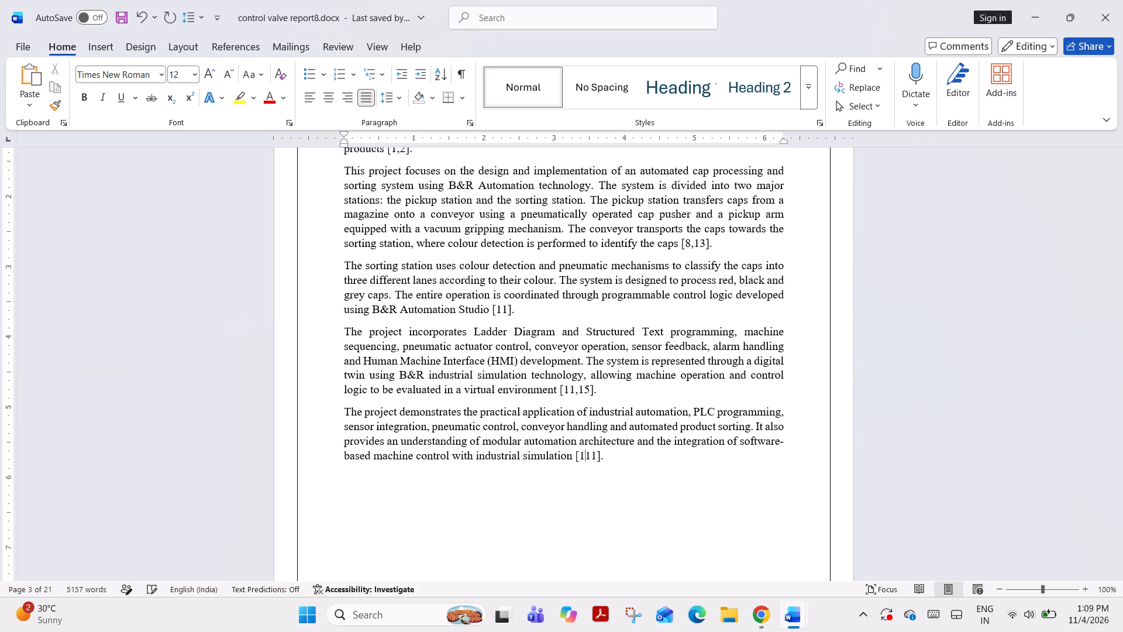
{"action": "key", "text": "comma"}
{"action": "key", "text": "8"}
{"action": "key", "text": "comma"}
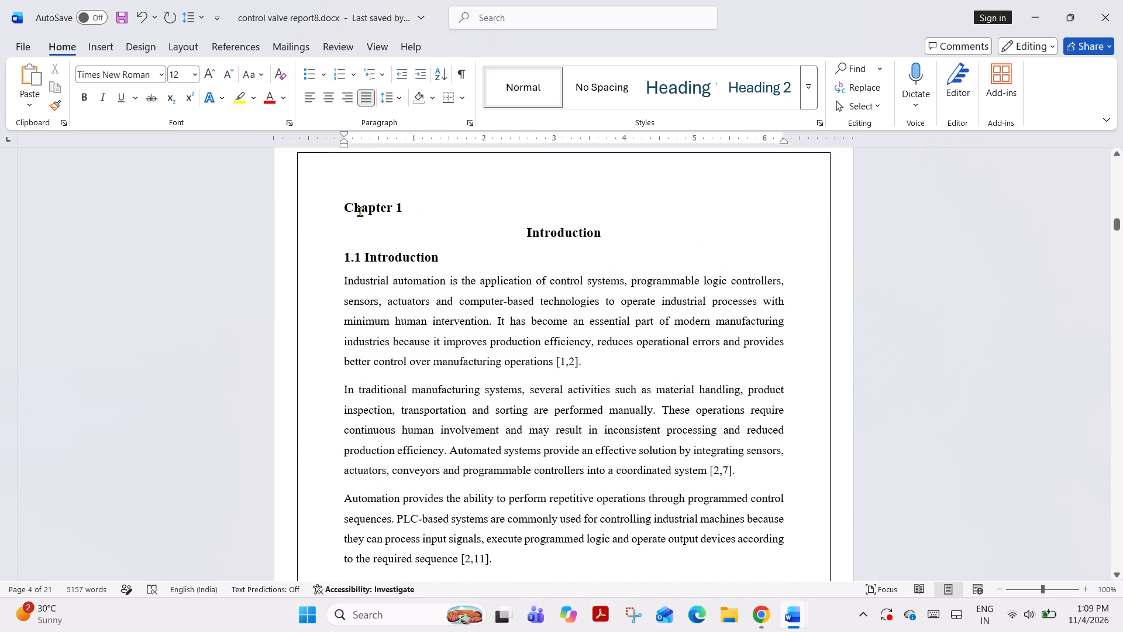
Remove the bold formatting from the whole "Chapter 1" line above the Introduction title and centre it.
{"action": "left_click", "coordinate": [359, 210]}
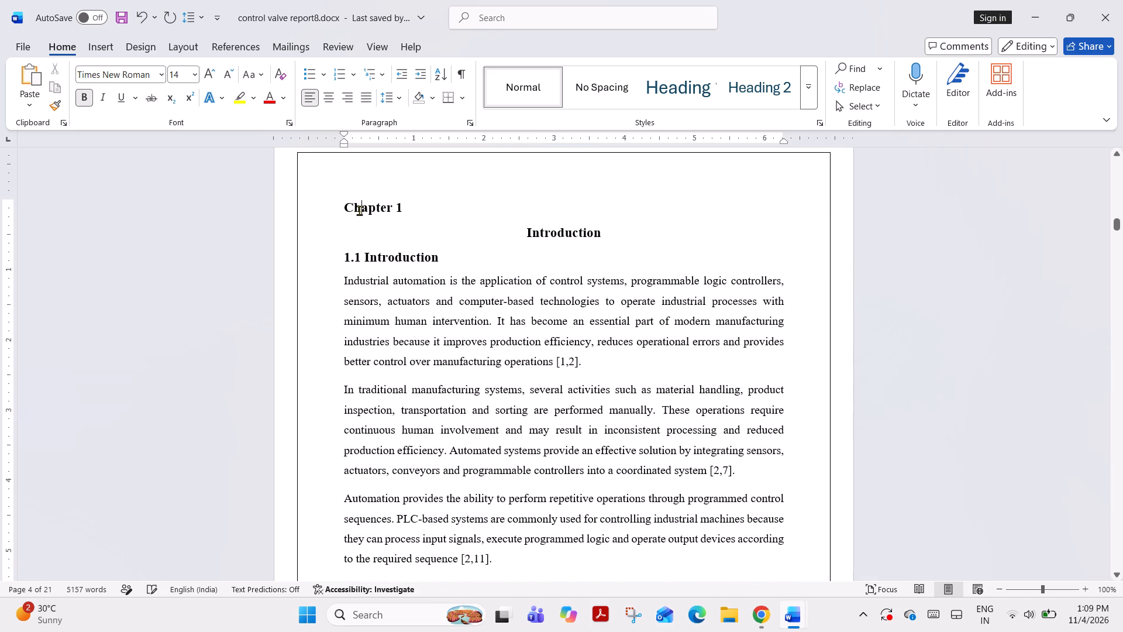
{"action": "left_click", "coordinate": [84, 98]}
{"action": "left_click", "coordinate": [398, 207]}
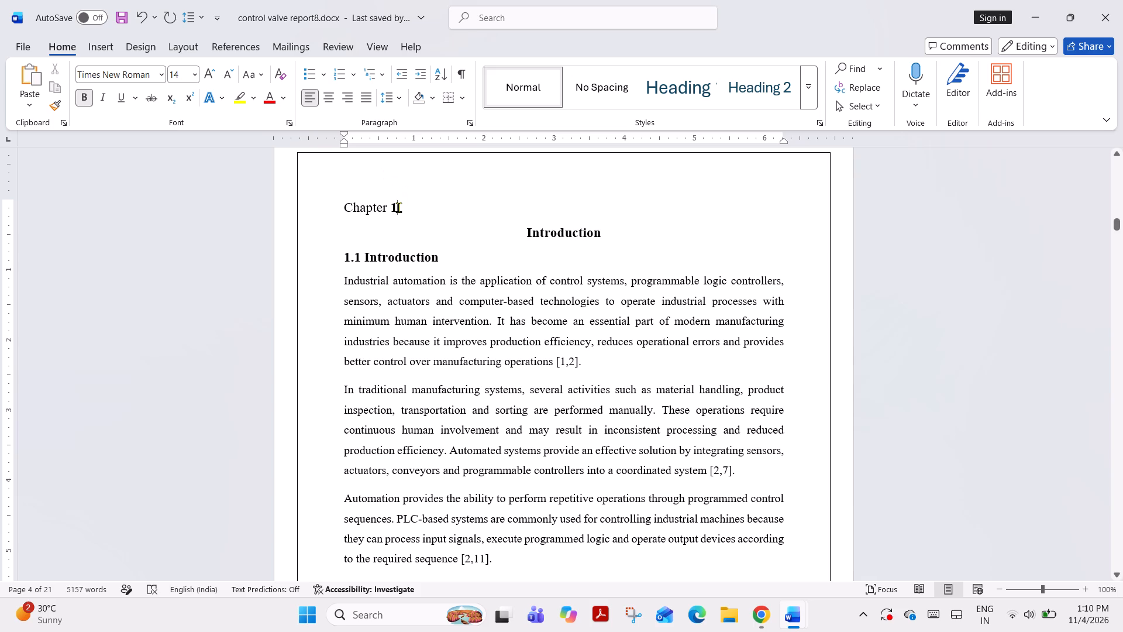
{"action": "left_click", "coordinate": [89, 105]}
{"action": "left_click", "coordinate": [332, 90]}
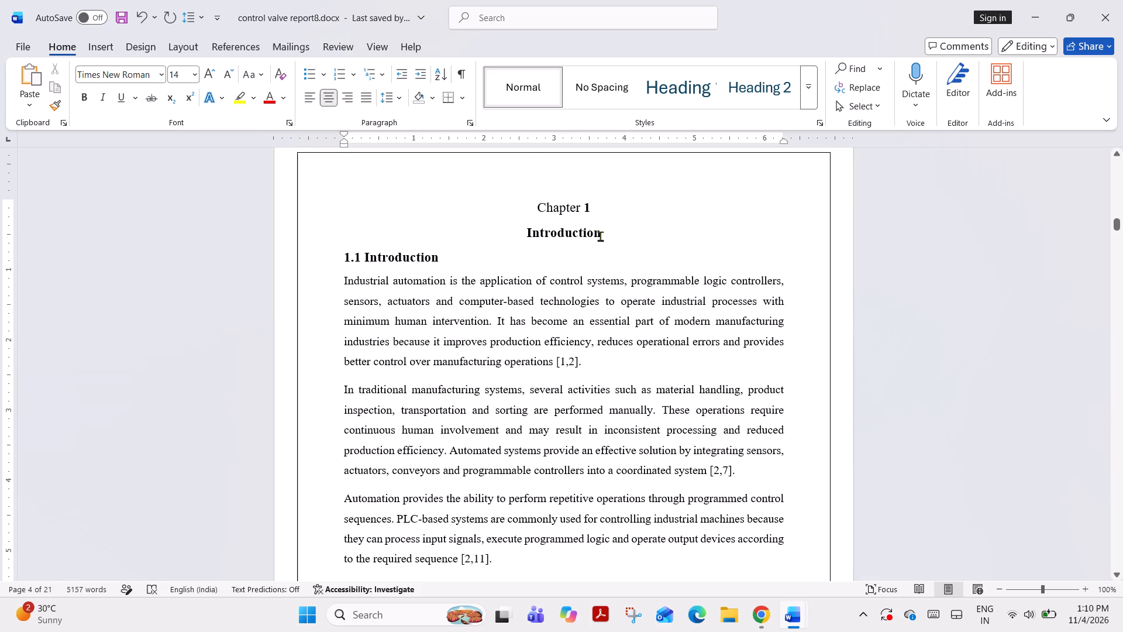
{"action": "key", "text": "Left"}
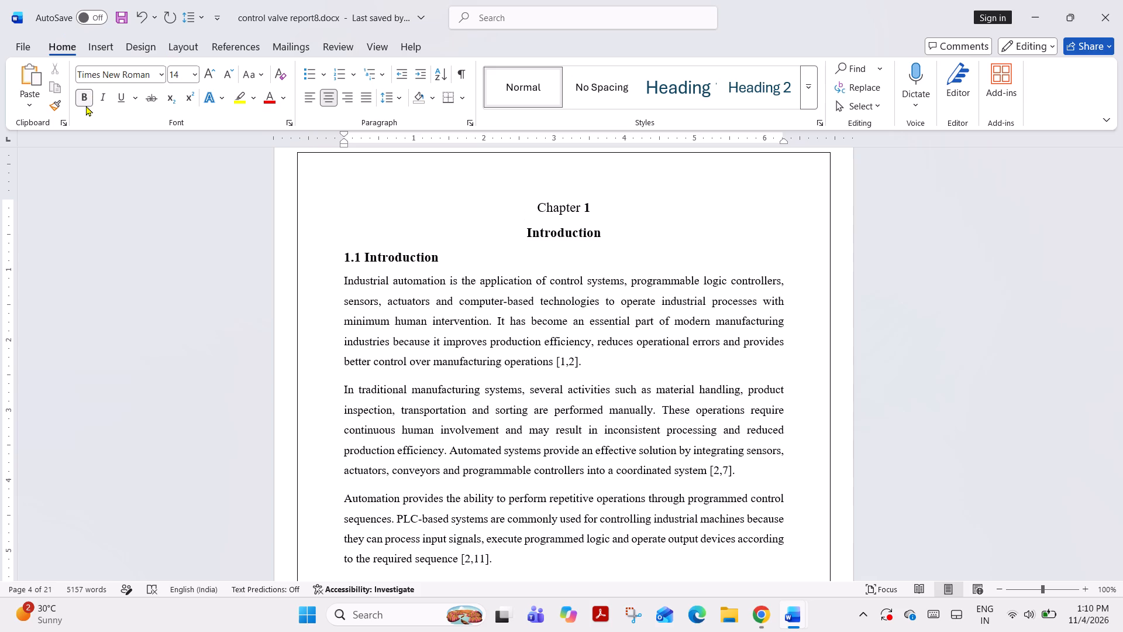
{"action": "left_click", "coordinate": [85, 107]}
{"action": "left_click", "coordinate": [89, 95]}
{"action": "left_click_drag", "start_coordinate": [584, 211], "coordinate": [594, 211]}
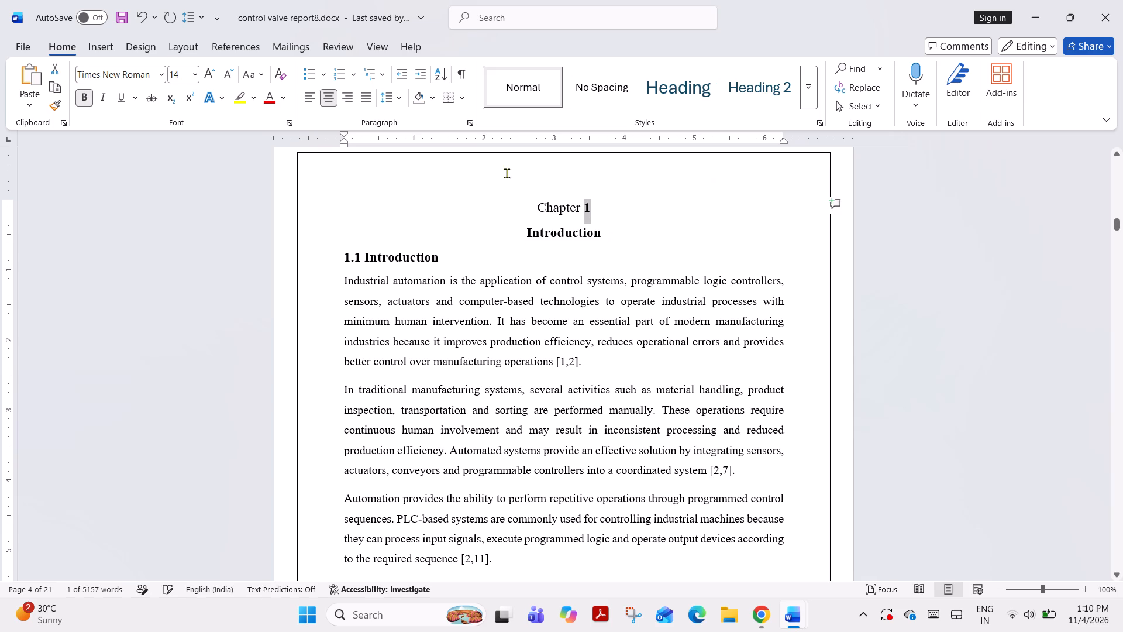
{"action": "left_click", "coordinate": [79, 96]}
{"action": "left_click", "coordinate": [557, 420]}
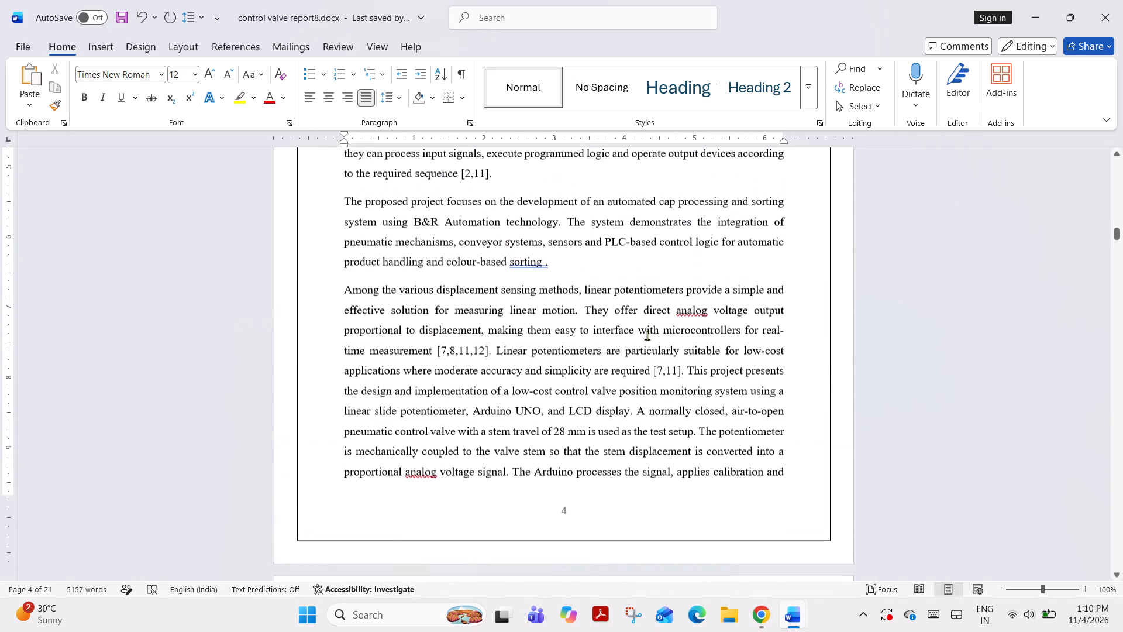
{"action": "left_click", "coordinate": [770, 623]}
{"action": "left_click", "coordinate": [526, 408]}
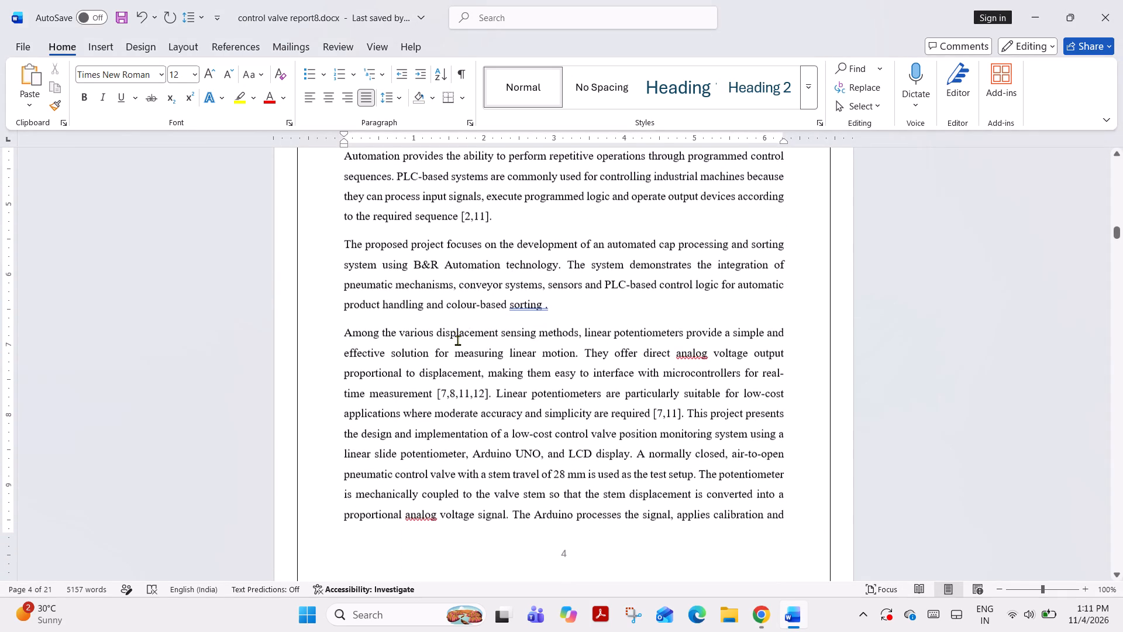
Delete the old control valve text ending section 1.1, from "Among the various displacement sensing methods" through the paragraph beginning "The proposed system offers".
{"action": "left_click_drag", "start_coordinate": [340, 332], "coordinate": [473, 430]}
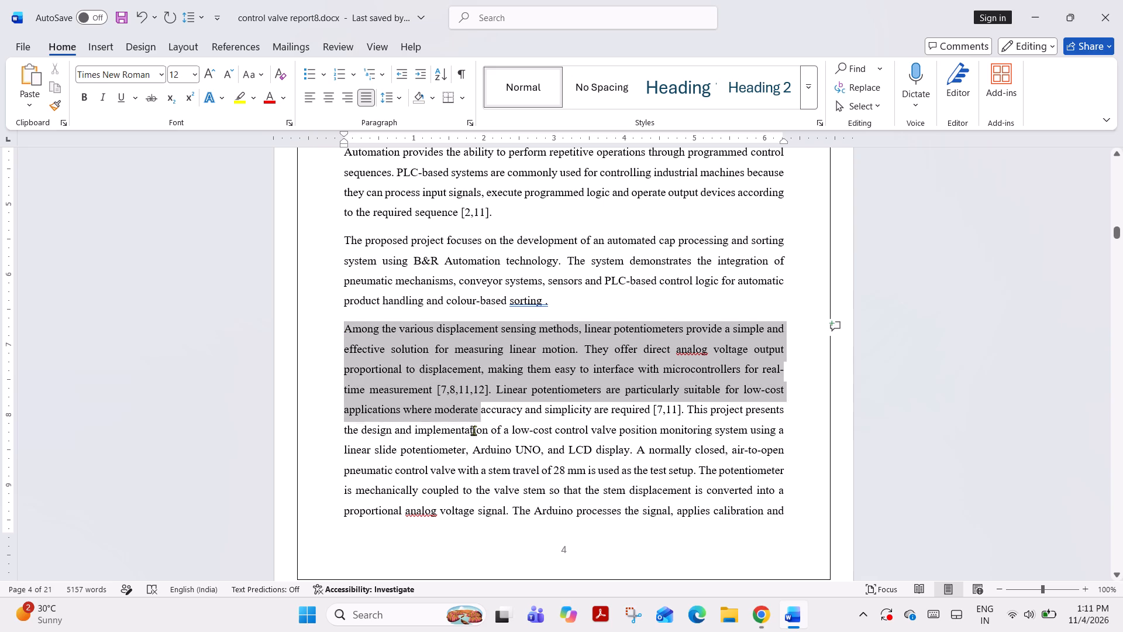
{"action": "left_click_drag", "start_coordinate": [473, 430], "coordinate": [693, 614]}
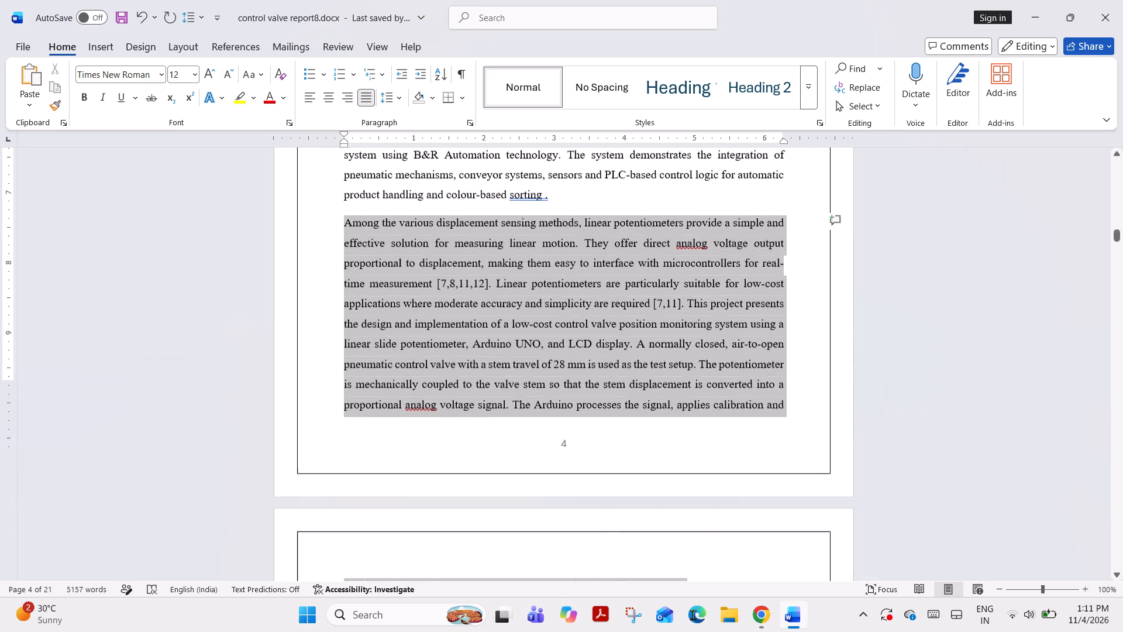
{"action": "left_click_drag", "start_coordinate": [693, 614], "coordinate": [685, 507]}
{"action": "triple_click", "coordinate": [685, 507]}
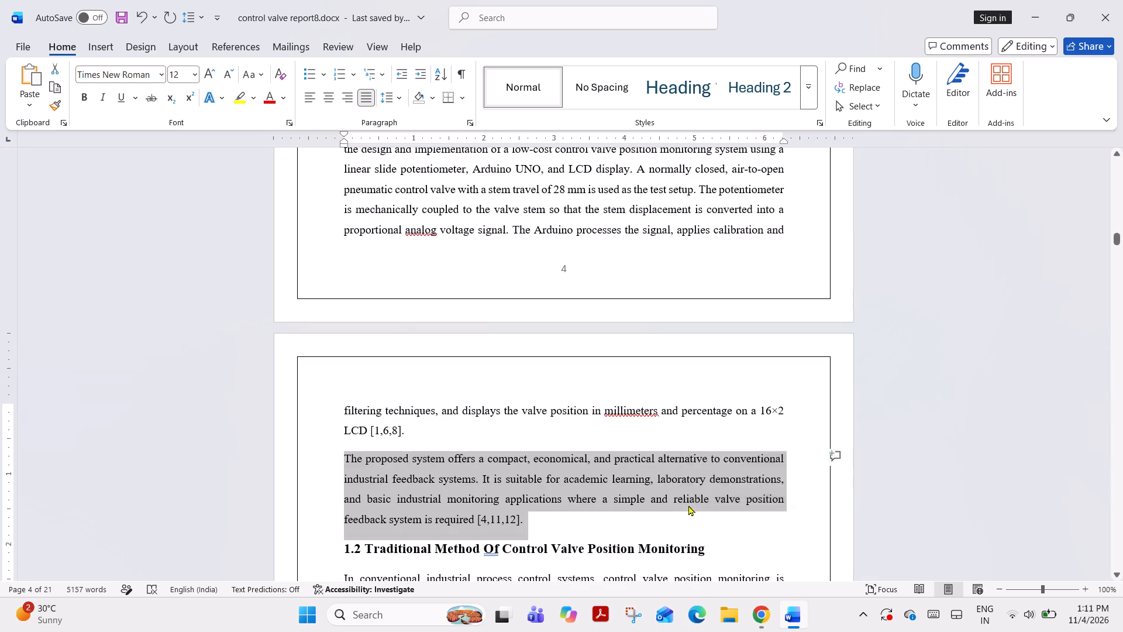
{"action": "left_click_drag", "start_coordinate": [687, 507], "coordinate": [681, 513]}
{"action": "double_click", "coordinate": [687, 506]}
{"action": "left_click", "coordinate": [691, 502]}
{"action": "triple_click", "coordinate": [694, 499]}
{"action": "left_click", "coordinate": [700, 490]}
{"action": "left_click_drag", "start_coordinate": [700, 491], "coordinate": [695, 497]}
{"action": "left_click", "coordinate": [695, 497]}
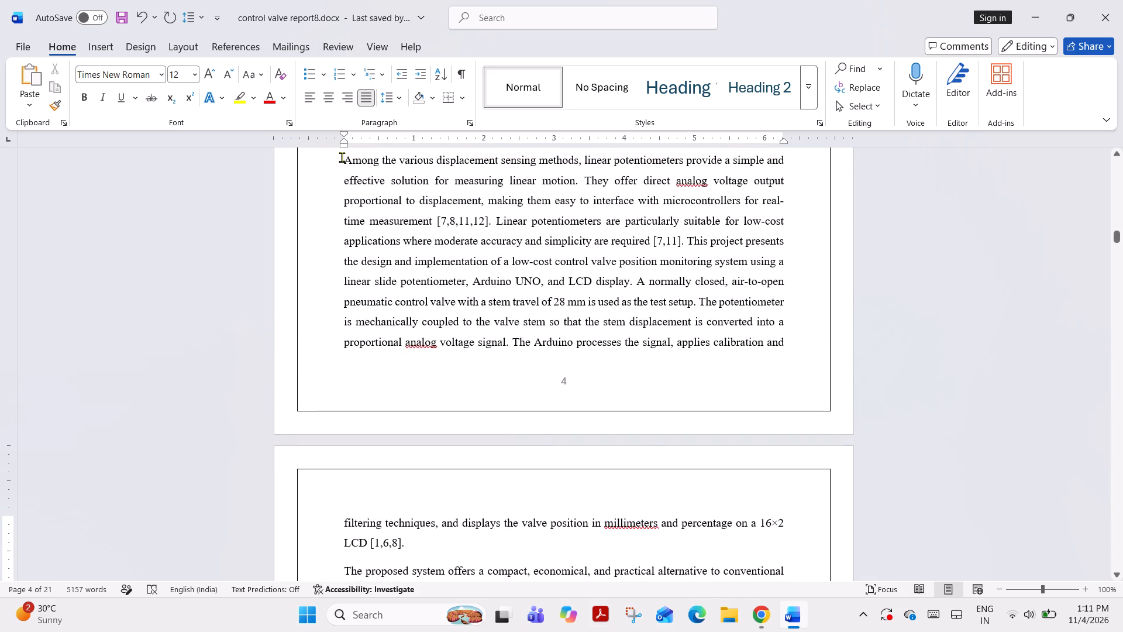
{"action": "left_click_drag", "start_coordinate": [342, 156], "coordinate": [560, 569]}
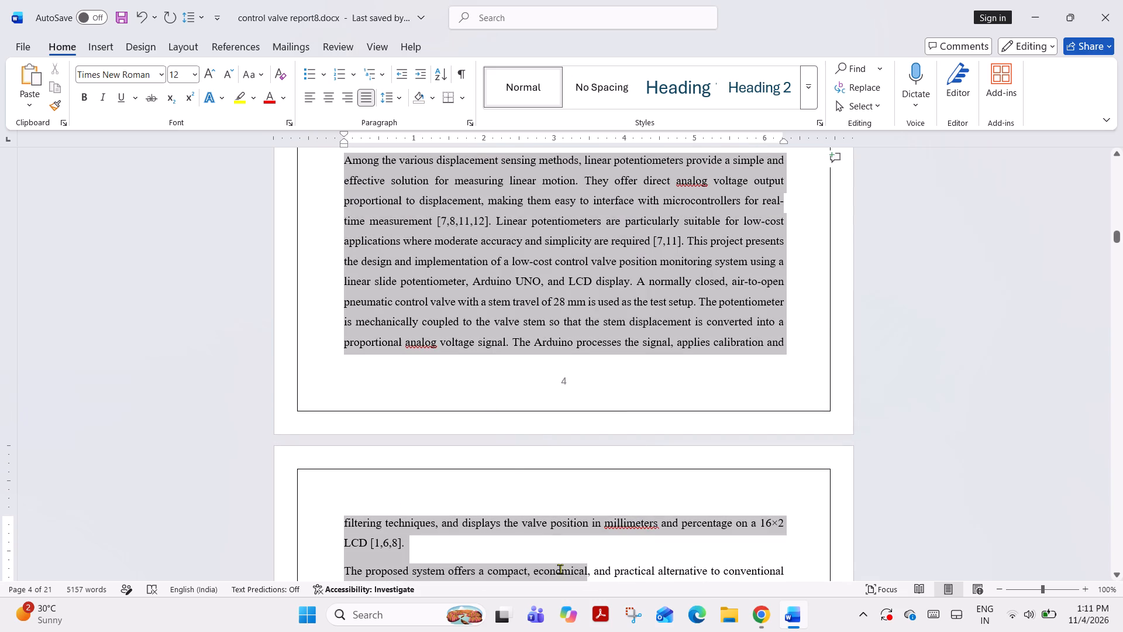
{"action": "left_click_drag", "start_coordinate": [560, 569], "coordinate": [574, 504]}
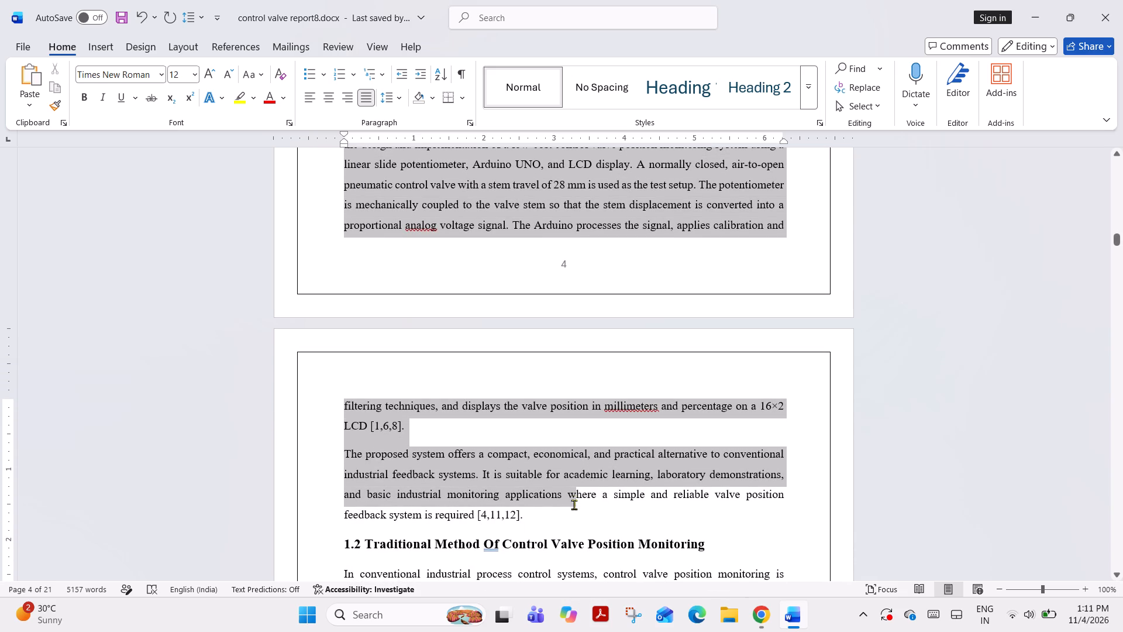
{"action": "left_click_drag", "start_coordinate": [574, 504], "coordinate": [564, 507]}
{"action": "key", "text": "BackSpace"}
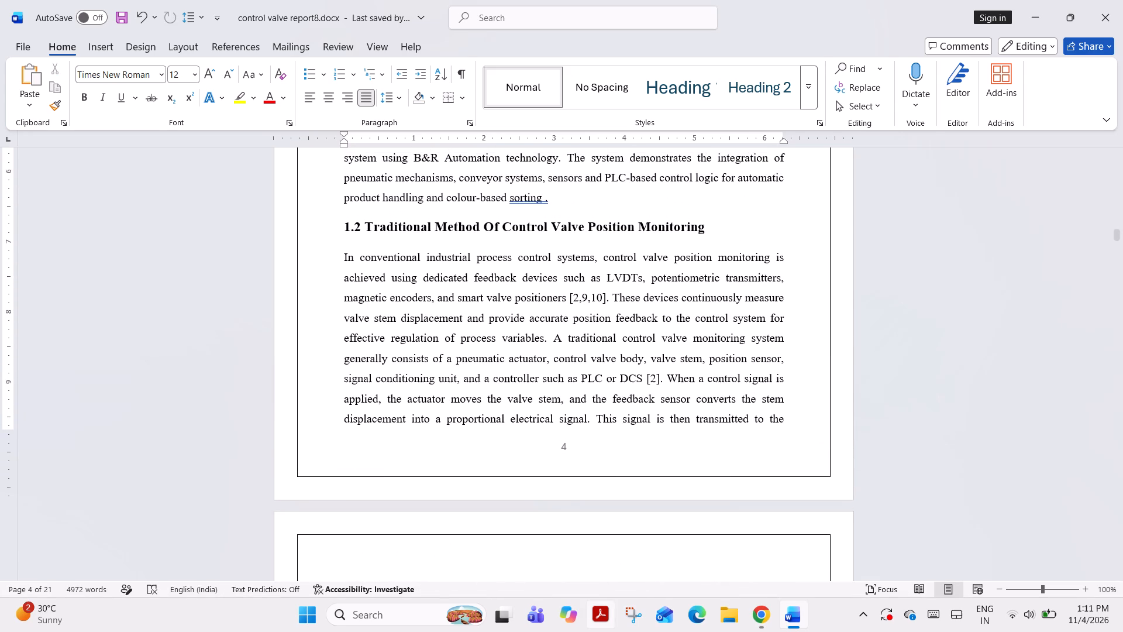
Recopy ChatGPT's four Background of the Project paragraphs and paste them over the body text of section 1.2 in the Word report.
{"action": "left_click", "coordinate": [767, 611]}
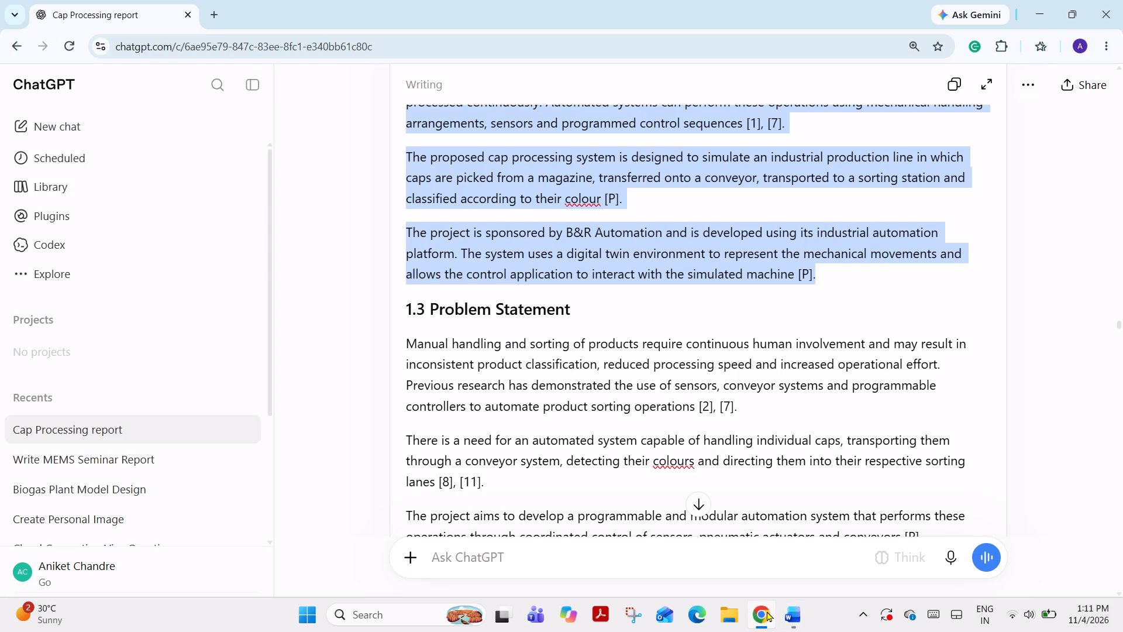
{"action": "key", "text": "ctrl+c"}
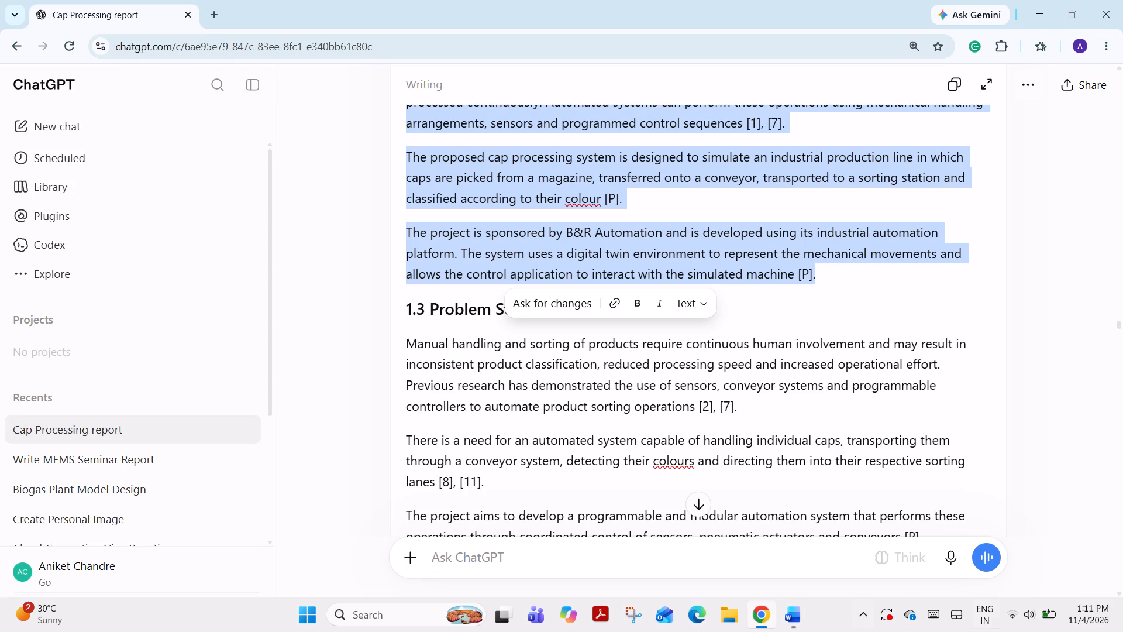
{"action": "left_click", "coordinate": [797, 610]}
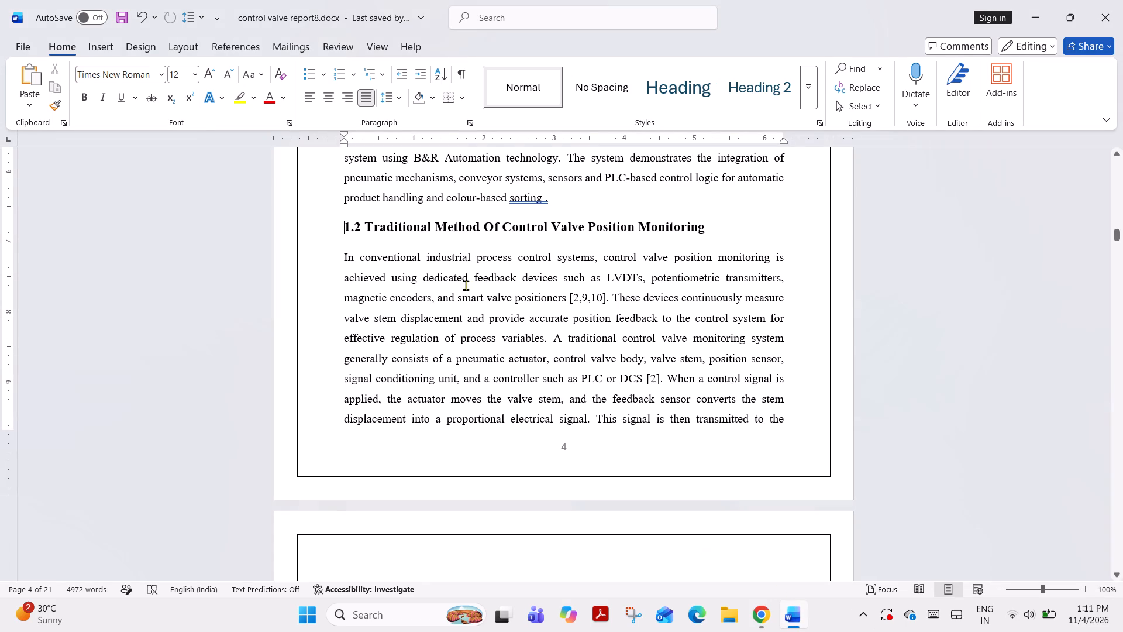
{"action": "left_click_drag", "start_coordinate": [341, 253], "coordinate": [597, 456]}
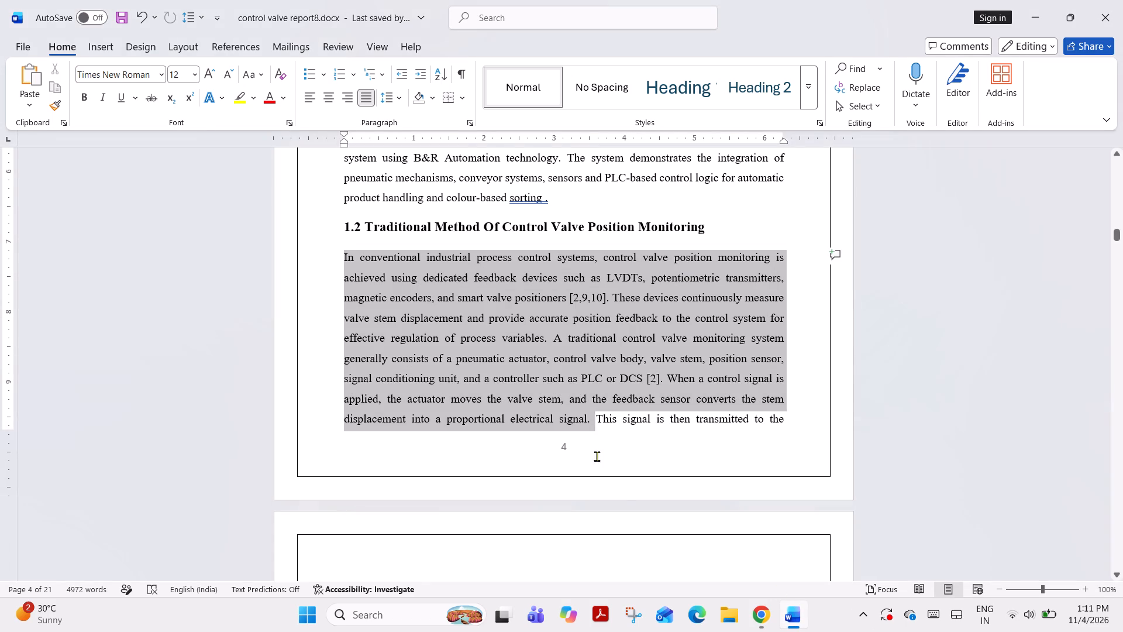
{"action": "left_click_drag", "start_coordinate": [597, 456], "coordinate": [691, 571]}
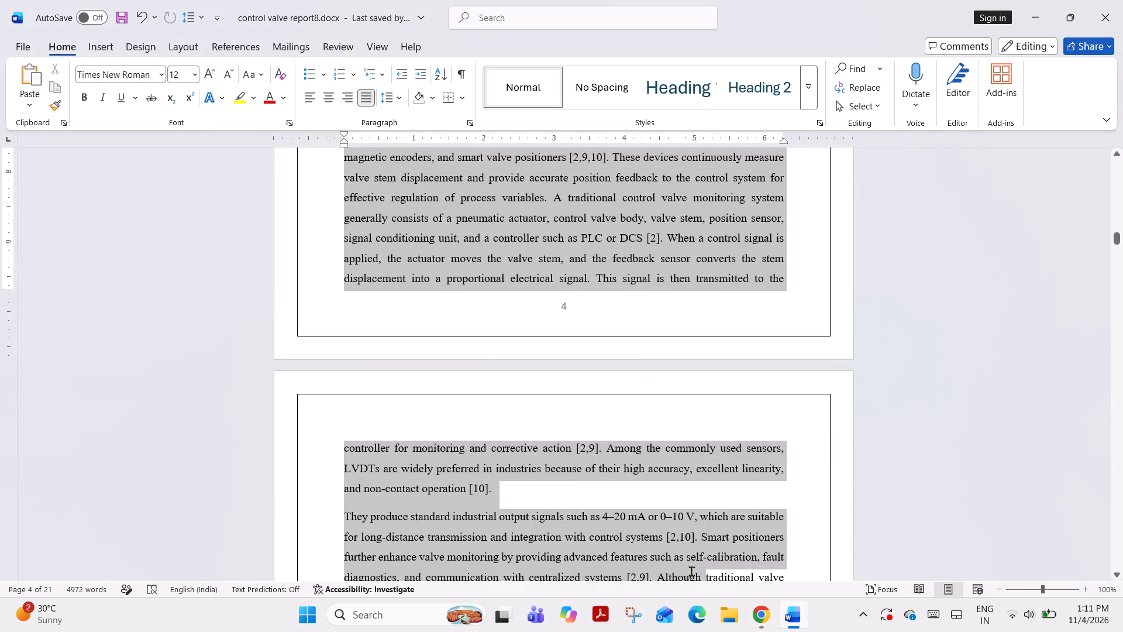
{"action": "left_click_drag", "start_coordinate": [691, 571], "coordinate": [679, 432]}
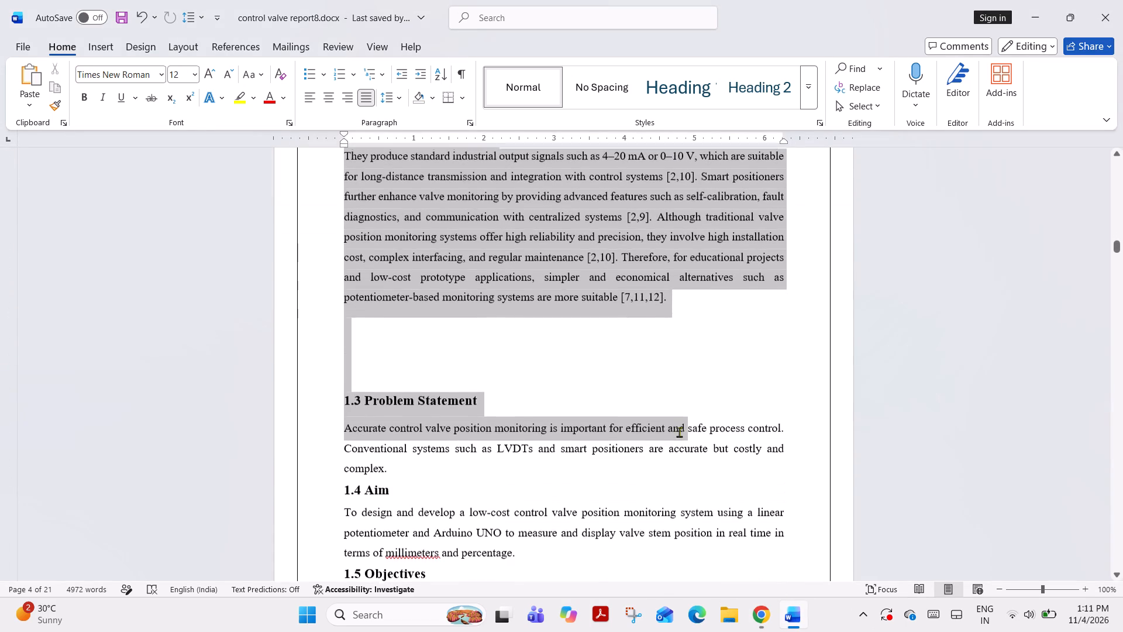
{"action": "left_click_drag", "start_coordinate": [679, 432], "coordinate": [672, 305]}
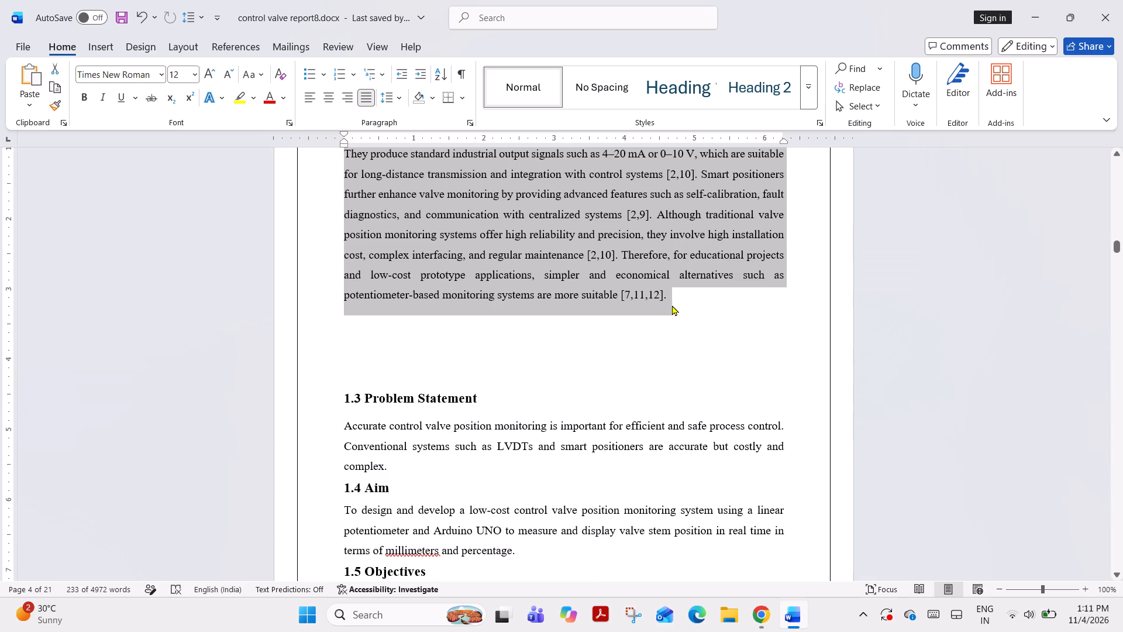
{"action": "key", "text": "ctrl+v"}
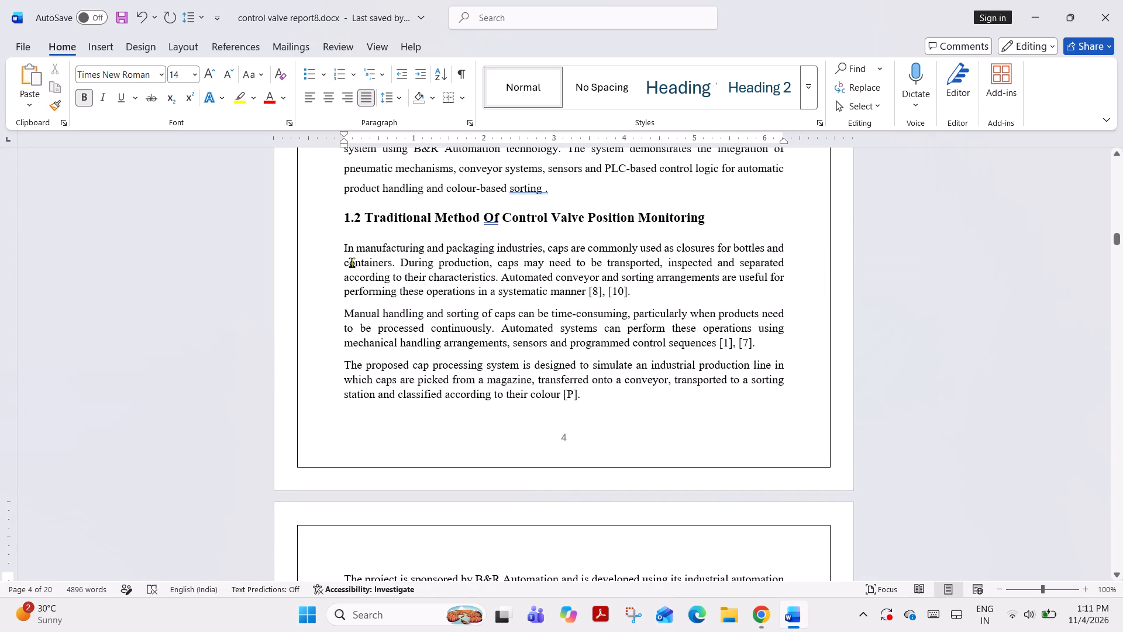
Increase the line spacing of the four pasted body paragraphs in section 1.2, checking it against section 1.1's paragraphs.
{"action": "left_click_drag", "start_coordinate": [337, 246], "coordinate": [640, 552]}
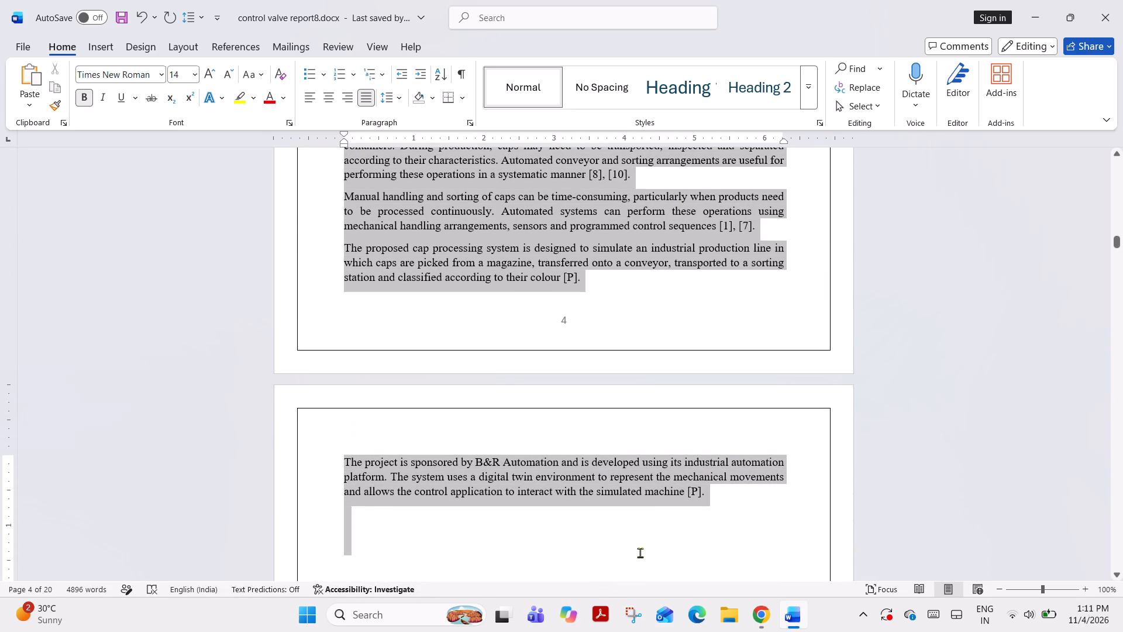
{"action": "left_click_drag", "start_coordinate": [640, 552], "coordinate": [641, 552]}
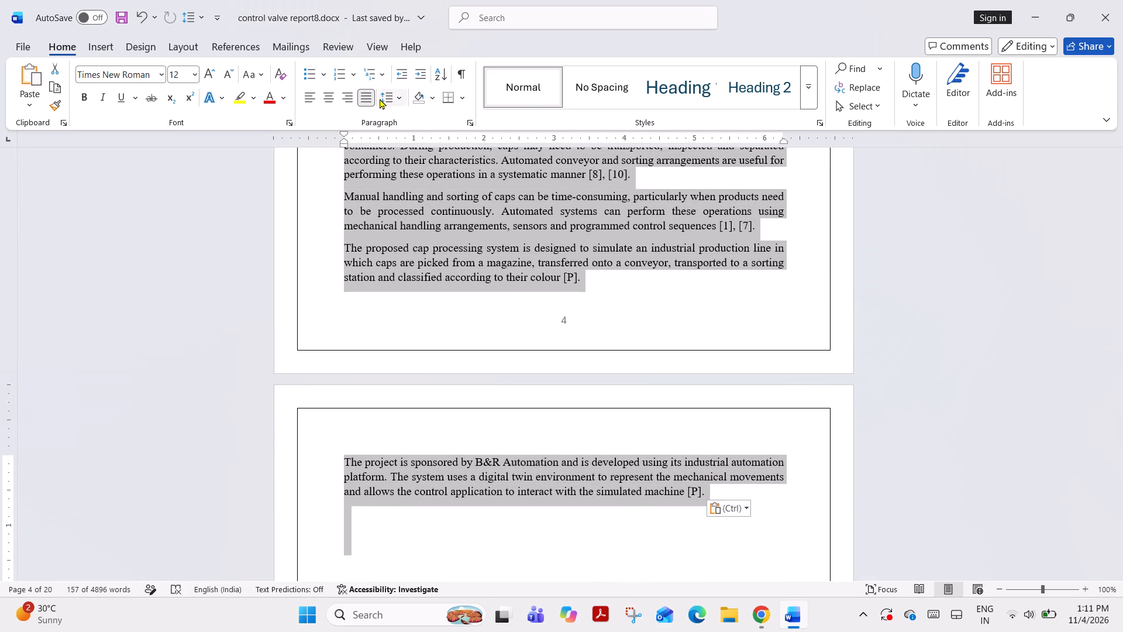
{"action": "left_click", "coordinate": [379, 99]}
{"action": "left_click", "coordinate": [401, 167]}
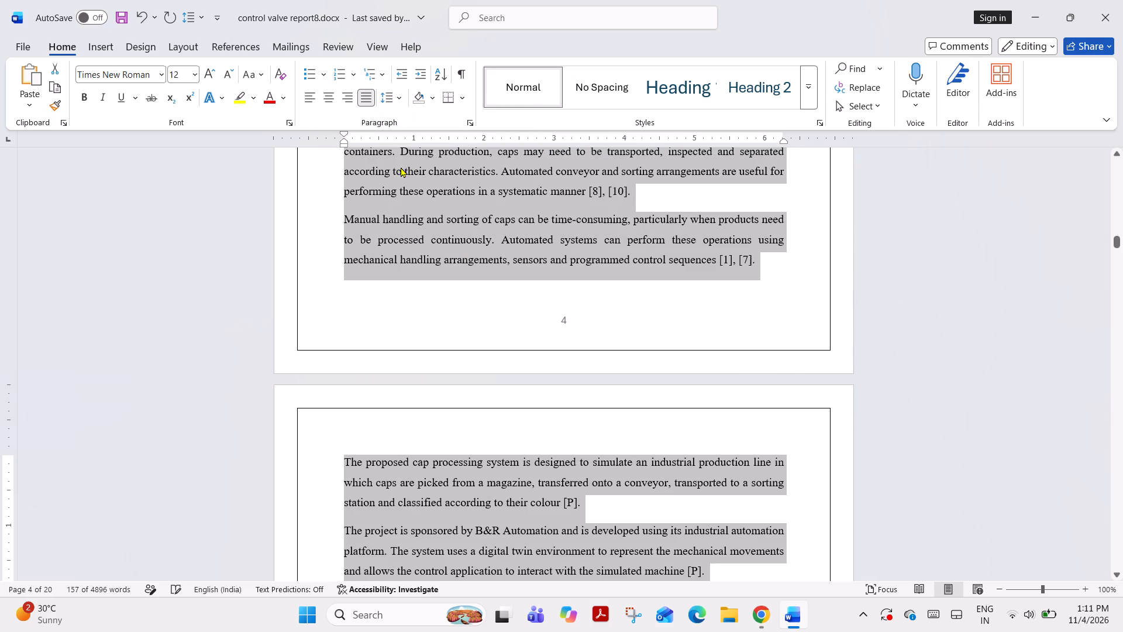
{"action": "left_click", "coordinate": [471, 430]}
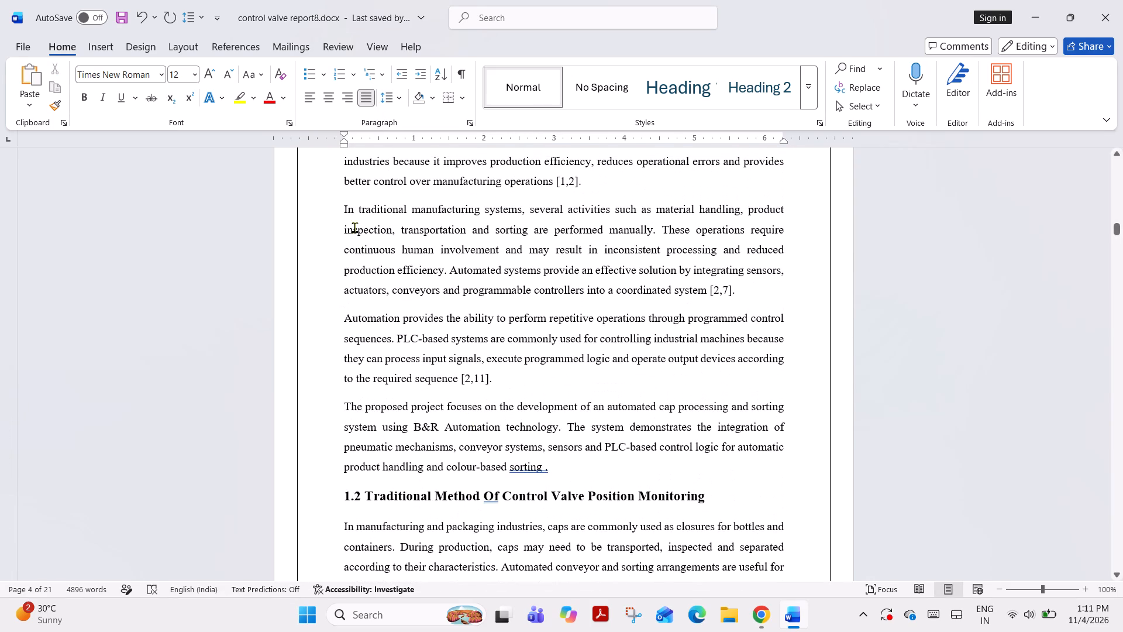
{"action": "left_click_drag", "start_coordinate": [345, 214], "coordinate": [471, 331]}
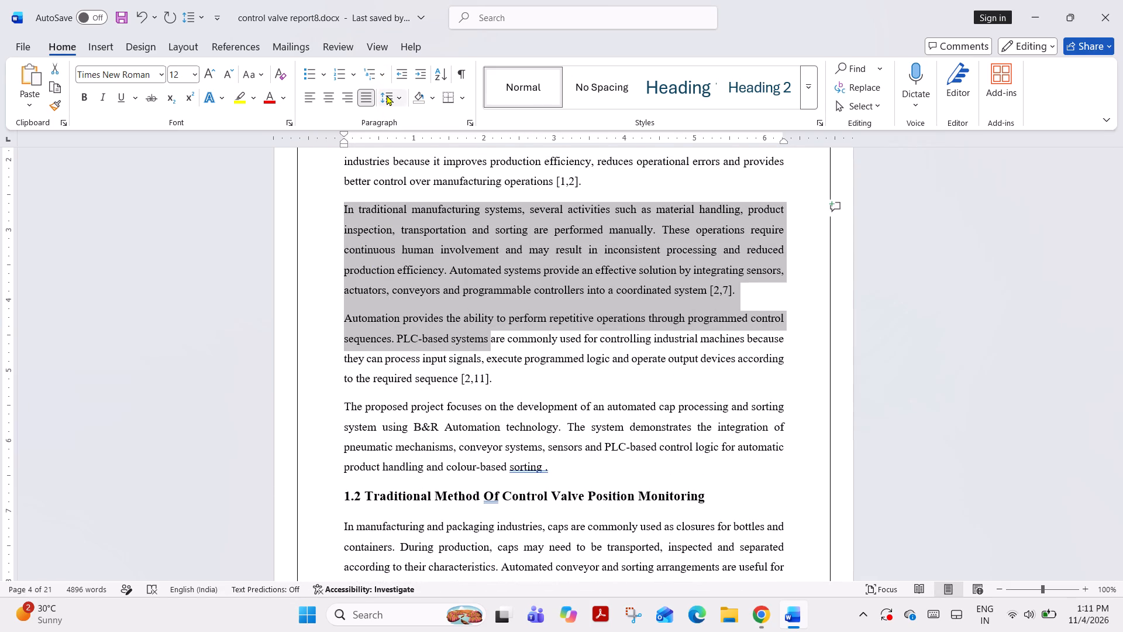
{"action": "left_click", "coordinate": [387, 95]}
{"action": "left_click", "coordinate": [250, 280]}
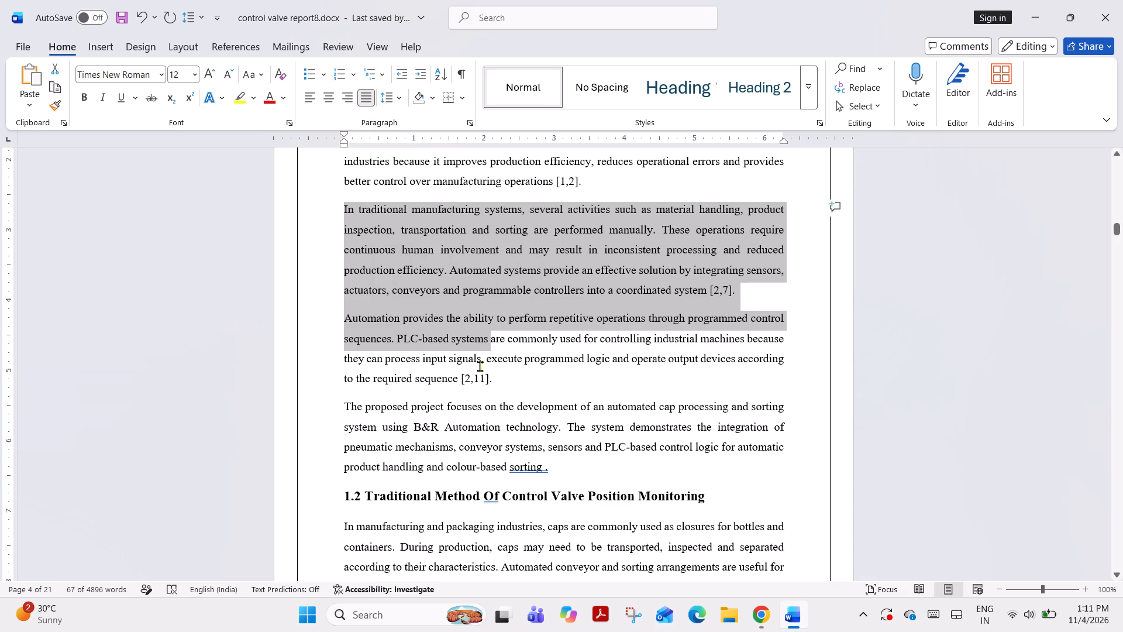
{"action": "left_click", "coordinate": [404, 471]}
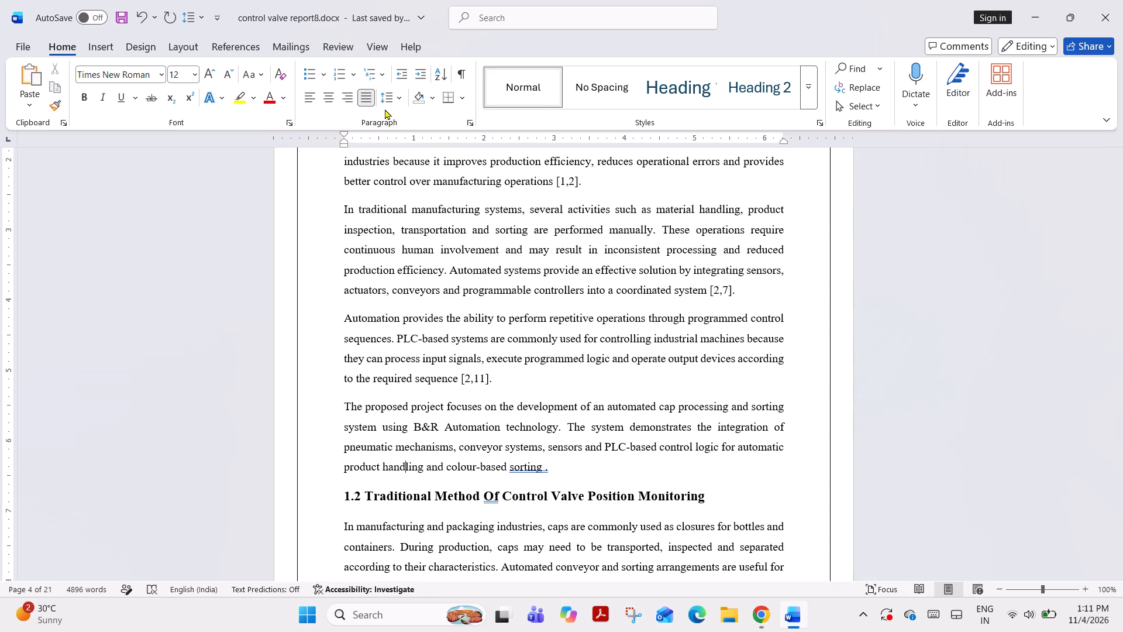
{"action": "left_click", "coordinate": [385, 102]}
{"action": "left_click", "coordinate": [315, 391]}
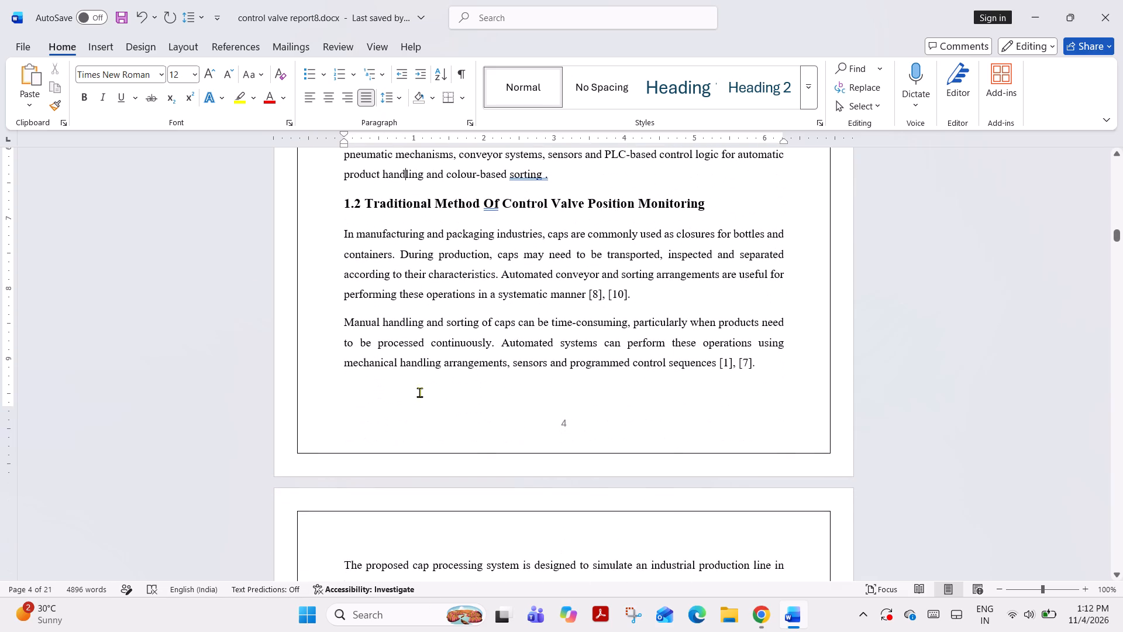
Merge the separate bracketed citations ending section 1.2's first two paragraphs into [8,10] and [1,7].
{"action": "left_click", "coordinate": [614, 293]}
{"action": "key", "text": "BackSpace"}
{"action": "key", "text": "BackSpace"}
{"action": "key", "text": "BackSpace"}
{"action": "key", "text": "BackSpace"}
{"action": "key", "text": "comma"}
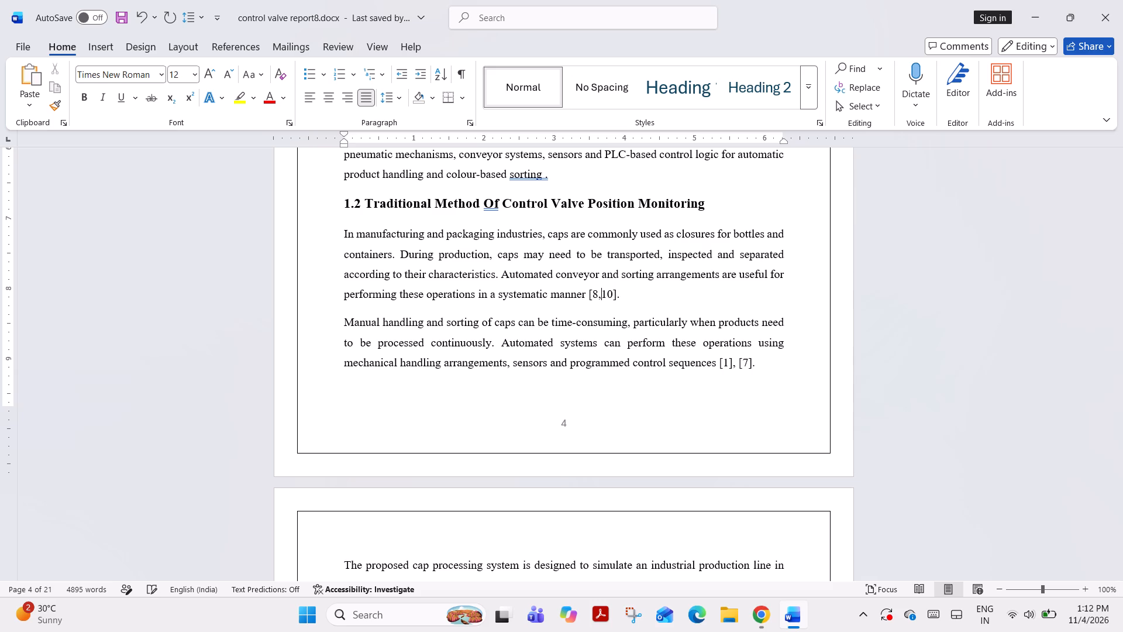
{"action": "left_click", "coordinate": [743, 362]}
{"action": "key", "text": "BackSpace"}
{"action": "key", "text": "BackSpace"}
{"action": "key", "text": "BackSpace"}
{"action": "key", "text": "BackSpace"}
{"action": "key", "text": "comma"}
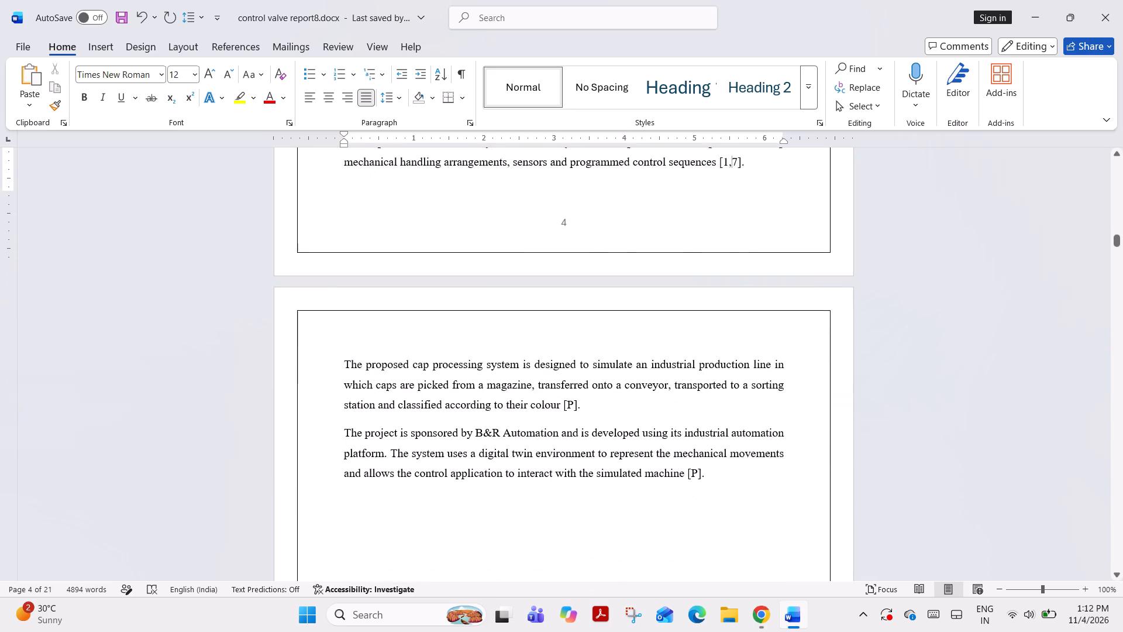
Remove the [P] citations and the spaces before them from the last two paragraphs of section 1.2.
{"action": "left_click", "coordinate": [576, 388]}
{"action": "key", "text": "BackSpace"}
{"action": "key", "text": "BackSpace"}
{"action": "key", "text": "BackSpace"}
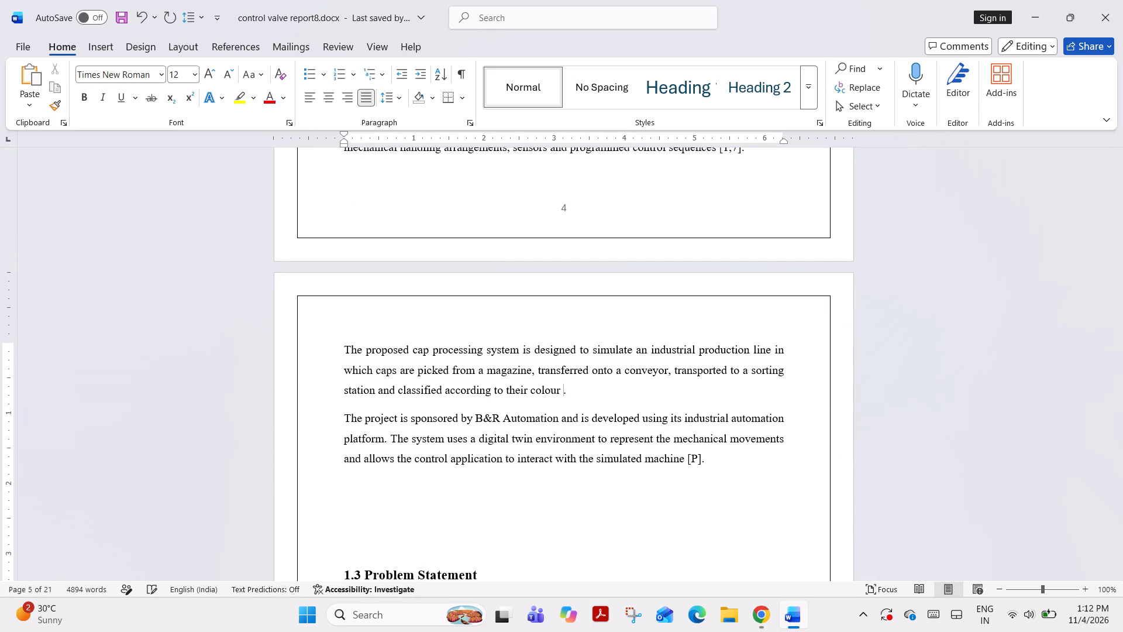
{"action": "key", "text": "BackSpace"}
{"action": "left_click", "coordinate": [700, 463]}
{"action": "key", "text": "BackSpace"}
{"action": "key", "text": "BackSpace"}
{"action": "key", "text": "BackSpace"}
{"action": "key", "text": "BackSpace"}
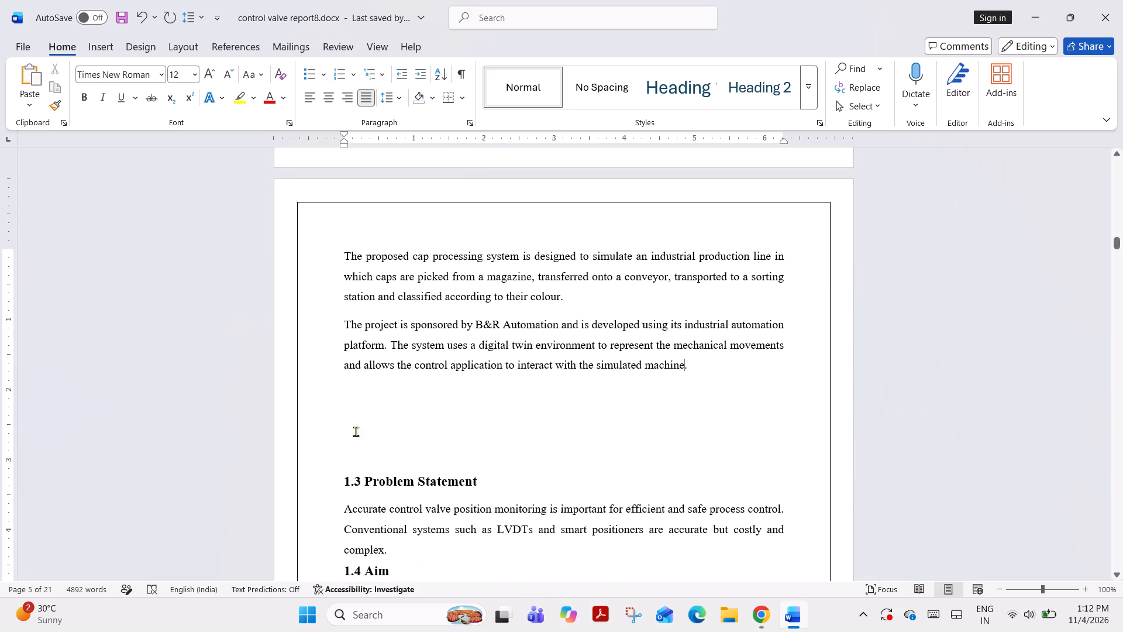
Delete the empty lines between the end of section 1.2 and the 1.3 Problem Statement heading.
{"action": "left_click", "coordinate": [339, 458]}
{"action": "key", "text": "BackSpace"}
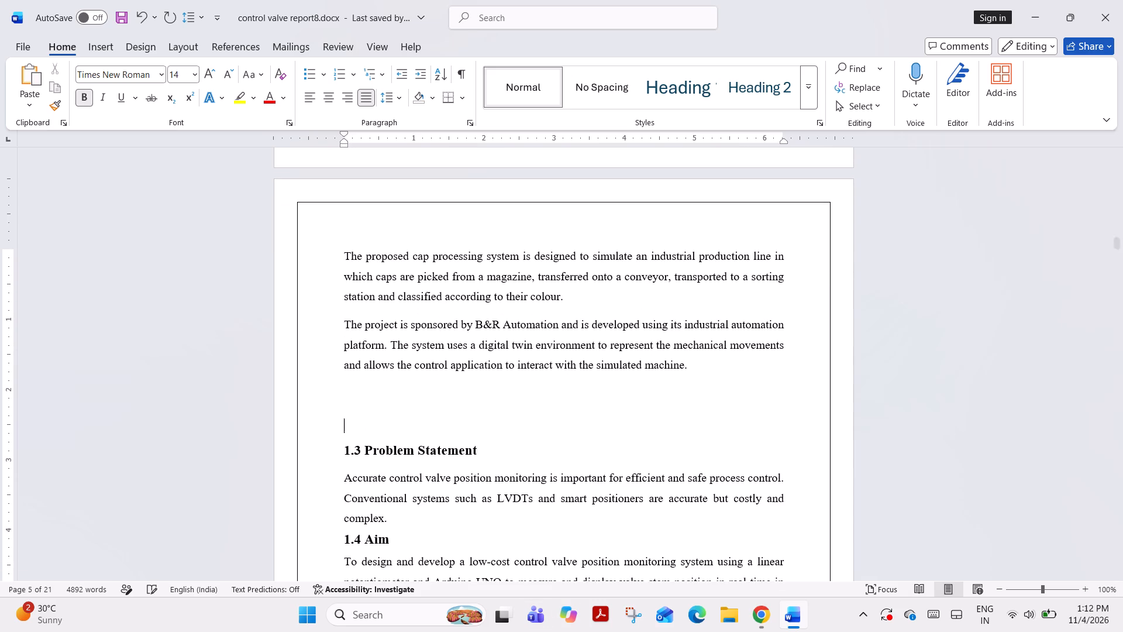
{"action": "key", "text": "BackSpace"}
{"action": "key", "text": "BackSpace"}
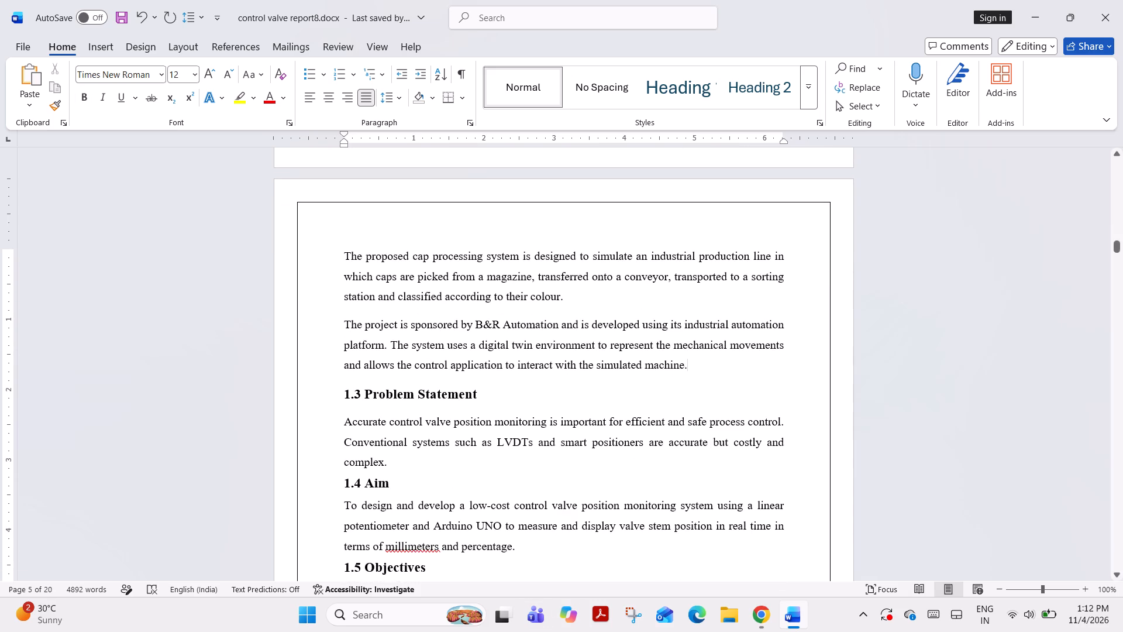
{"action": "left_click", "coordinate": [764, 616]}
{"action": "scroll", "coordinate": [448, 393], "scroll_direction": "down", "scroll_amount": 1}
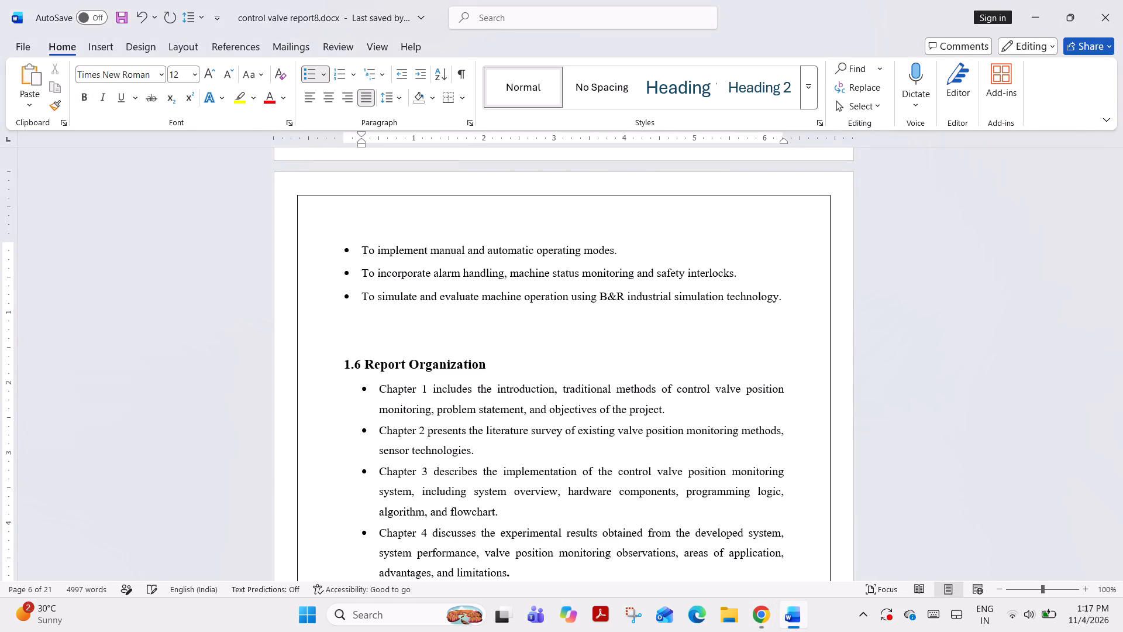
{"action": "key", "text": "BackSpace"}
{"action": "key", "text": "BackSpace"}
{"action": "key", "text": "Return"}
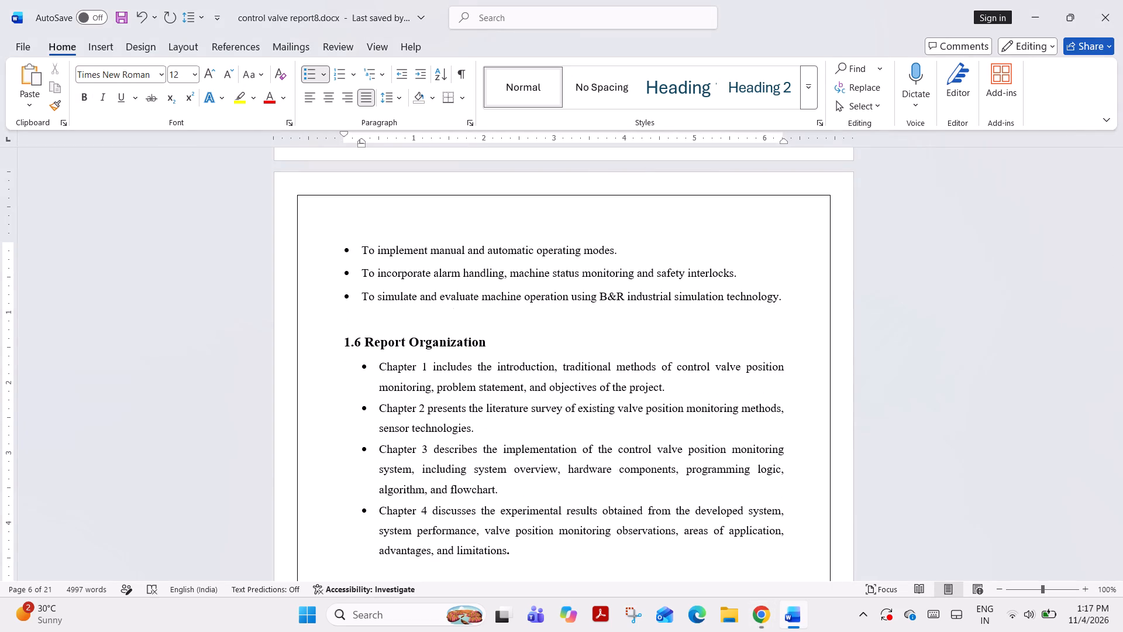
{"action": "key", "text": "BackSpace"}
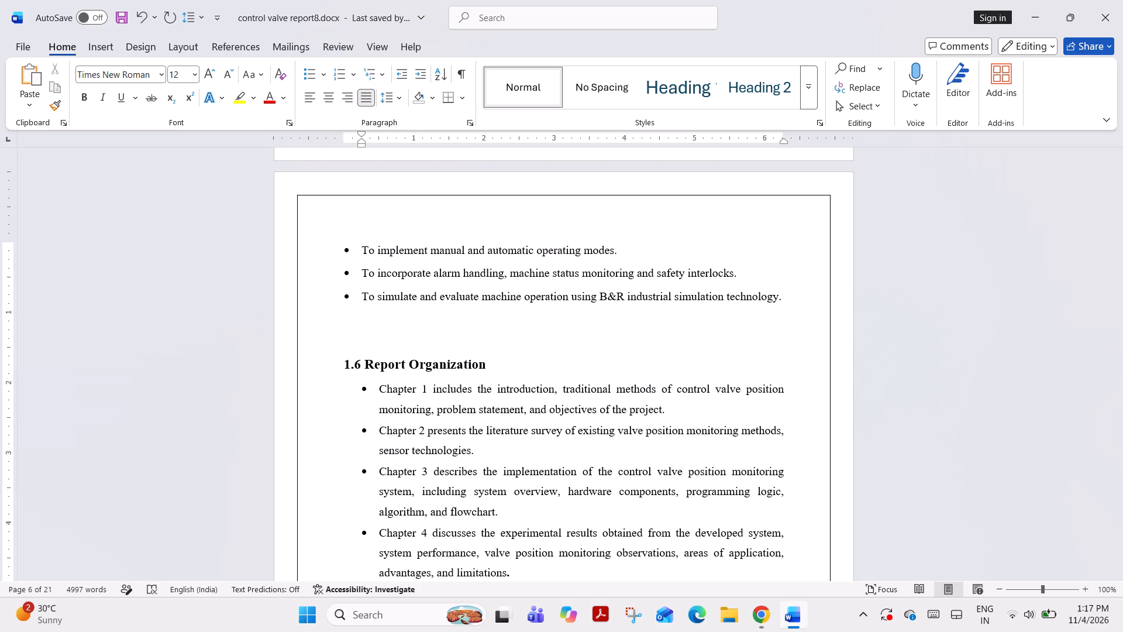
{"action": "key", "text": "Return"}
{"action": "key", "text": "BackSpace"}
{"action": "key", "text": "BackSpace"}
{"action": "key", "text": "ctrl+v"}
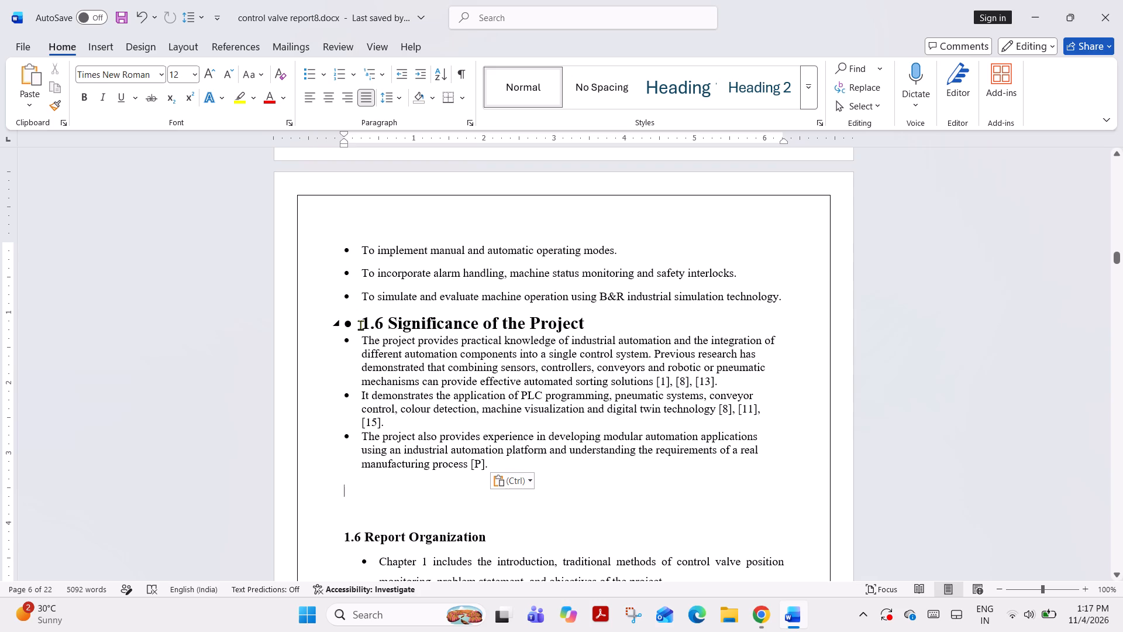
Remove the bullets from the pasted 1.6 Significance of the Project heading and its paragraphs.
{"action": "left_click_drag", "start_coordinate": [360, 325], "coordinate": [532, 460]}
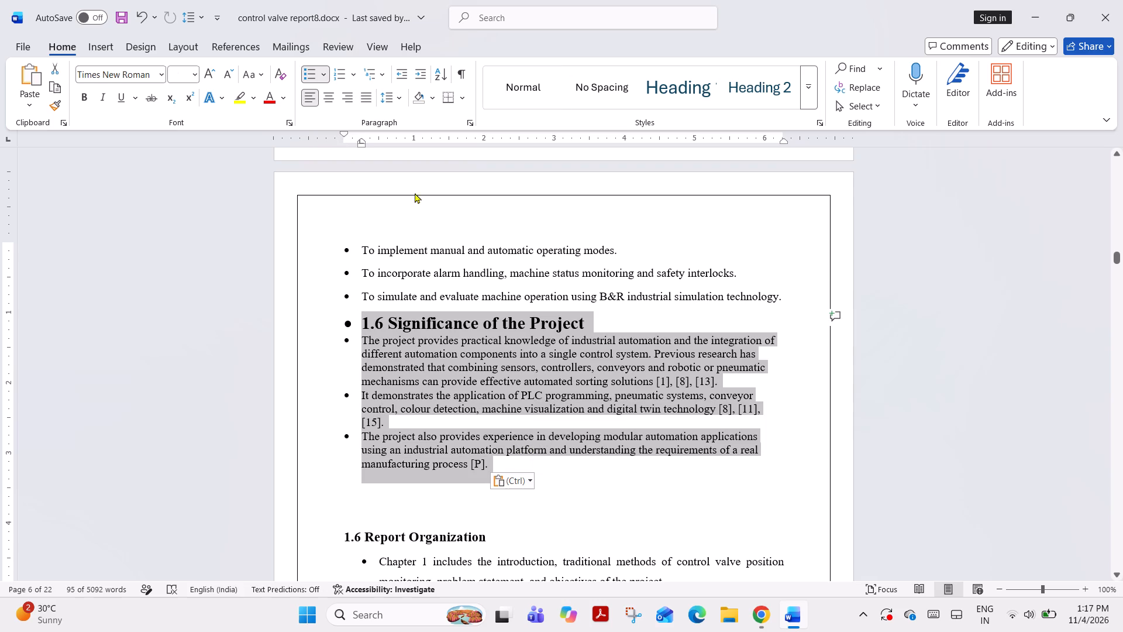
{"action": "left_click", "coordinate": [313, 74]}
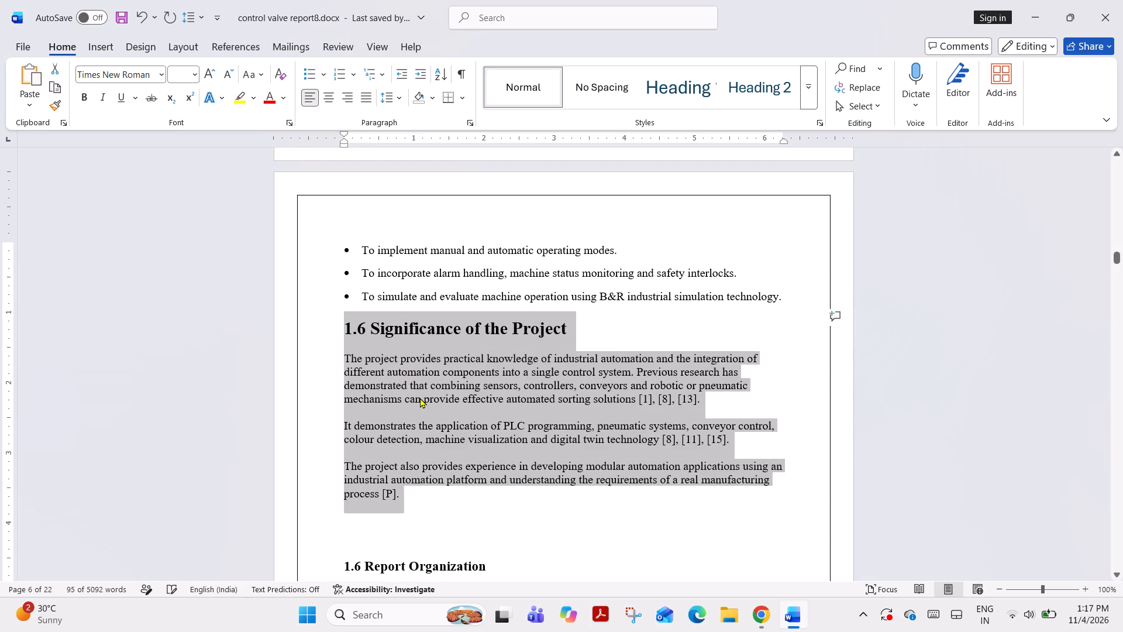
{"action": "left_click", "coordinate": [420, 397]}
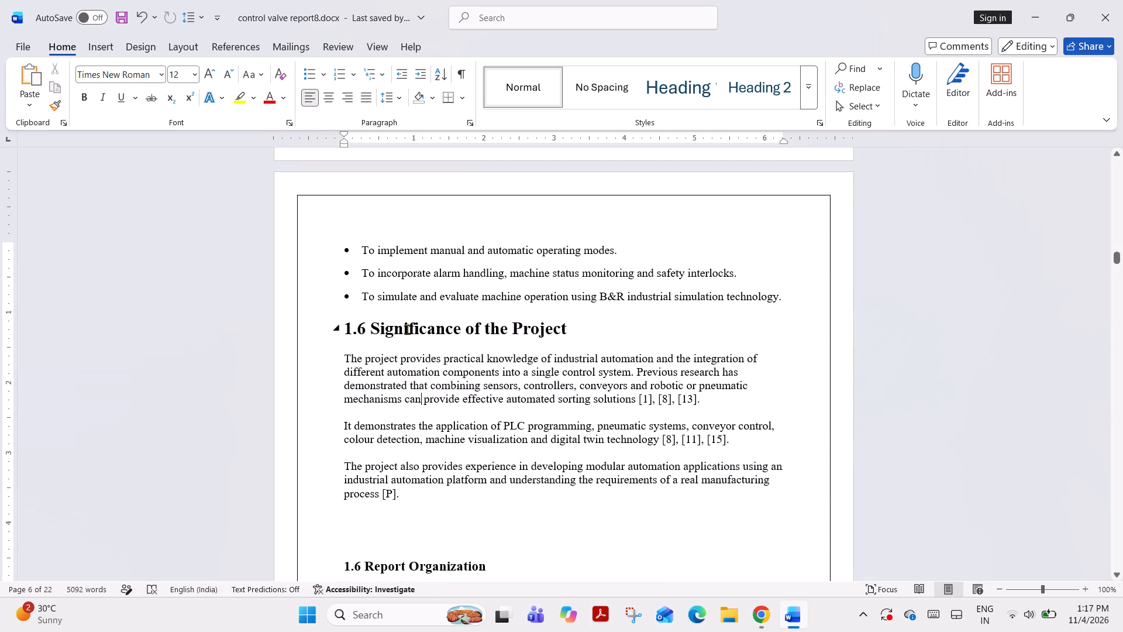
Set the 1.6 Significance of the Project heading's font size to 14.
{"action": "left_click_drag", "start_coordinate": [346, 327], "coordinate": [545, 337]}
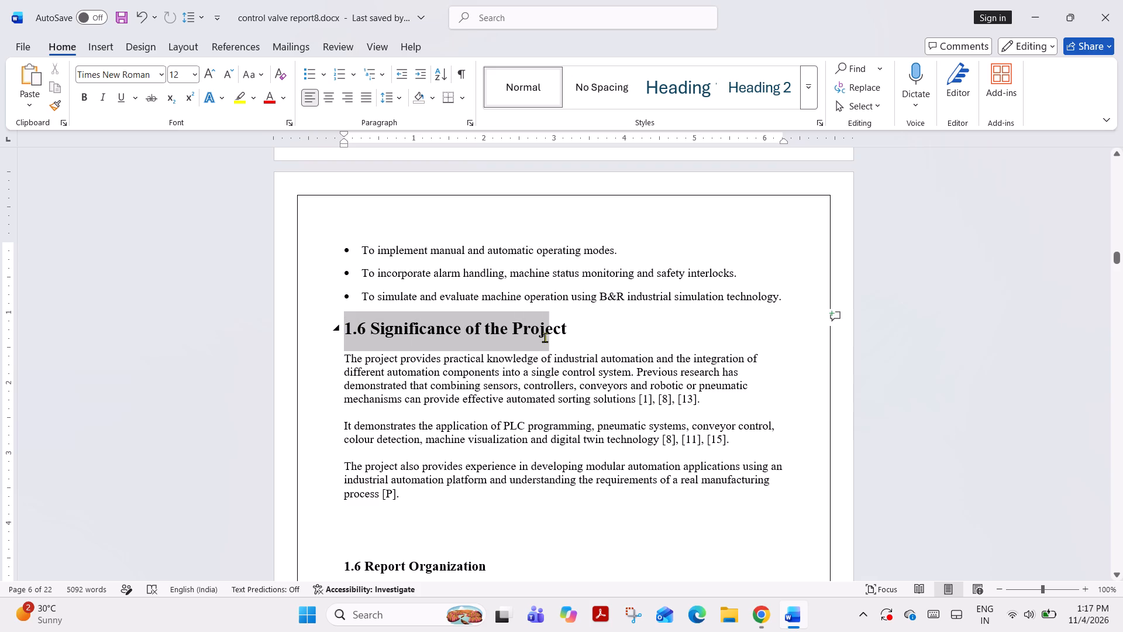
{"action": "left_click_drag", "start_coordinate": [545, 337], "coordinate": [584, 336]}
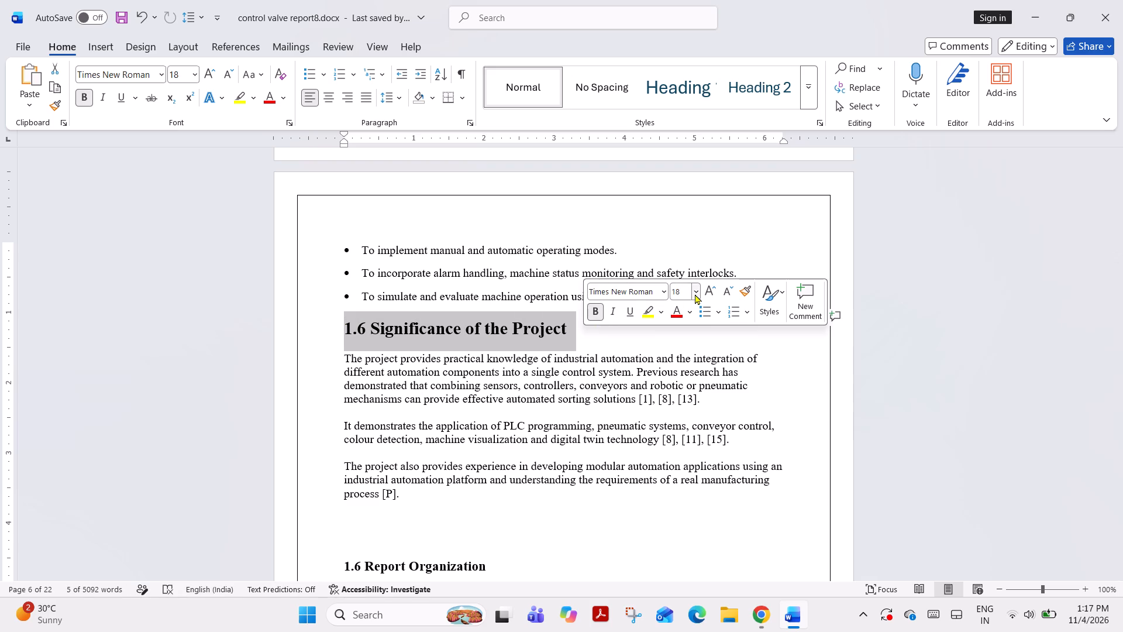
{"action": "left_click", "coordinate": [695, 294]}
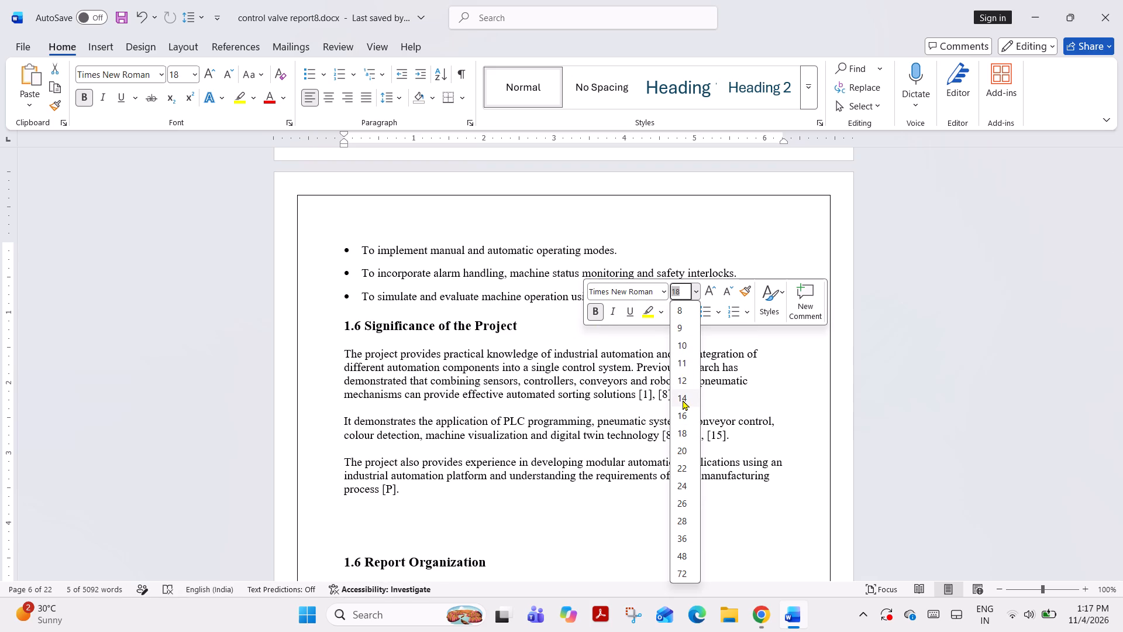
{"action": "left_click", "coordinate": [683, 400]}
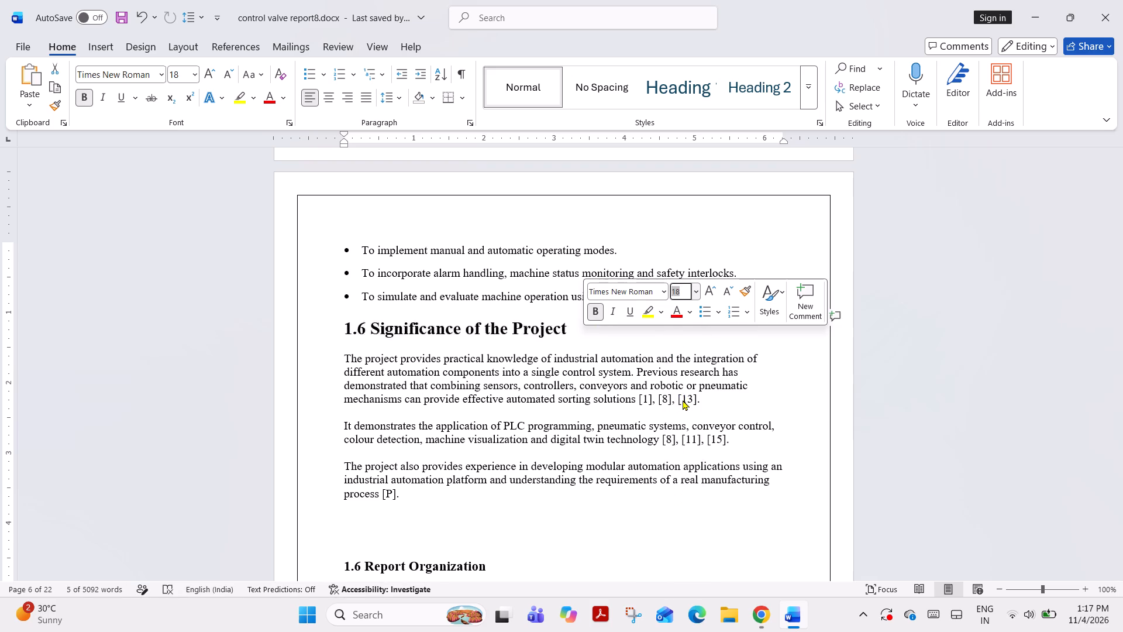
{"action": "left_click", "coordinate": [457, 374]}
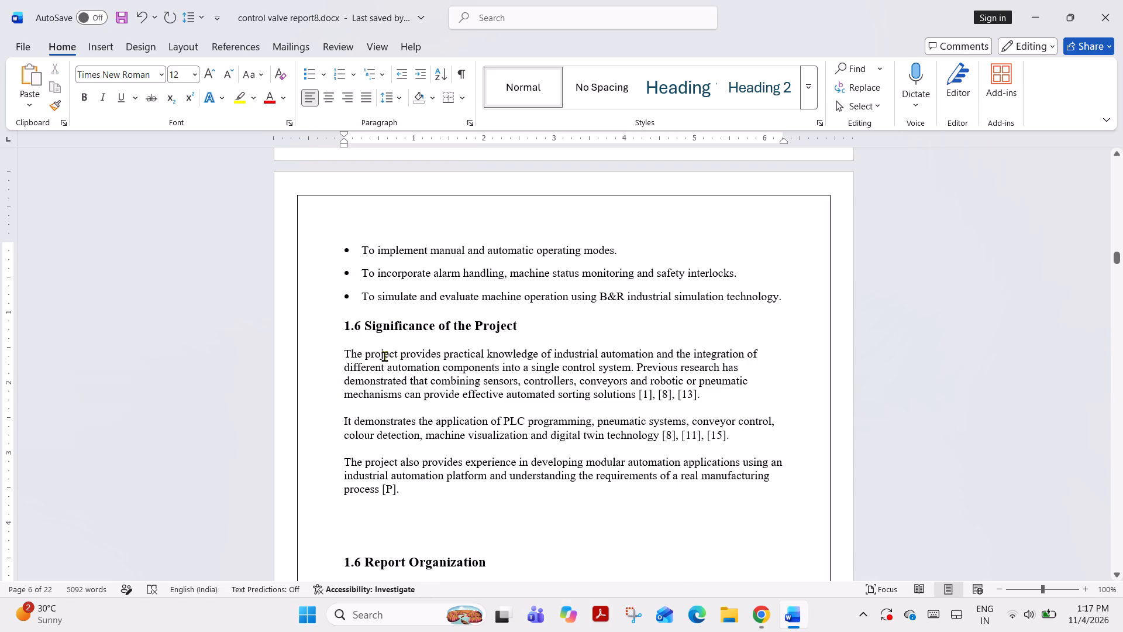
Justify the three body paragraphs of 1.6 Significance of the Project and increase their line spacing.
{"action": "left_click_drag", "start_coordinate": [343, 352], "coordinate": [563, 482]}
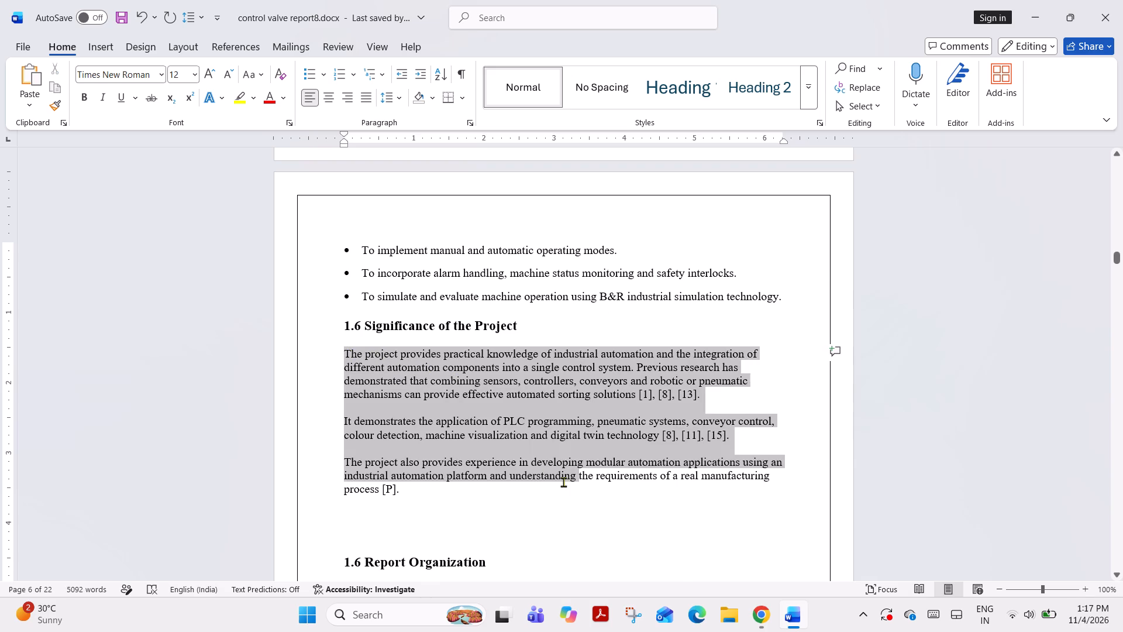
{"action": "left_click_drag", "start_coordinate": [563, 482], "coordinate": [567, 485]}
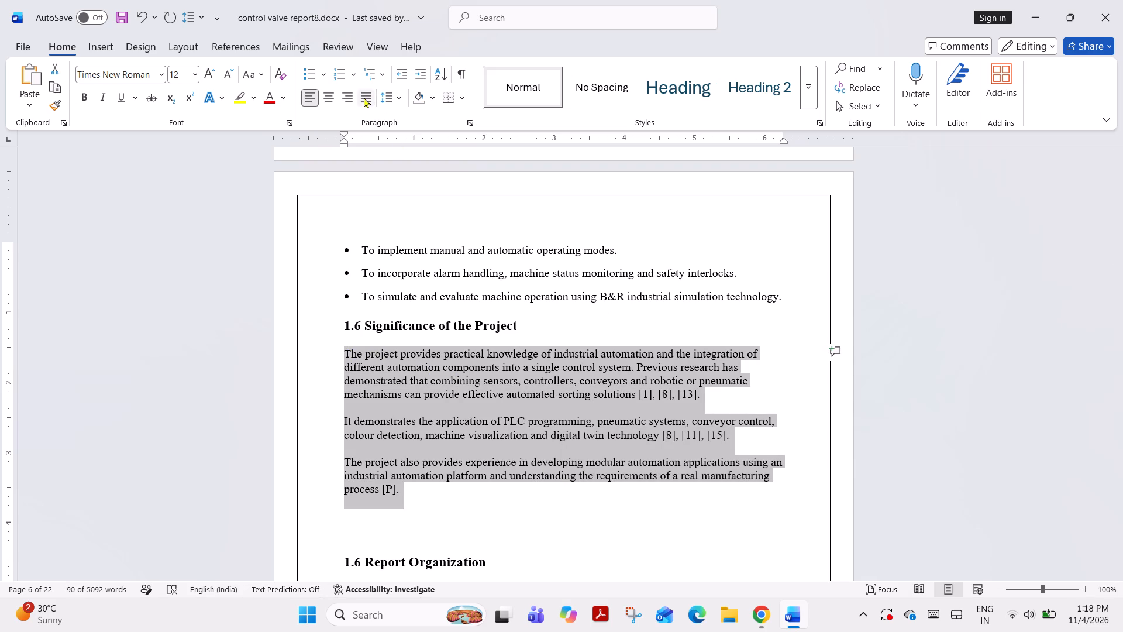
{"action": "left_click", "coordinate": [364, 97]}
{"action": "left_click", "coordinate": [399, 99]}
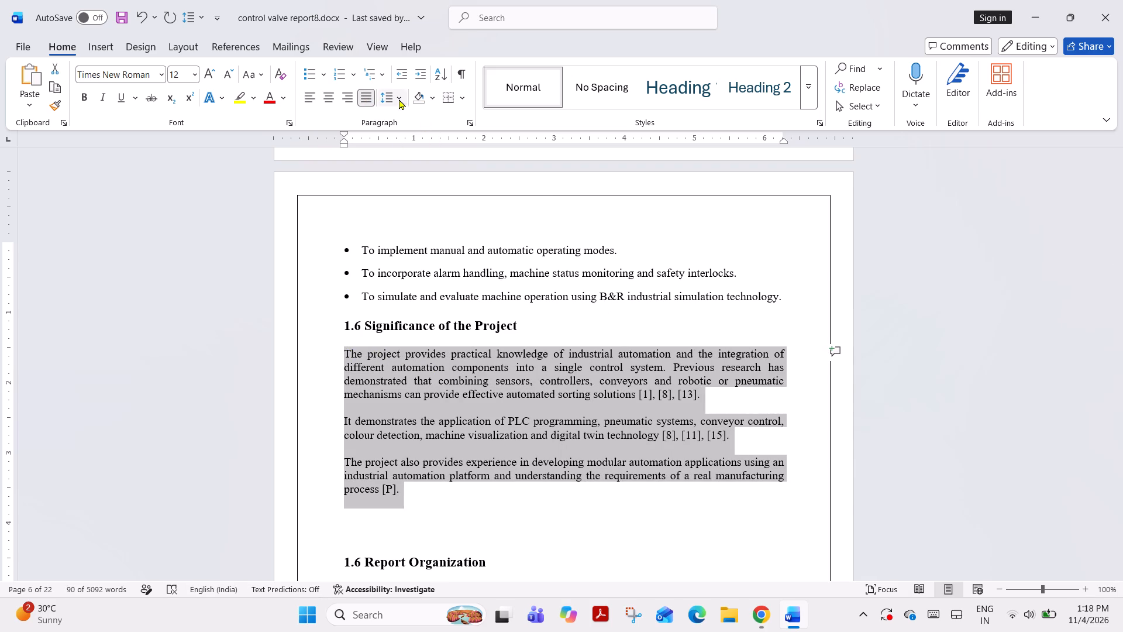
{"action": "left_click", "coordinate": [414, 158]}
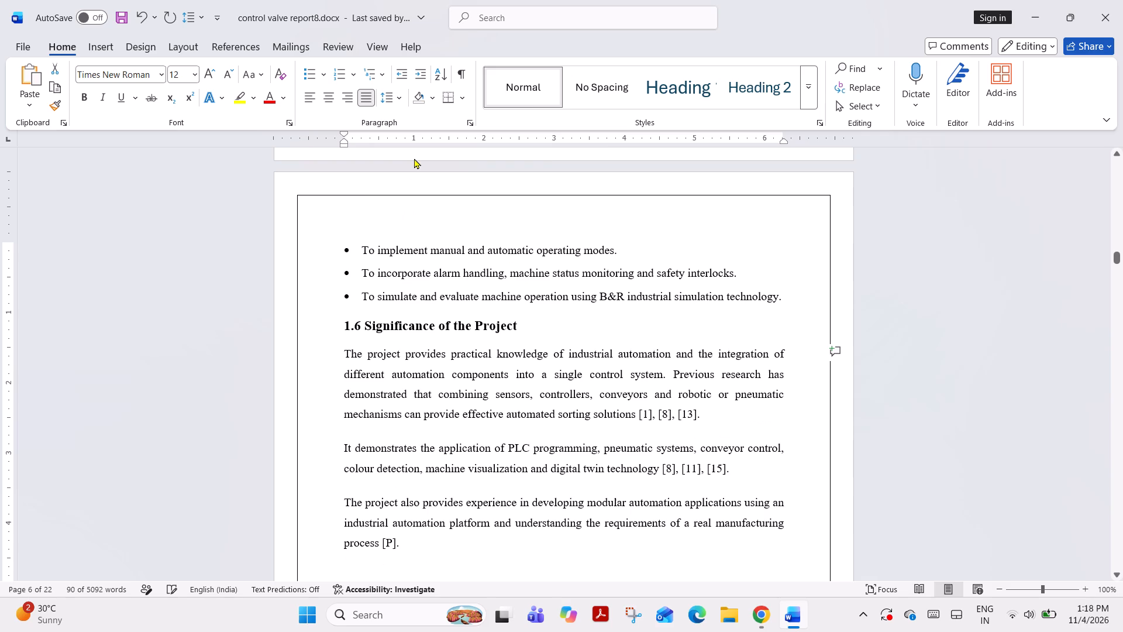
{"action": "left_click", "coordinate": [463, 417]}
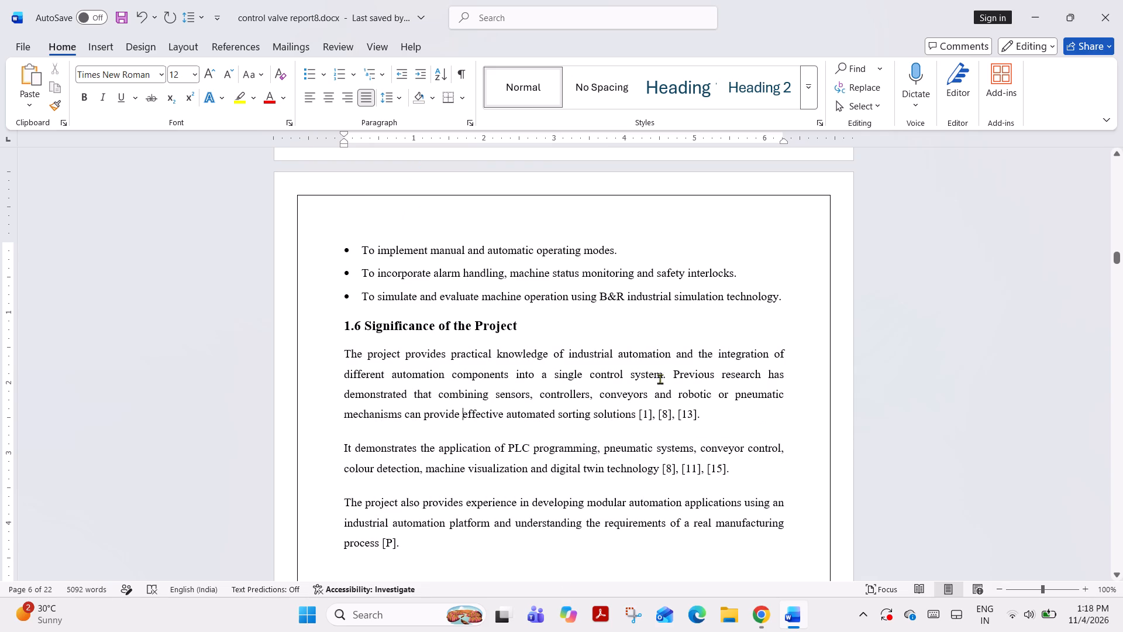
Delete citations [1] and [8] from the end of the first Significance of the Project paragraph, leaving only [13].
{"action": "left_click", "coordinate": [683, 414]}
{"action": "key", "text": "BackSpace"}
{"action": "key", "text": "BackSpace"}
{"action": "key", "text": "BackSpace"}
{"action": "key", "text": "BackSpace"}
{"action": "key", "text": "BackSpace"}
{"action": "key", "text": "BackSpace"}
{"action": "key", "text": "BackSpace"}
{"action": "key", "text": "BackSpace"}
{"action": "key", "text": "BackSpace"}
{"action": "key", "text": "BackSpace"}
{"action": "key", "text": "BackSpace"}
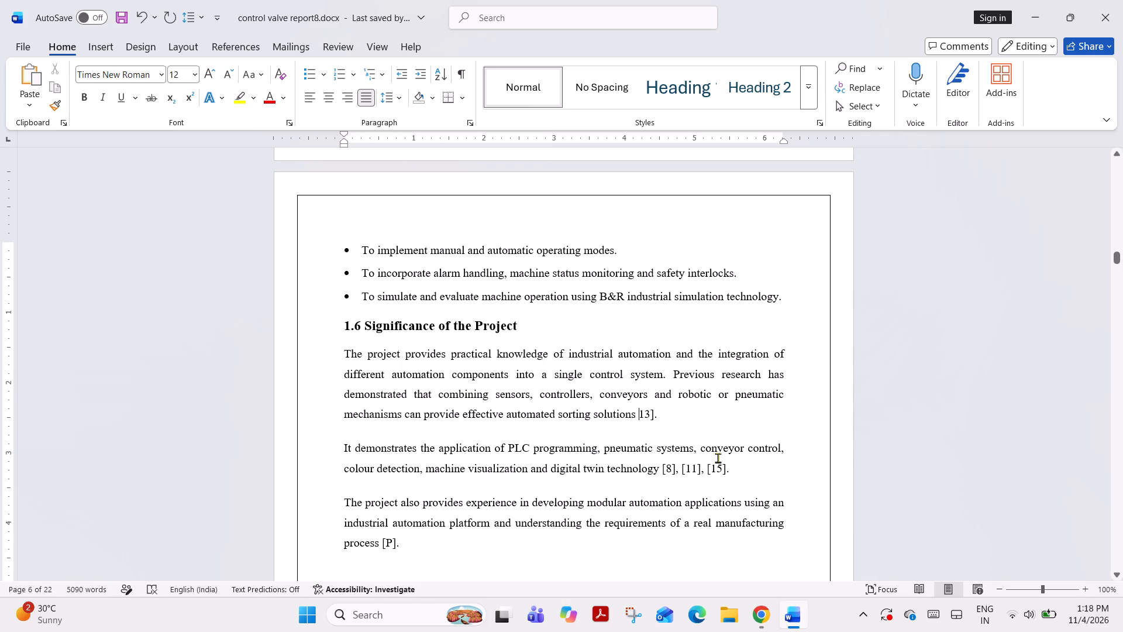
{"action": "key", "text": "bracketleft"}
Delete citations [8] and [11] from the end of the second Significance of the Project paragraph, leaving only [15].
{"action": "left_click_drag", "start_coordinate": [664, 467], "coordinate": [701, 469]}
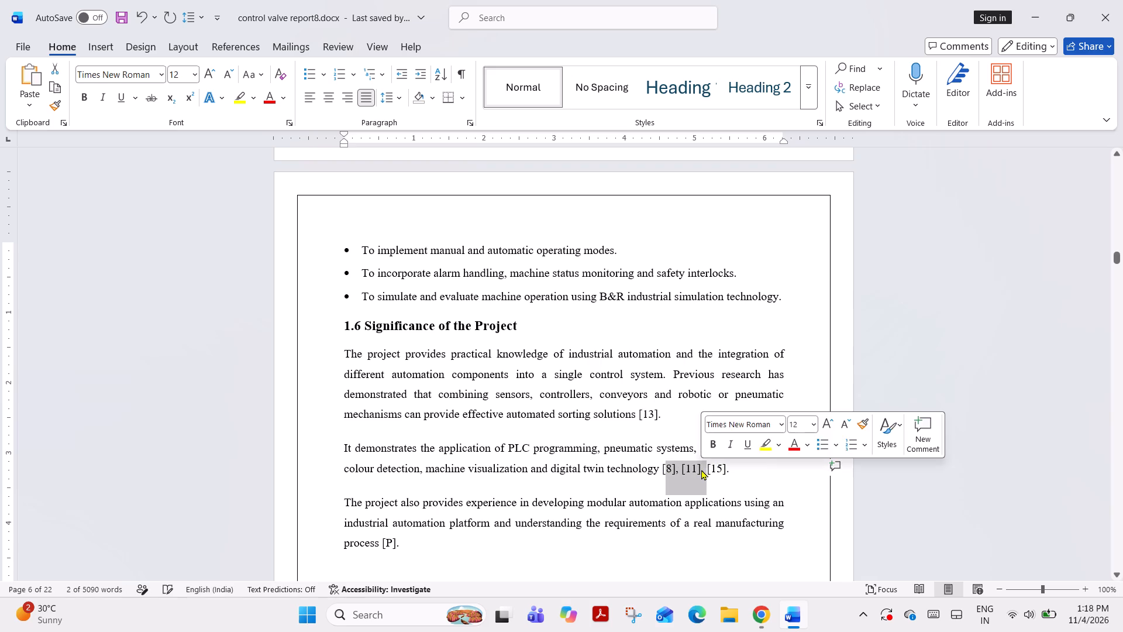
{"action": "key", "text": "BackSpace"}
{"action": "key", "text": "BackSpace"}
{"action": "key", "text": "BackSpace"}
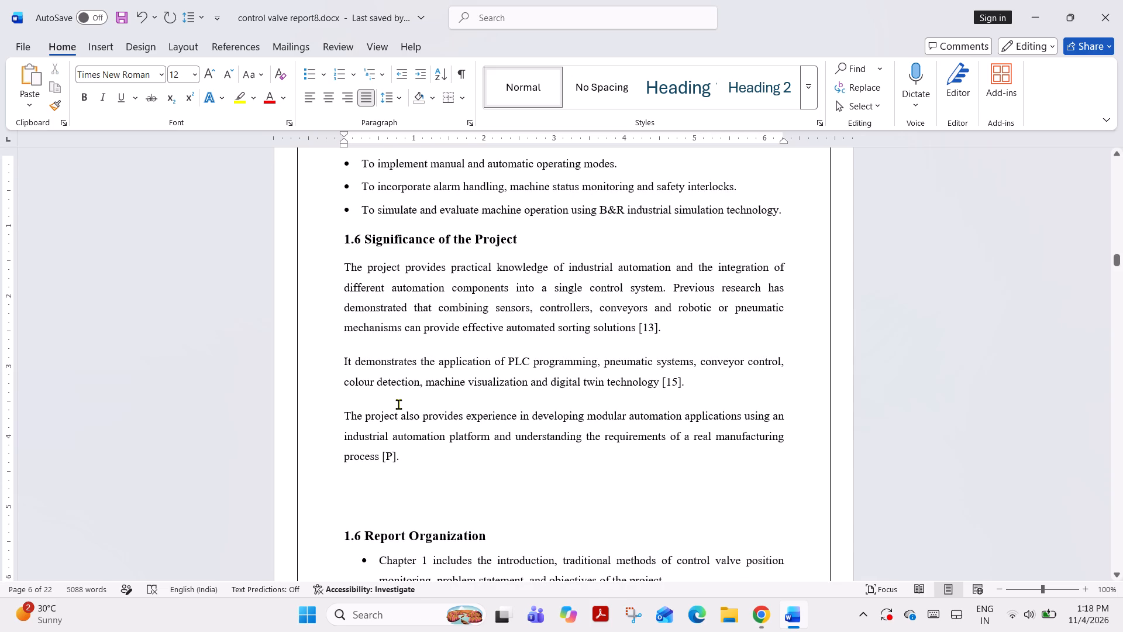
Merge the three body paragraphs of 1.6 Significance of the Project into one continuous paragraph.
{"action": "left_click", "coordinate": [340, 364]}
{"action": "key", "text": "BackSpace"}
{"action": "key", "text": "space"}
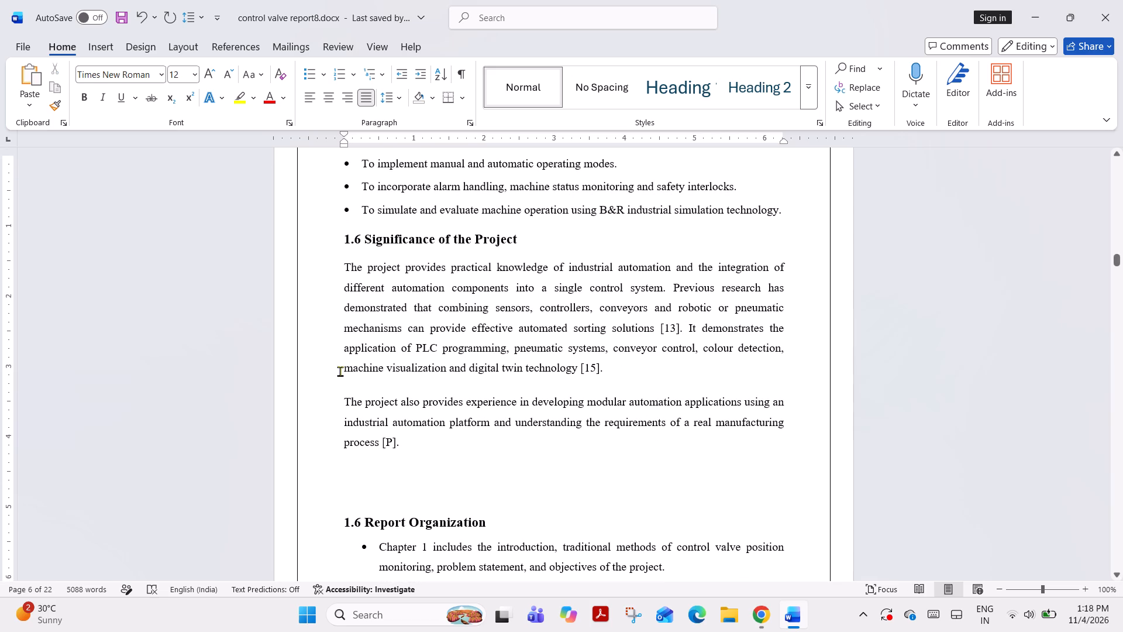
{"action": "left_click", "coordinate": [347, 405]}
{"action": "key", "text": "Left"}
{"action": "key", "text": "BackSpace"}
{"action": "key", "text": "space"}
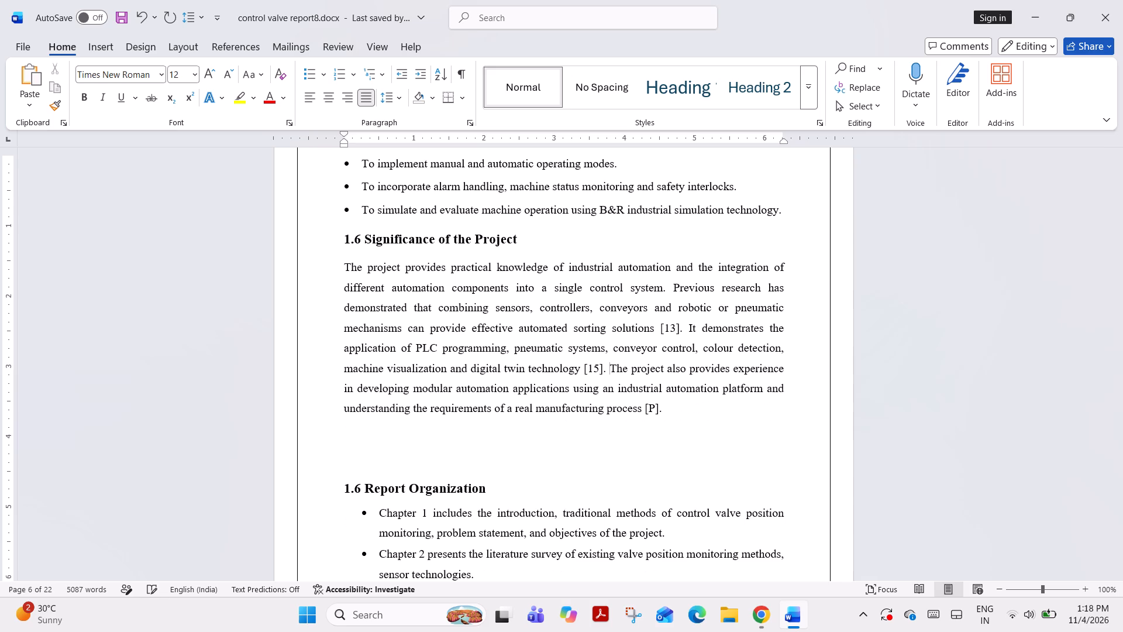
Delete the extra blank lines between the Significance of the Project text and the 1.6 Report Organization heading.
{"action": "left_click", "coordinate": [339, 479]}
{"action": "key", "text": "BackSpace"}
{"action": "key", "text": "BackSpace"}
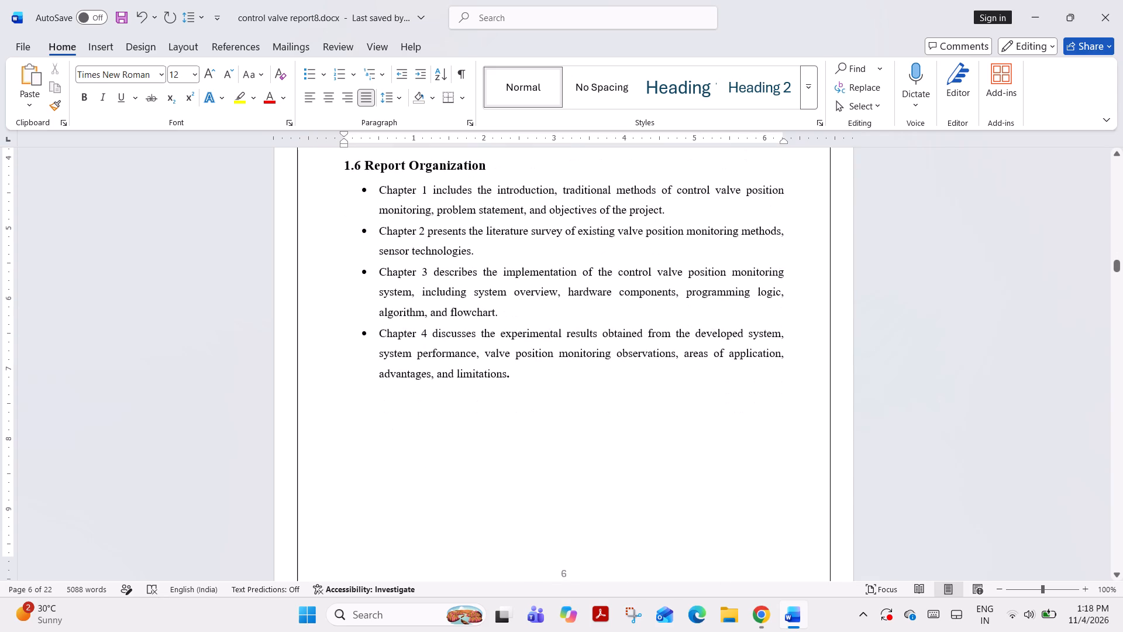
{"action": "left_click", "coordinate": [753, 606]}
{"action": "scroll", "coordinate": [528, 372], "scroll_direction": "up", "scroll_amount": 3}
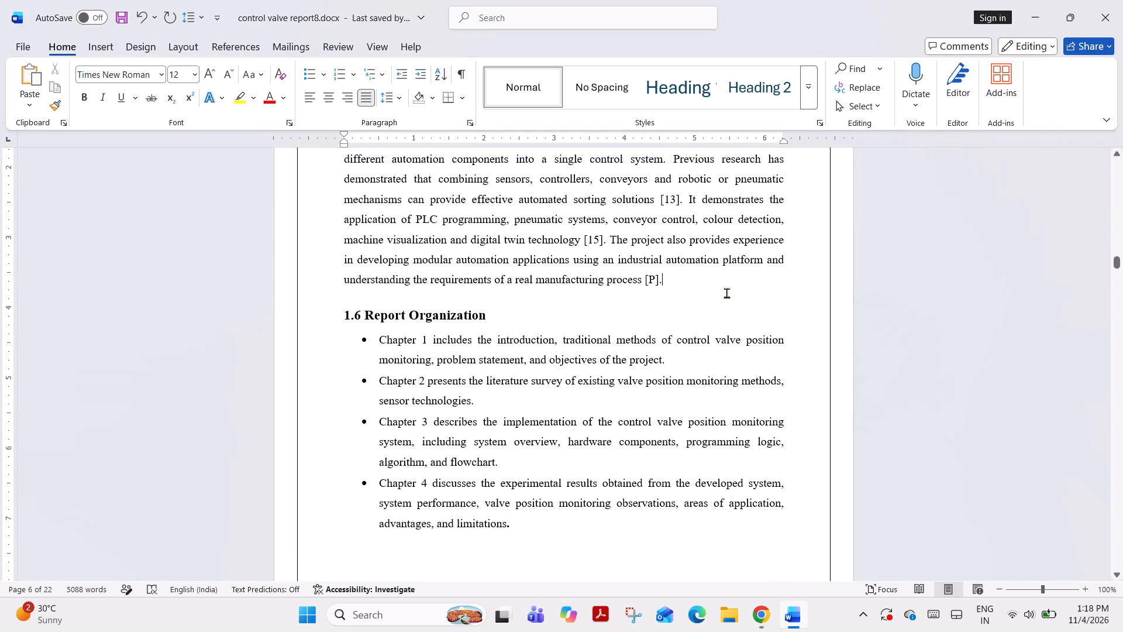
{"action": "left_click", "coordinate": [714, 287]}
{"action": "key", "text": "Return"}
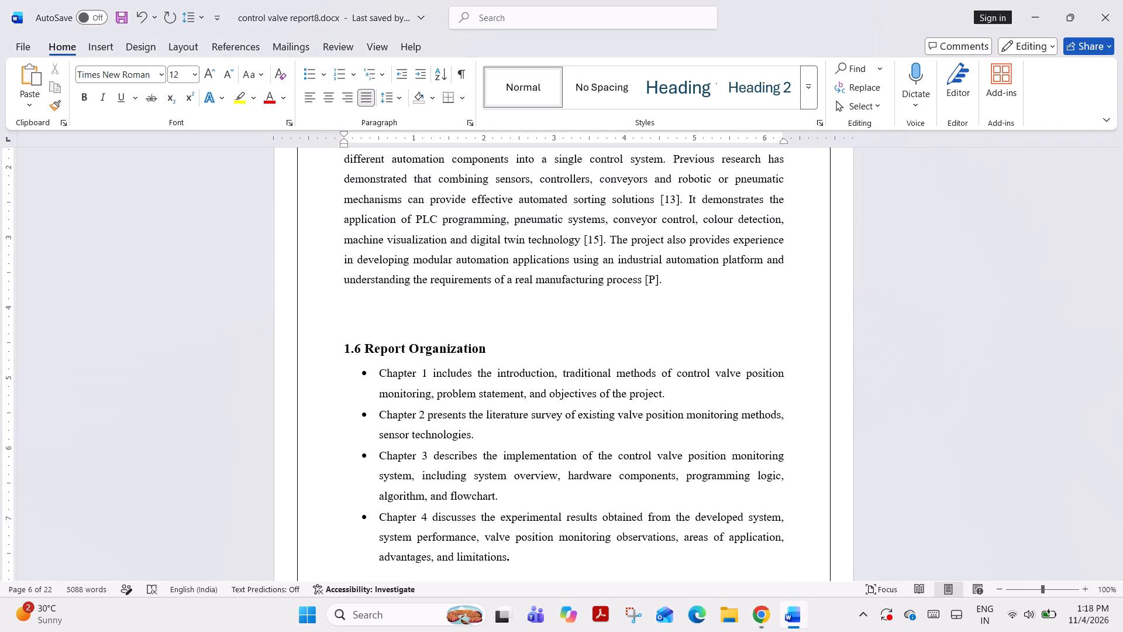
{"action": "key", "text": "ctrl+v"}
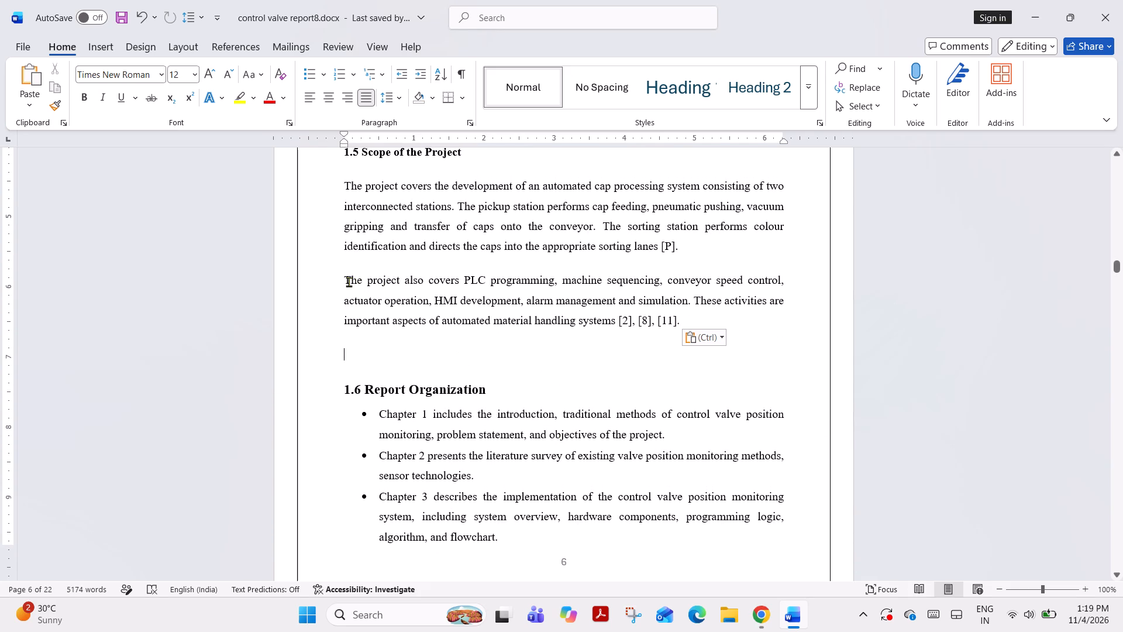
Delete the second Scope of the Project paragraph, about PLC programming and machine sequencing, with the blank line after it.
{"action": "left_click_drag", "start_coordinate": [347, 281], "coordinate": [548, 357]}
{"action": "key", "text": "BackSpace"}
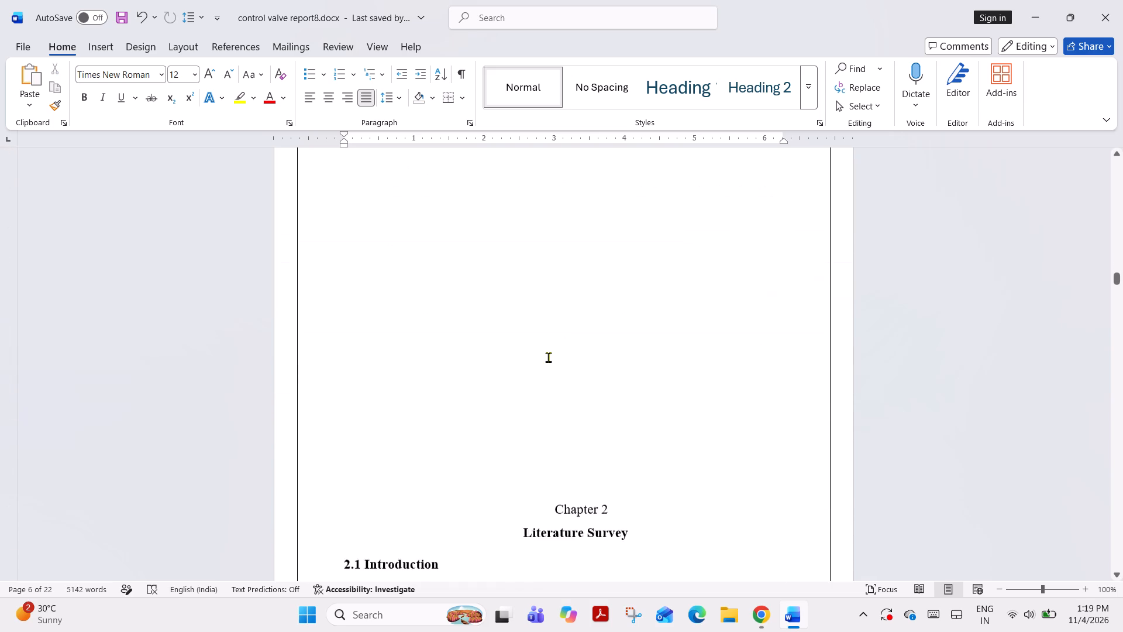
Delete the surplus blank lines above the Chapter 2 Literature Survey heading, keeping one unbulleted blank line after the Report Organization list.
{"action": "left_click", "coordinate": [568, 402]}
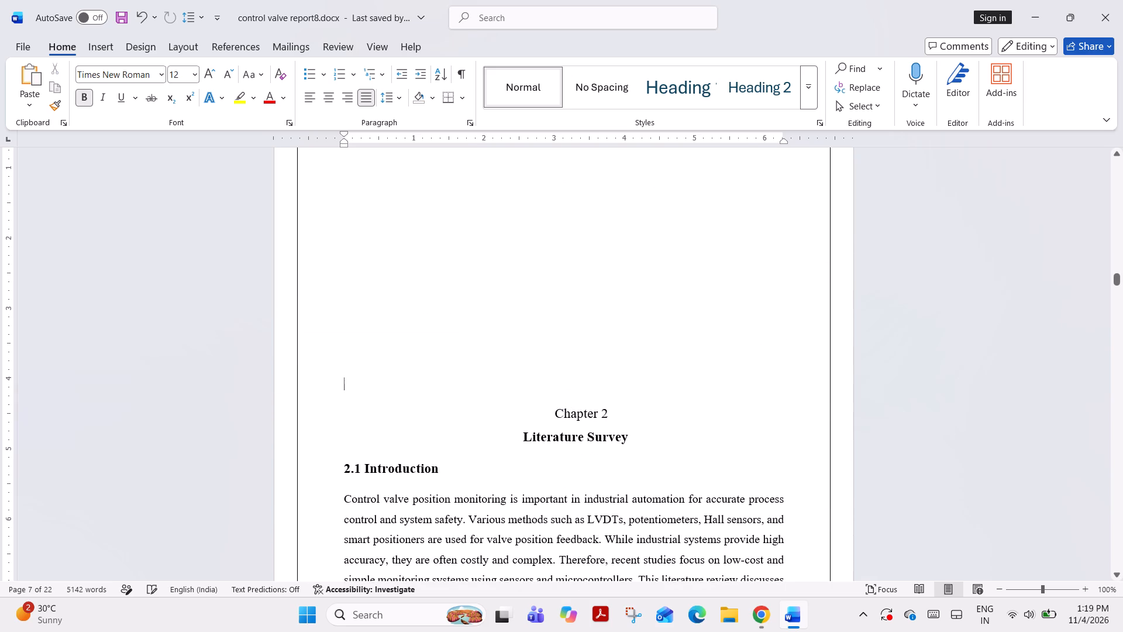
{"action": "key", "text": "BackSpace"}
{"action": "key", "text": "BackSpace"}
{"action": "key", "text": "BackSpace"}
{"action": "key", "text": "BackSpace"}
{"action": "key", "text": "BackSpace"}
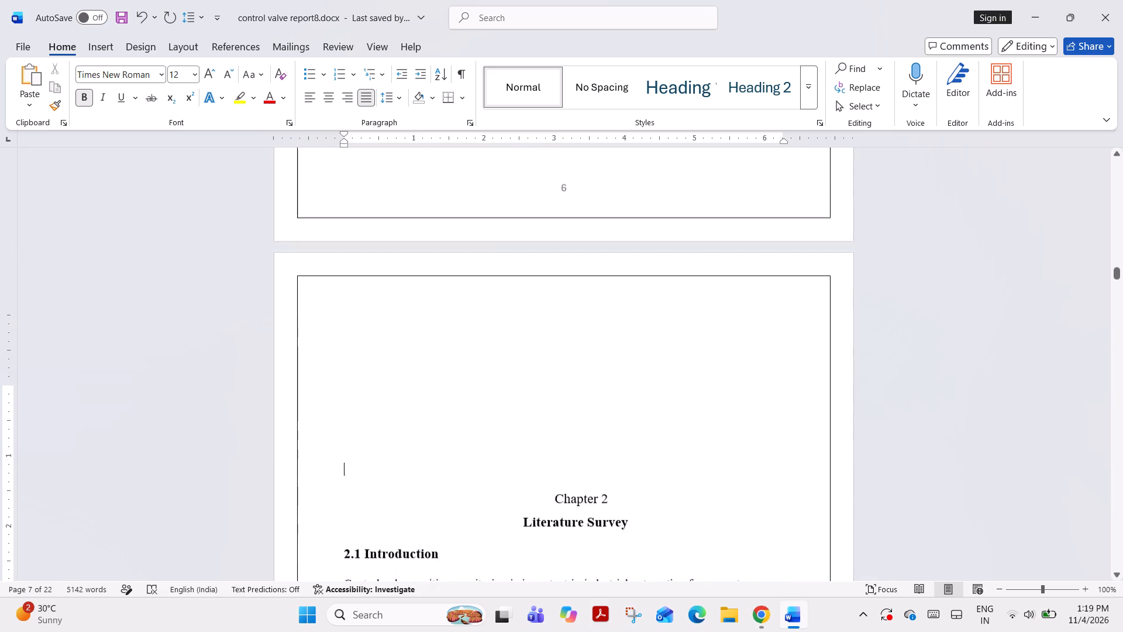
{"action": "key", "text": "BackSpace"}
{"action": "key", "text": "BackSpace"}
{"action": "key", "text": "BackSpace"}
{"action": "key", "text": "BackSpace"}
{"action": "key", "text": "BackSpace"}
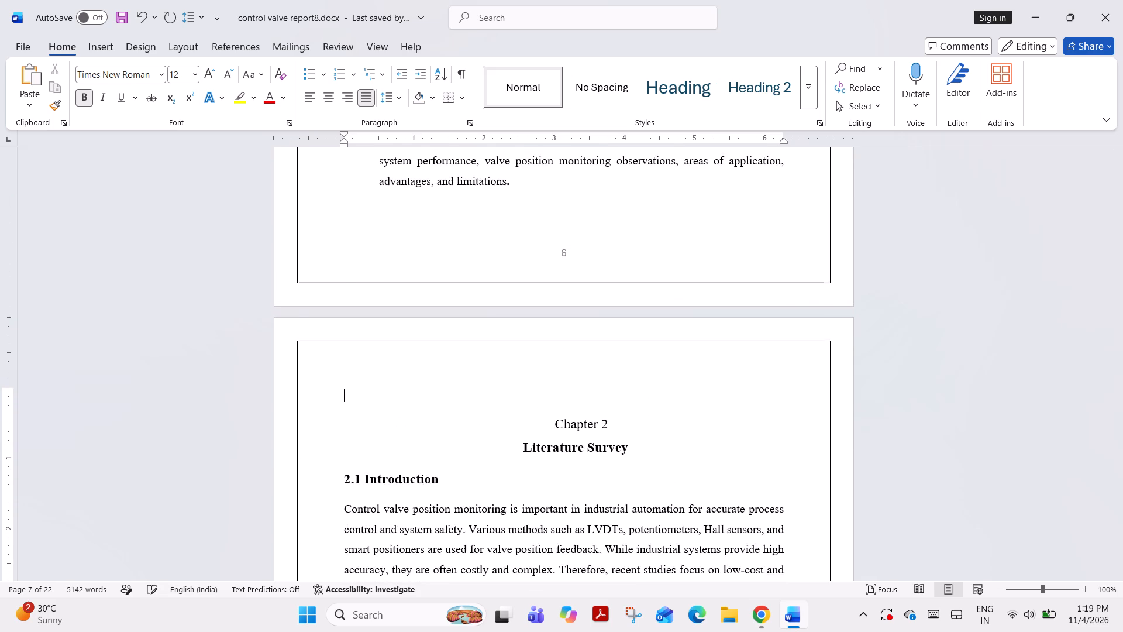
{"action": "key", "text": "BackSpace"}
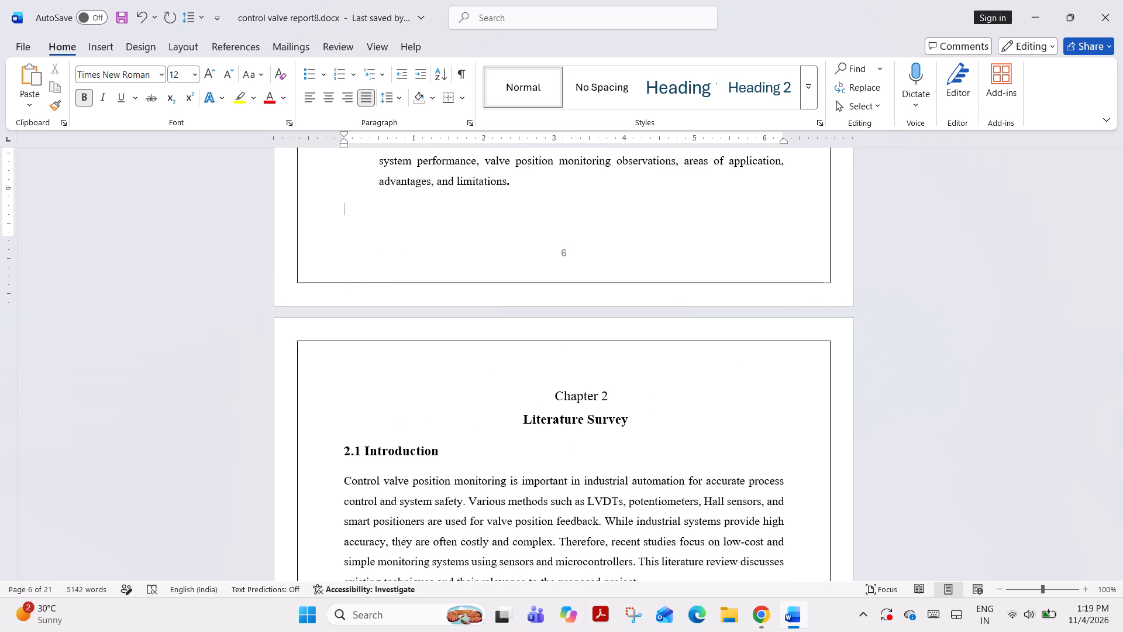
{"action": "key", "text": "BackSpace"}
{"action": "key", "text": "Return"}
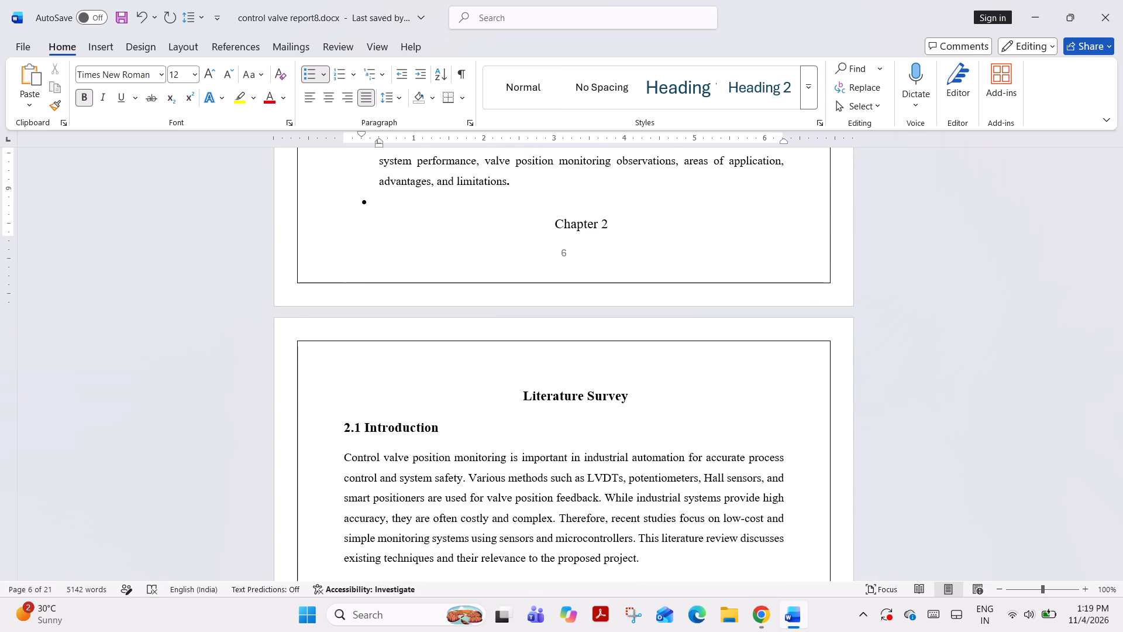
{"action": "key", "text": "Return"}
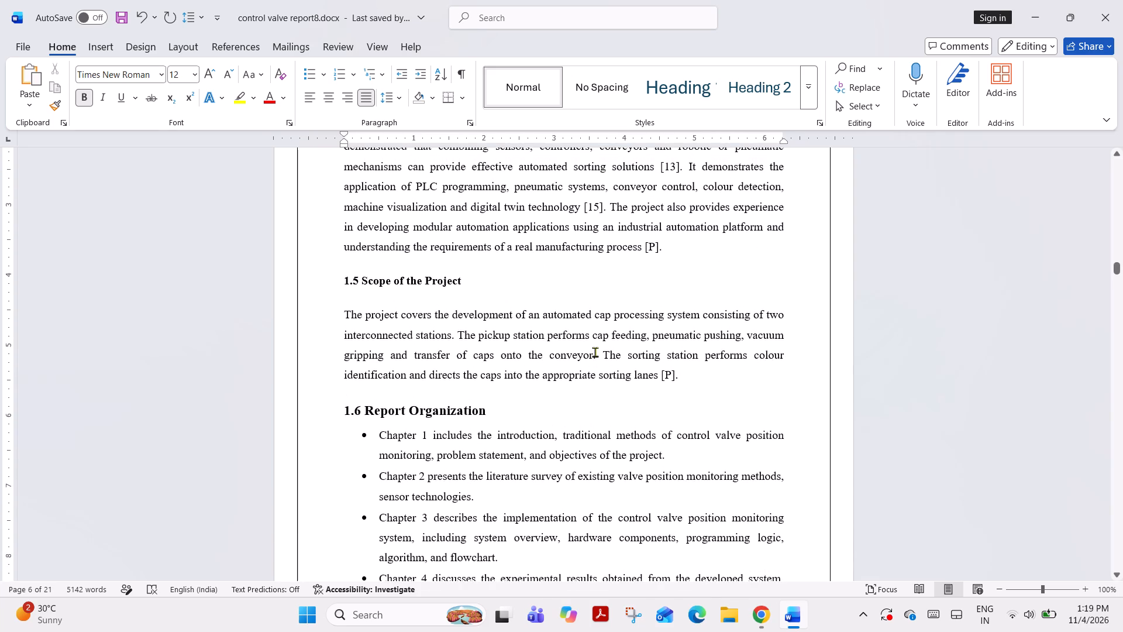
Set the 1.5 Scope of the Project heading's font size to 14.
{"action": "left_click_drag", "start_coordinate": [342, 267], "coordinate": [355, 267]}
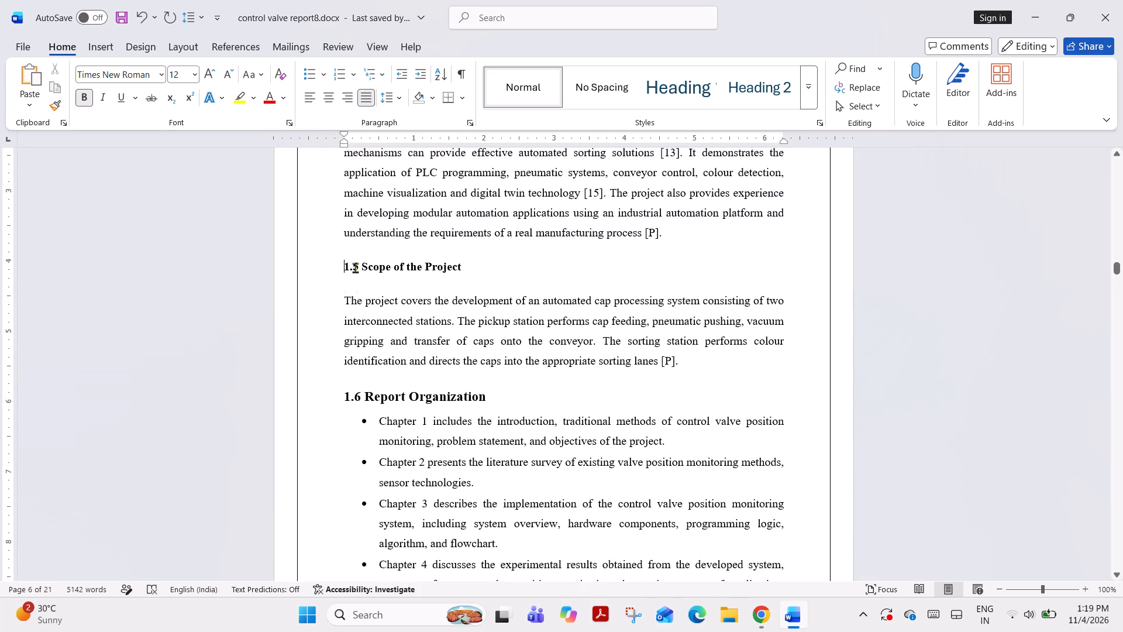
{"action": "left_click_drag", "start_coordinate": [355, 267], "coordinate": [482, 272]}
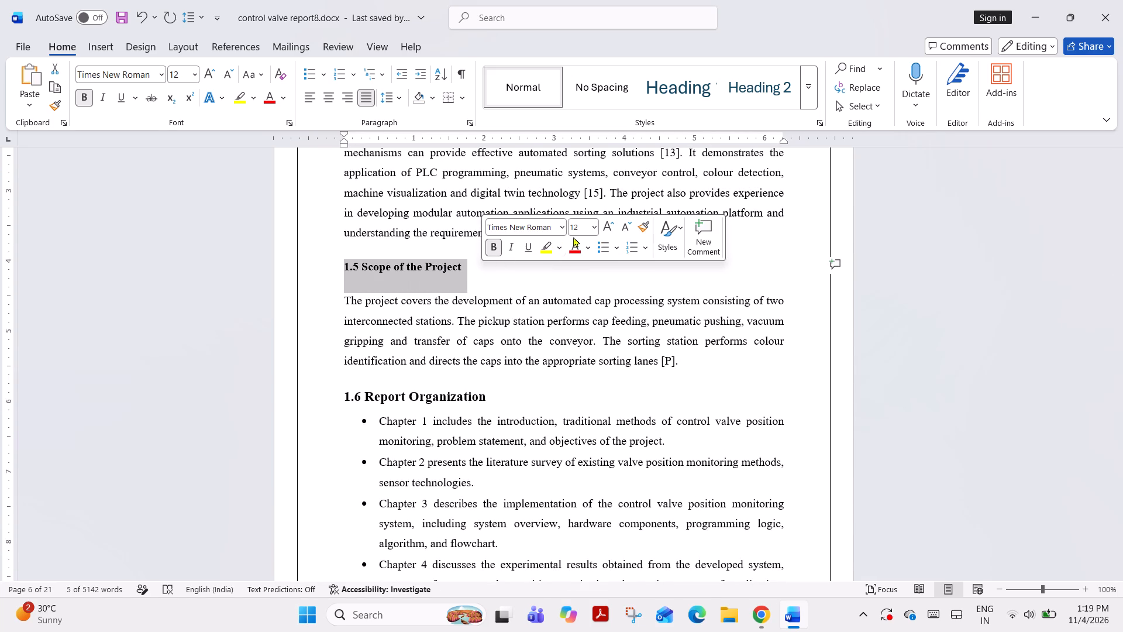
{"action": "left_click", "coordinate": [595, 228]}
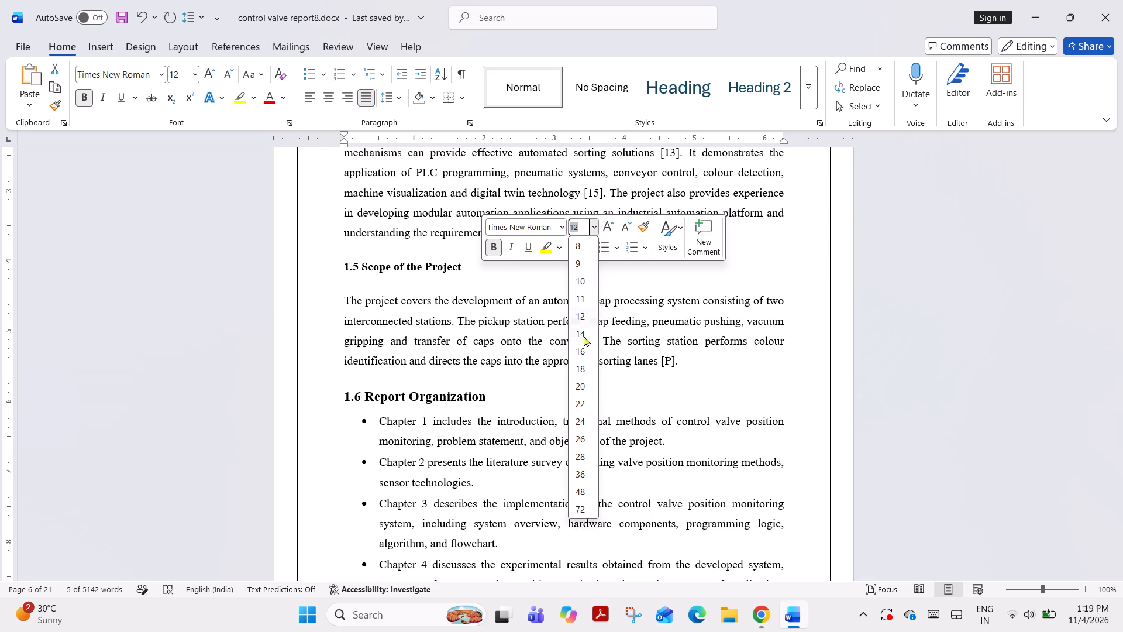
{"action": "left_click", "coordinate": [584, 339]}
{"action": "left_click", "coordinate": [504, 337]}
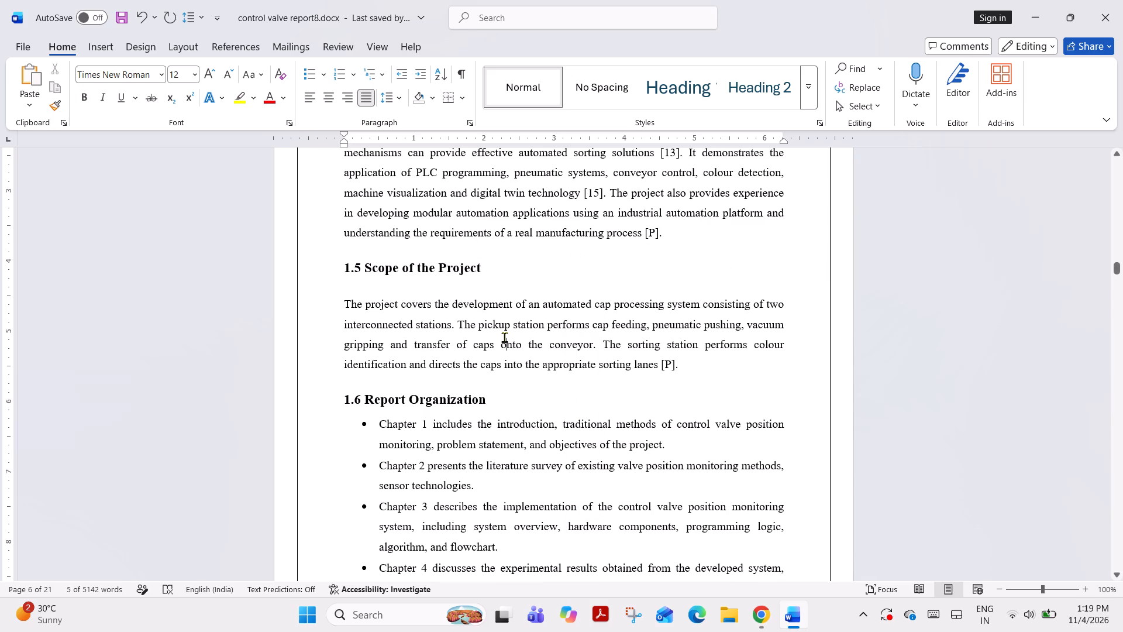
{"action": "left_click", "coordinate": [492, 271]}
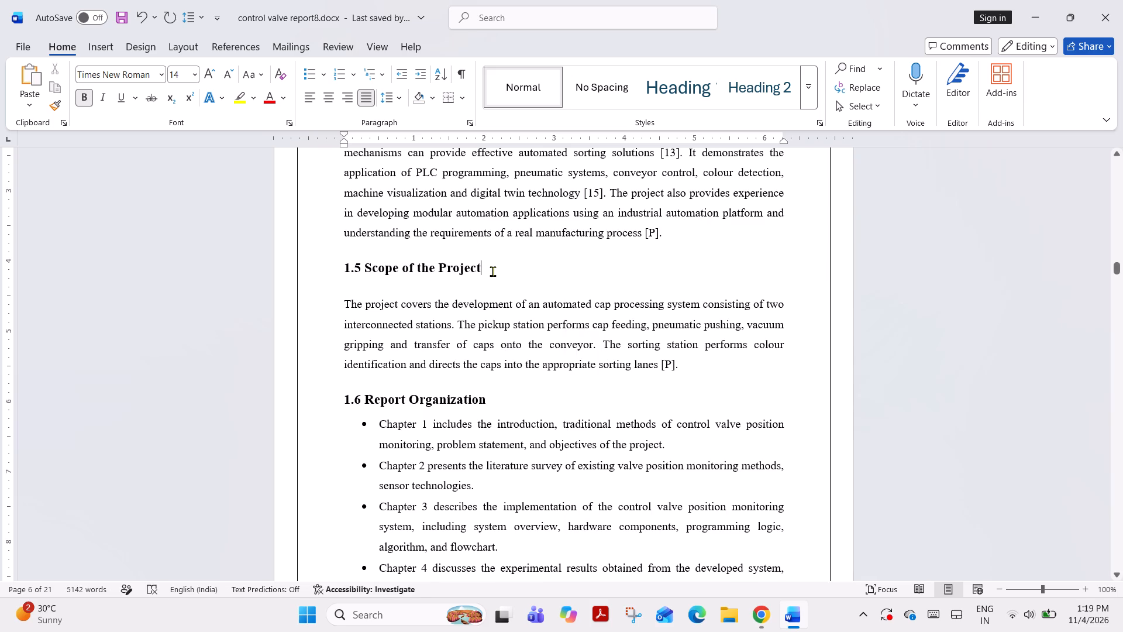
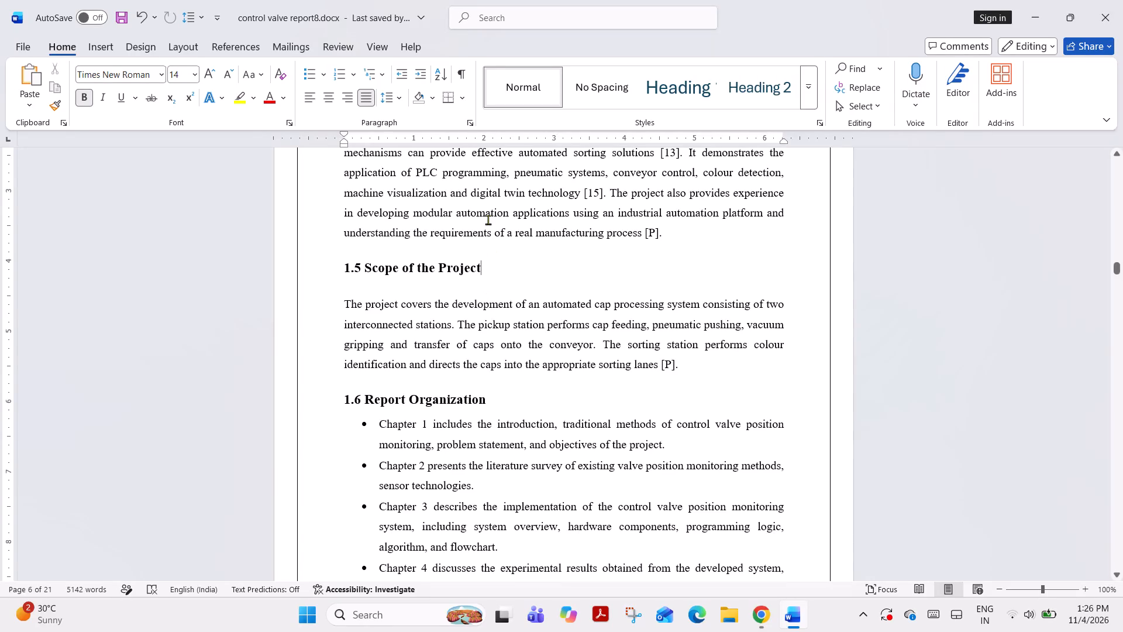
Remove the paragraph spacing before and after the 1.5 Scope of the Project heading.
{"action": "left_click", "coordinate": [398, 91]}
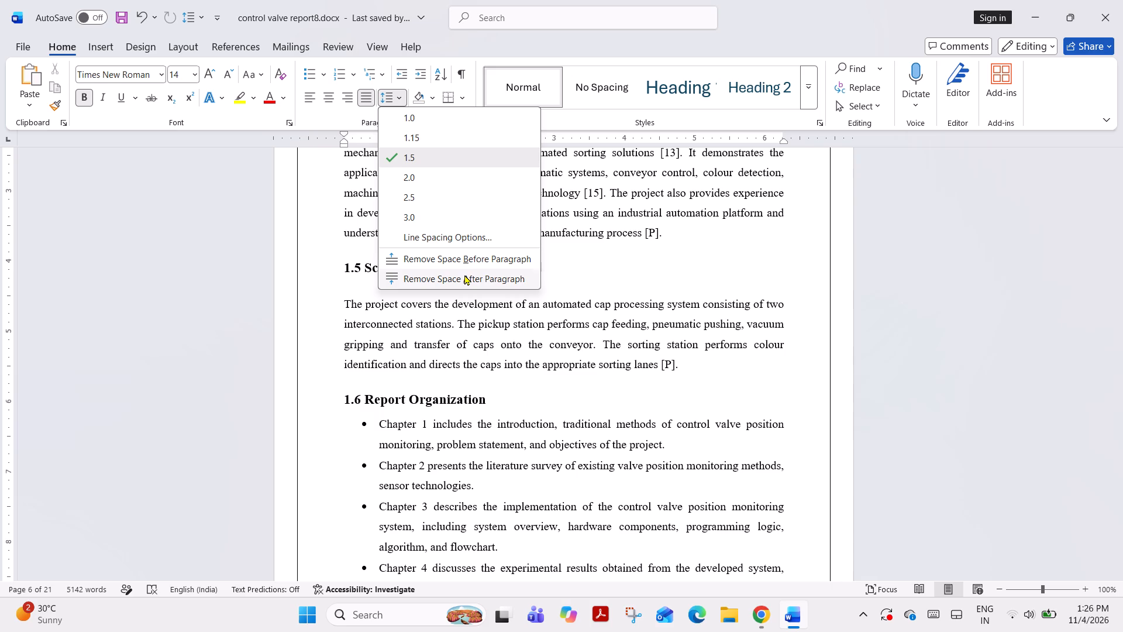
{"action": "left_click", "coordinate": [464, 257]}
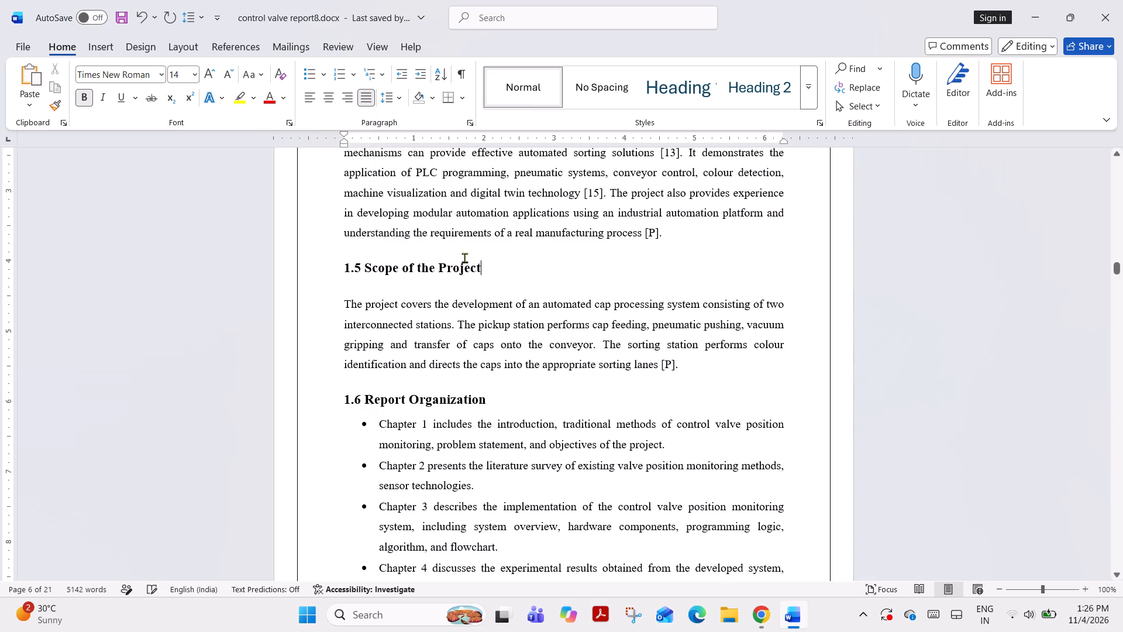
{"action": "left_click", "coordinate": [491, 266]}
{"action": "left_click", "coordinate": [391, 98]}
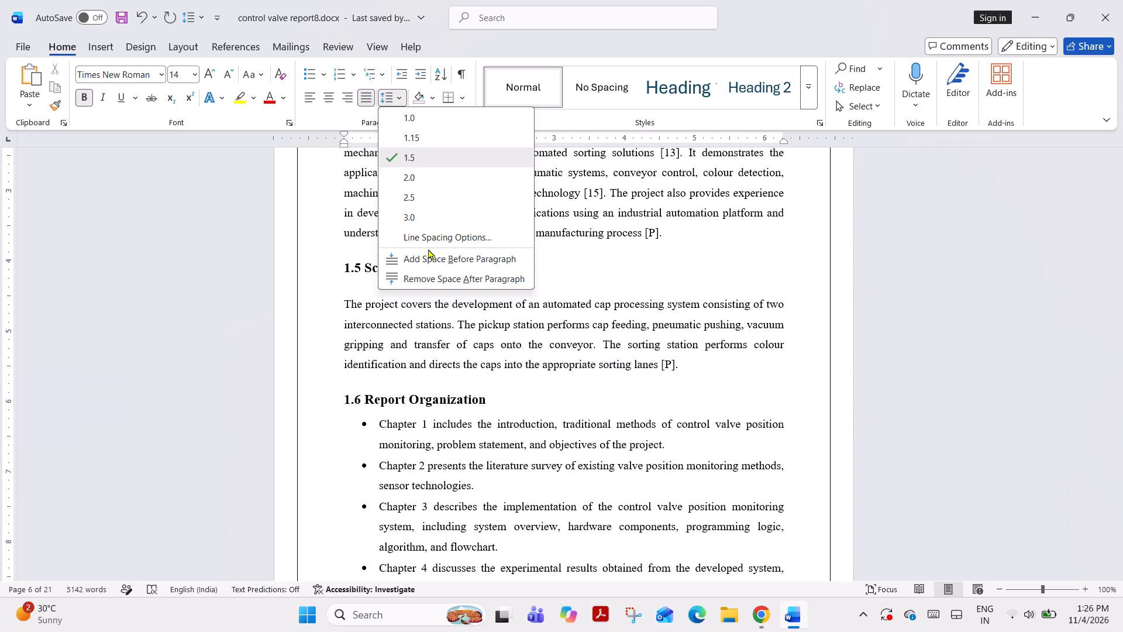
{"action": "left_click", "coordinate": [430, 277]}
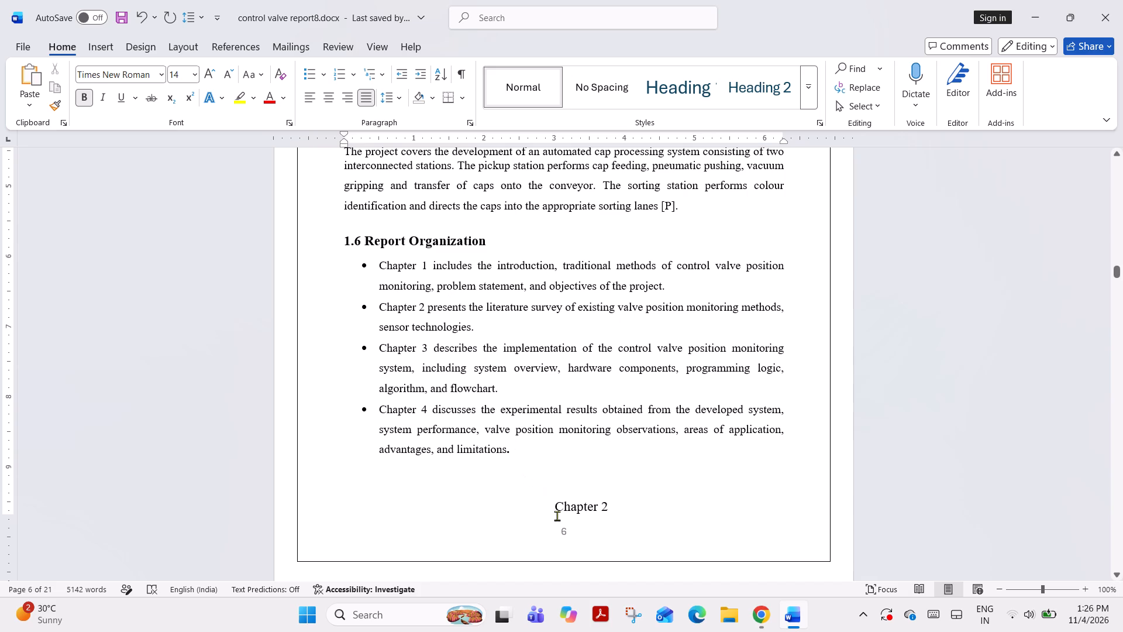
Insert a line break before the Chapter 2 title so that it moves onto the following page.
{"action": "left_click", "coordinate": [557, 516]}
{"action": "key", "text": "Return"}
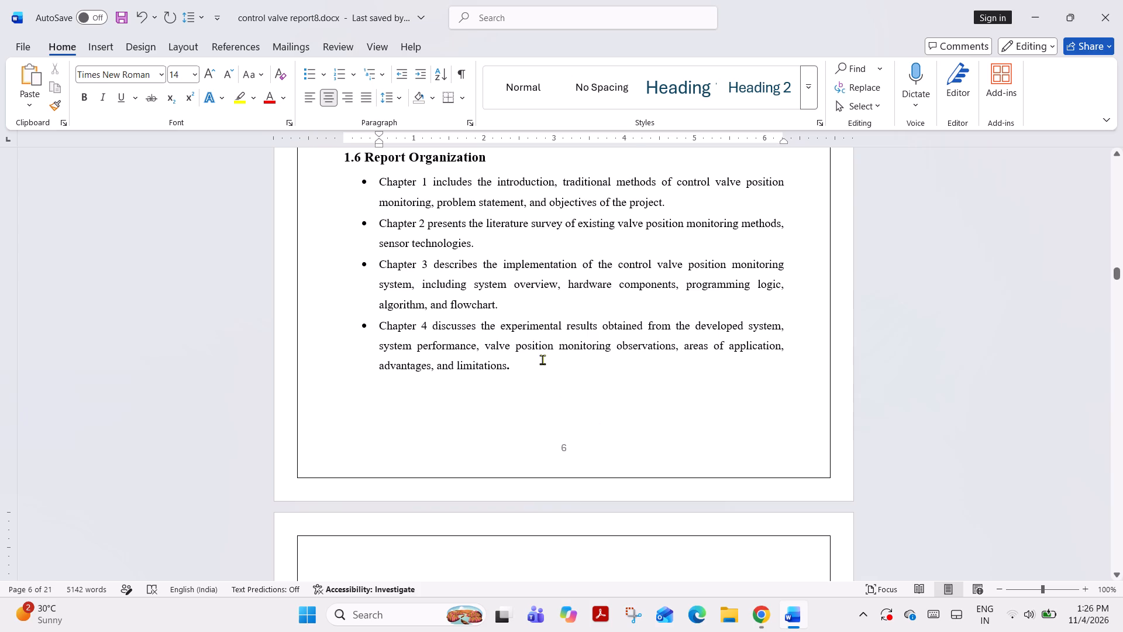
Decrease the indent of all four Report Organization bullets by one level.
{"action": "left_click_drag", "start_coordinate": [380, 221], "coordinate": [469, 373]}
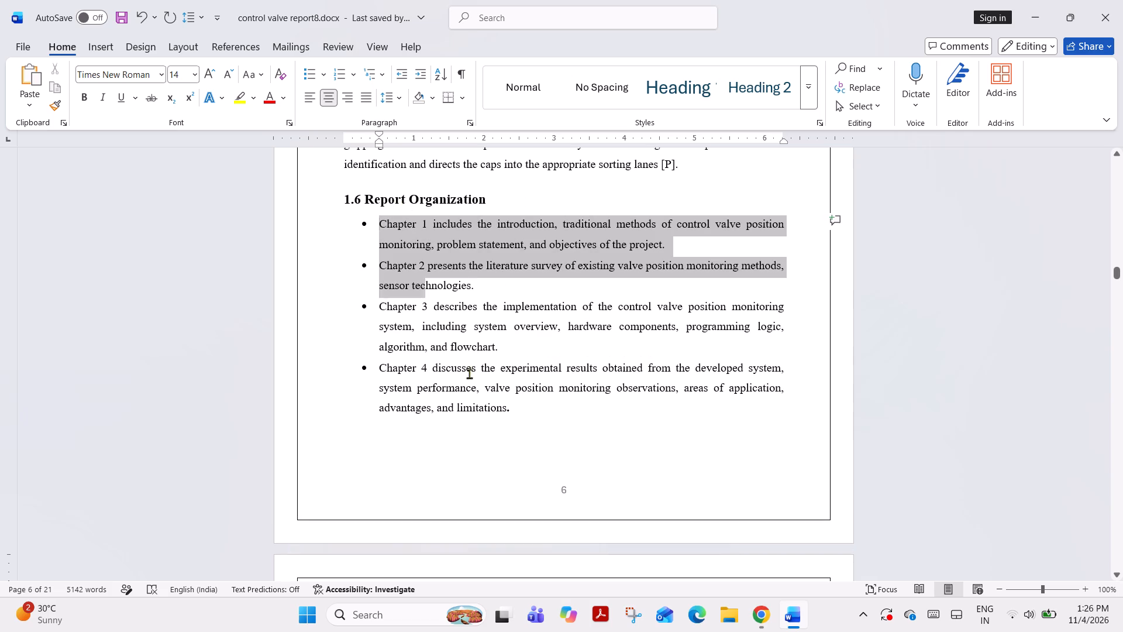
{"action": "left_click_drag", "start_coordinate": [469, 373], "coordinate": [502, 414]}
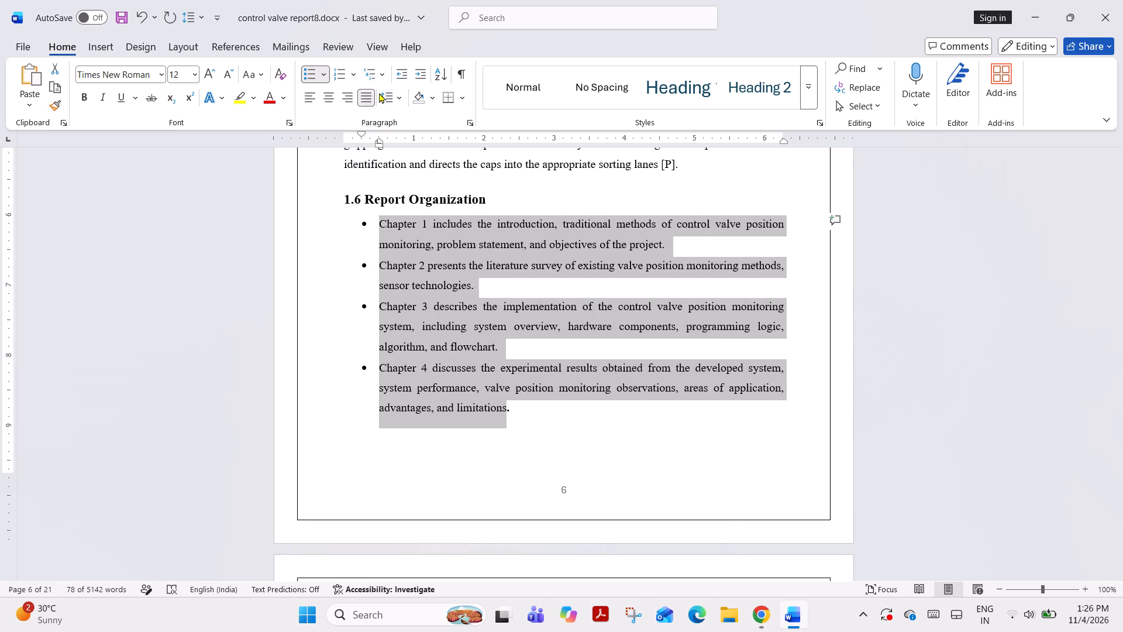
{"action": "left_click", "coordinate": [395, 79]}
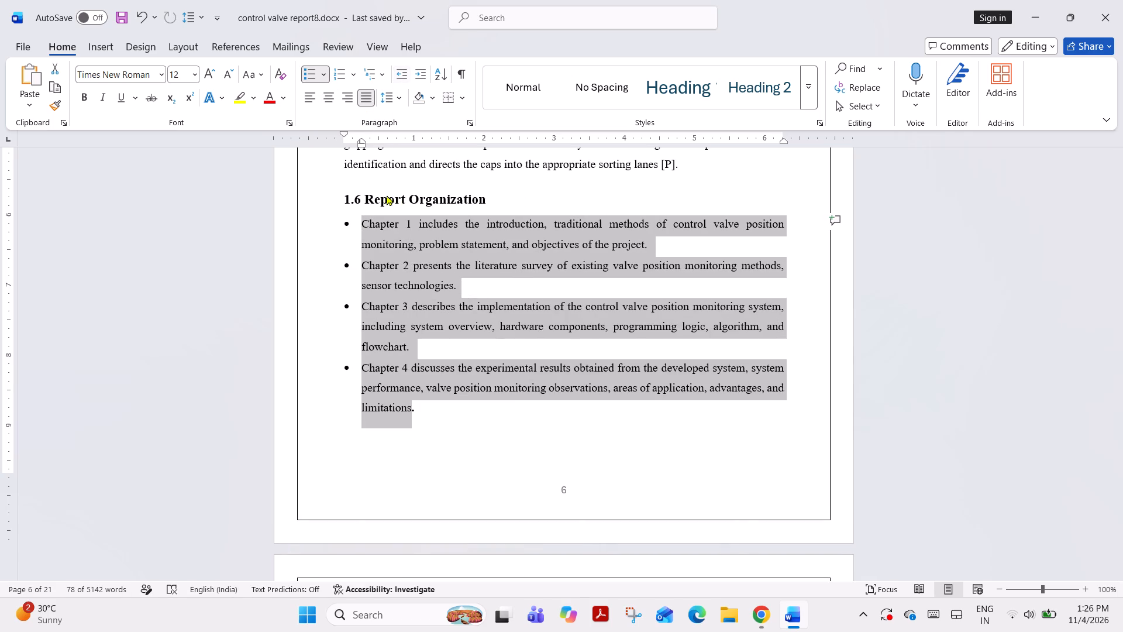
{"action": "left_click", "coordinate": [386, 324]}
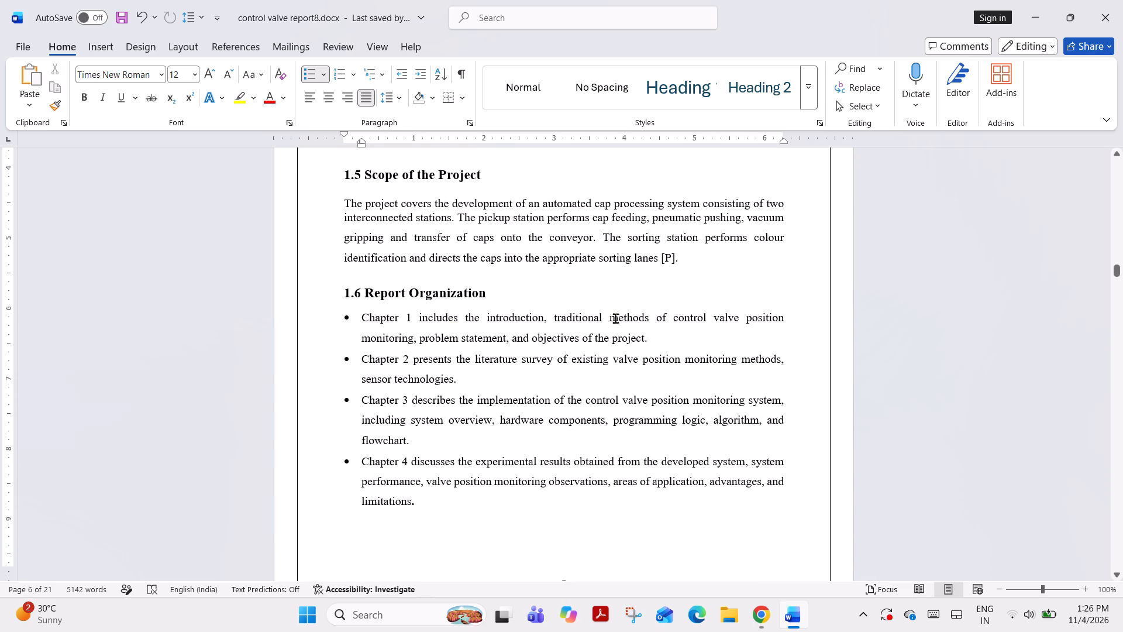
Delete the [P] citation and the space before it at the end of the Scope of the Project paragraph.
{"action": "left_click", "coordinate": [675, 262]}
{"action": "key", "text": "BackSpace"}
{"action": "key", "text": "BackSpace"}
{"action": "key", "text": "BackSpace"}
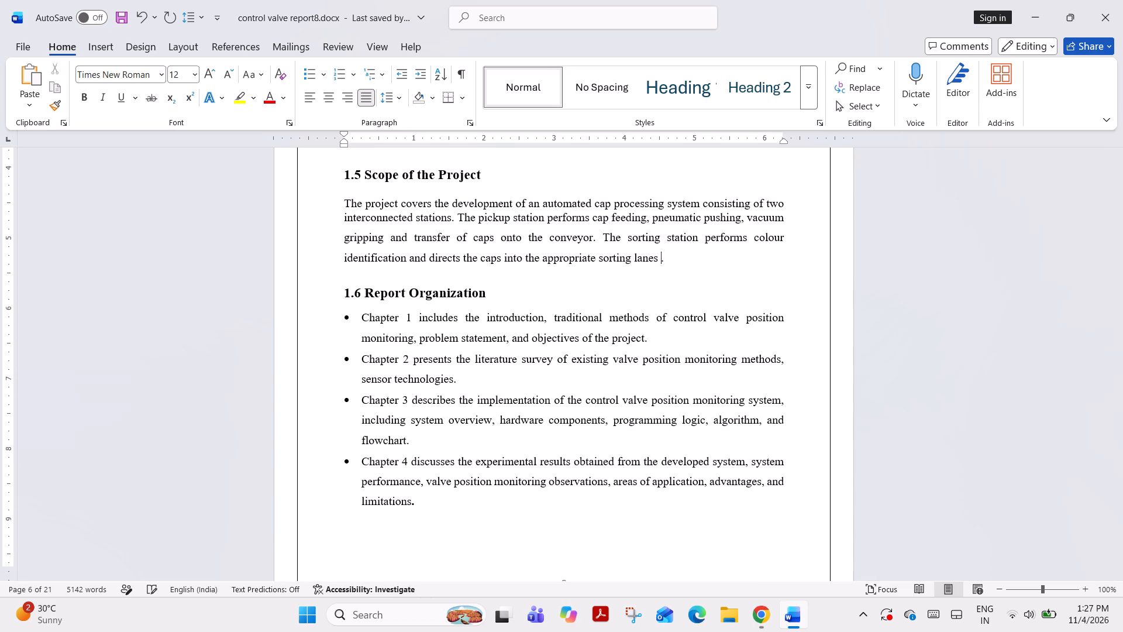
{"action": "key", "text": "BackSpace"}
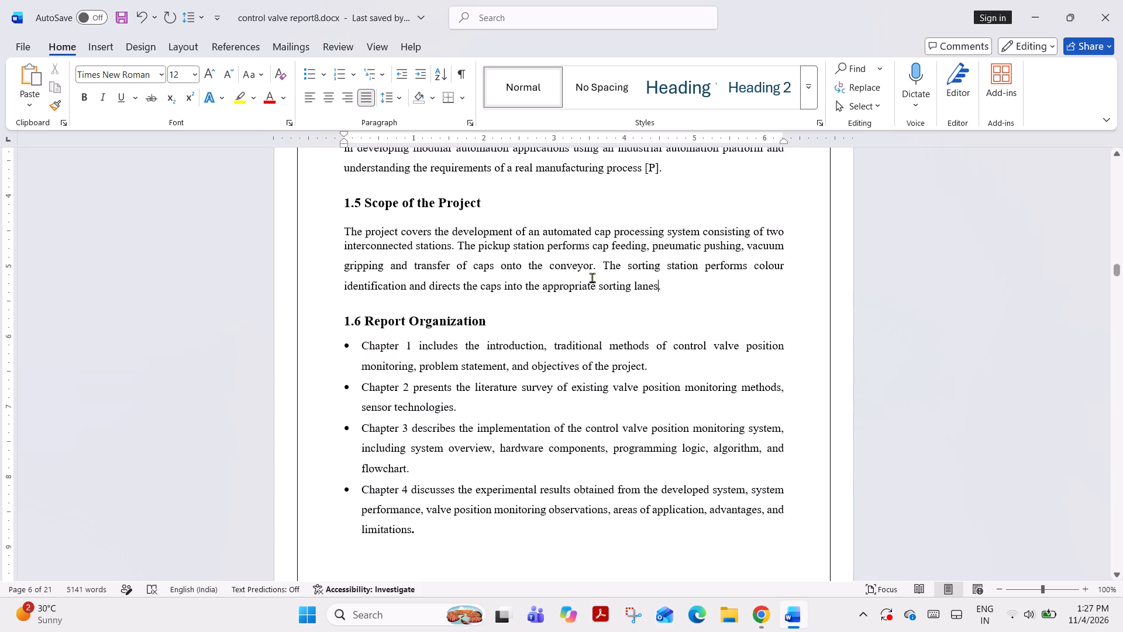
Set the line spacing of the Scope of the Project body paragraph to 1.5.
{"action": "left_click_drag", "start_coordinate": [339, 235], "coordinate": [653, 329]}
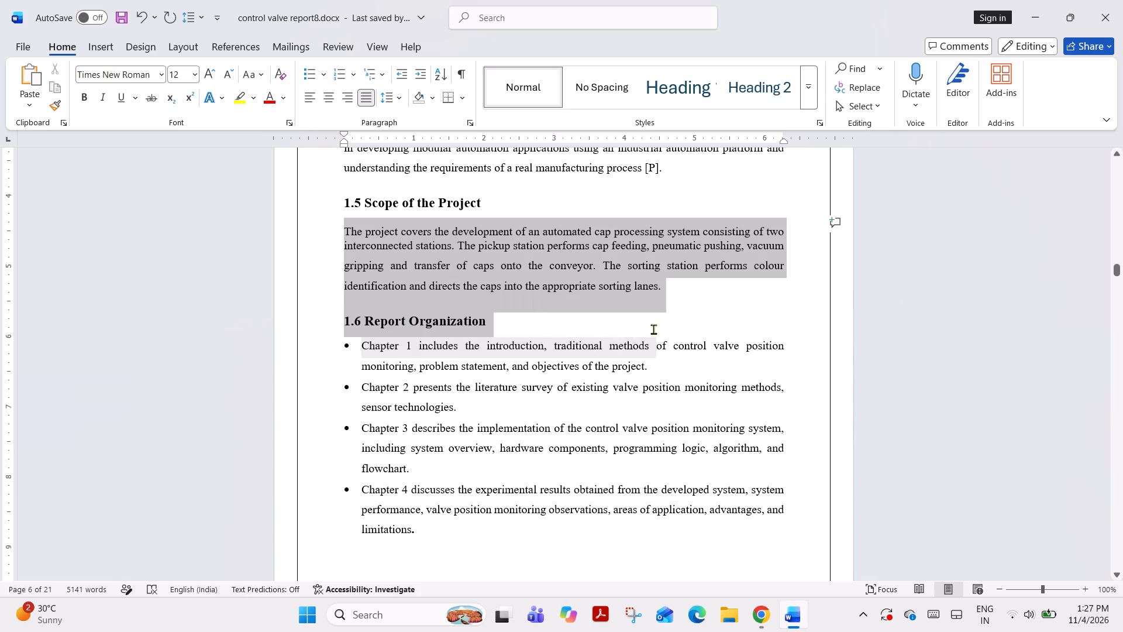
{"action": "left_click_drag", "start_coordinate": [653, 329], "coordinate": [666, 298]}
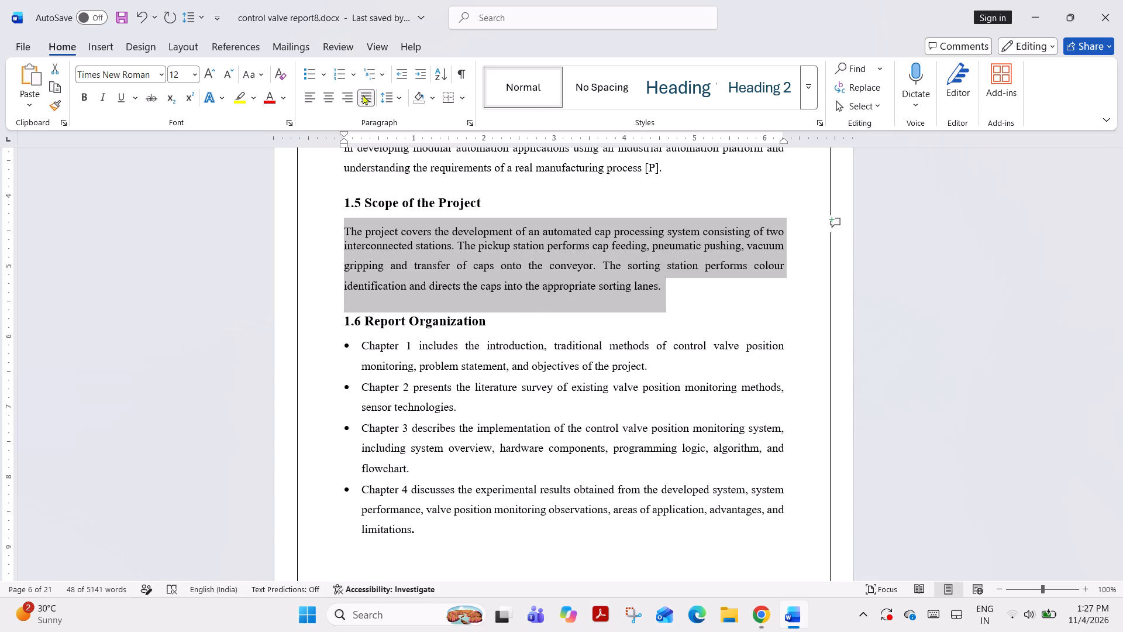
{"action": "left_click", "coordinate": [384, 97]}
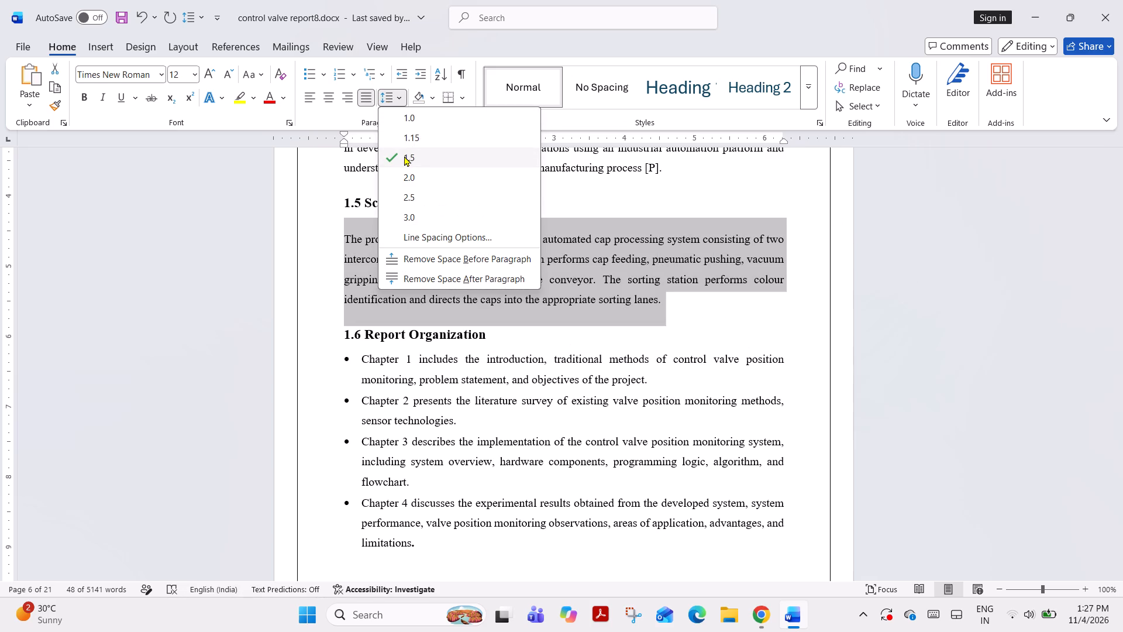
{"action": "left_click", "coordinate": [404, 156]}
{"action": "left_click", "coordinate": [477, 325]}
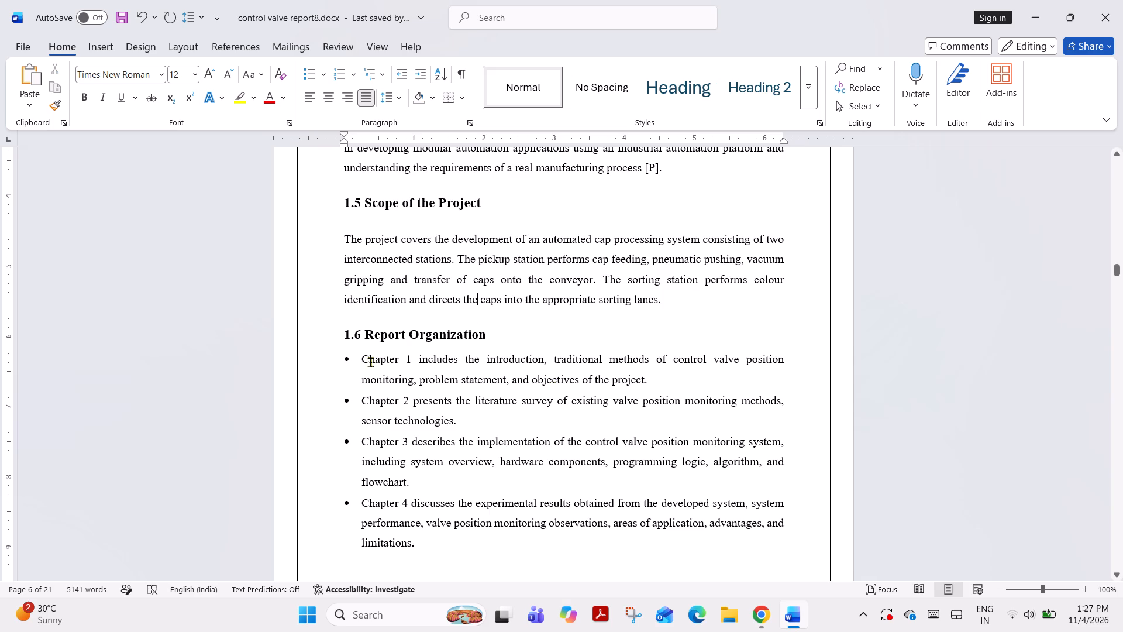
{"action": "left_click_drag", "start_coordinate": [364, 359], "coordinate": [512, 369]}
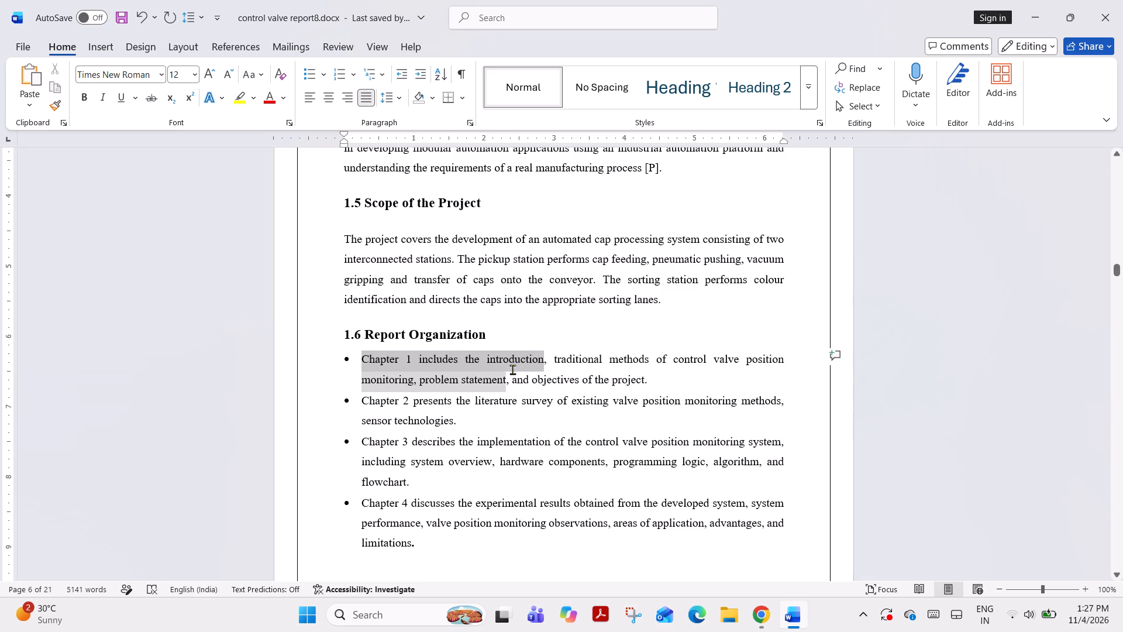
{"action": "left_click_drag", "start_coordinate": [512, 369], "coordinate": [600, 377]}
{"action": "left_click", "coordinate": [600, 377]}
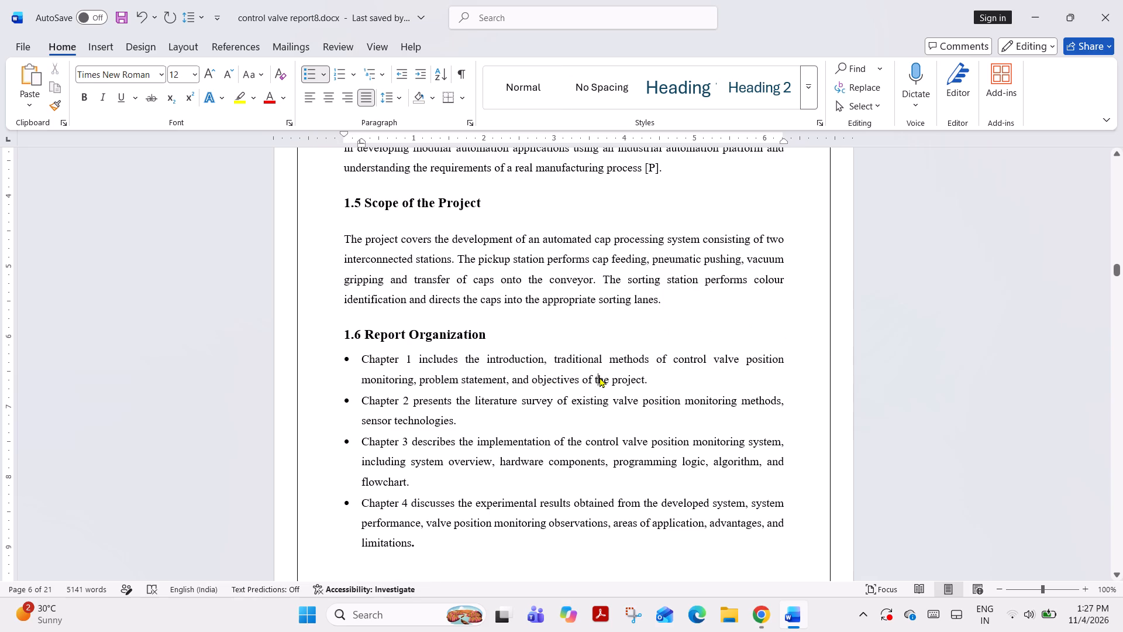
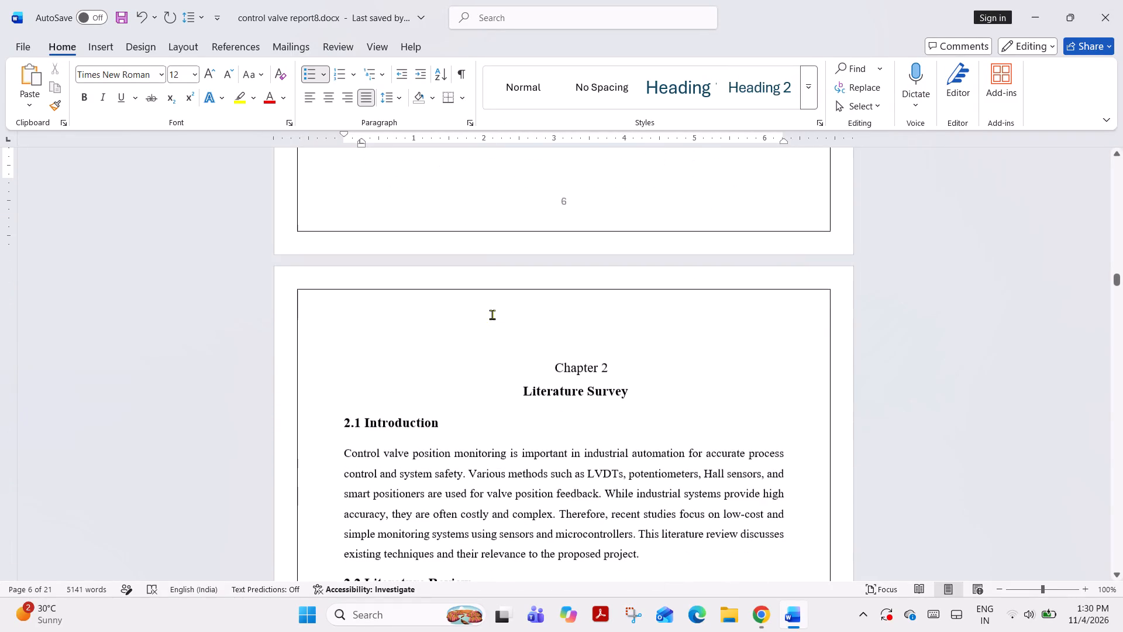
Remove the blank line and indent before the Chapter 2 title and centre the title on the page.
{"action": "left_click", "coordinate": [552, 356]}
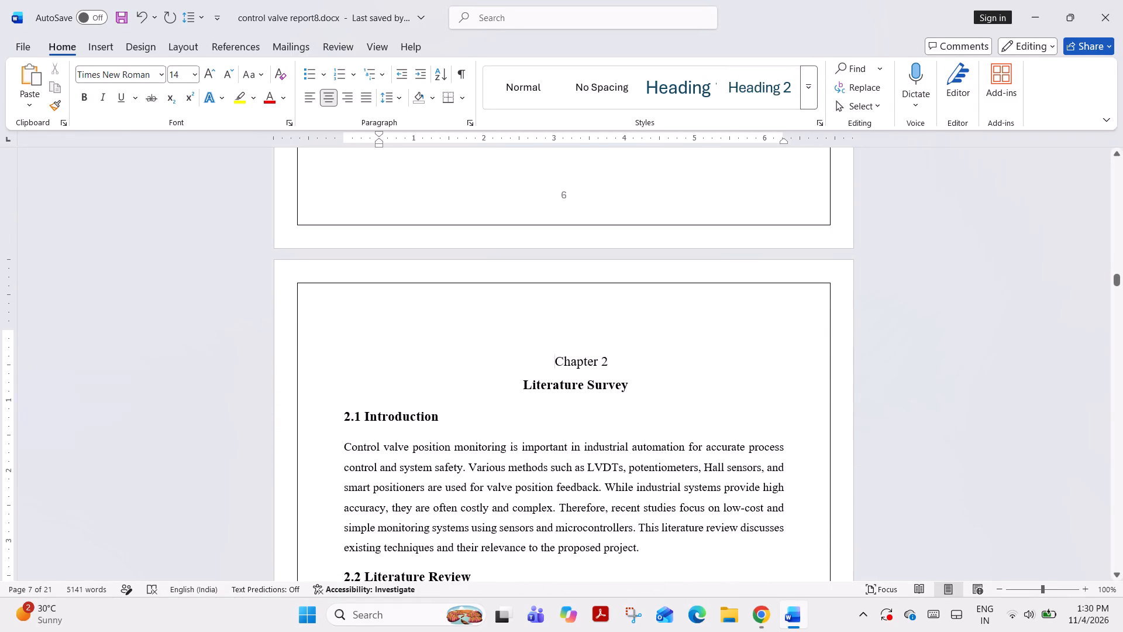
{"action": "key", "text": "BackSpace"}
{"action": "key", "text": "BackSpace"}
{"action": "key", "text": "BackSpace"}
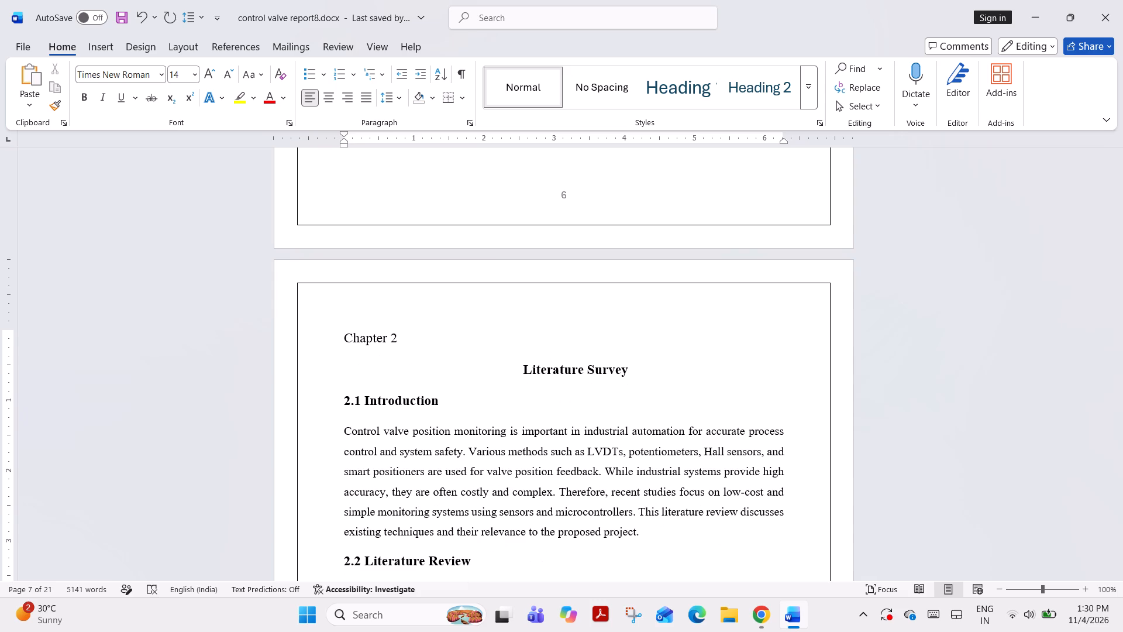
{"action": "left_click", "coordinate": [366, 93]}
{"action": "left_click", "coordinate": [327, 96]}
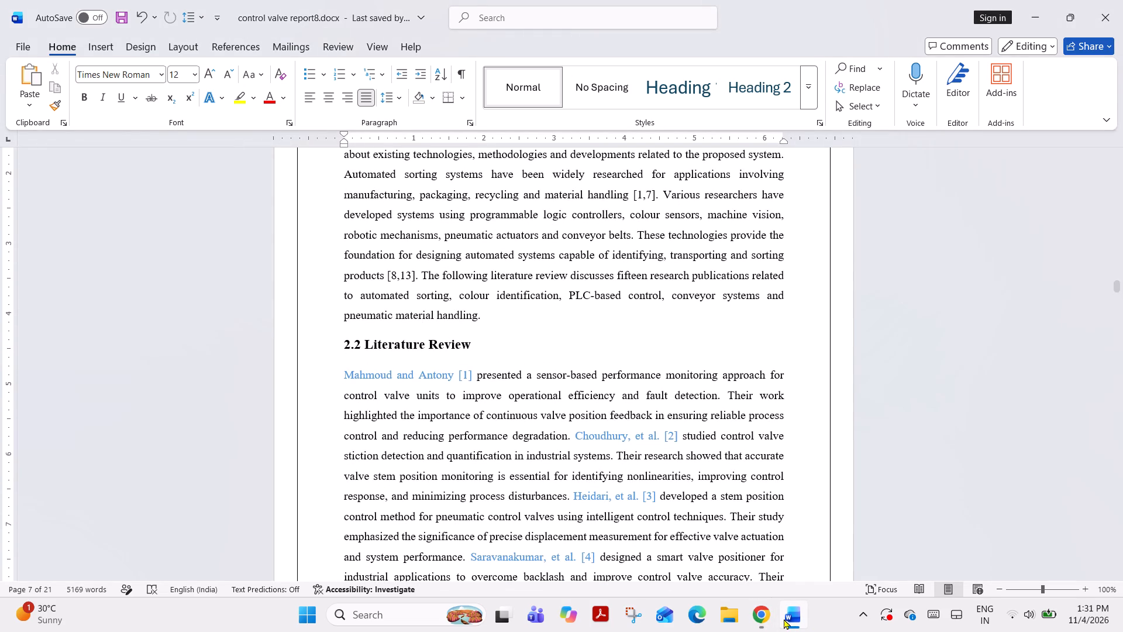
{"action": "left_click", "coordinate": [767, 619]}
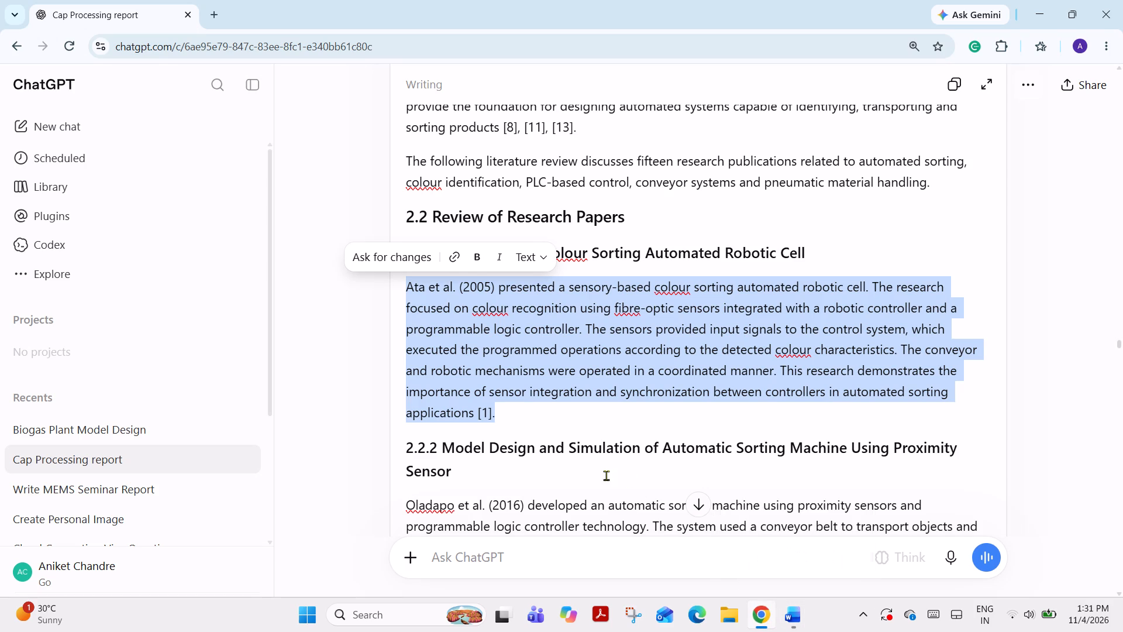
{"action": "scroll", "coordinate": [606, 475], "scroll_direction": "down", "scroll_amount": 2}
{"action": "scroll", "coordinate": [606, 475], "scroll_direction": "up", "scroll_amount": 1}
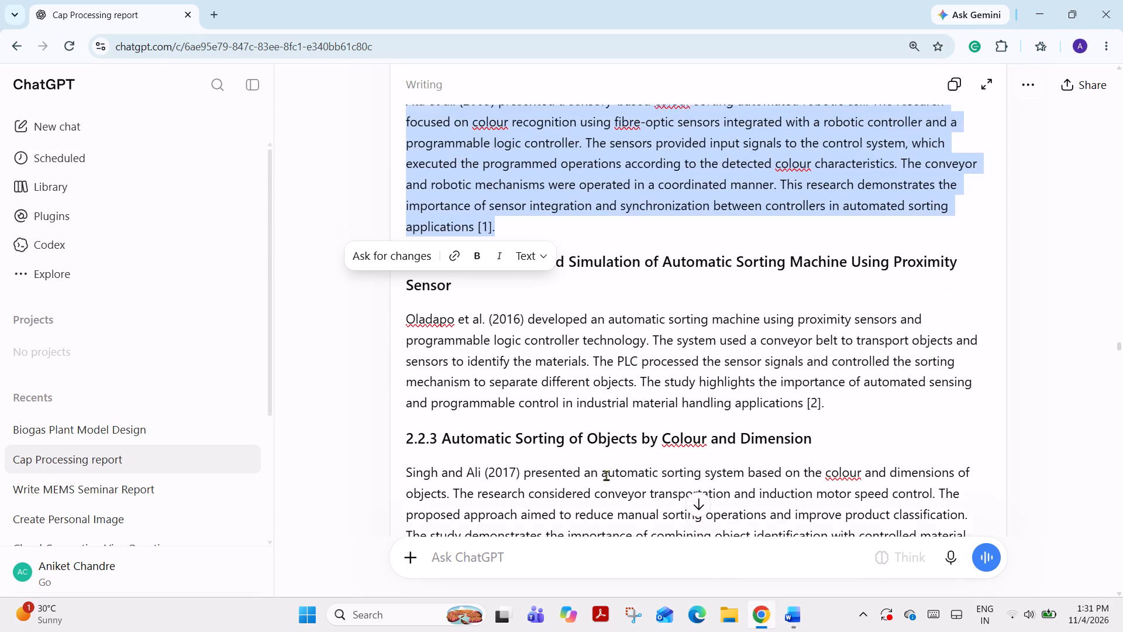
{"action": "scroll", "coordinate": [606, 475], "scroll_direction": "up", "scroll_amount": 1}
{"action": "left_click", "coordinate": [796, 610]}
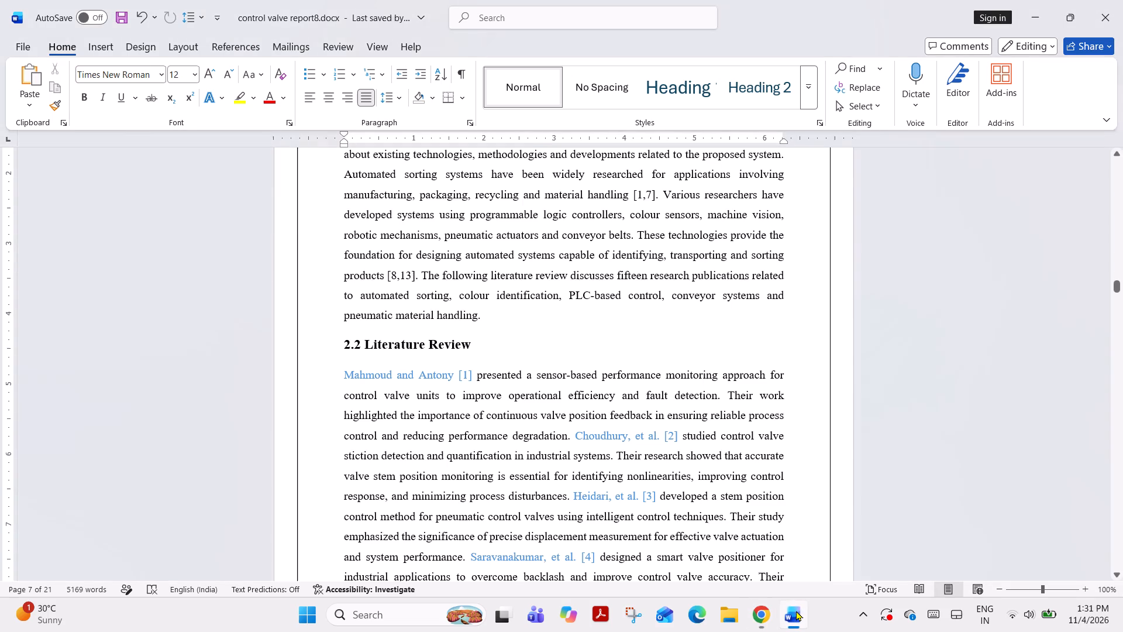
{"action": "left_click_drag", "start_coordinate": [346, 377], "coordinate": [511, 478]}
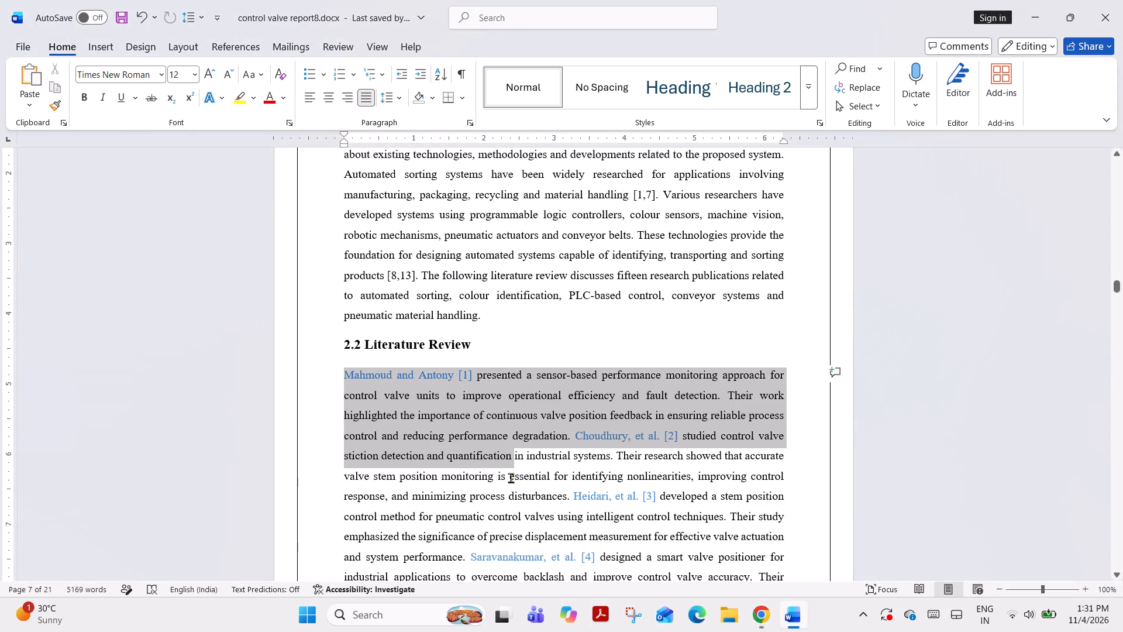
{"action": "left_click_drag", "start_coordinate": [511, 478], "coordinate": [577, 519]}
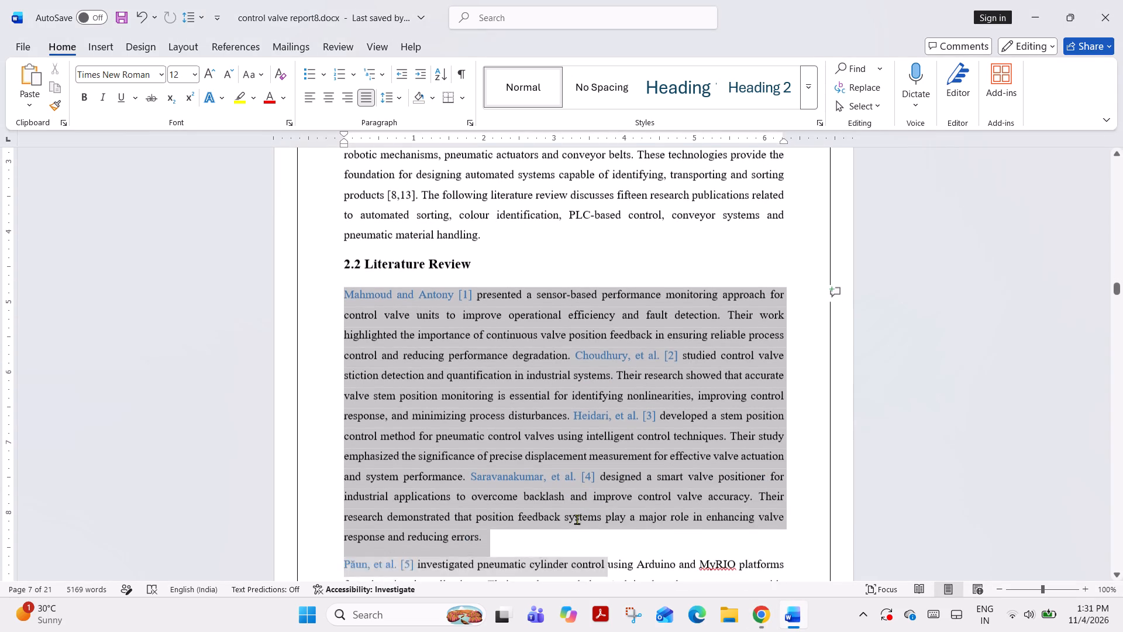
{"action": "left_click_drag", "start_coordinate": [577, 519], "coordinate": [577, 533]}
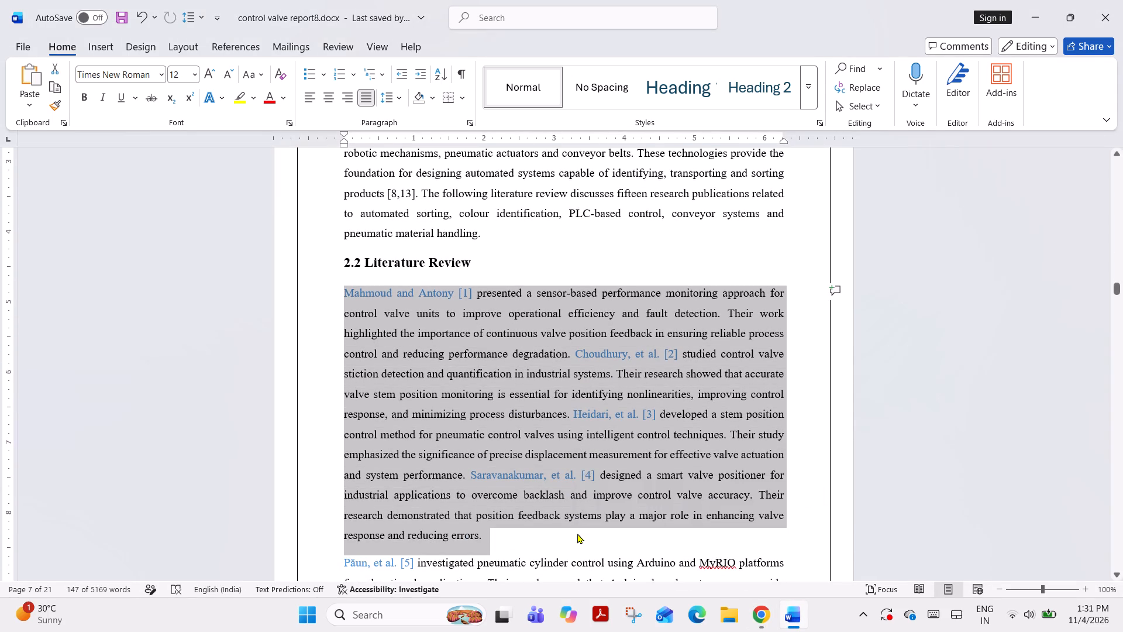
{"action": "key", "text": "ctrl+v"}
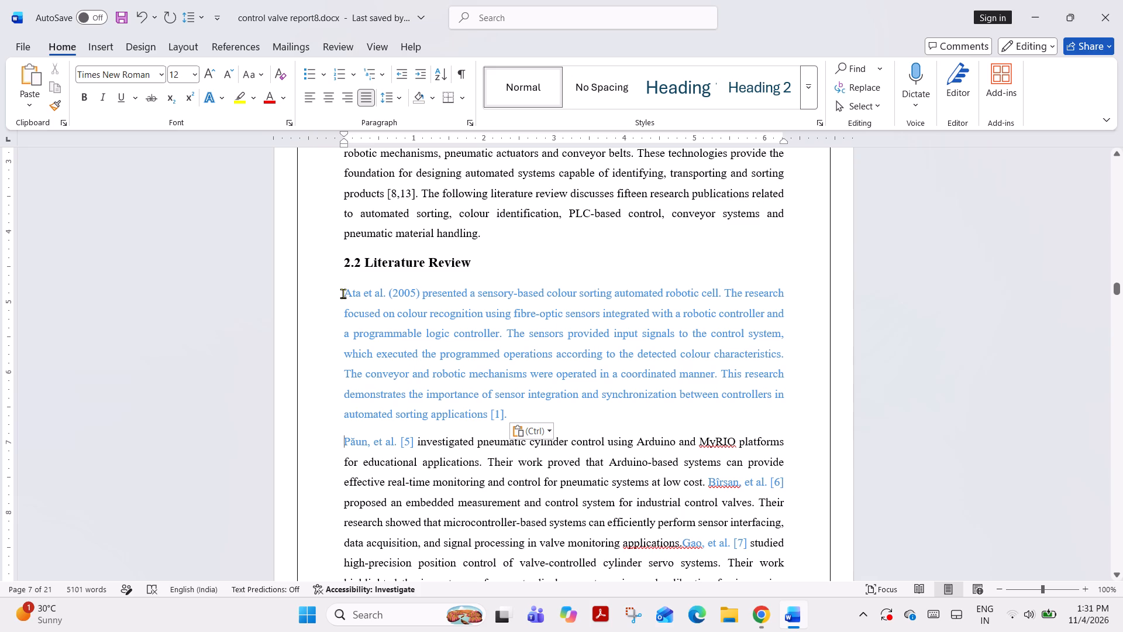
Set the font colour of the pasted paragraph to black, from "presented" to its end, leaving out the citation "Ata et al. (2005)".
{"action": "left_click_drag", "start_coordinate": [425, 291], "coordinate": [465, 321]}
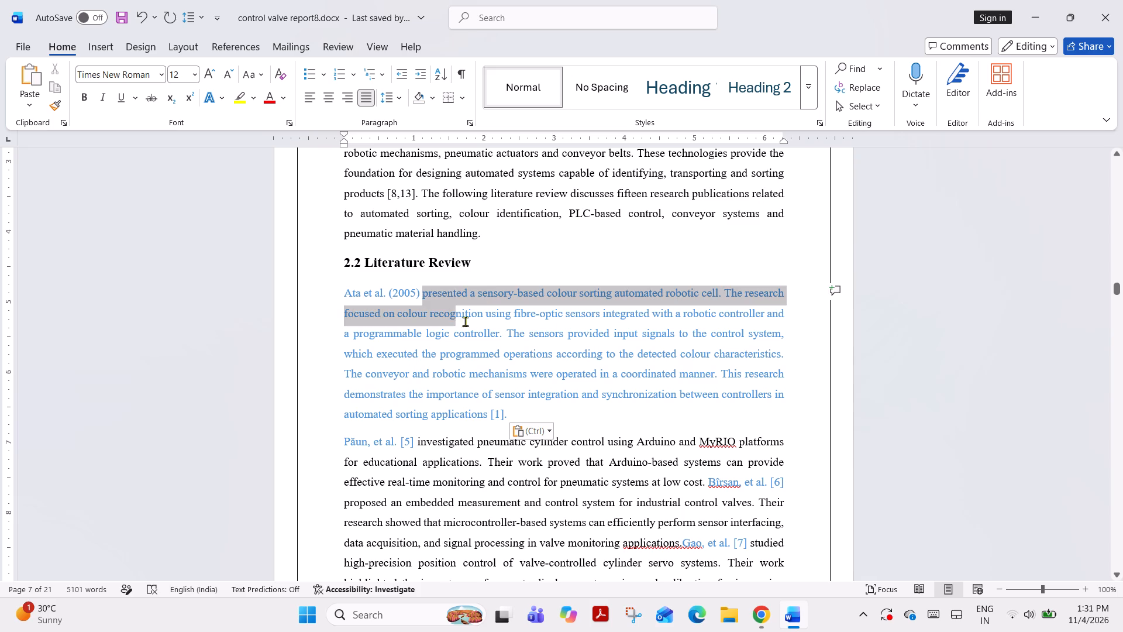
{"action": "left_click_drag", "start_coordinate": [465, 321], "coordinate": [518, 409]}
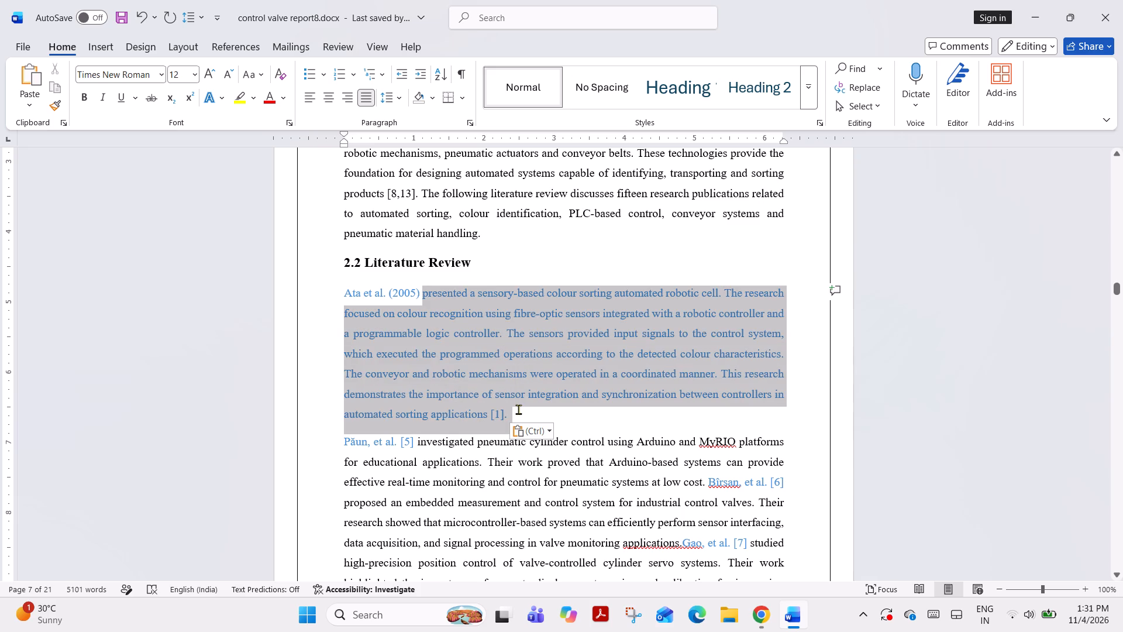
{"action": "left_click_drag", "start_coordinate": [518, 409], "coordinate": [509, 411]}
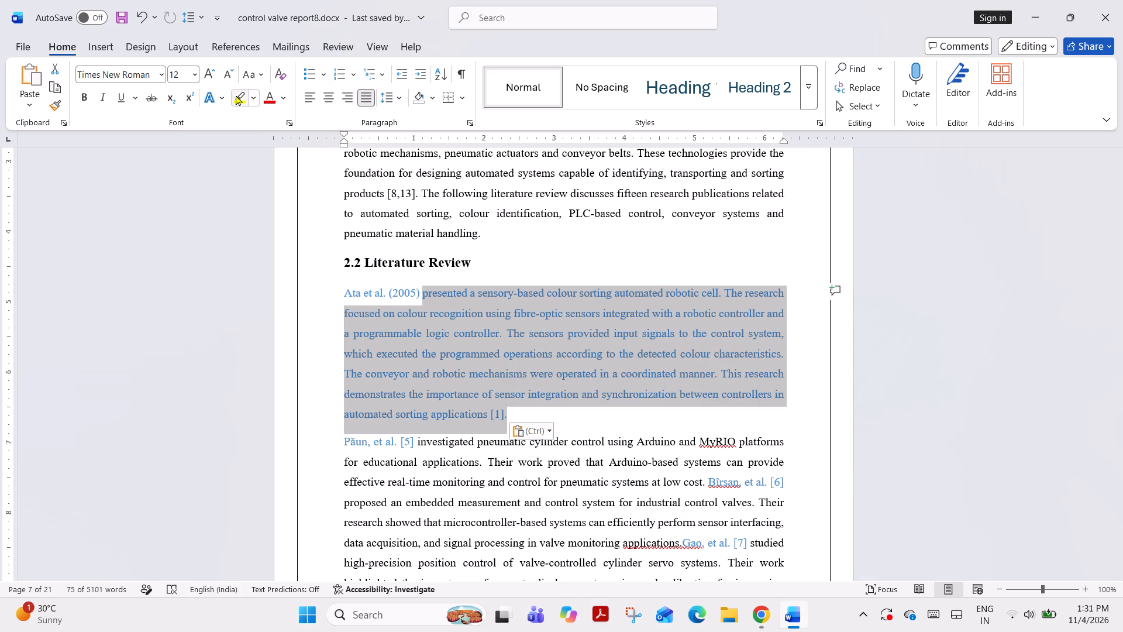
{"action": "left_click", "coordinate": [281, 95]}
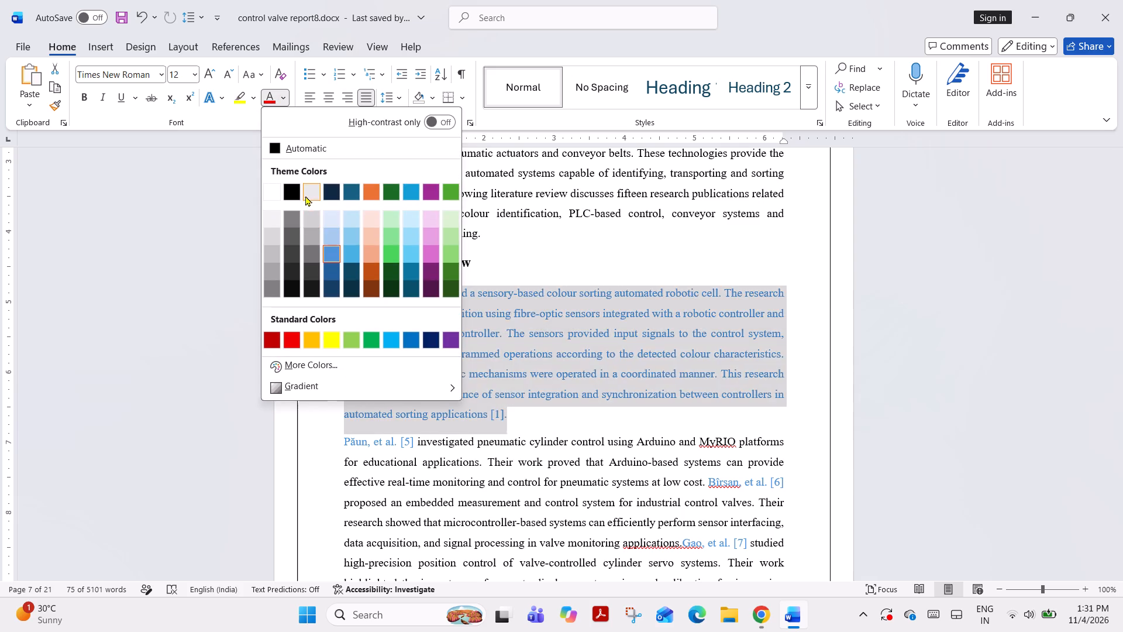
{"action": "left_click", "coordinate": [296, 190]}
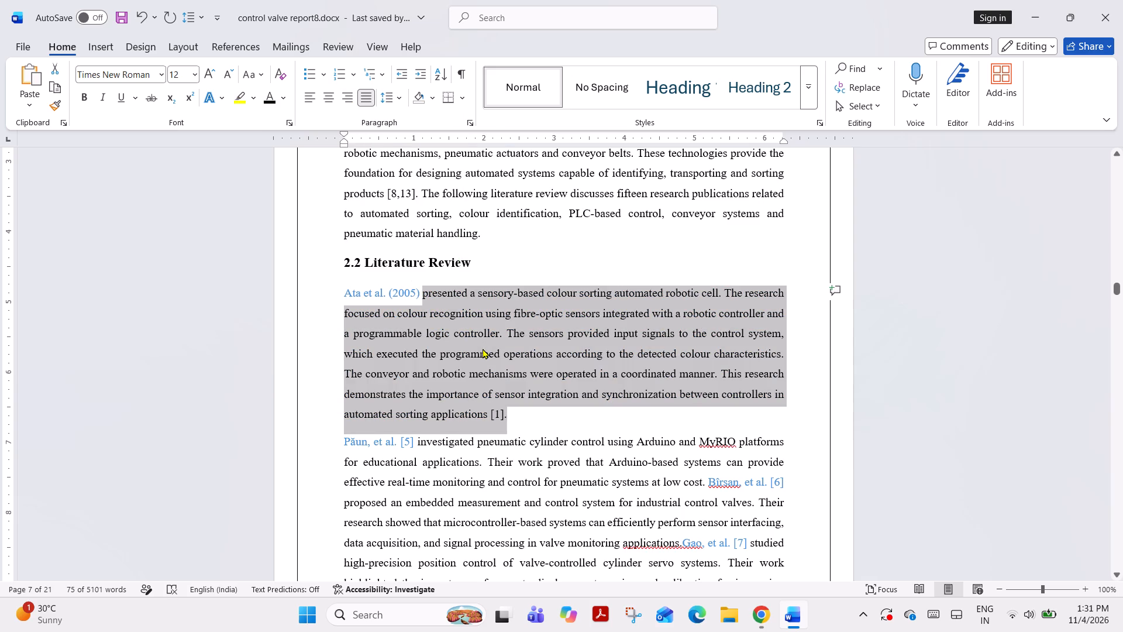
{"action": "left_click", "coordinate": [483, 348]}
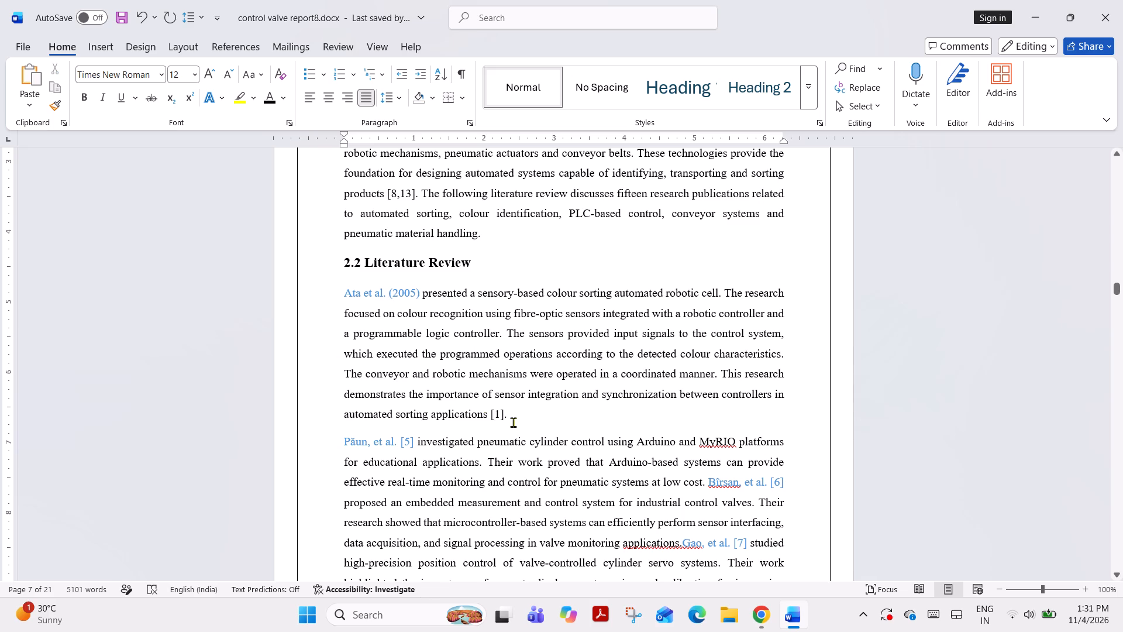
Remove the citation [1] after "automated sorting applications" in the Ata et al. paragraph, ending the sentence with a full stop.
{"action": "left_click_drag", "start_coordinate": [488, 415], "coordinate": [504, 416]}
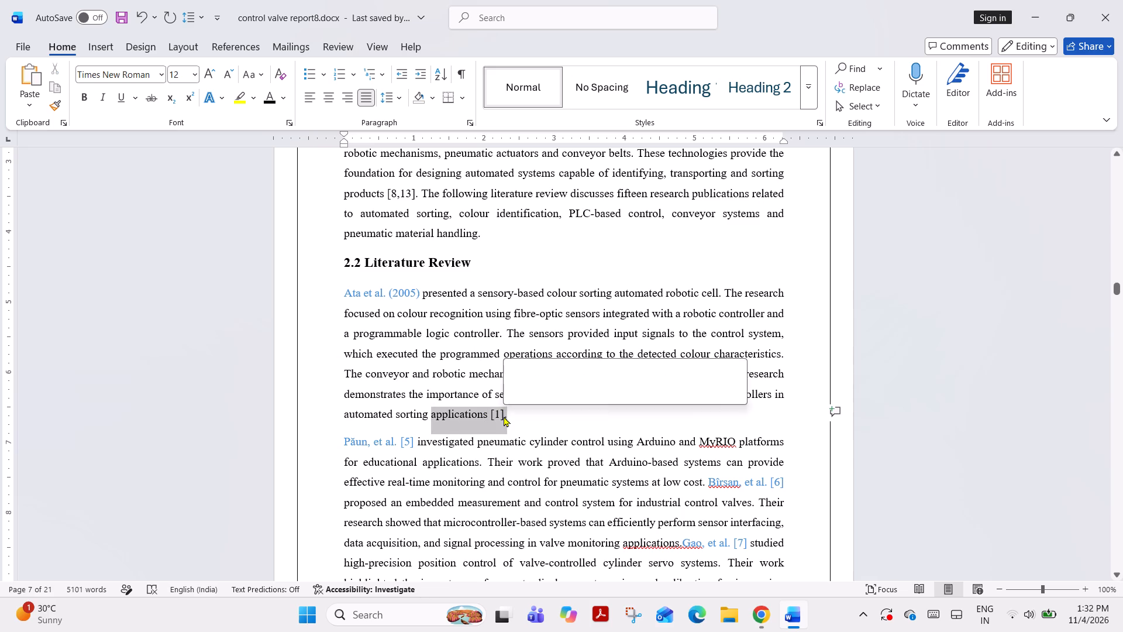
{"action": "left_click", "coordinate": [504, 416]}
{"action": "left_click_drag", "start_coordinate": [503, 413], "coordinate": [502, 413]}
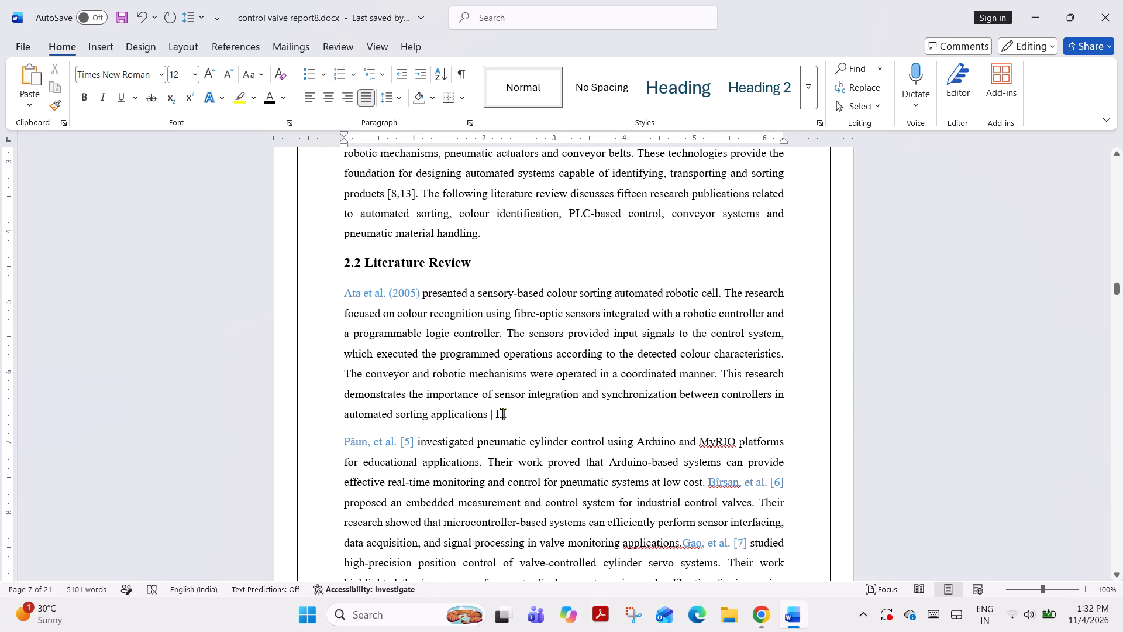
{"action": "left_click_drag", "start_coordinate": [502, 413], "coordinate": [489, 413]}
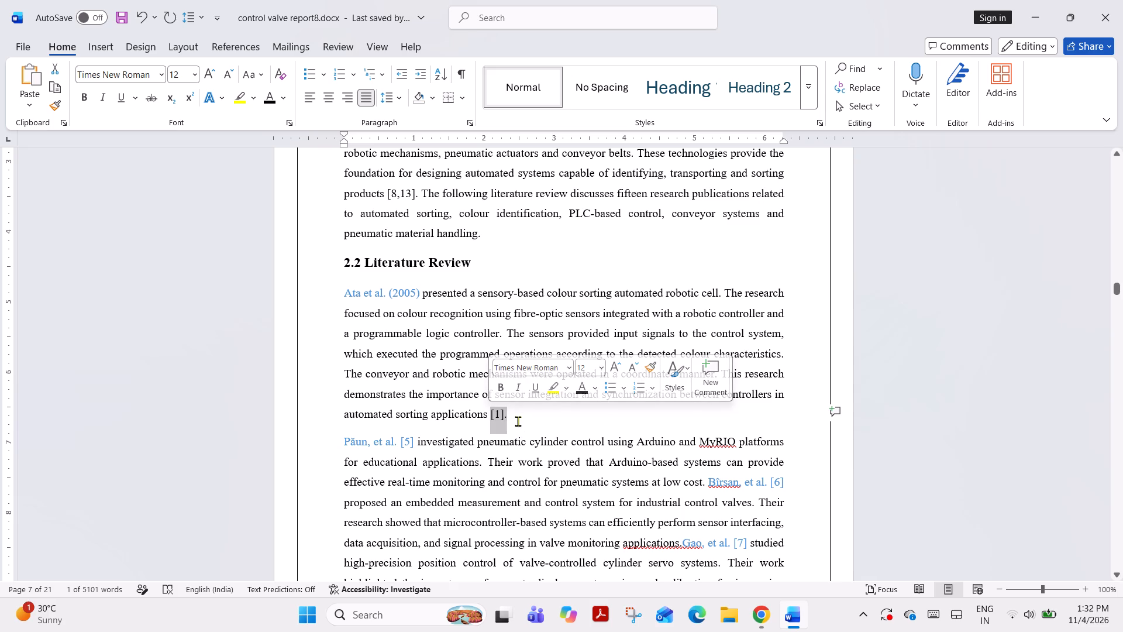
{"action": "key", "text": "BackSpace"}
{"action": "key", "text": "BackSpace"}
{"action": "key", "text": "period"}
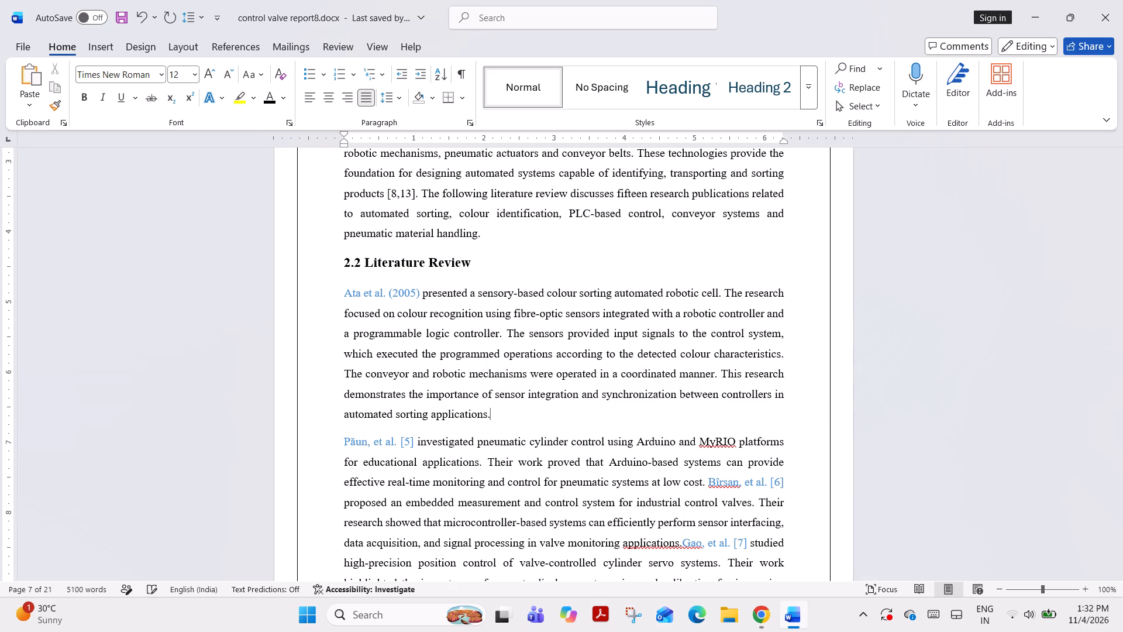
Replace the year (2005) after "Ata et al." with the reference number [1].
{"action": "left_click", "coordinate": [423, 295]}
{"action": "key", "text": "Left"}
{"action": "key", "text": "BackSpace"}
{"action": "key", "text": "BackSpace"}
{"action": "key", "text": "BackSpace"}
{"action": "key", "text": "BackSpace"}
{"action": "key", "text": "BackSpace"}
{"action": "key", "text": "BackSpace"}
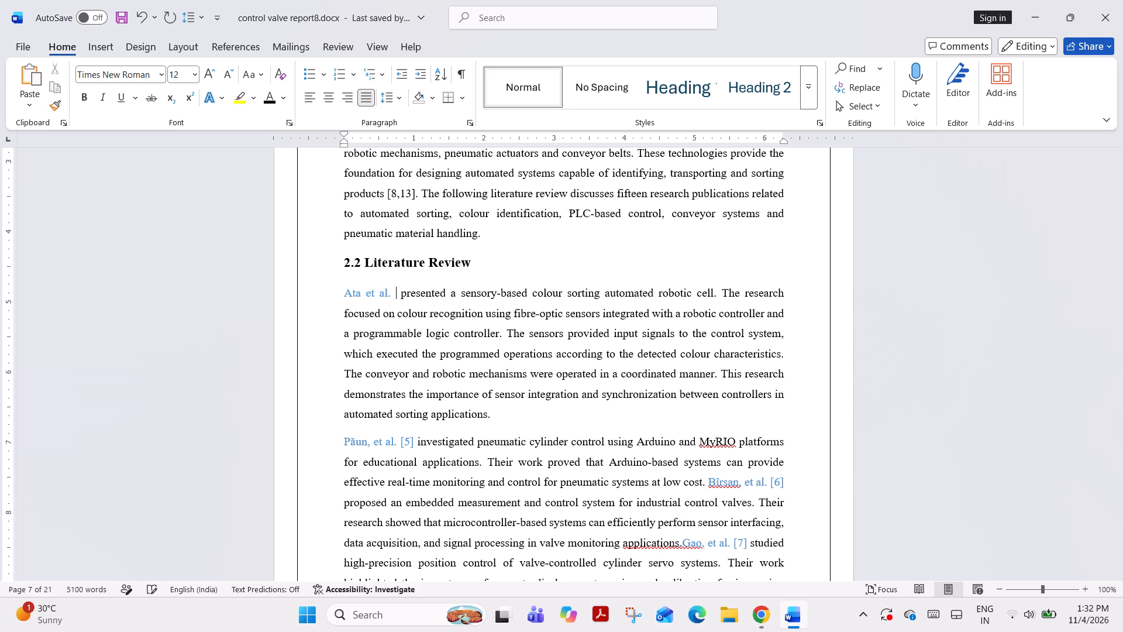
{"action": "key", "text": "bracketleft"}
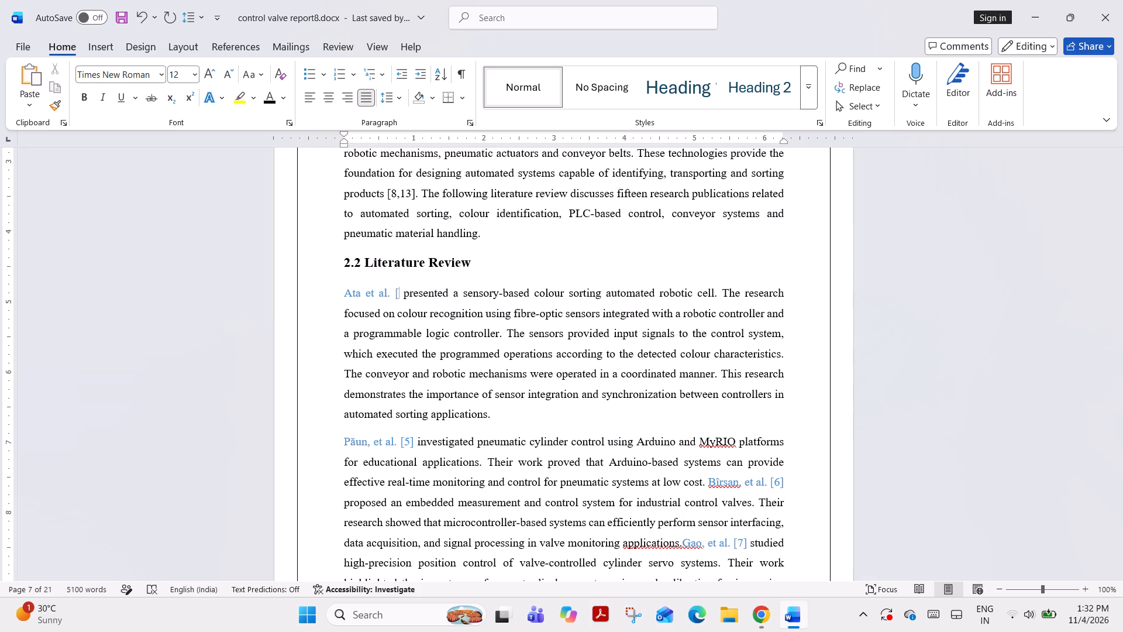
{"action": "key", "text": "1"}
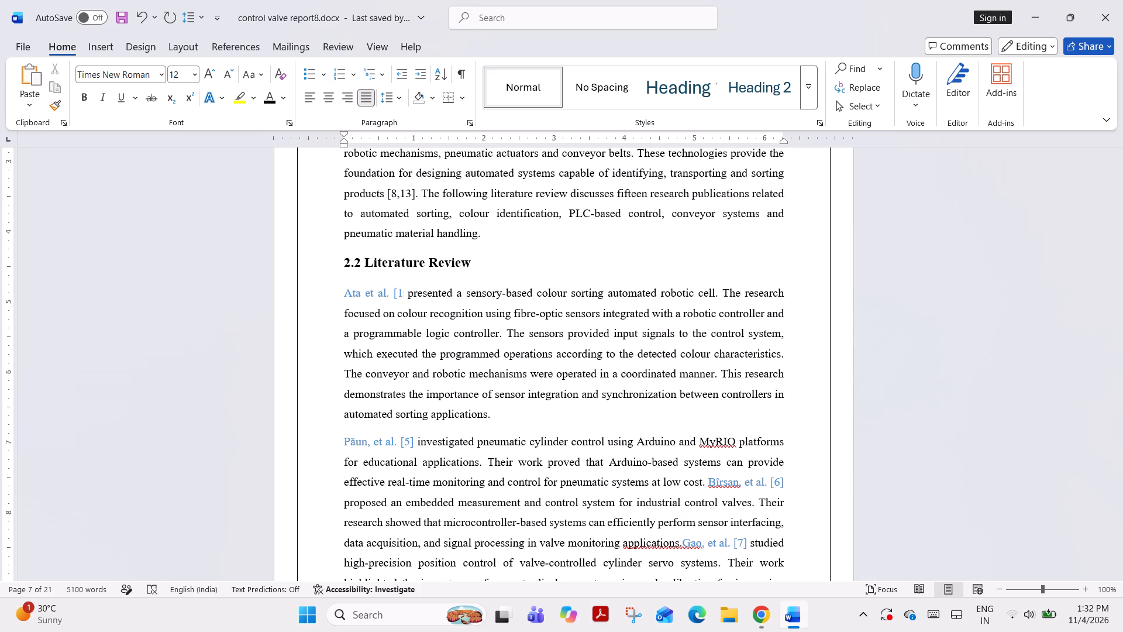
{"action": "key", "text": "bracketright"}
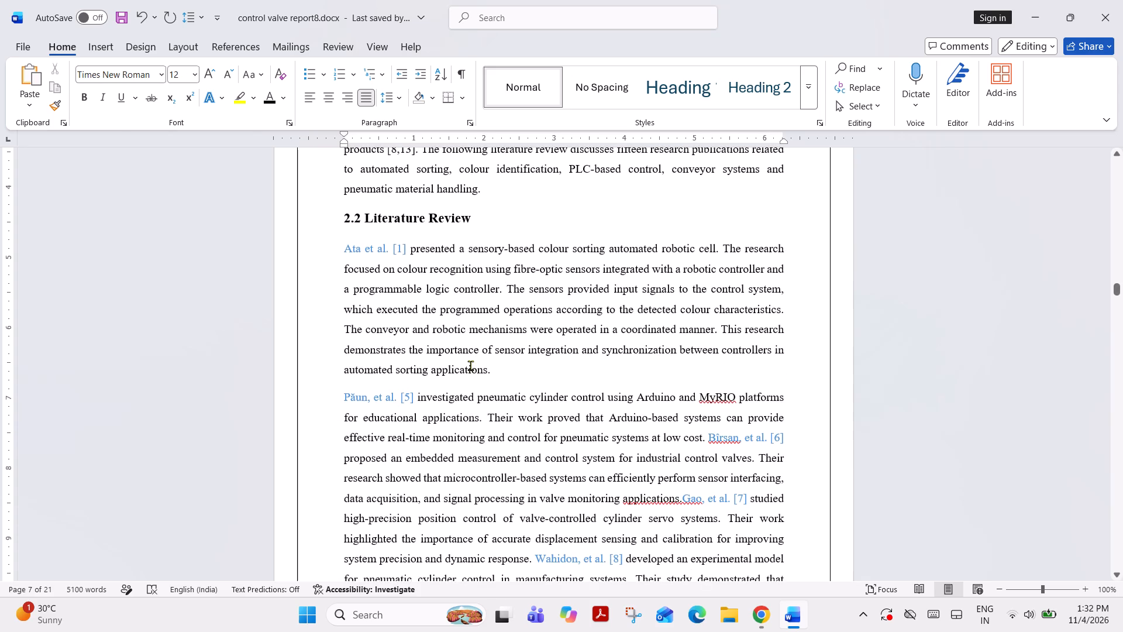
Append the Oladapo et al. (2016) paragraph from section 2.2.2 of ChatGPT's report after "automated sorting applications." in 2.2 Literature Review.
{"action": "left_click", "coordinate": [751, 623]}
{"action": "left_click", "coordinate": [402, 403]}
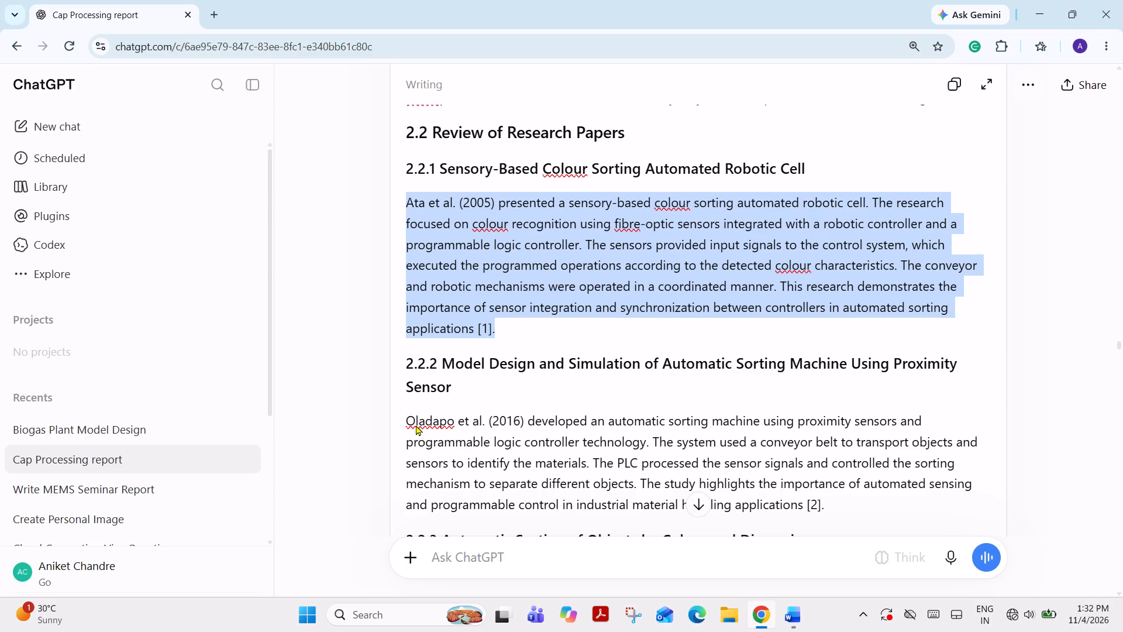
{"action": "left_click_drag", "start_coordinate": [406, 415], "coordinate": [658, 511]}
{"action": "left_click_drag", "start_coordinate": [658, 511], "coordinate": [801, 235]}
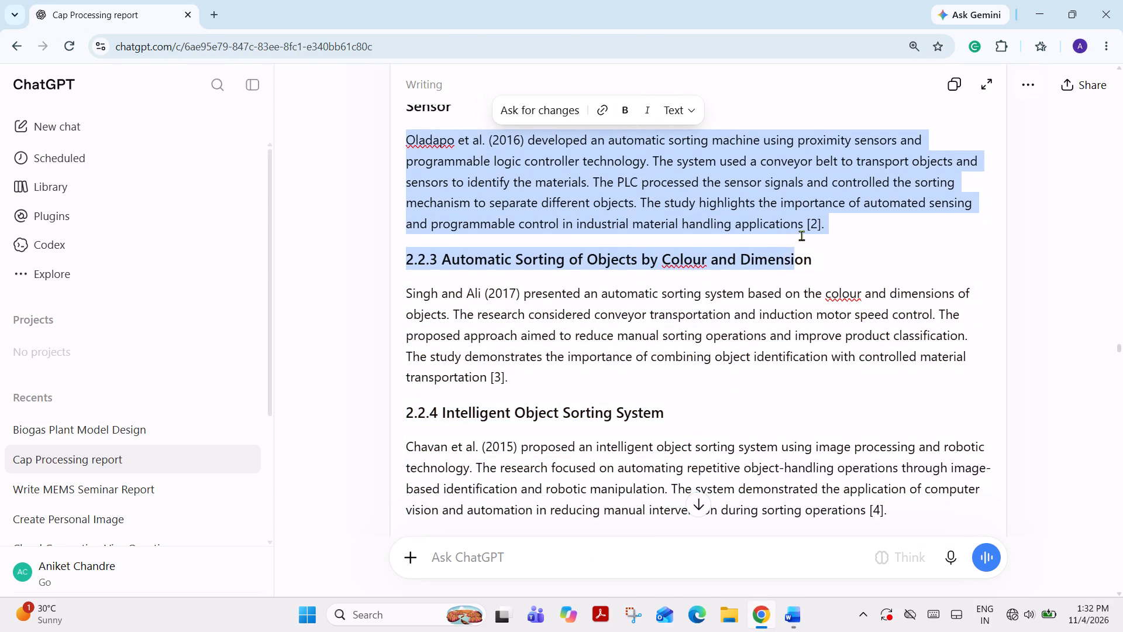
{"action": "left_click_drag", "start_coordinate": [801, 235], "coordinate": [840, 229]}
{"action": "key", "text": "ctrl+c"}
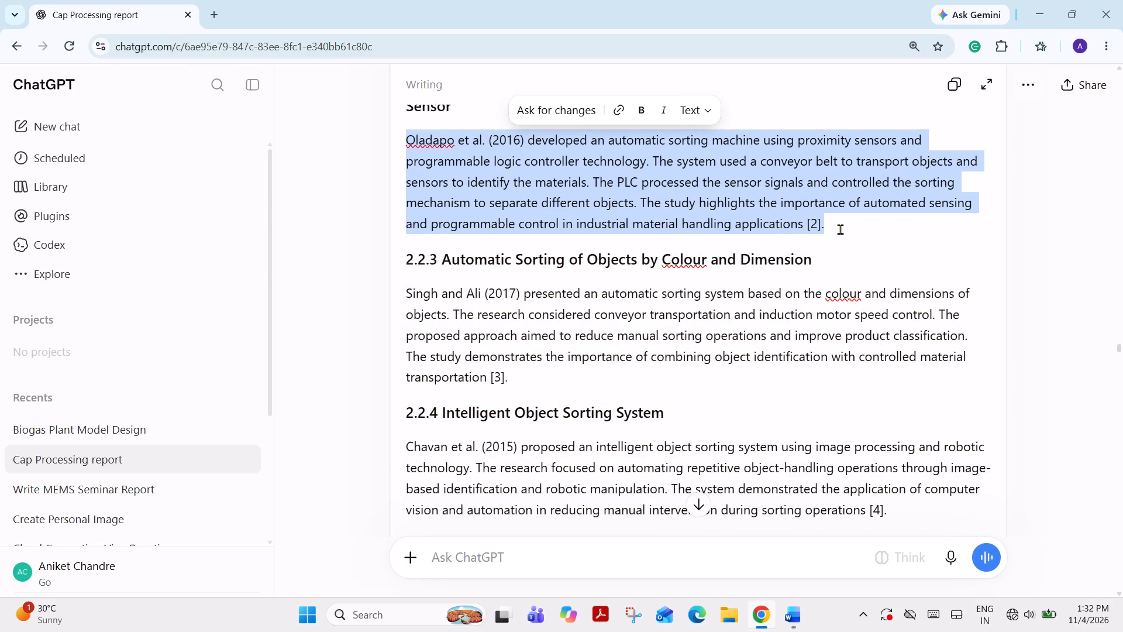
{"action": "left_click", "coordinate": [798, 610]}
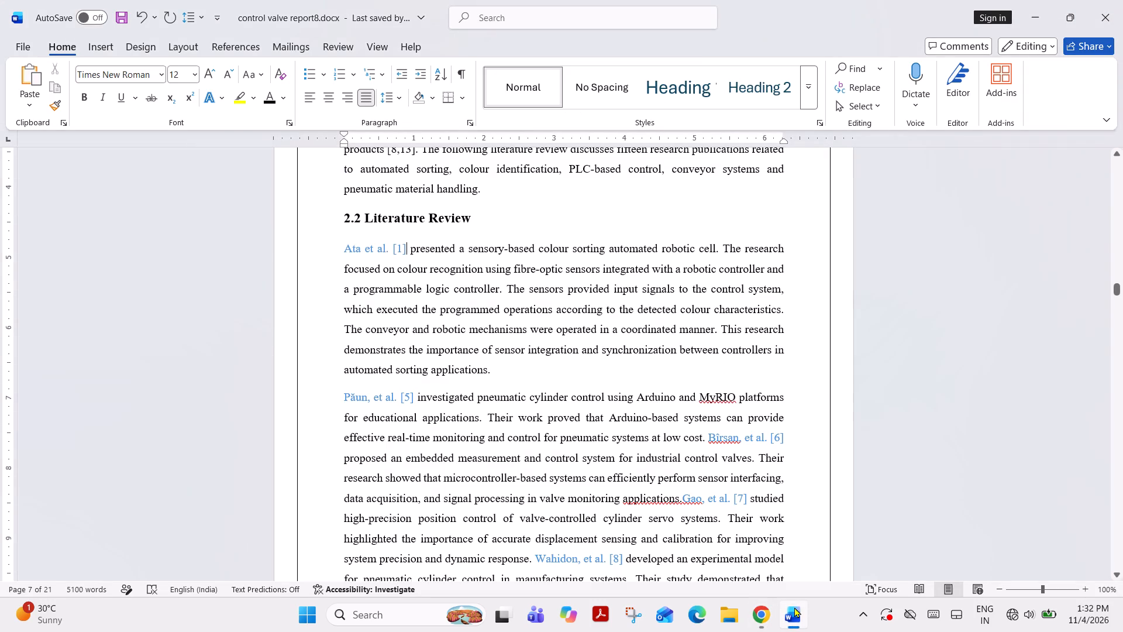
{"action": "left_click", "coordinate": [508, 364]}
{"action": "key", "text": "ctrl+v"}
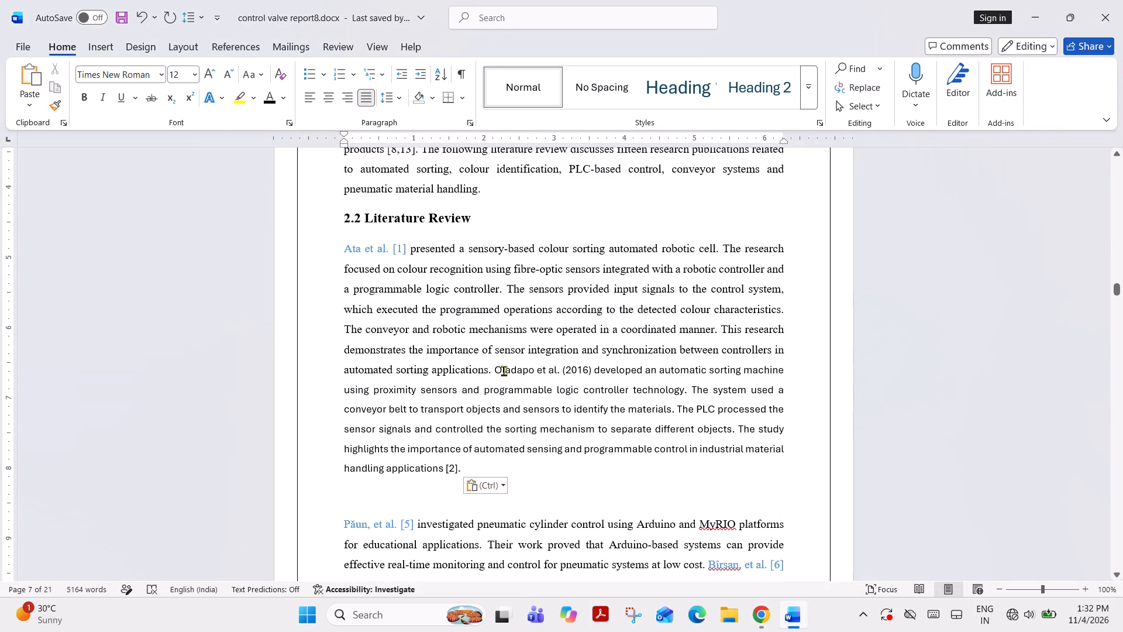
Set the font colour of the citation "Oladapo et al." in 2.2 Literature Review to light blue, leaving out the year.
{"action": "left_click_drag", "start_coordinate": [497, 370], "coordinate": [587, 368]}
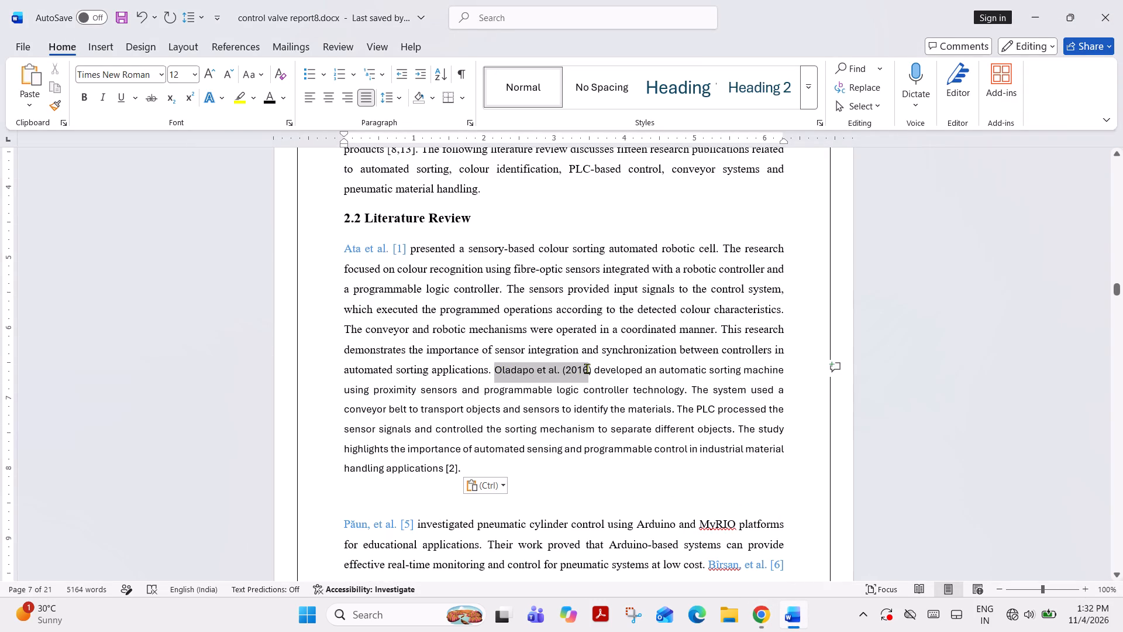
{"action": "left_click_drag", "start_coordinate": [587, 368], "coordinate": [559, 369]}
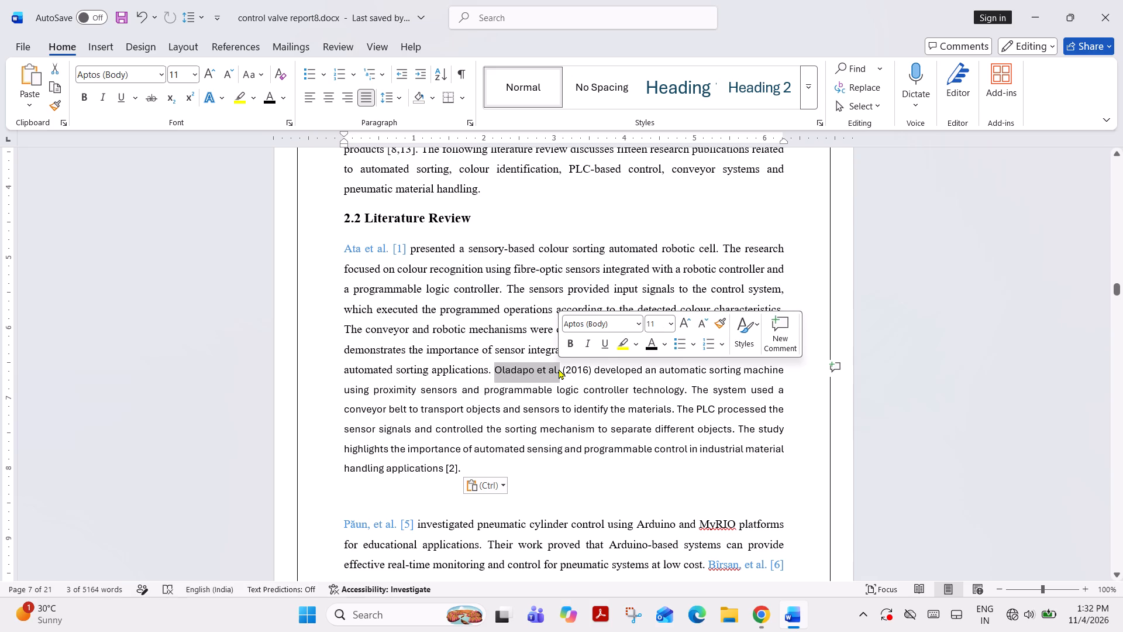
{"action": "left_click", "coordinate": [666, 345]}
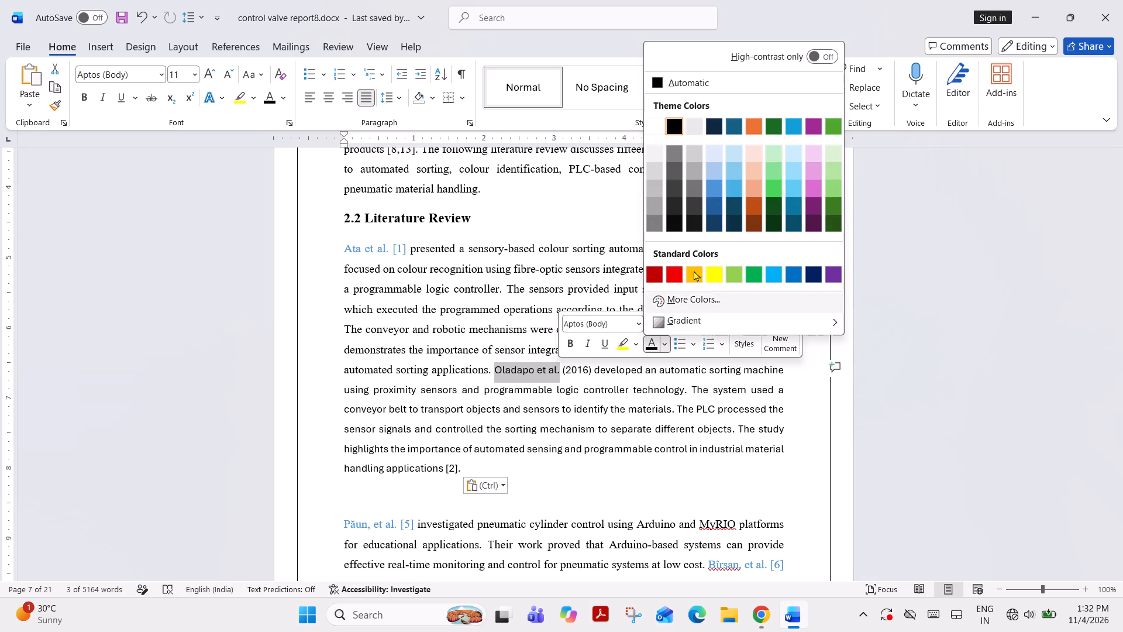
{"action": "left_click", "coordinate": [732, 188]}
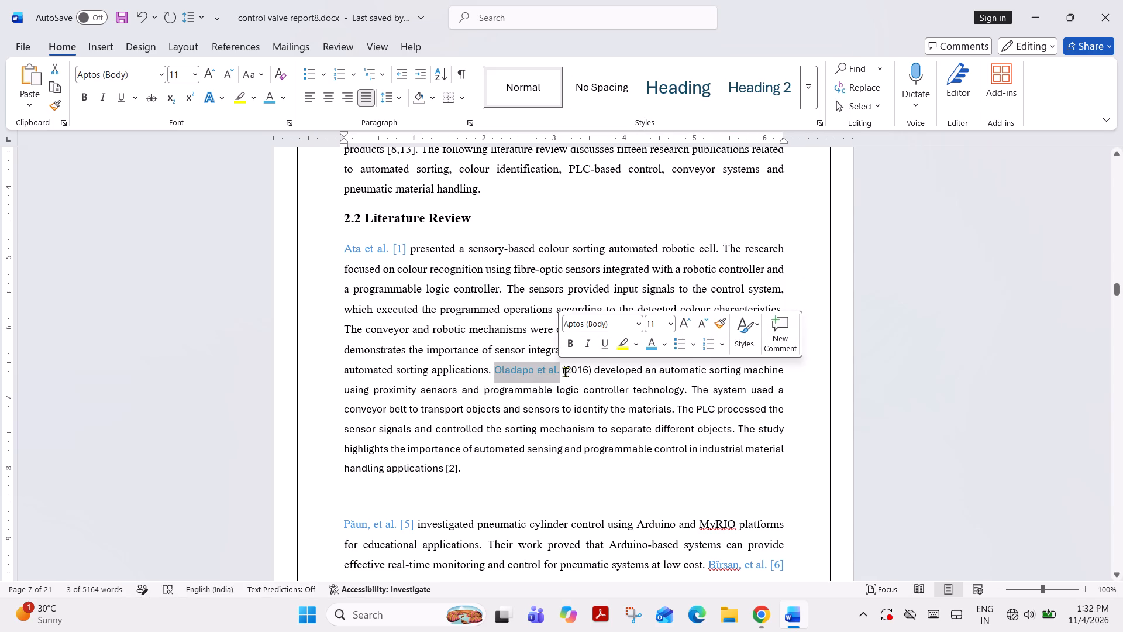
Delete the year (2016) together with its parentheses after "Oladapo et al.".
{"action": "left_click_drag", "start_coordinate": [565, 372], "coordinate": [587, 370]}
{"action": "key", "text": "BackSpace"}
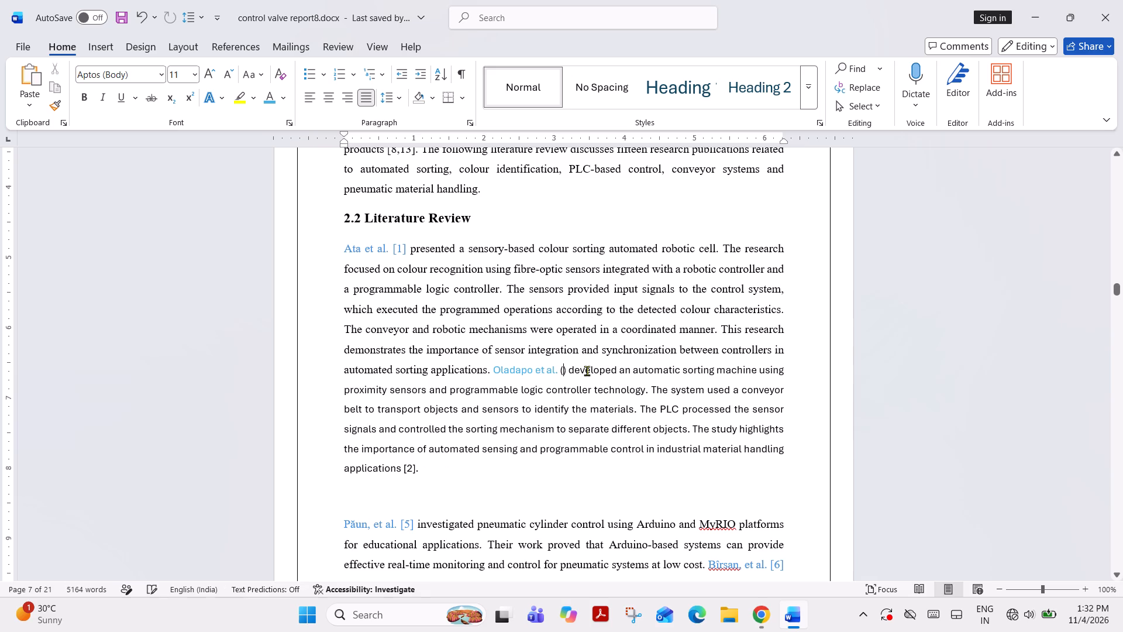
{"action": "key", "text": "Right"}
{"action": "key", "text": "BackSpace"}
{"action": "key", "text": "BackSpace"}
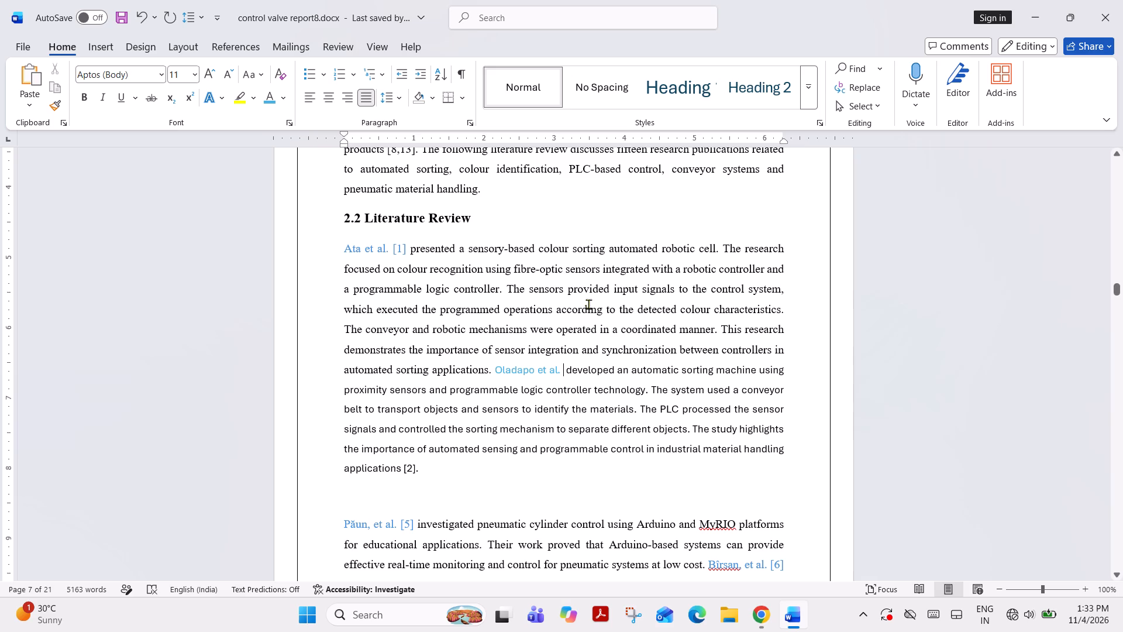
Remove the citation [2] after "industrial material handling applications" in the Oladapo et al. text, keeping the closing full stop.
{"action": "left_click", "coordinate": [413, 469]}
{"action": "key", "text": "Right"}
{"action": "key", "text": "BackSpace"}
{"action": "key", "text": "BackSpace"}
{"action": "key", "text": "BackSpace"}
{"action": "key", "text": "BackSpace"}
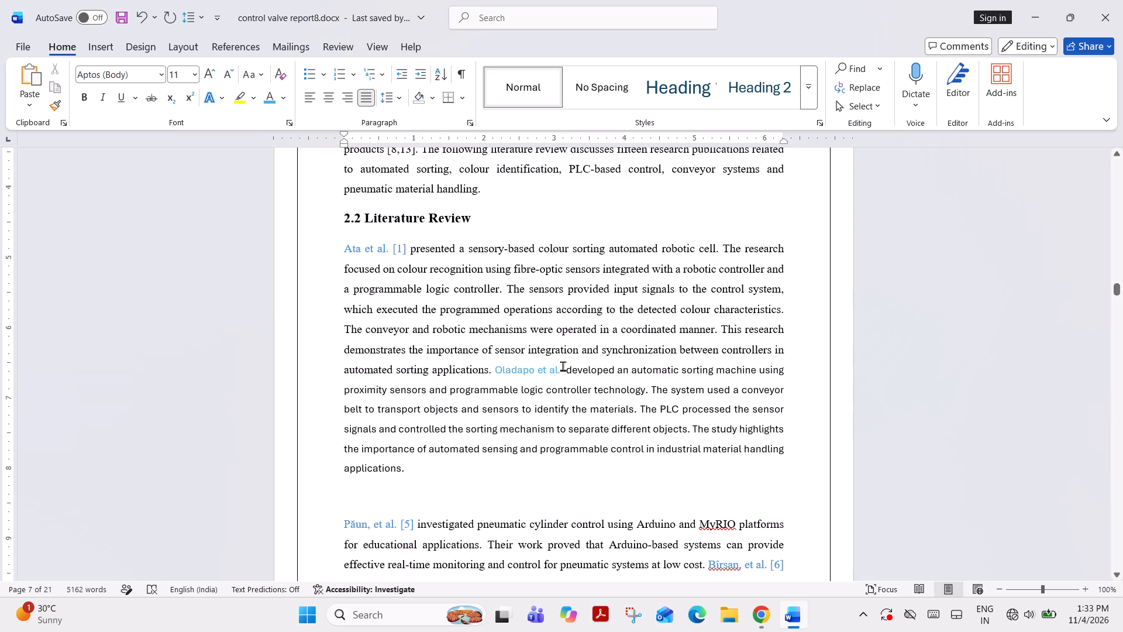
Insert the reference number [2] after "Oladapo et al." in place of the extra space.
{"action": "left_click", "coordinate": [563, 366]}
{"action": "key", "text": "BackSpace"}
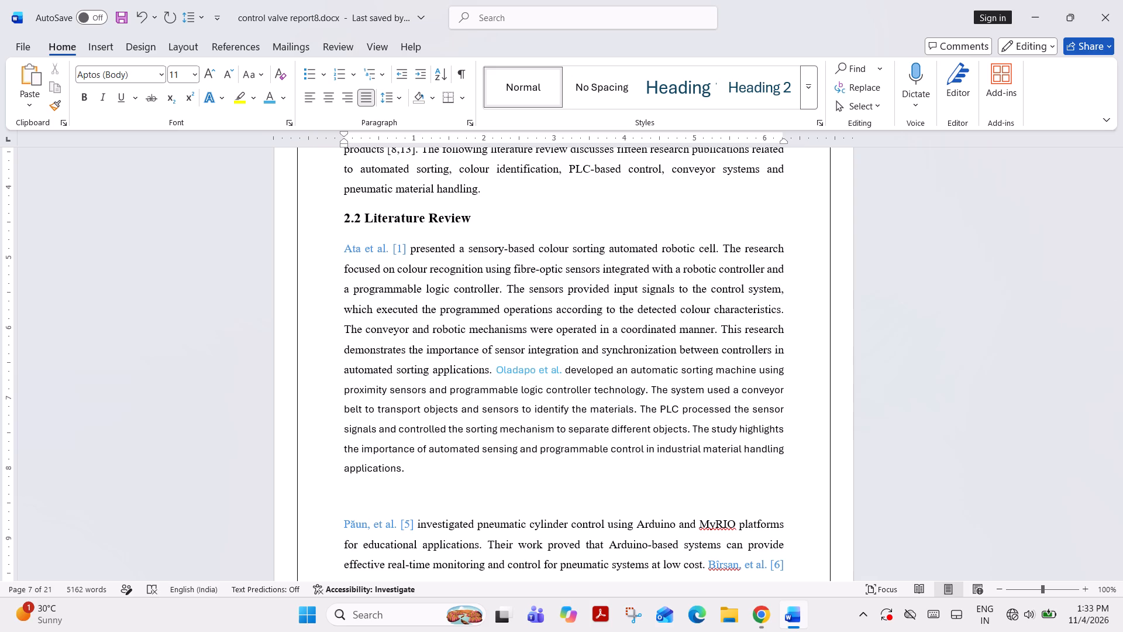
{"action": "type", "text": "[["}
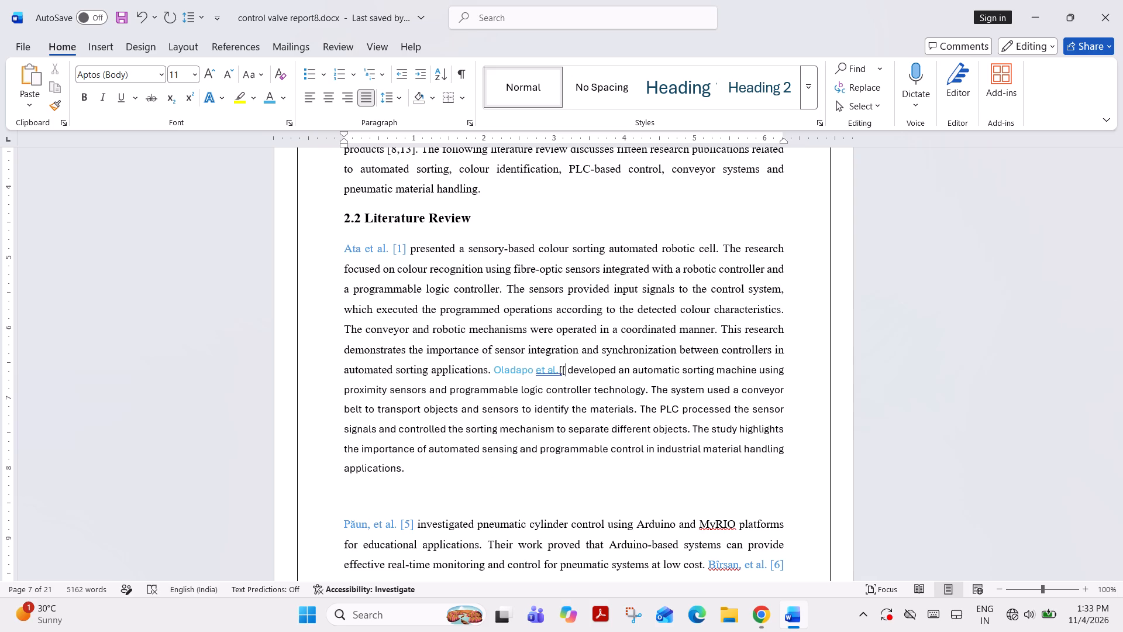
{"action": "key", "text": "BackSpace"}
{"action": "key", "text": "BackSpace"}
{"action": "key", "text": "bracketleft"}
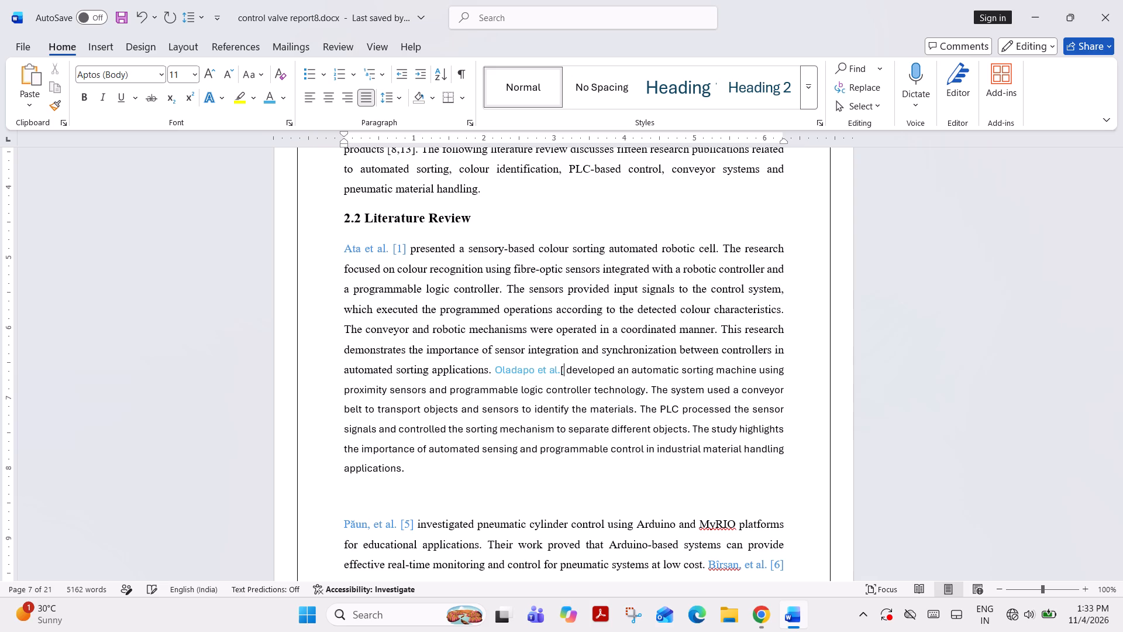
{"action": "type", "text": "2]"}
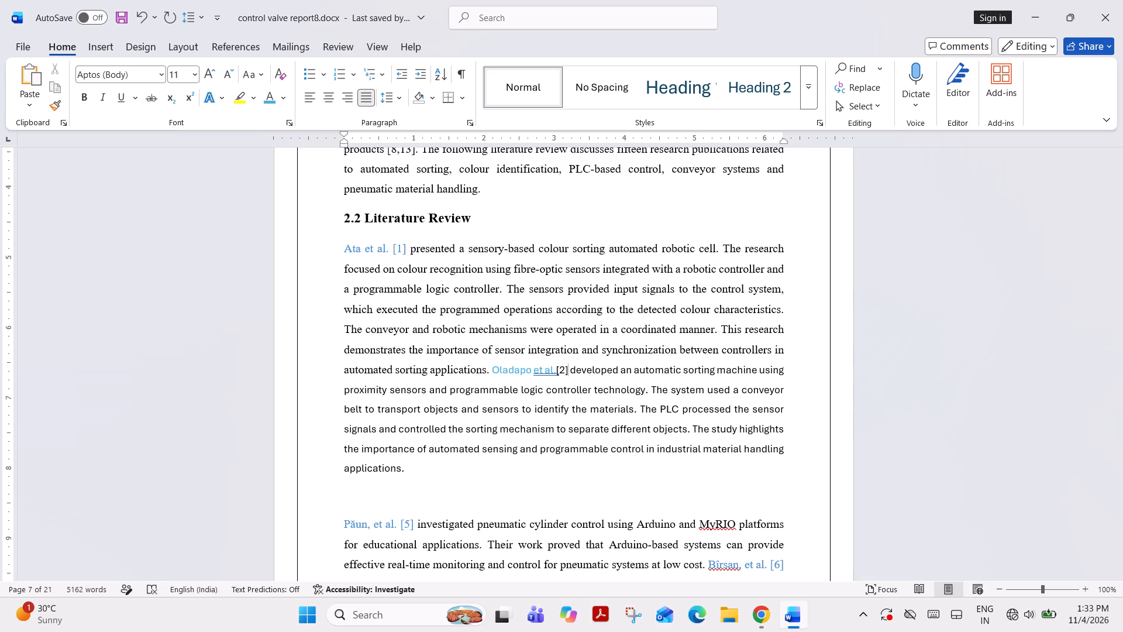
Colour the reference number [2] light blue like the author name and apply the grammar correction that adds a space before it.
{"action": "left_click_drag", "start_coordinate": [553, 369], "coordinate": [558, 369]}
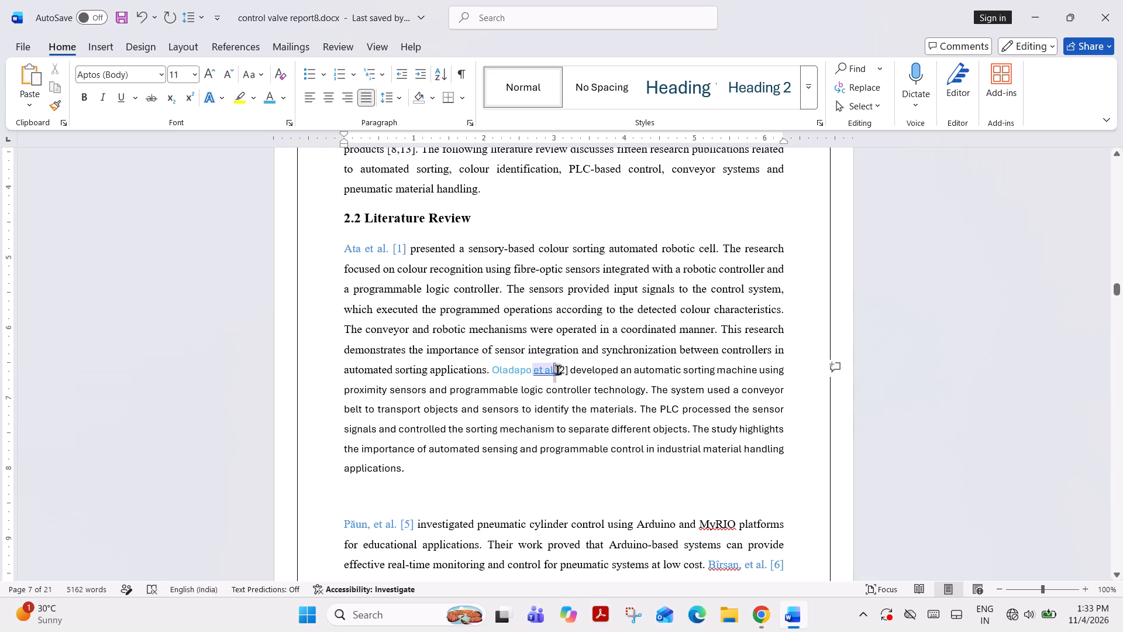
{"action": "left_click_drag", "start_coordinate": [558, 369], "coordinate": [570, 369]}
{"action": "left_click", "coordinate": [670, 347]}
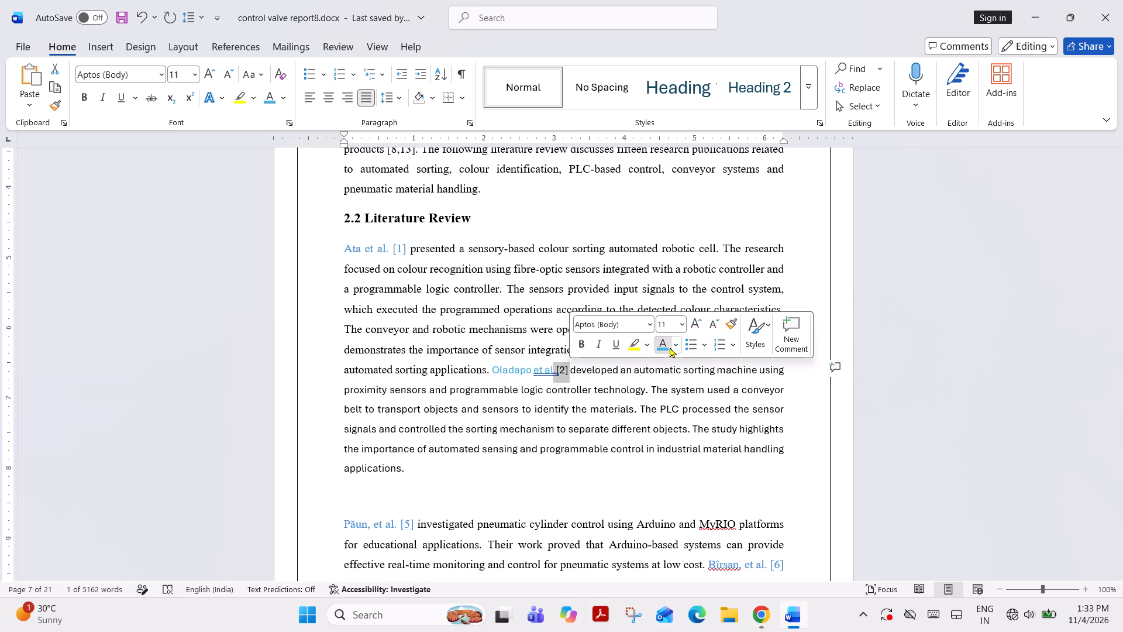
{"action": "left_click", "coordinate": [556, 368]}
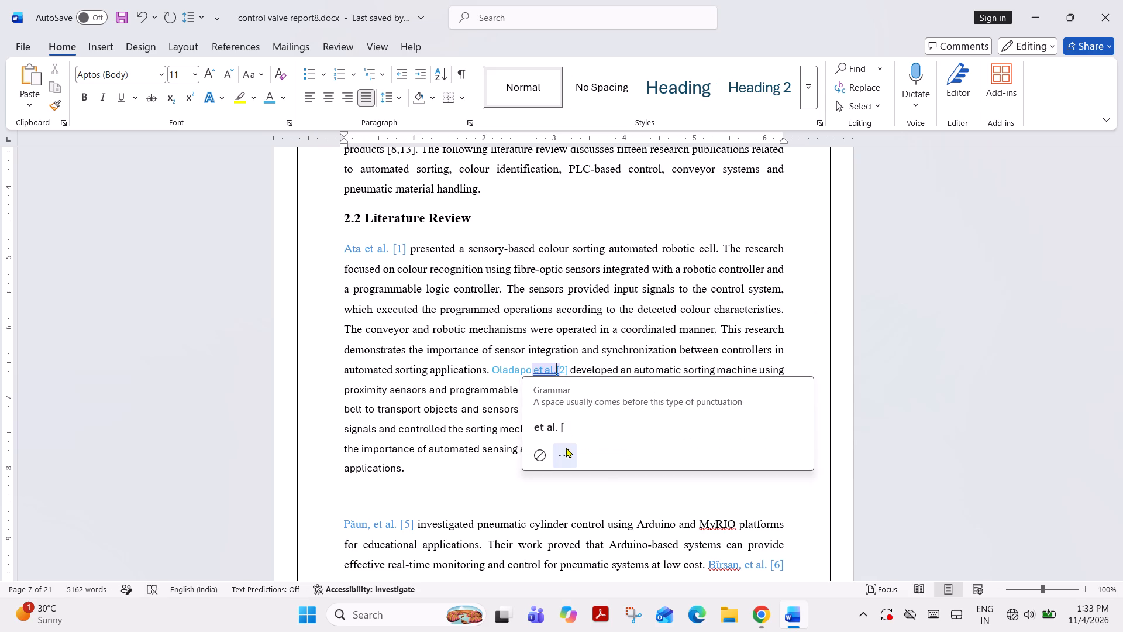
{"action": "left_click", "coordinate": [570, 432]}
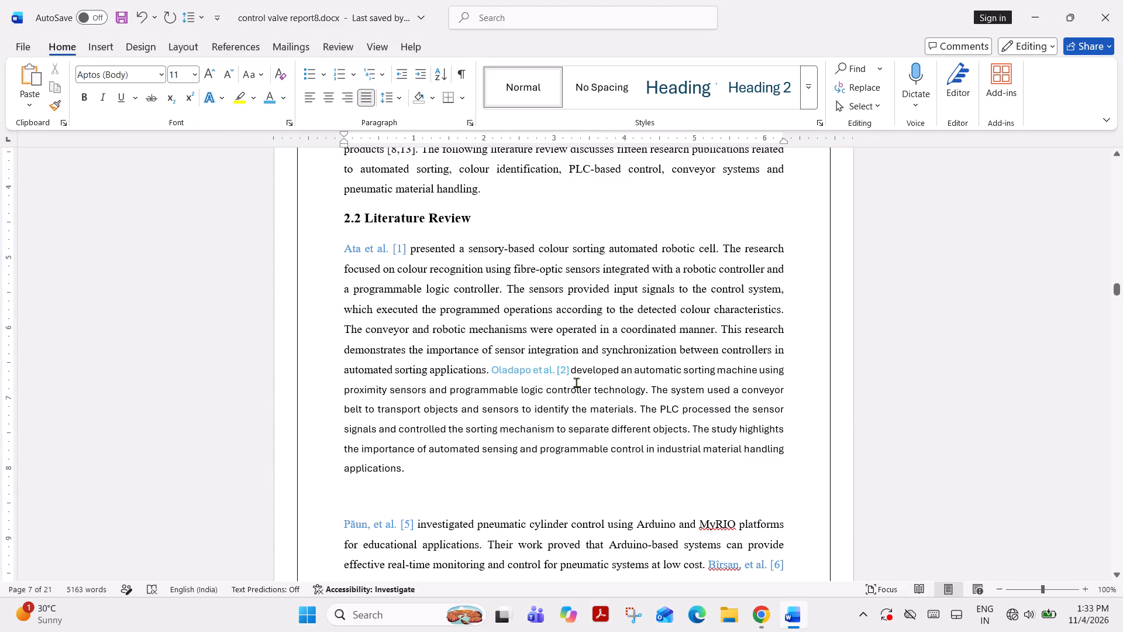
Format the Oladapo et al. [2] text through "material handling applications." in Times New Roman, size 12.
{"action": "left_click_drag", "start_coordinate": [494, 372], "coordinate": [565, 467]}
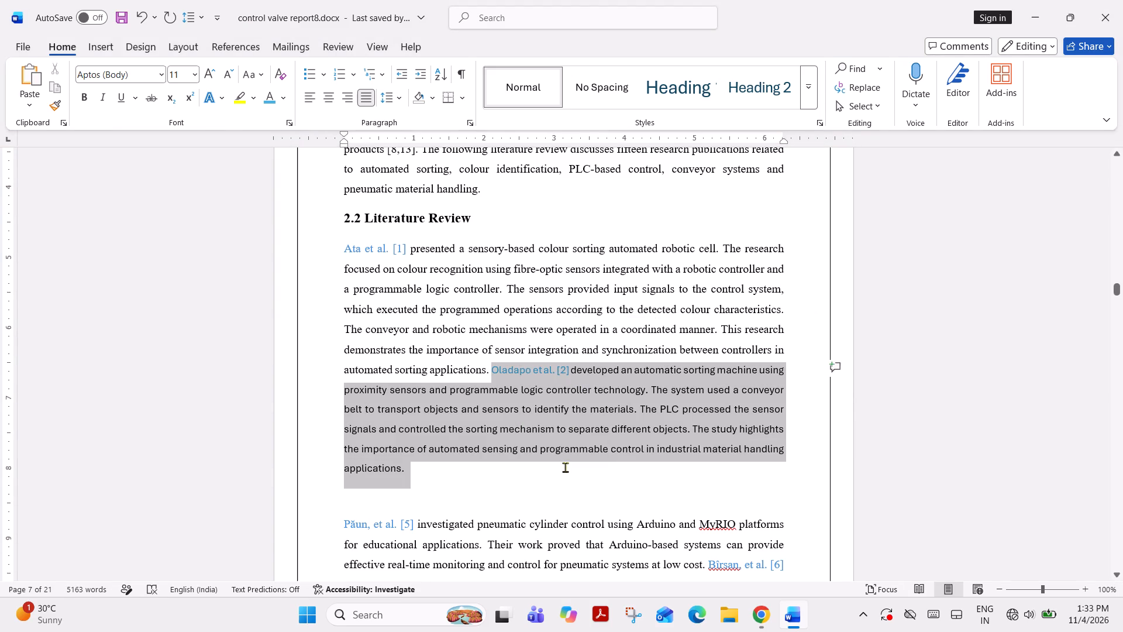
{"action": "left_click_drag", "start_coordinate": [565, 467], "coordinate": [566, 467]}
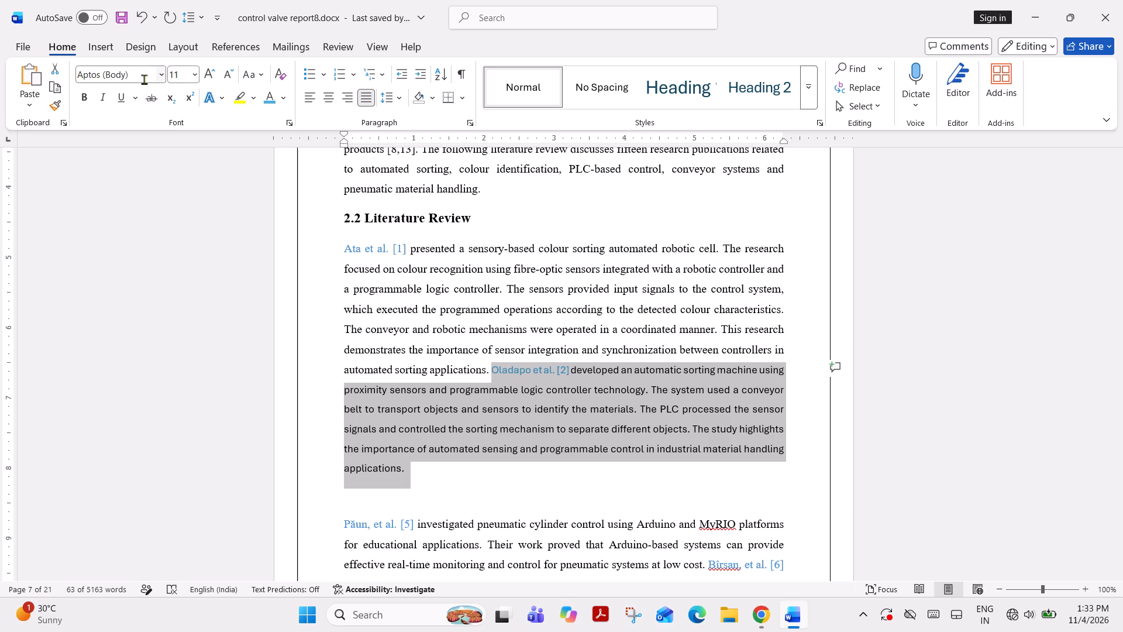
{"action": "left_click", "coordinate": [160, 75]}
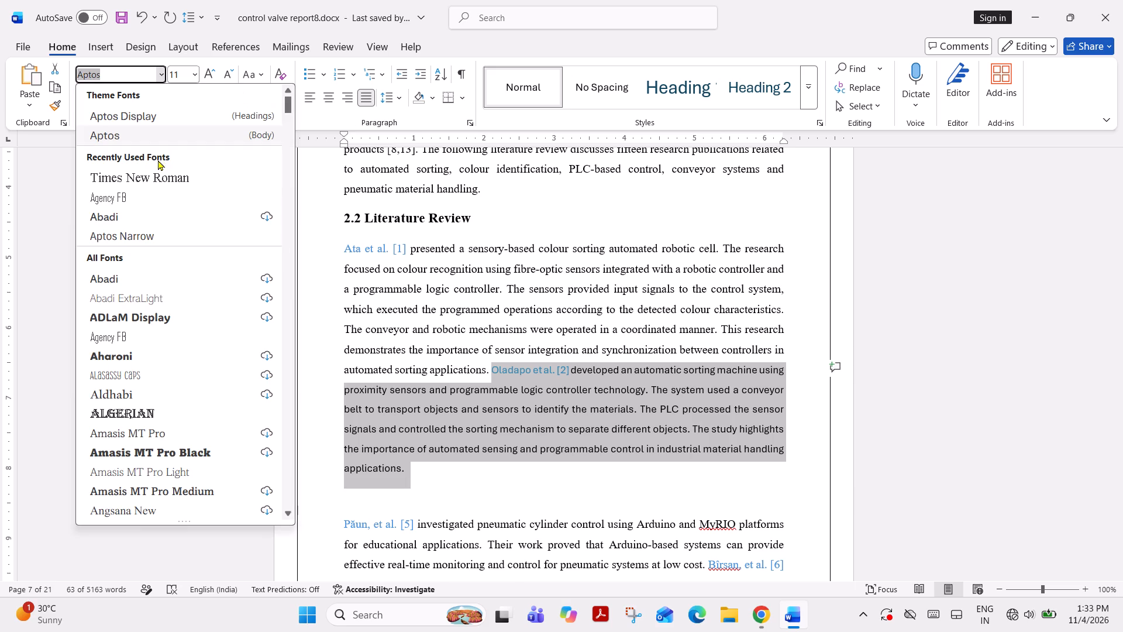
{"action": "left_click", "coordinate": [154, 173]}
{"action": "left_click_drag", "start_coordinate": [182, 72], "coordinate": [168, 77]}
{"action": "left_click", "coordinate": [179, 75]}
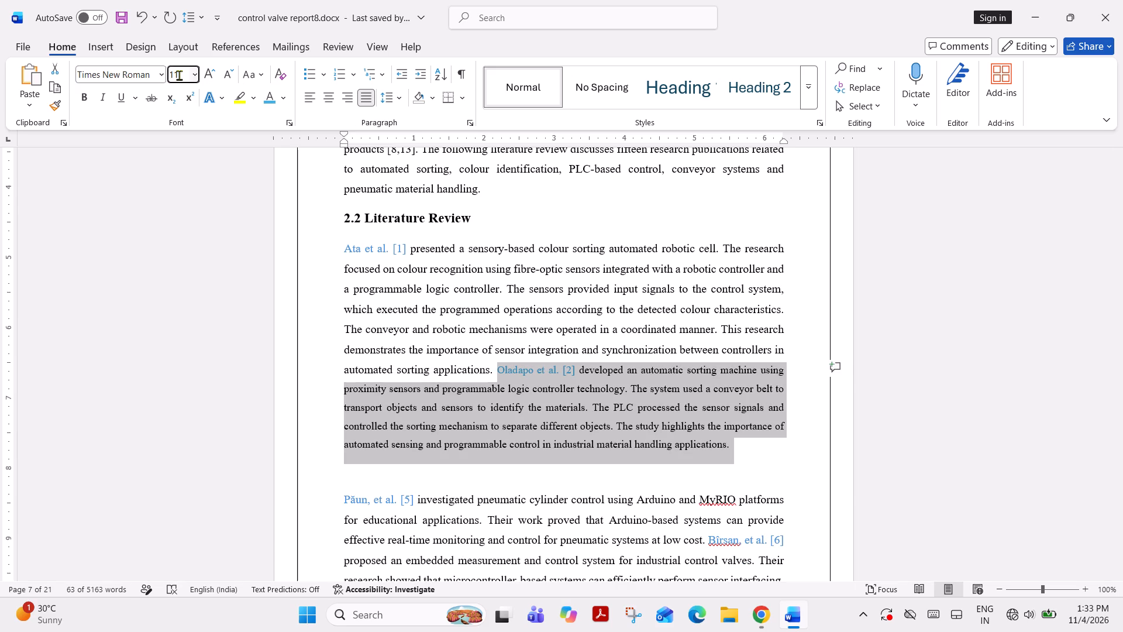
{"action": "key", "text": "BackSpace"}
{"action": "key", "text": "2"}
{"action": "key", "text": "Return"}
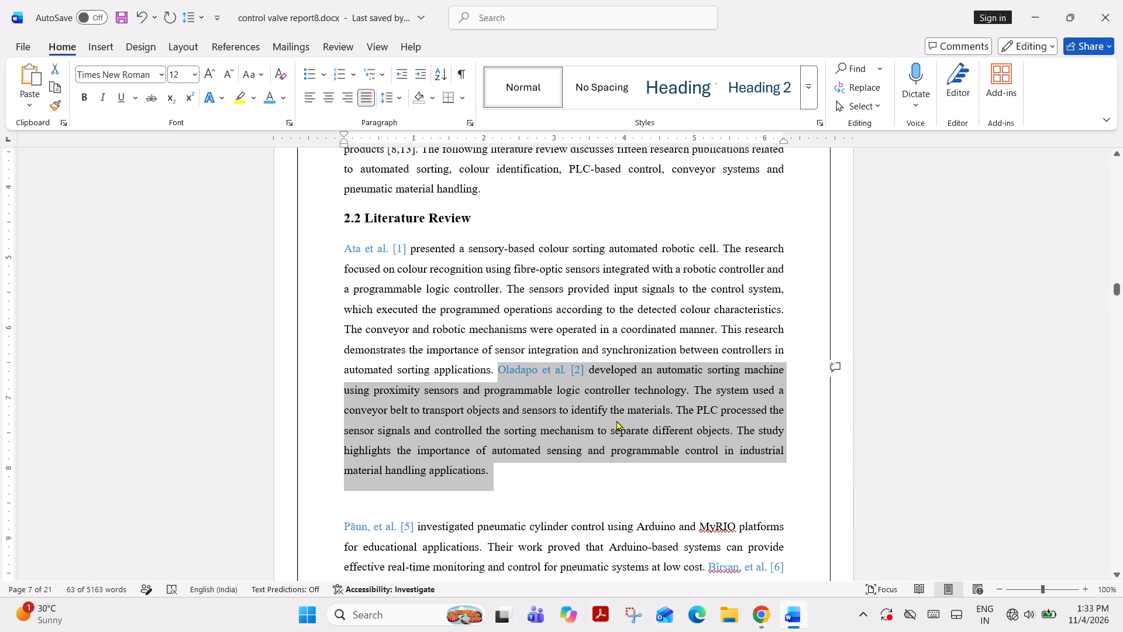
{"action": "left_click", "coordinate": [598, 489]}
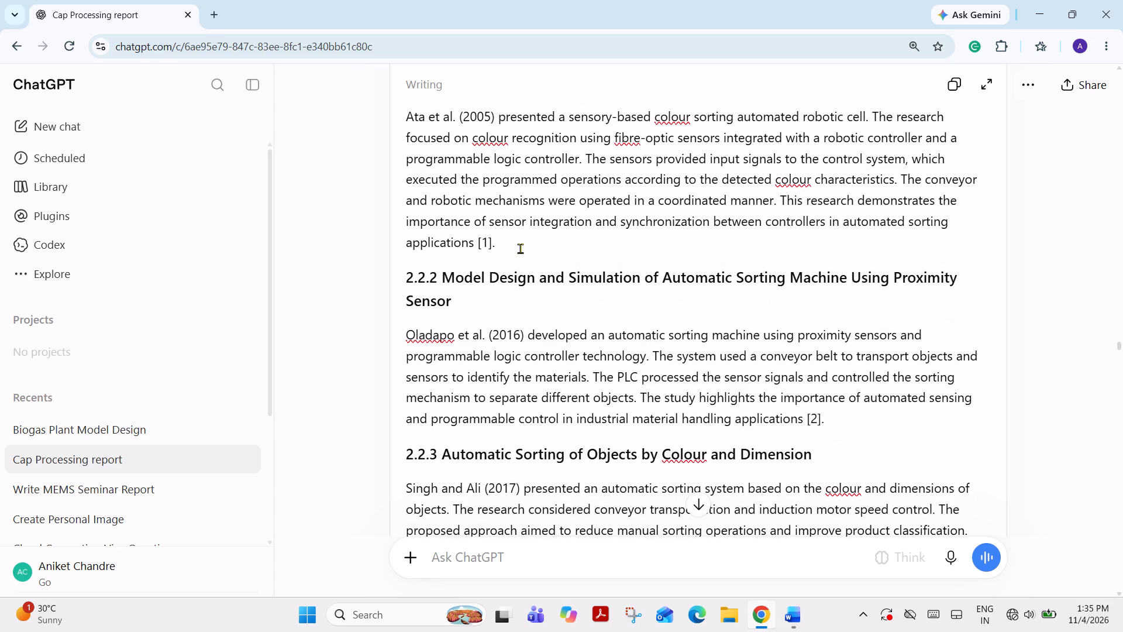
{"action": "scroll", "coordinate": [520, 248], "scroll_direction": "up", "scroll_amount": 1}
{"action": "left_click", "coordinate": [520, 248]}
{"action": "scroll", "coordinate": [520, 248], "scroll_direction": "up", "scroll_amount": 1}
{"action": "scroll", "coordinate": [520, 248], "scroll_direction": "down", "scroll_amount": 3}
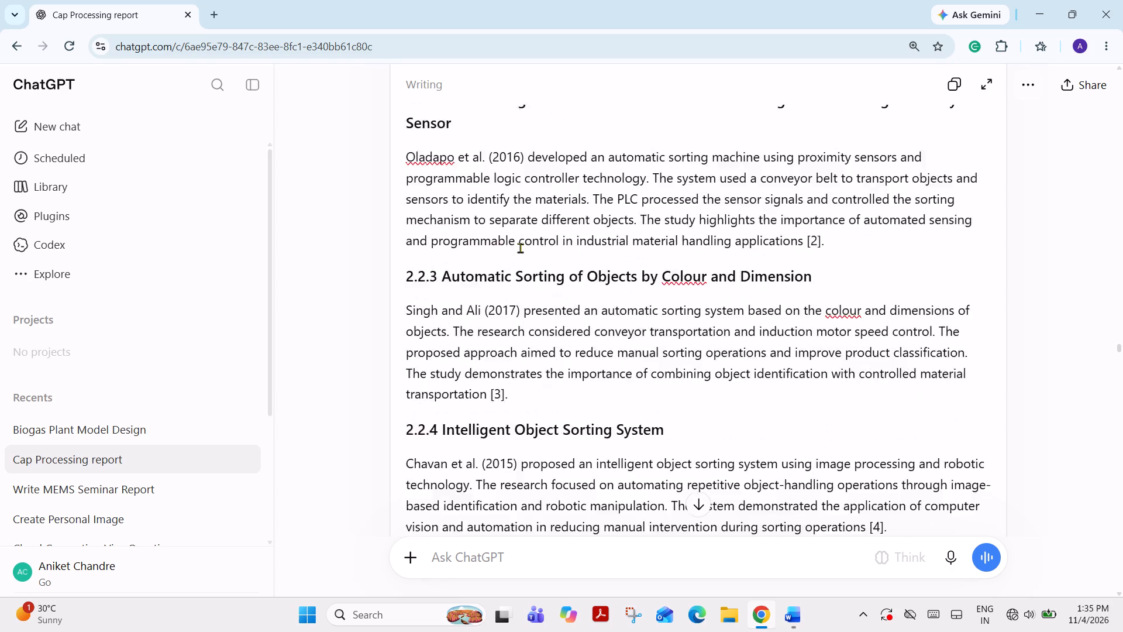
{"action": "scroll", "coordinate": [520, 248], "scroll_direction": "down", "scroll_amount": 3}
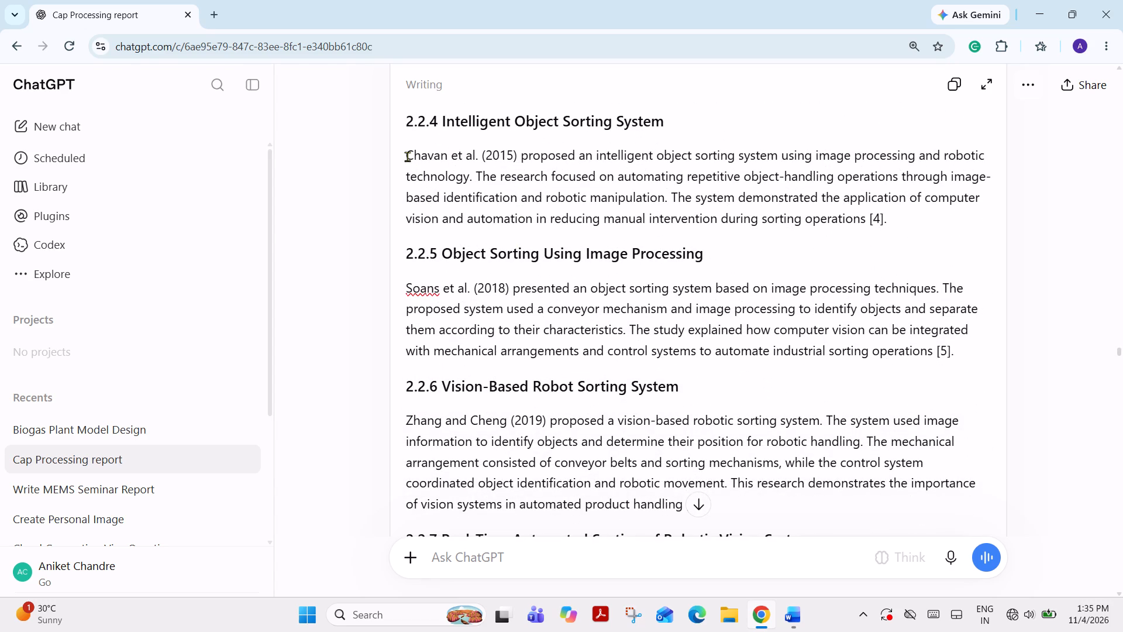
{"action": "left_click_drag", "start_coordinate": [407, 156], "coordinate": [824, 222]}
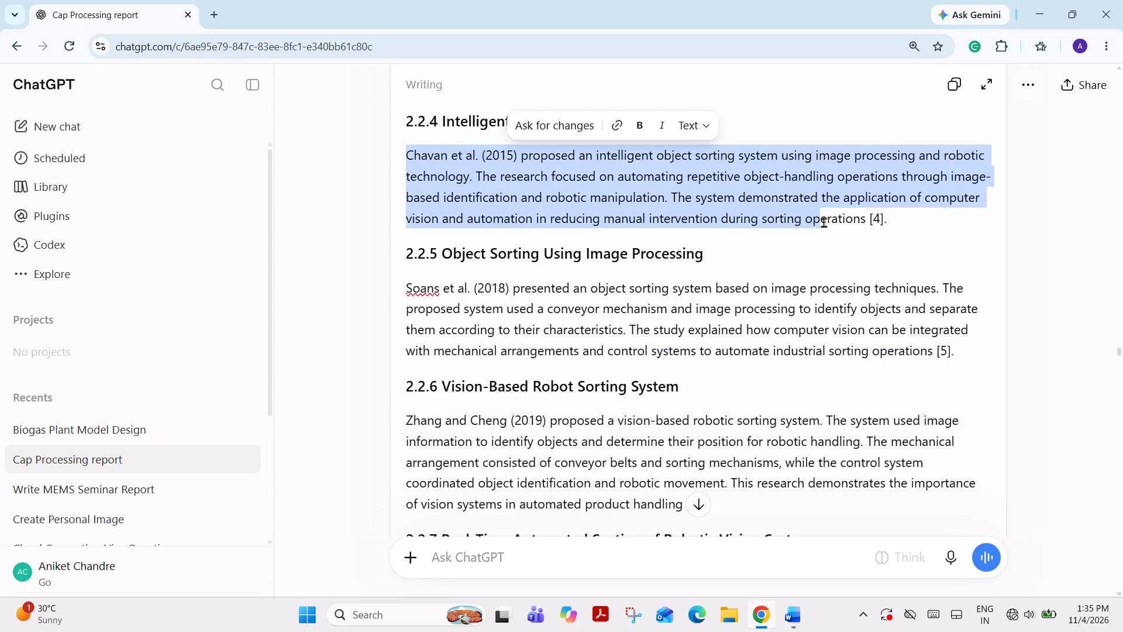
{"action": "left_click_drag", "start_coordinate": [824, 222], "coordinate": [895, 223]}
{"action": "key", "text": "ctrl+c"}
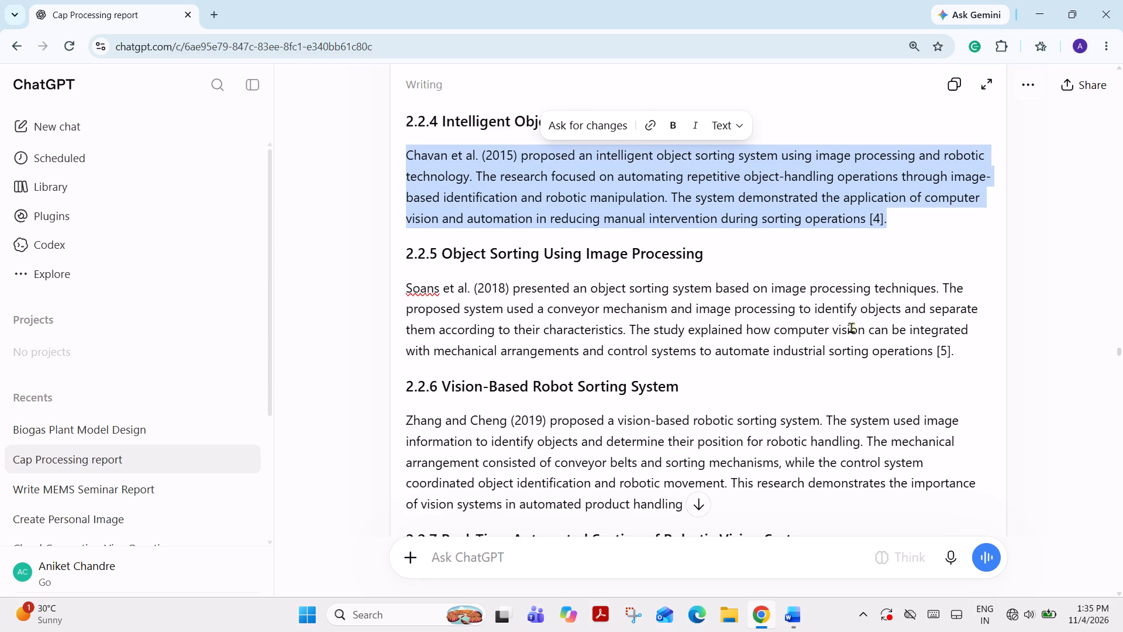
{"action": "left_click", "coordinate": [796, 622]}
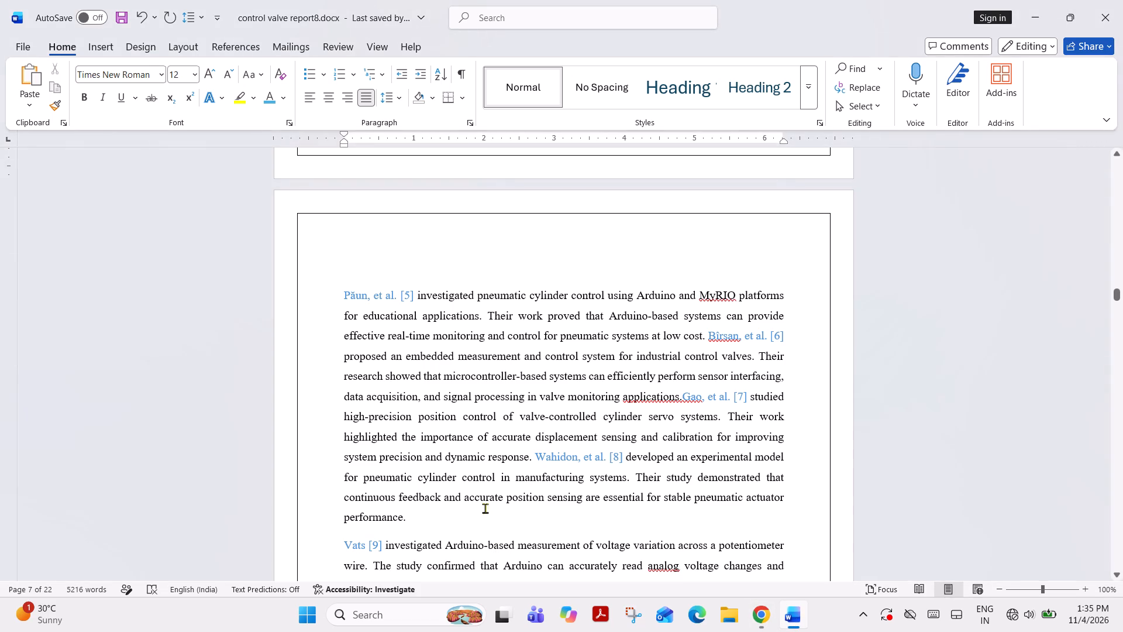
{"action": "left_click_drag", "start_coordinate": [342, 291], "coordinate": [532, 445]}
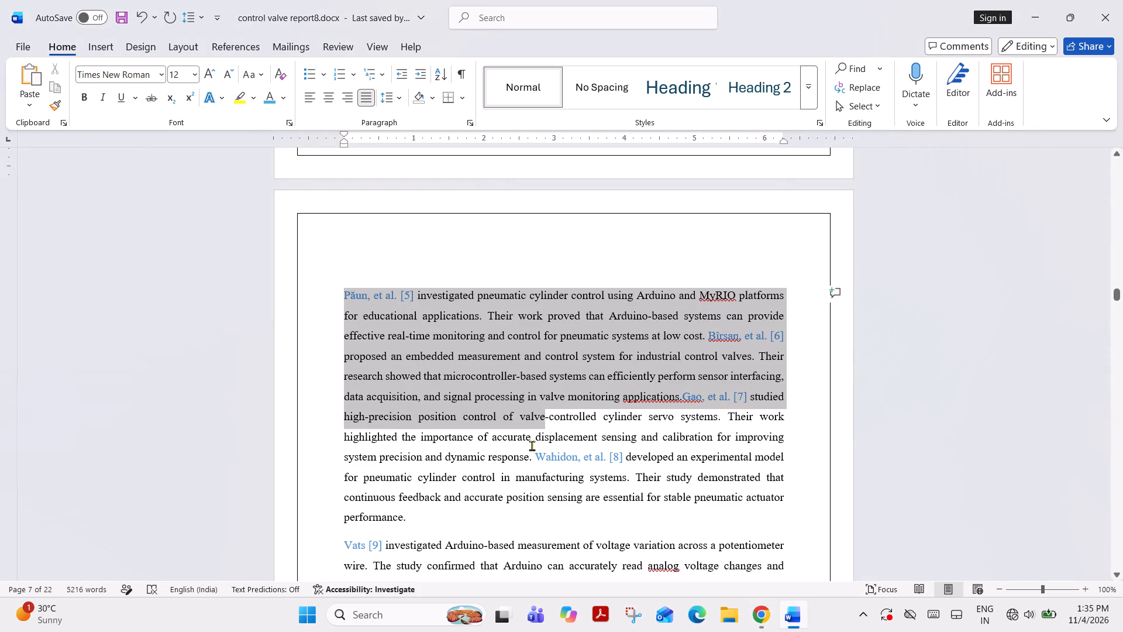
{"action": "left_click_drag", "start_coordinate": [532, 445], "coordinate": [531, 517]}
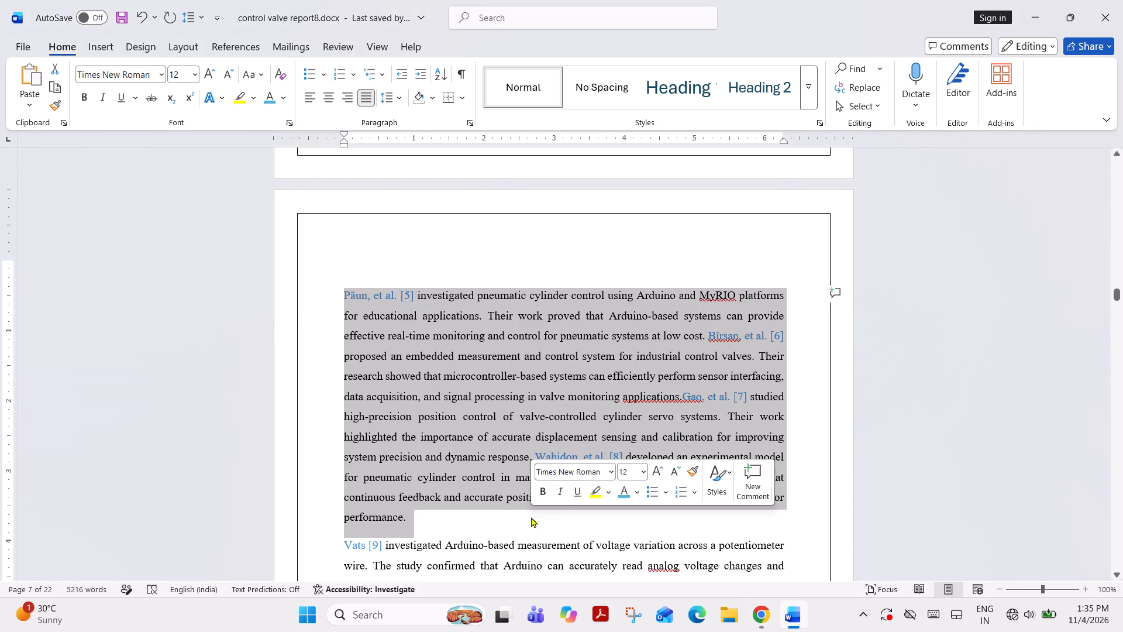
{"action": "key", "text": "ctrl+v"}
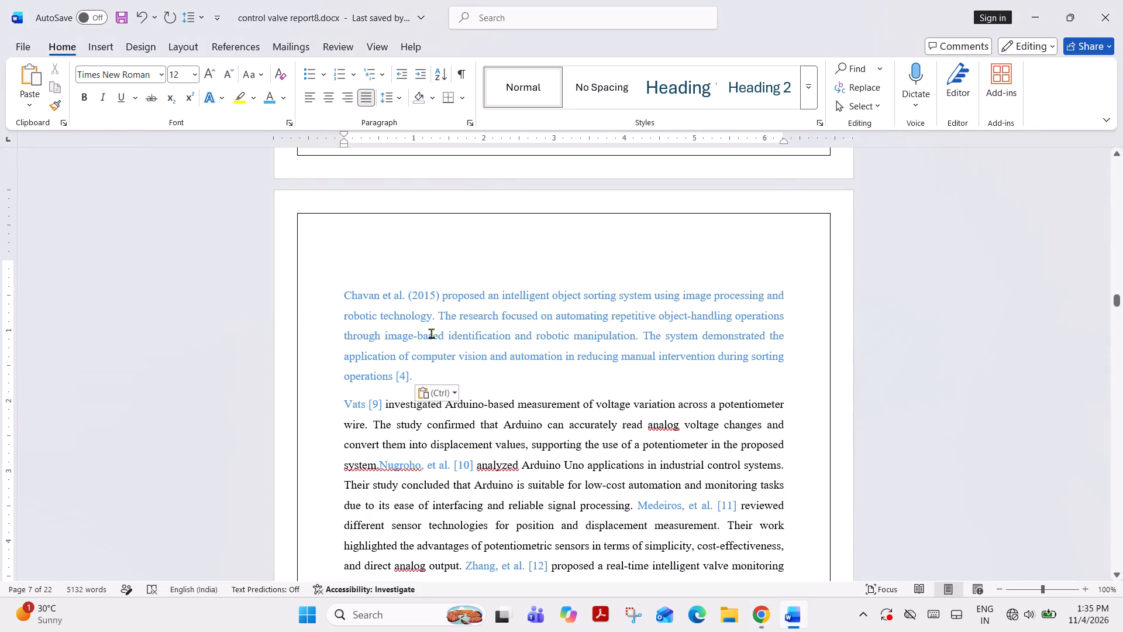
Colour the Chavan et al. paragraph black from "proposed an intelligent object sorting system" through its end, leaving out the author citation.
{"action": "left_click_drag", "start_coordinate": [441, 296], "coordinate": [485, 355]}
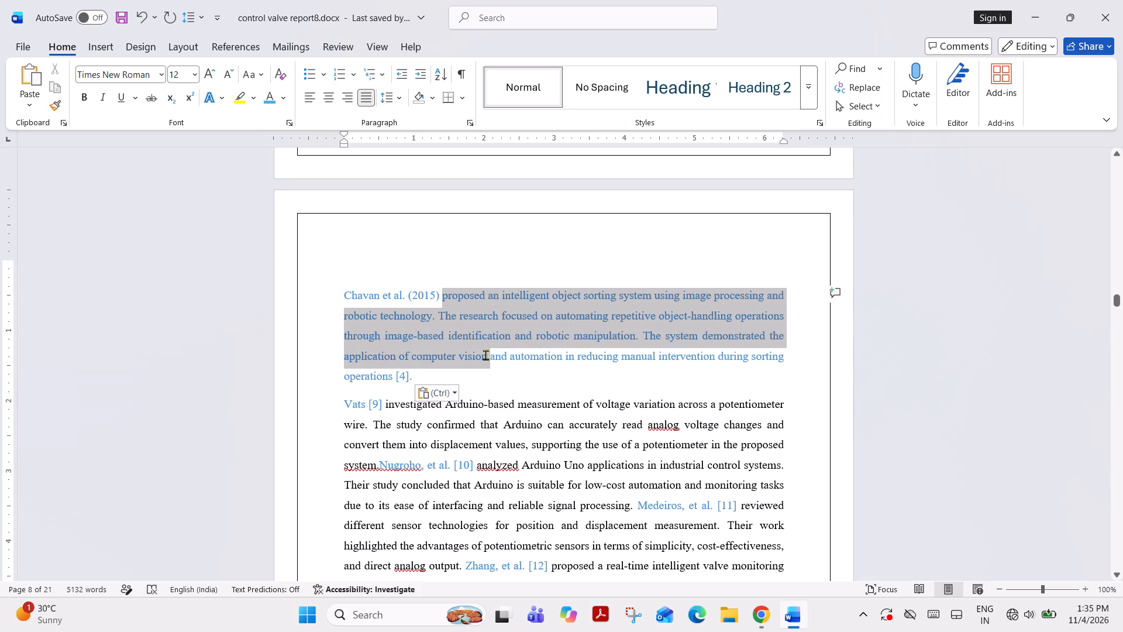
{"action": "left_click_drag", "start_coordinate": [485, 355], "coordinate": [457, 376]}
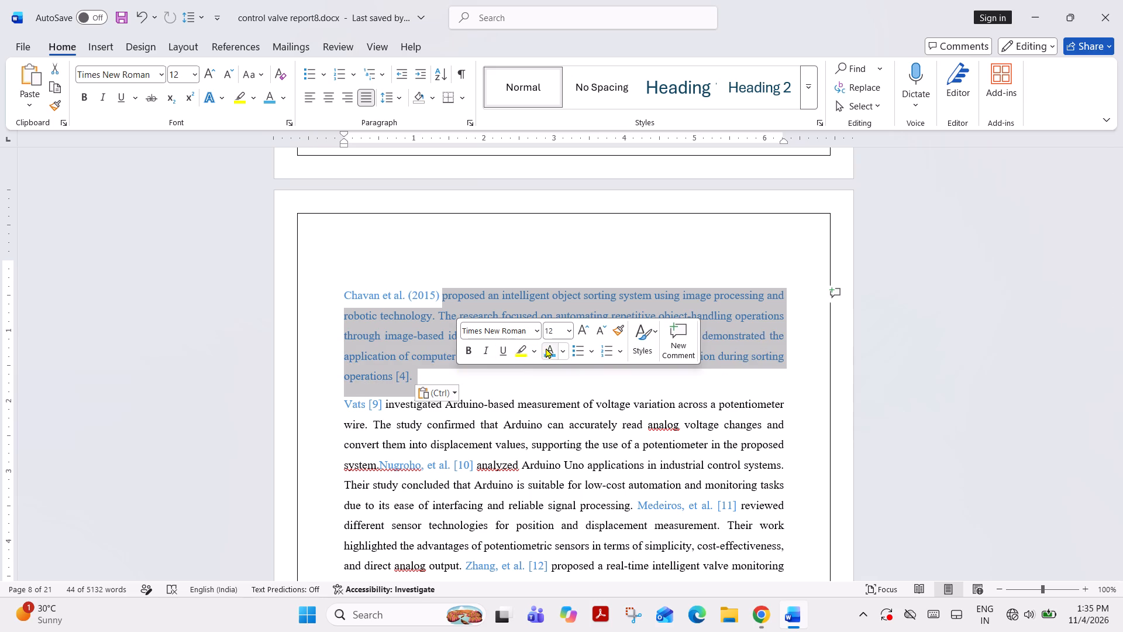
{"action": "left_click", "coordinate": [560, 353]}
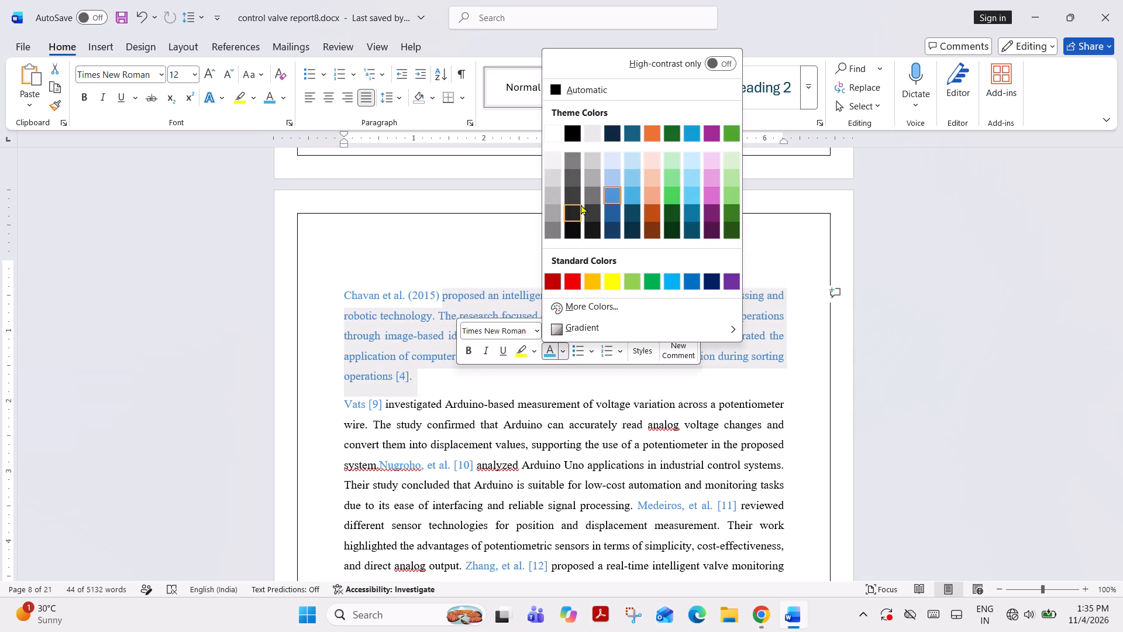
{"action": "left_click", "coordinate": [571, 129]}
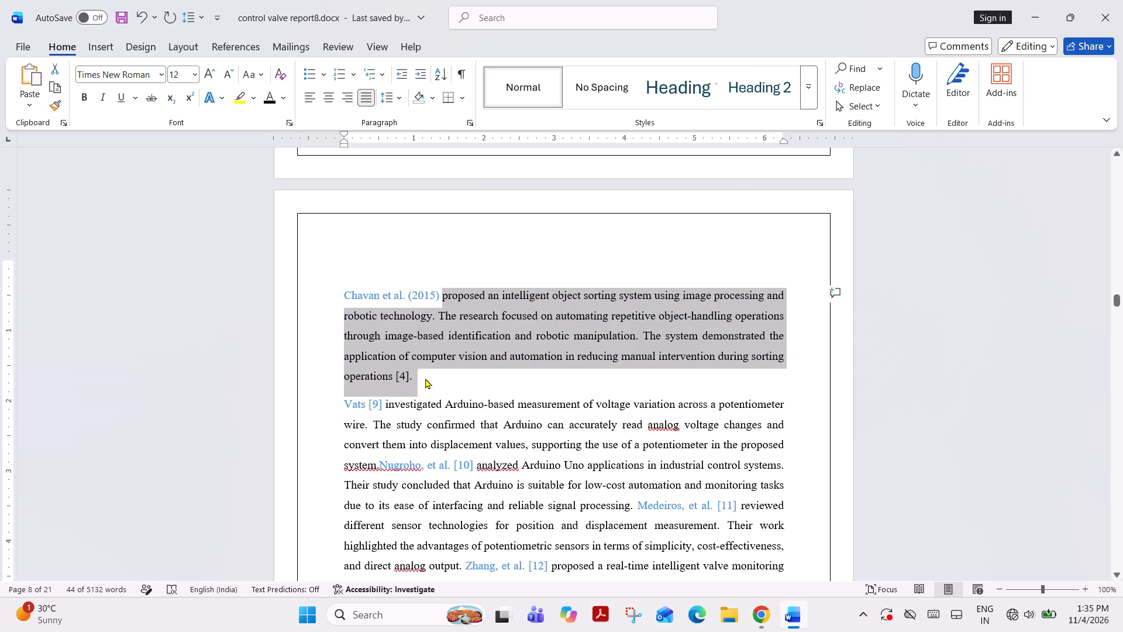
Delete the reference number [4] and the space before it after "sorting operations" at the end of the Chavan et al. paragraph.
{"action": "left_click", "coordinate": [408, 375]}
{"action": "key", "text": "BackSpace"}
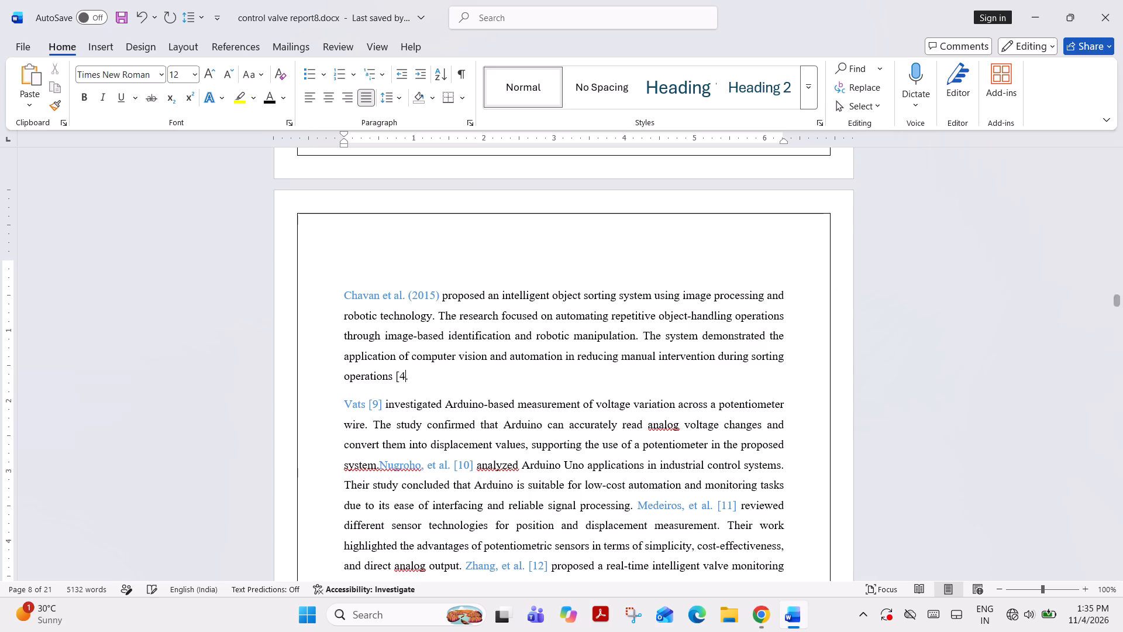
{"action": "key", "text": "BackSpace"}
{"action": "key", "text": "BackSpace"}
{"action": "key", "text": "BackSpace"}
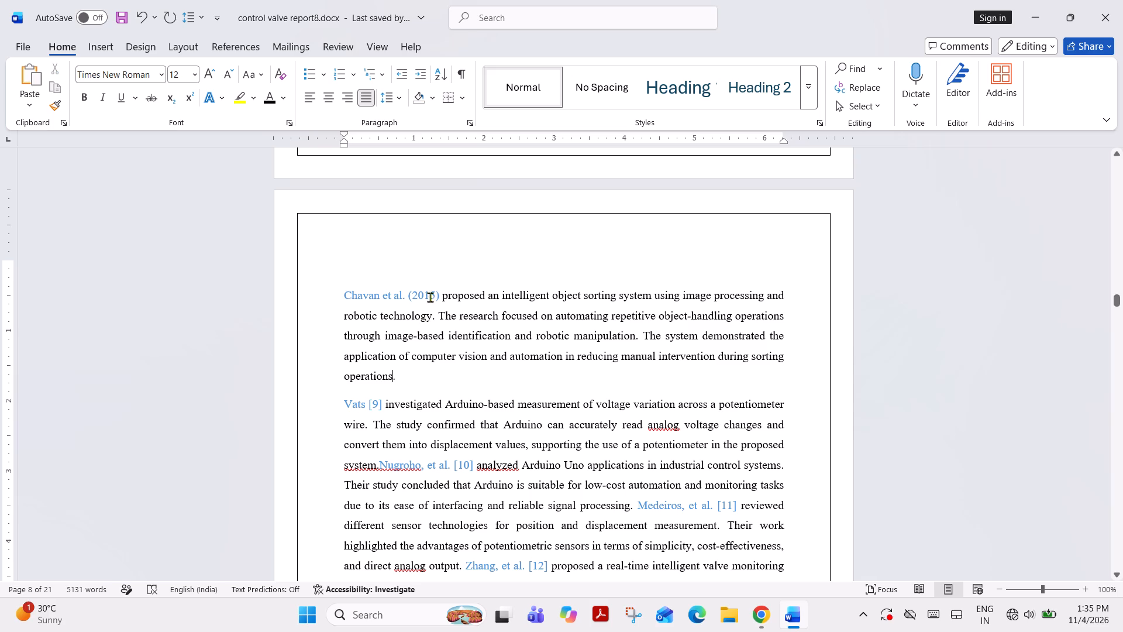
Replace the year (2015) after "Chavan et al." with the reference number [4].
{"action": "left_click", "coordinate": [438, 296]}
{"action": "key", "text": "BackSpace"}
{"action": "key", "text": "BackSpace"}
{"action": "key", "text": "BackSpace"}
{"action": "key", "text": "BackSpace"}
{"action": "key", "text": "BackSpace"}
{"action": "key", "text": "BackSpace"}
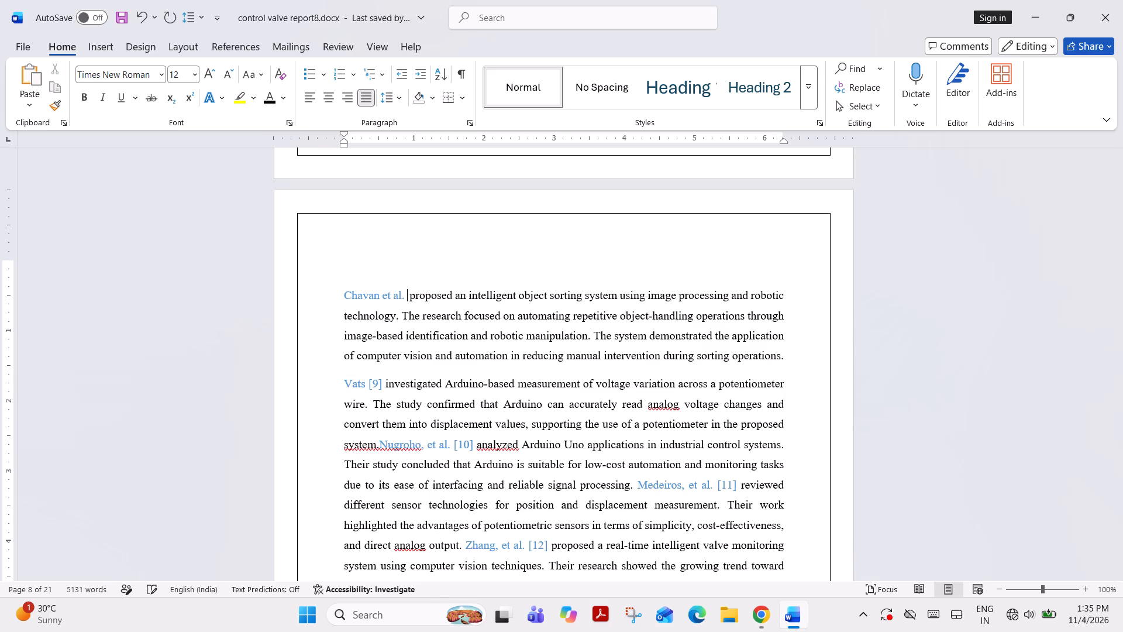
{"action": "key", "text": "bracketleft"}
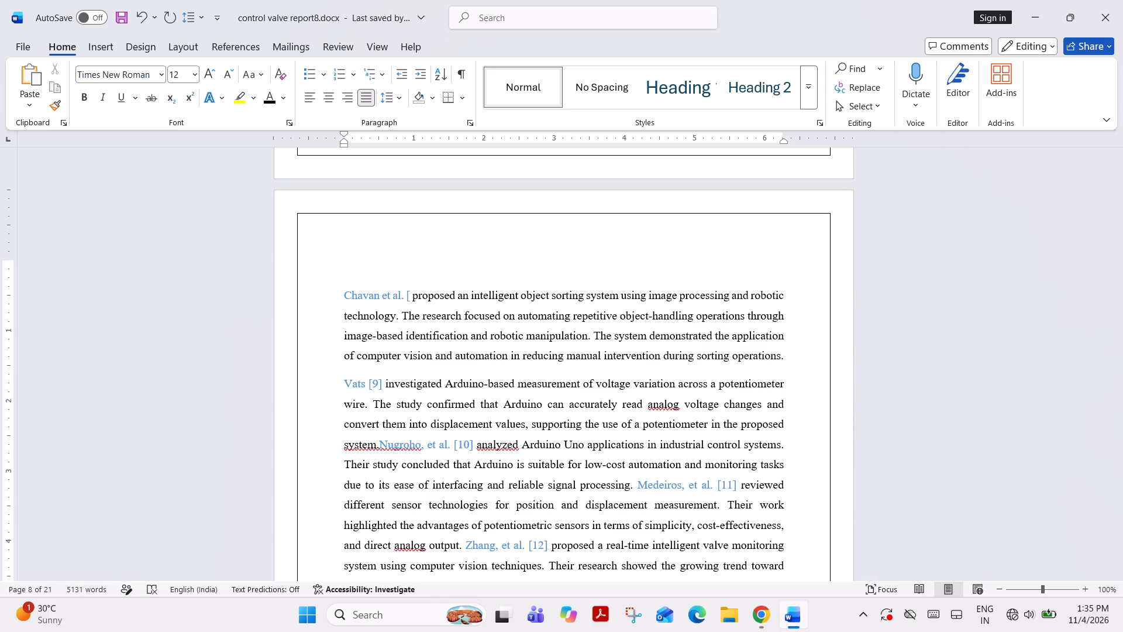
{"action": "type", "text": "4]"}
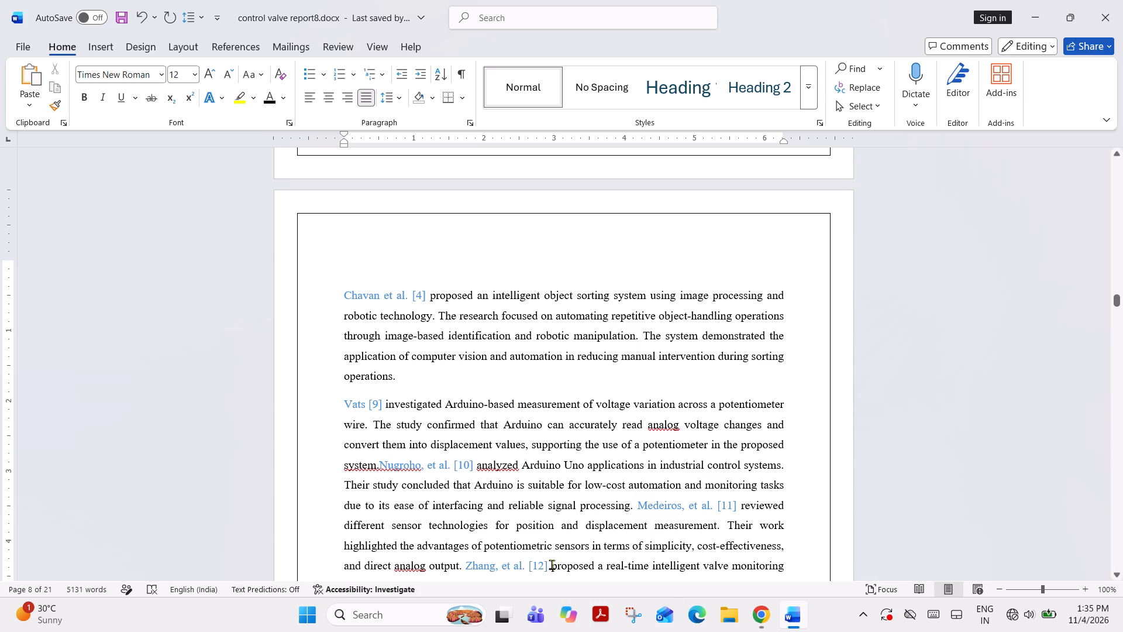
Copy the Soans et al. (2018) paragraph from section 2.2.5 of ChatGPT's report into Word, directly after the Chavan et al. text.
{"action": "left_click", "coordinate": [767, 620]}
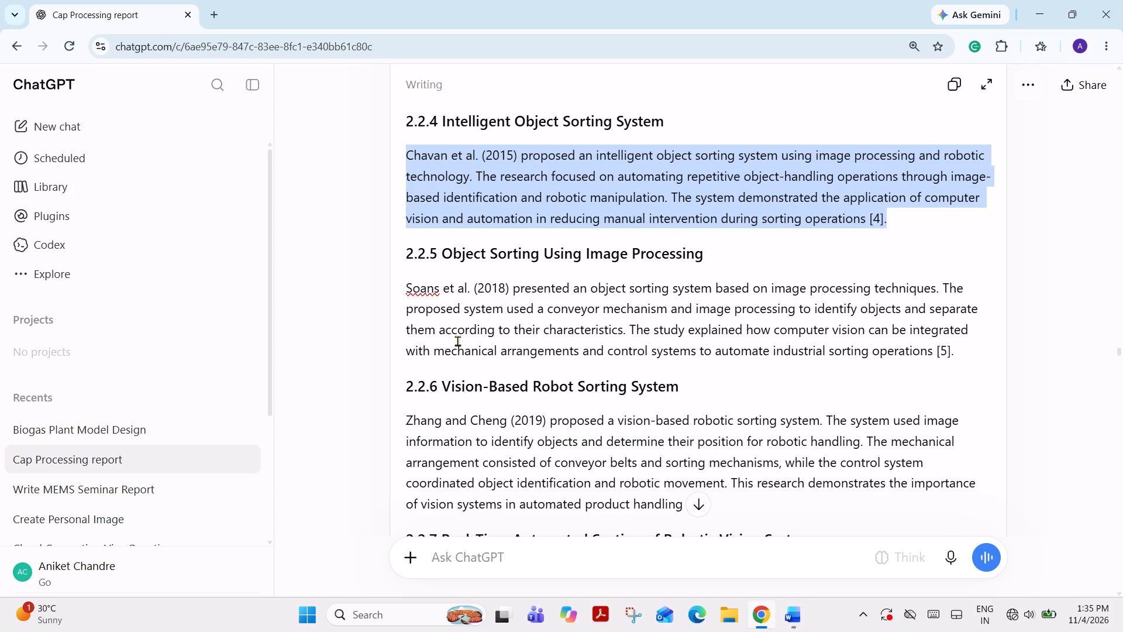
{"action": "left_click_drag", "start_coordinate": [407, 291], "coordinate": [747, 351]}
{"action": "left_click", "coordinate": [747, 351]}
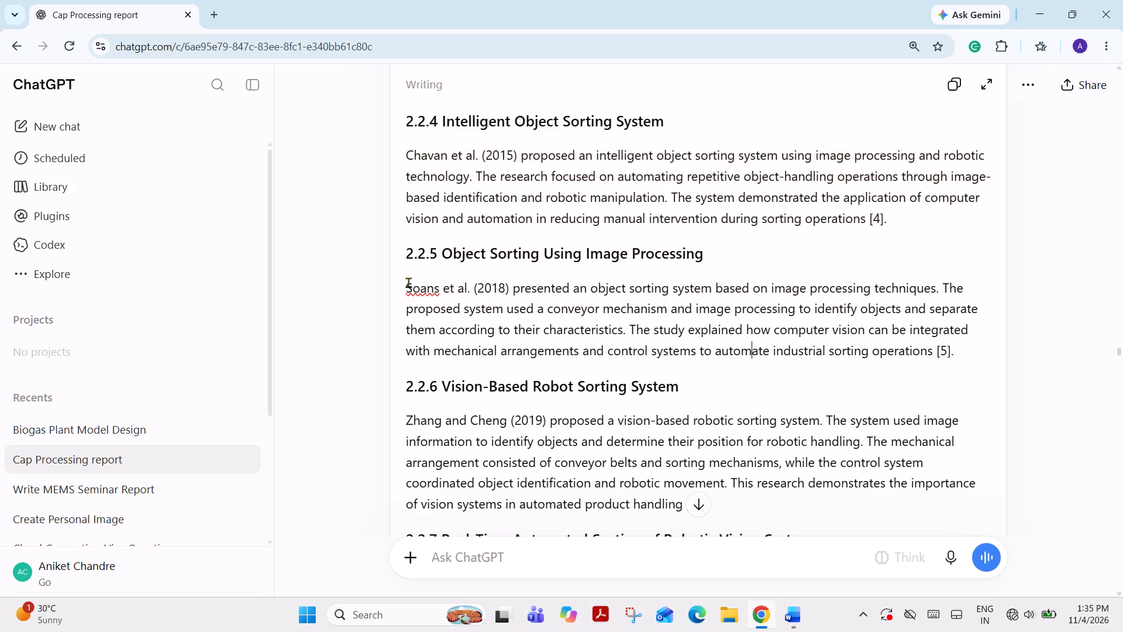
{"action": "left_click_drag", "start_coordinate": [408, 282], "coordinate": [888, 340]}
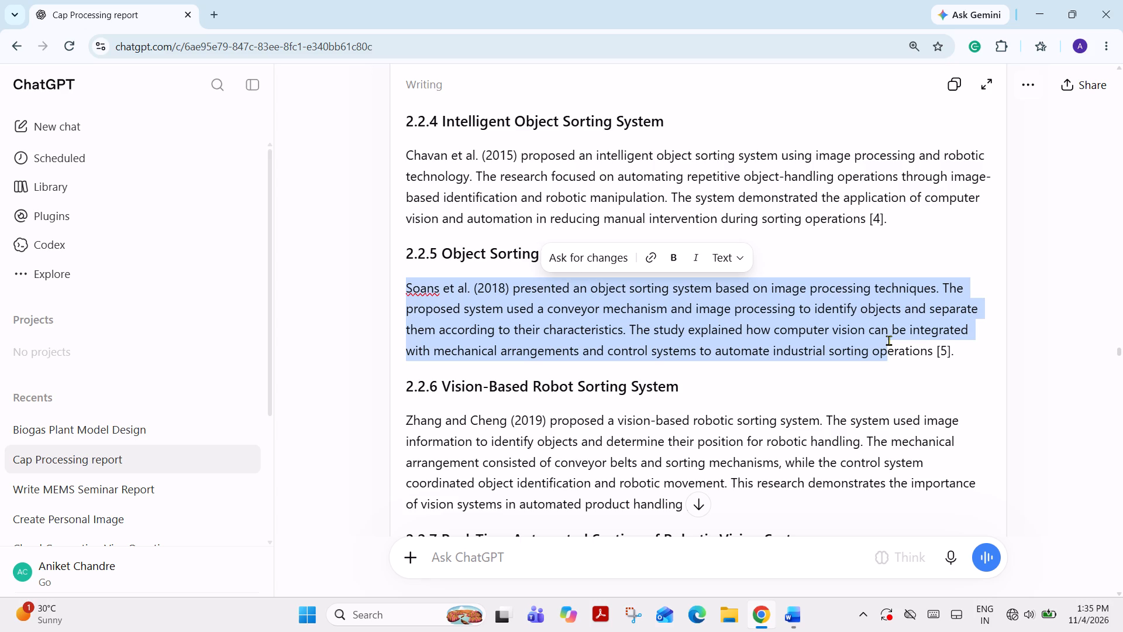
{"action": "left_click_drag", "start_coordinate": [888, 340], "coordinate": [957, 352]}
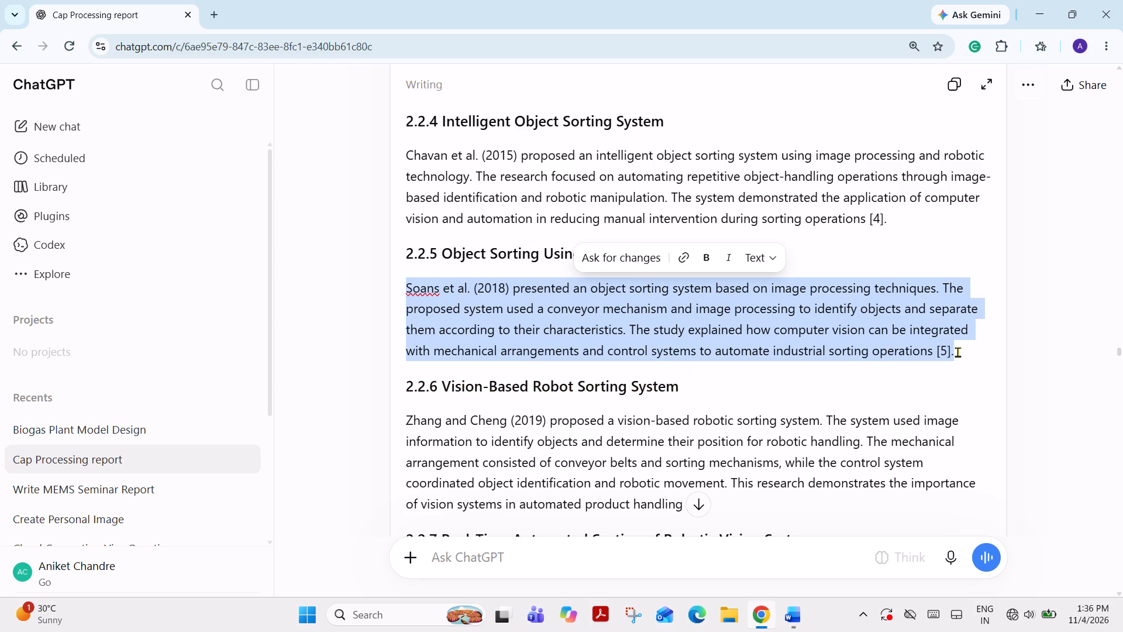
{"action": "key", "text": "ctrl+c"}
{"action": "left_click", "coordinate": [804, 631]}
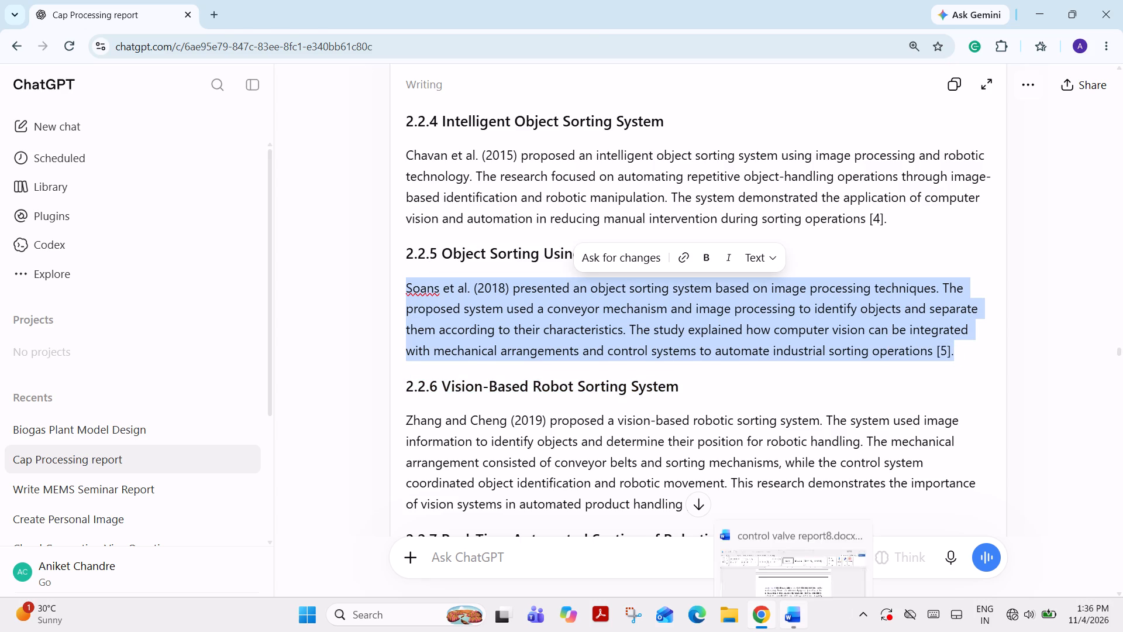
{"action": "left_click", "coordinate": [415, 380]}
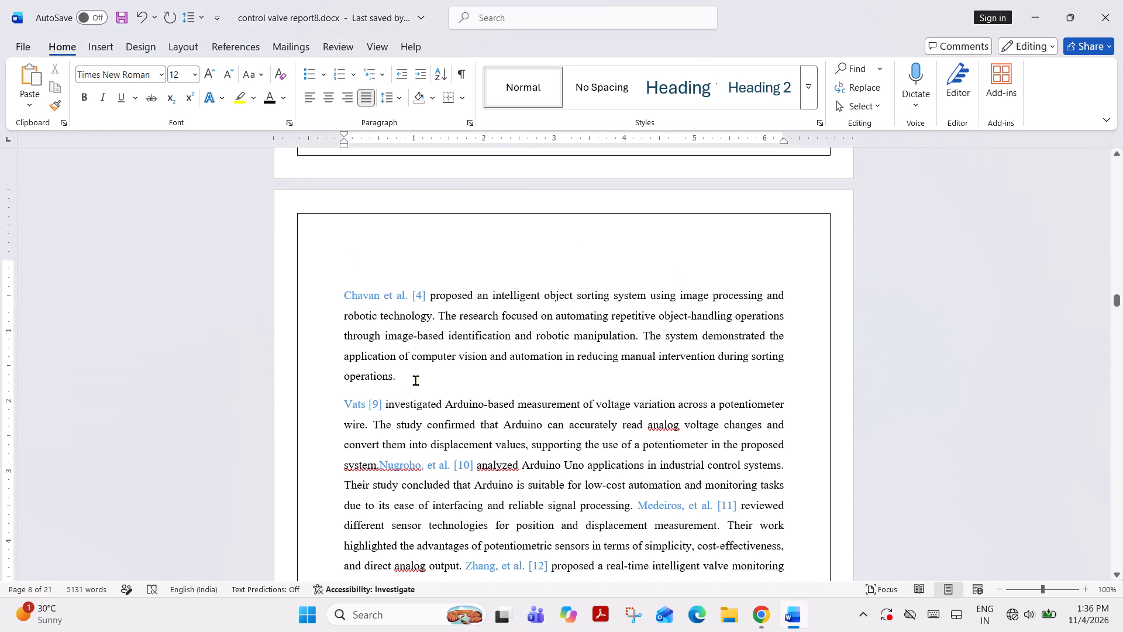
{"action": "key", "text": "ctrl+v"}
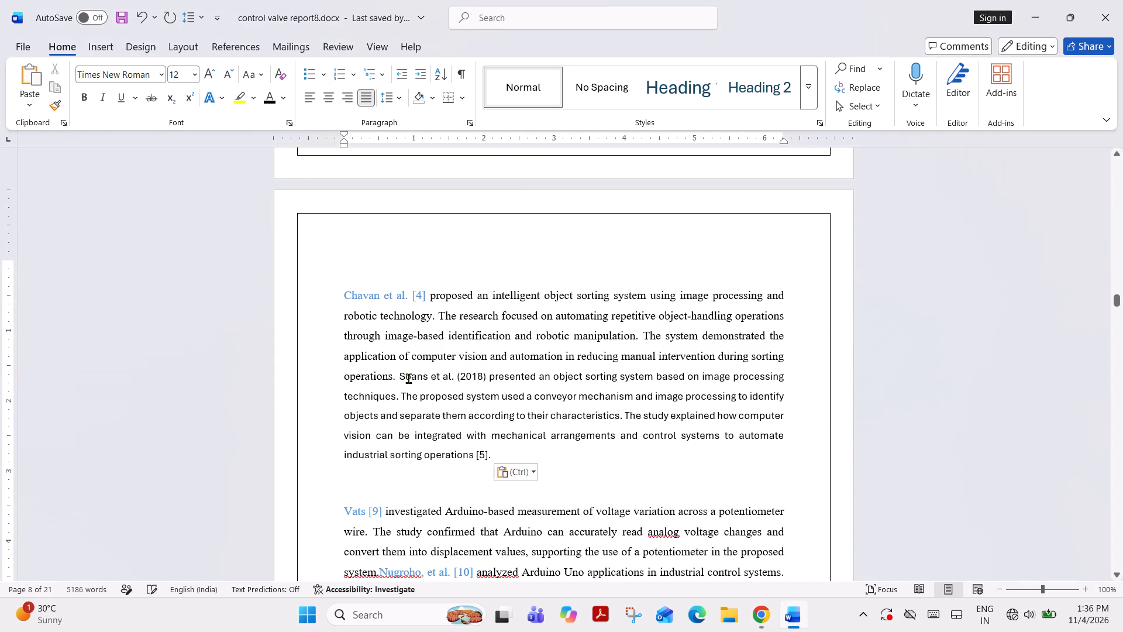
Colour the author citation "Soans et al." in the same blue as the other citations.
{"action": "left_click_drag", "start_coordinate": [399, 376], "coordinate": [456, 376]}
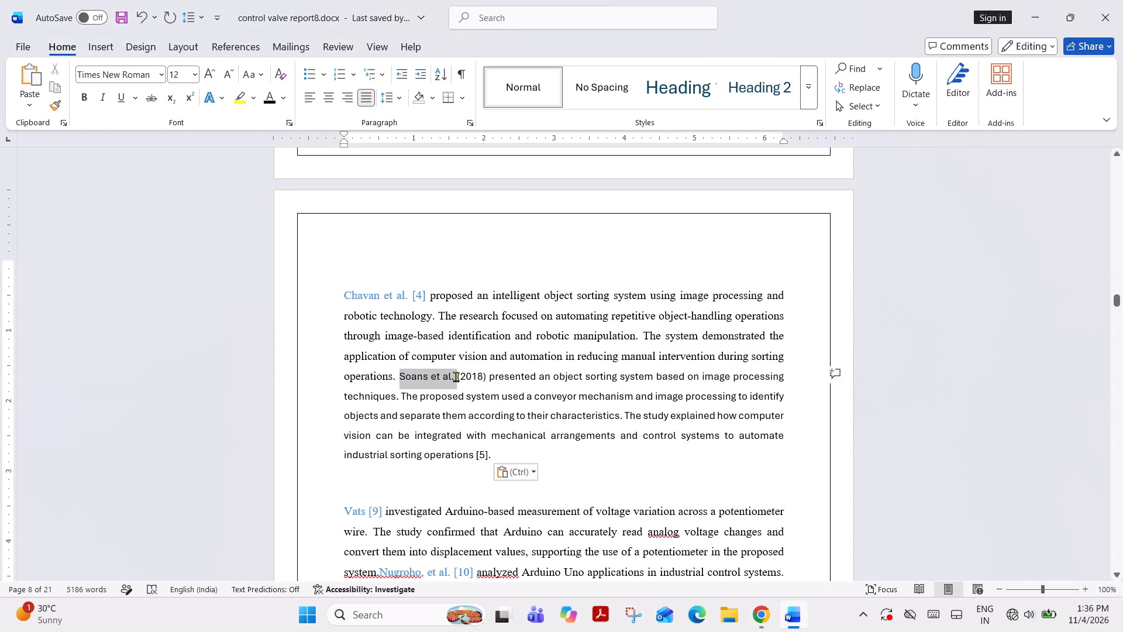
{"action": "left_click_drag", "start_coordinate": [456, 376], "coordinate": [456, 376]}
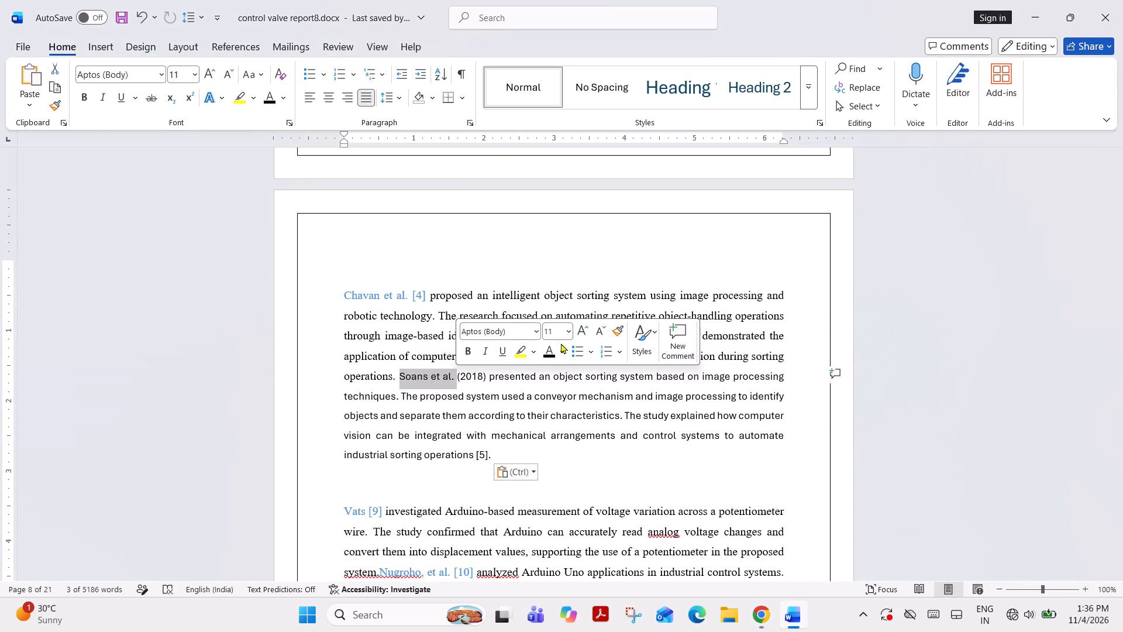
{"action": "left_click", "coordinate": [561, 349]}
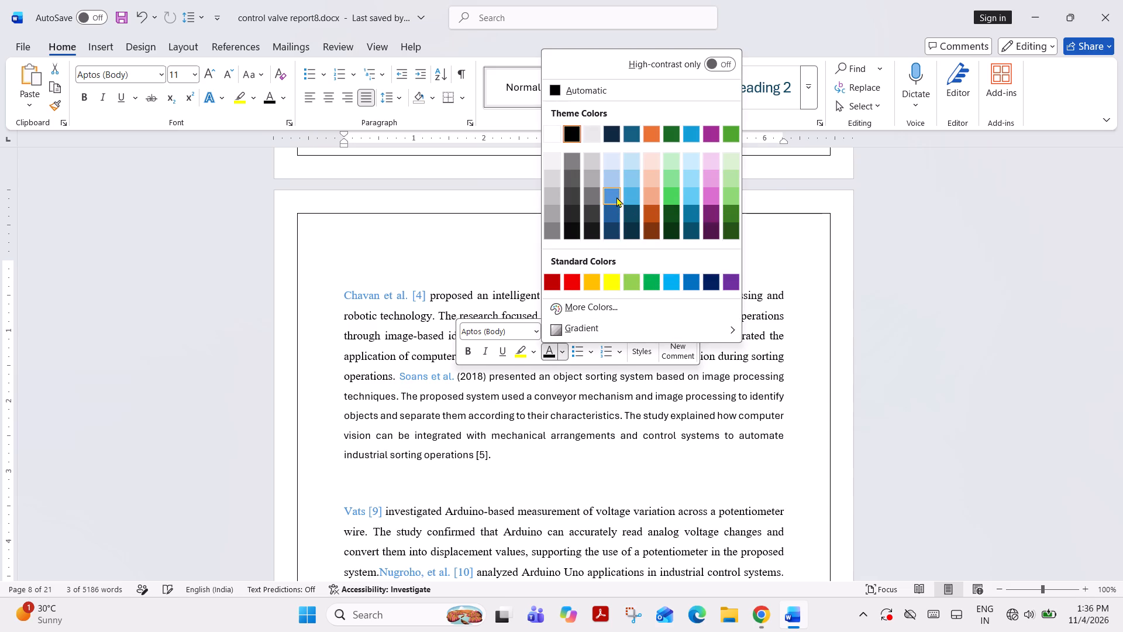
{"action": "left_click", "coordinate": [616, 197]}
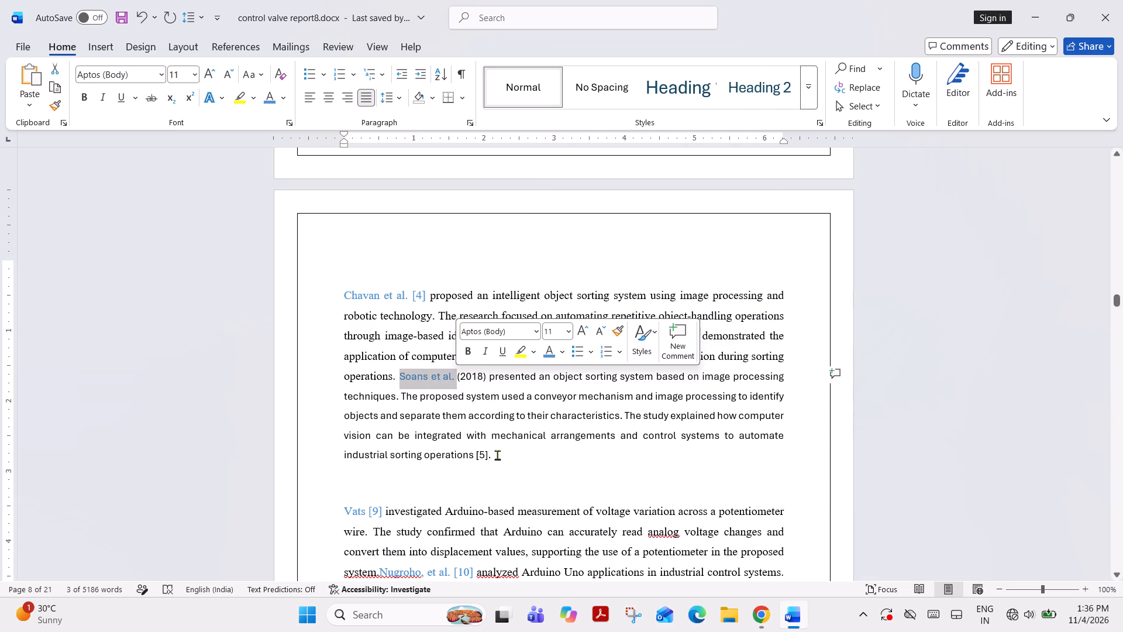
Delete the reference number [5] after "industrial sorting operations" at the end of the Soans et al. text.
{"action": "left_click", "coordinate": [495, 455]}
{"action": "key", "text": "Left"}
{"action": "key", "text": "BackSpace"}
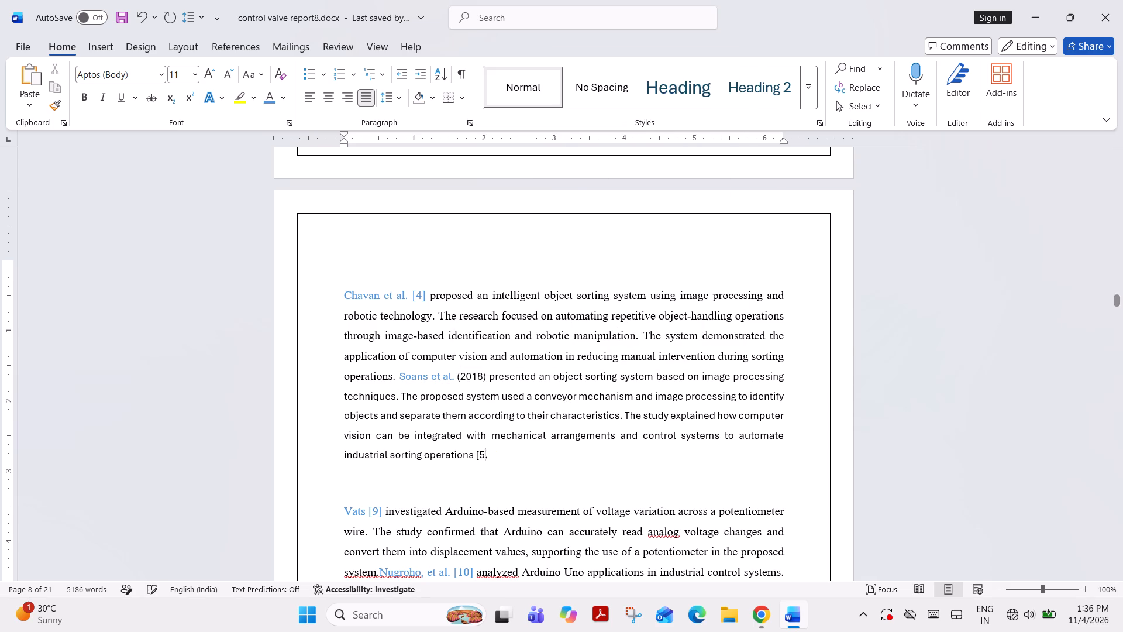
{"action": "key", "text": "BackSpace"}
{"action": "key", "text": "BackSpace"}
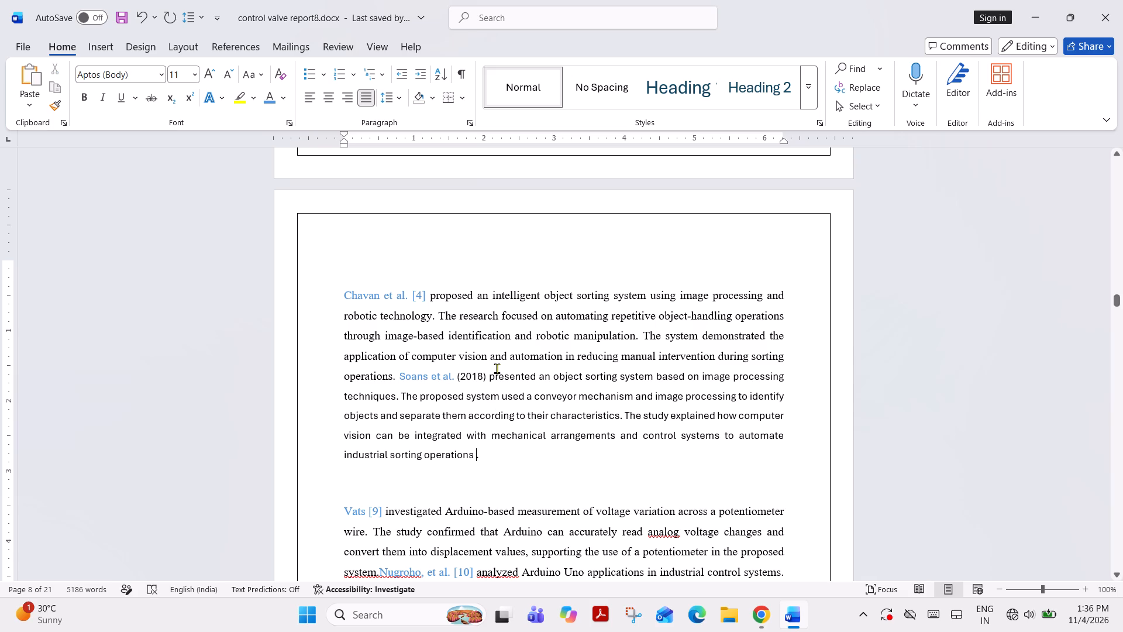
Replace the year (2018) after "Soans et al." with the reference number [5].
{"action": "left_click", "coordinate": [487, 376]}
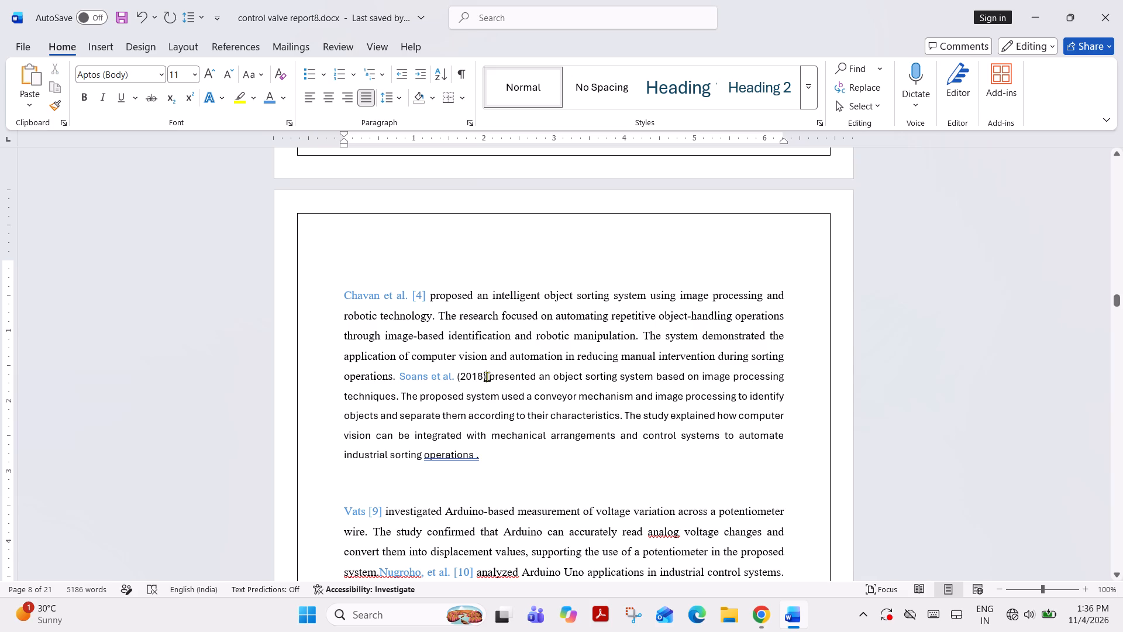
{"action": "left_click", "coordinate": [487, 376]}
{"action": "key", "text": "BackSpace"}
{"action": "key", "text": "BackSpace"}
{"action": "key", "text": "BackSpace"}
{"action": "key", "text": "BackSpace"}
{"action": "key", "text": "BackSpace"}
{"action": "key", "text": "BackSpace"}
{"action": "key", "text": "BackSpace"}
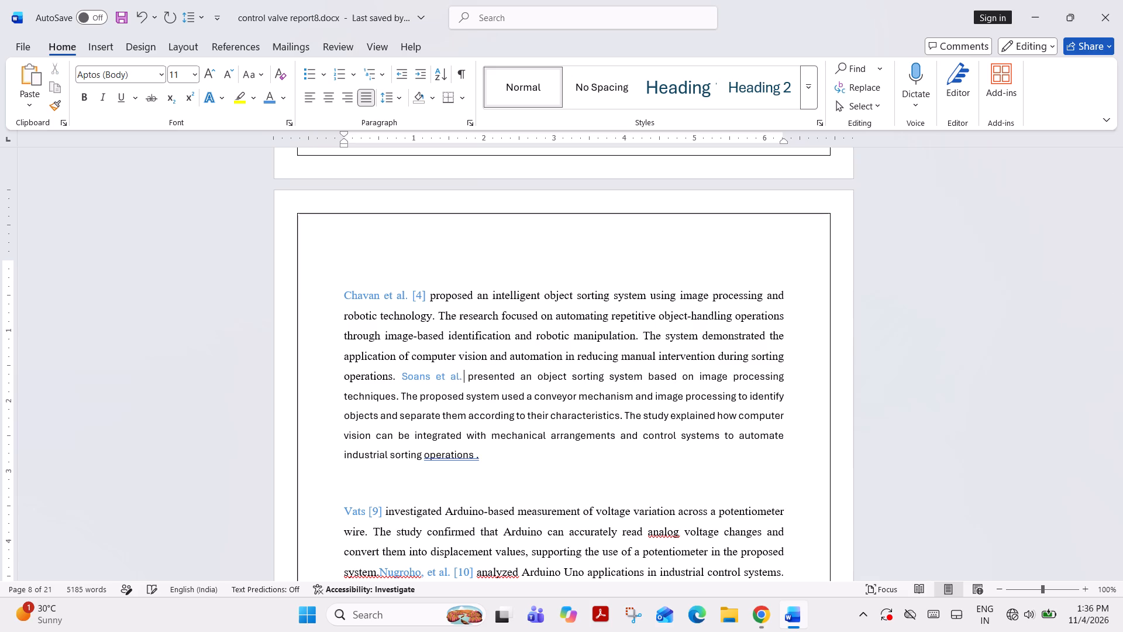
{"action": "key", "text": "space"}
{"action": "type", "text": "["}
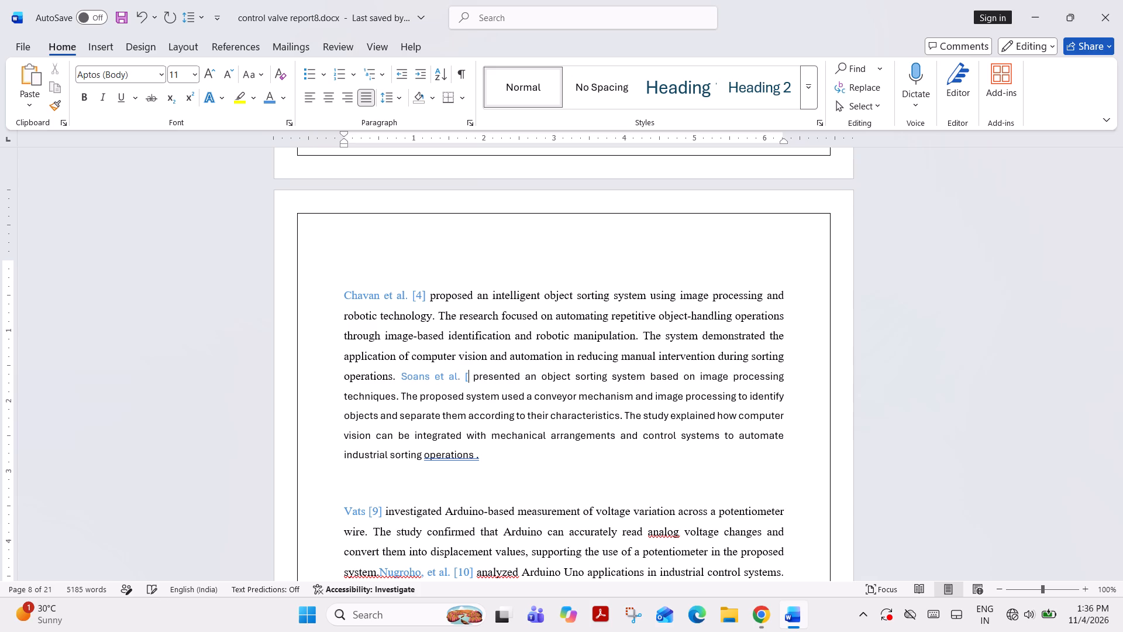
{"action": "type", "text": "5]"}
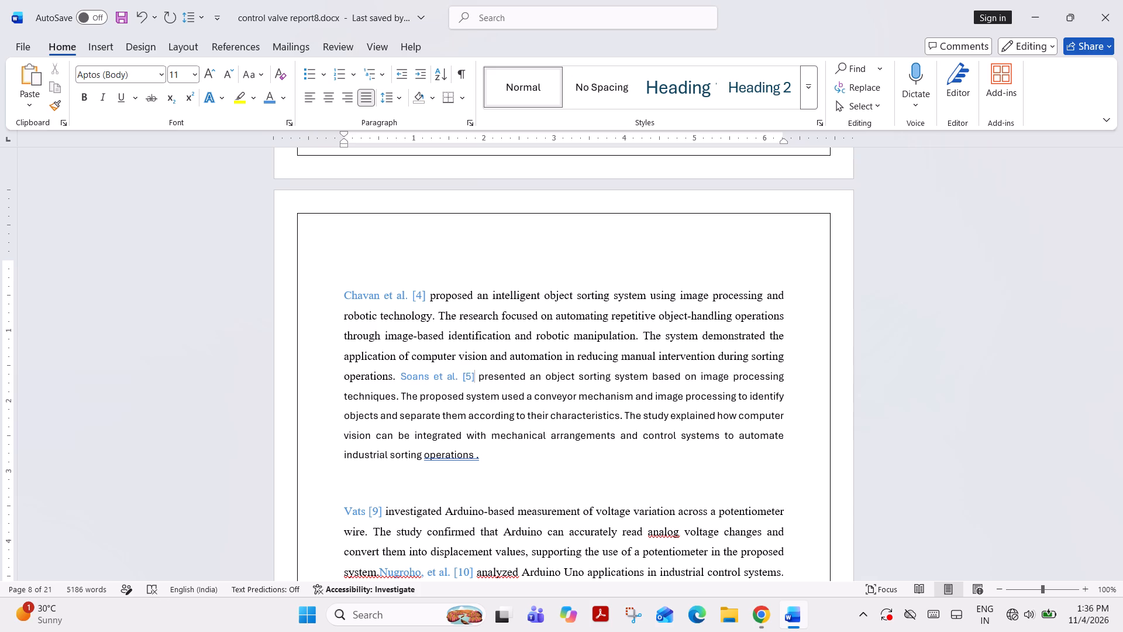
Apply the grammar suggestion "operations." to remove the space before the full stop ending the Soans et al. text.
{"action": "left_click", "coordinate": [471, 458]}
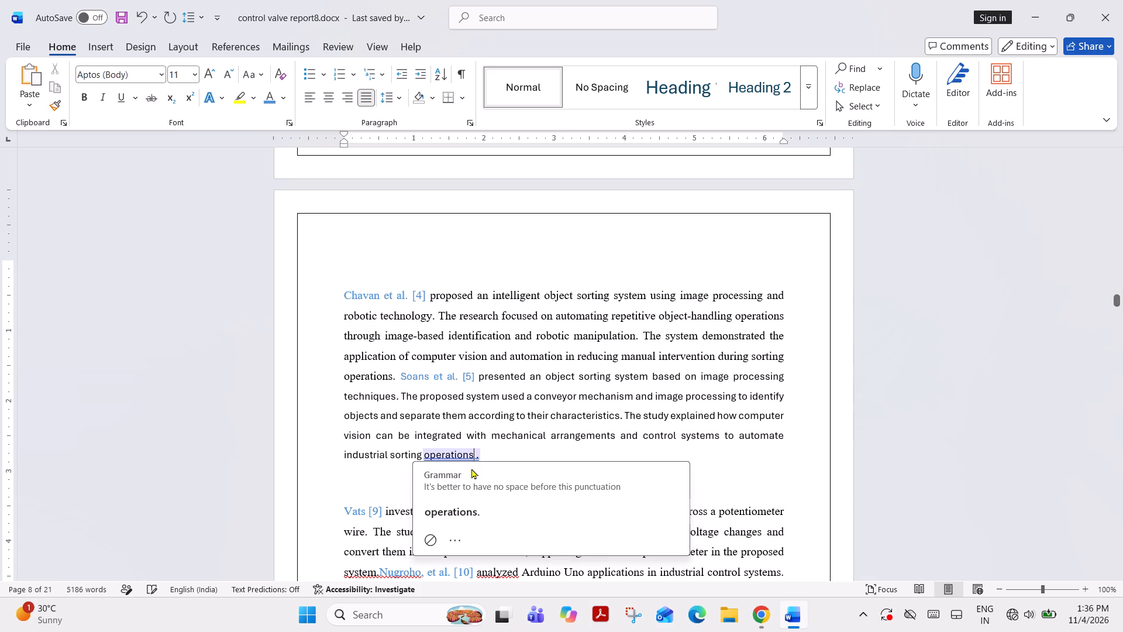
{"action": "left_click", "coordinate": [469, 505]}
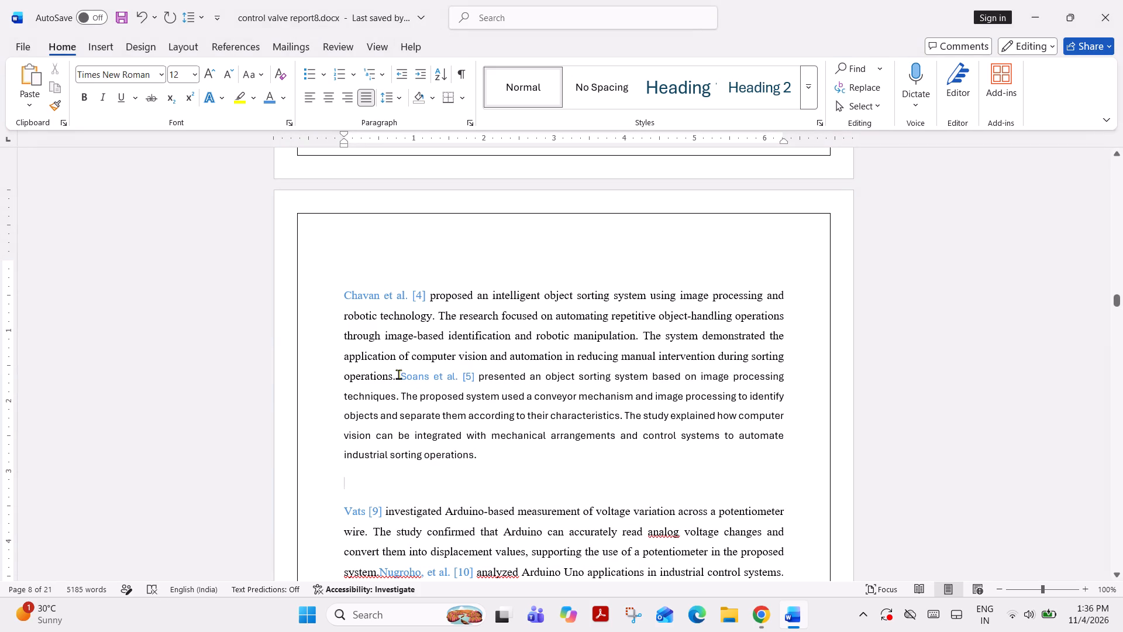
Format the Soans et al. [5] text through "industrial sorting operations." in Times New Roman, size 12.
{"action": "left_click_drag", "start_coordinate": [399, 378], "coordinate": [481, 454]}
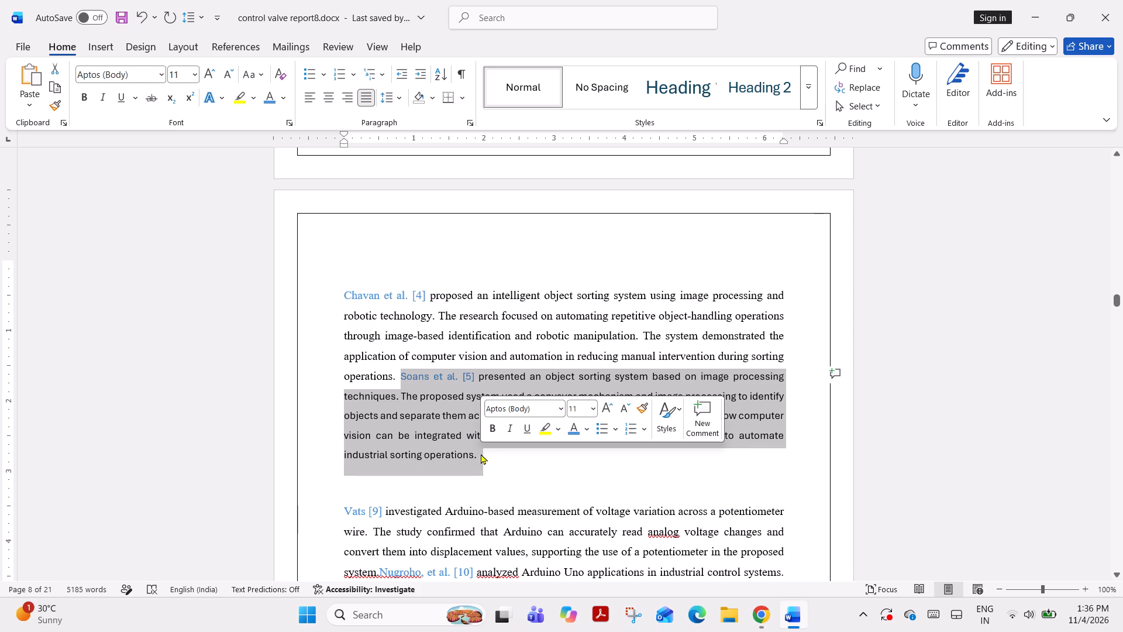
{"action": "left_click", "coordinate": [141, 73]}
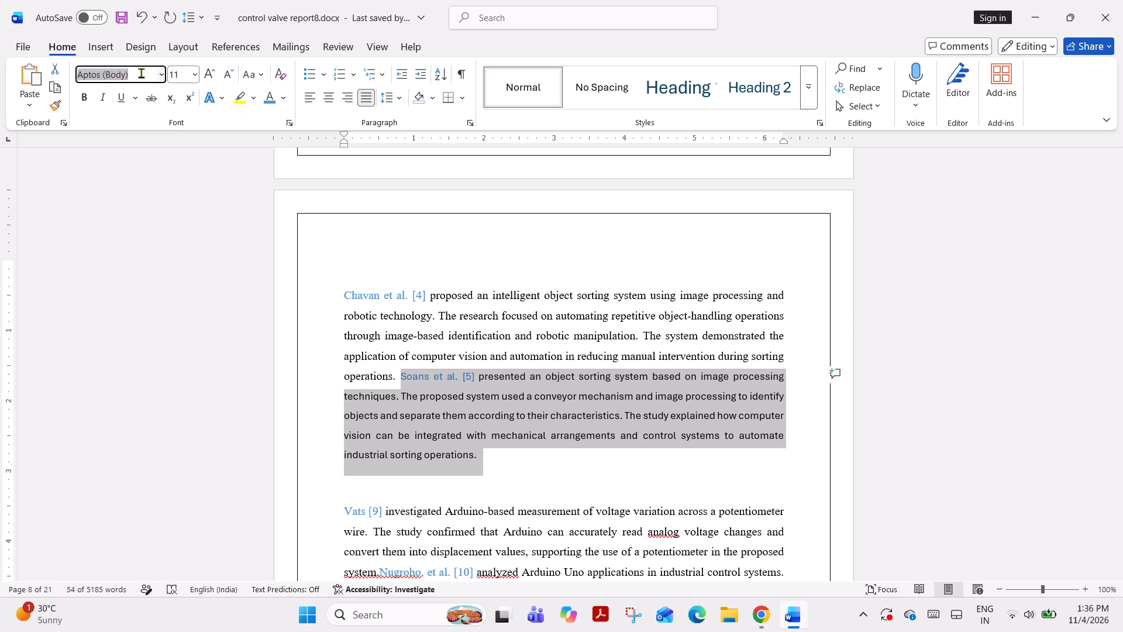
{"action": "key", "text": "5"}
{"action": "key", "text": "BackSpace"}
{"action": "key", "text": "t"}
{"action": "key", "text": "Return"}
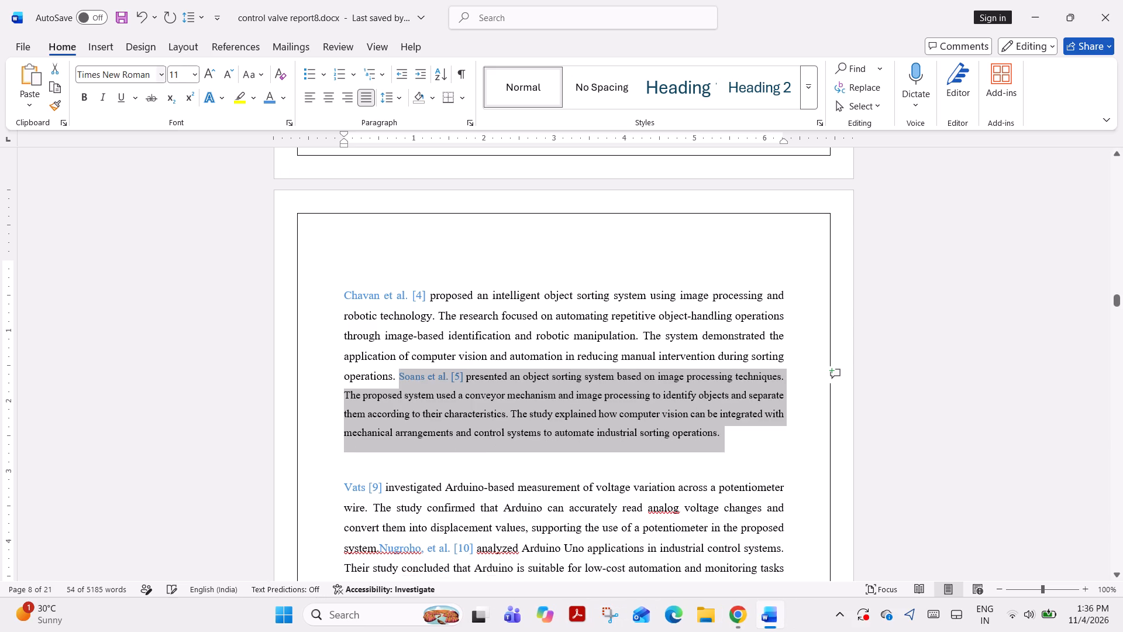
{"action": "left_click", "coordinate": [175, 76]}
{"action": "type", "text": "12"}
{"action": "key", "text": "Return"}
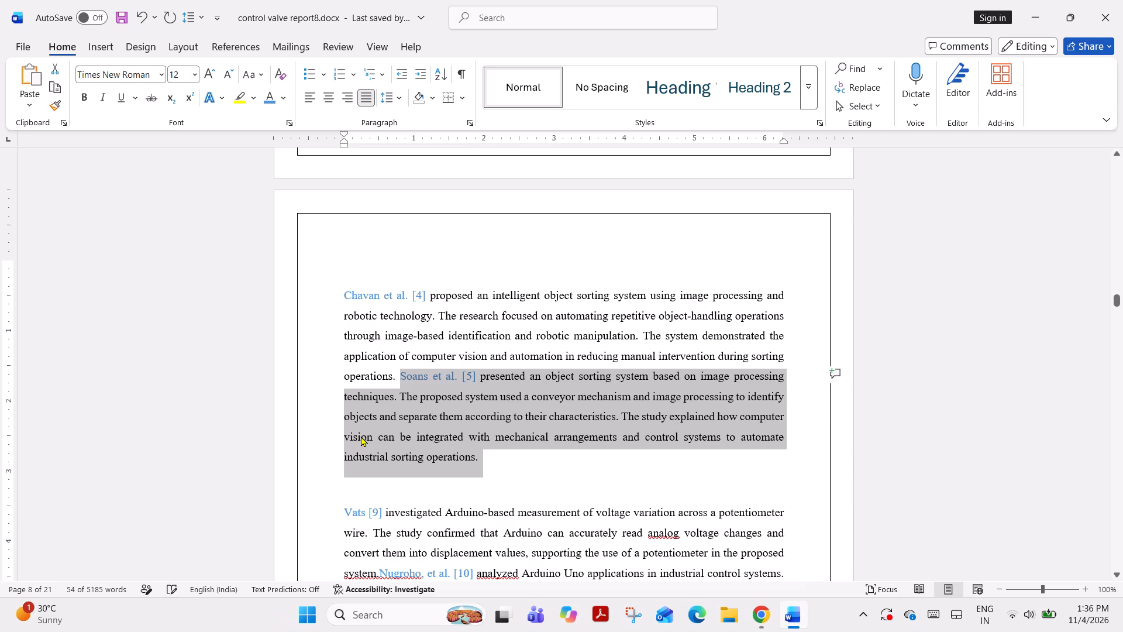
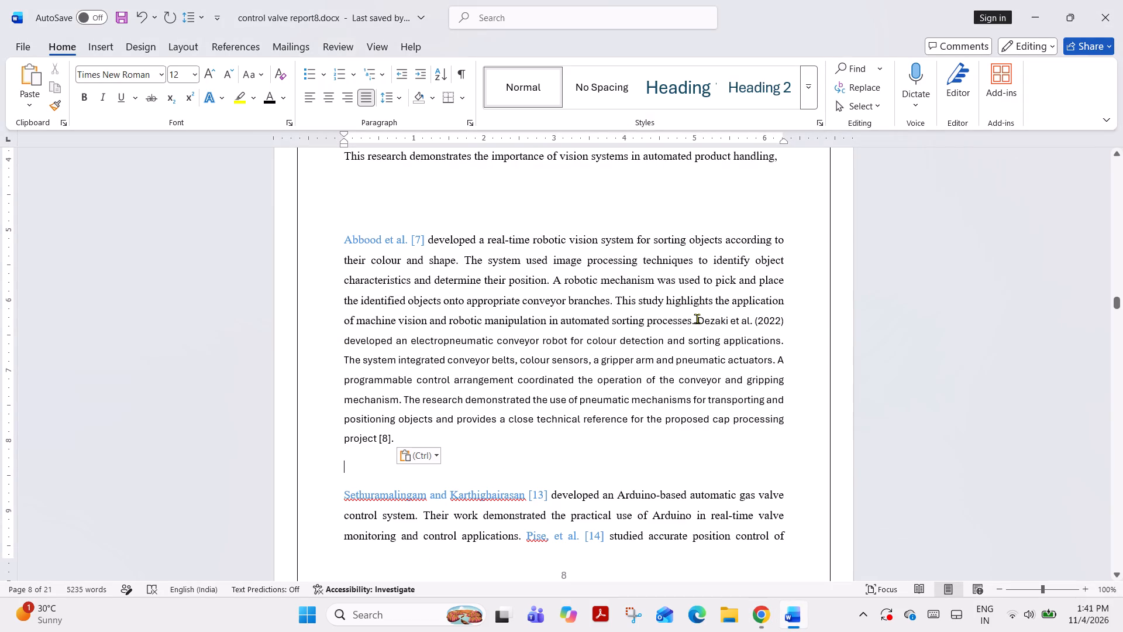
Colour the "Dezaki et al." citation blue like the other citations.
{"action": "left_click_drag", "start_coordinate": [696, 318], "coordinate": [753, 320]}
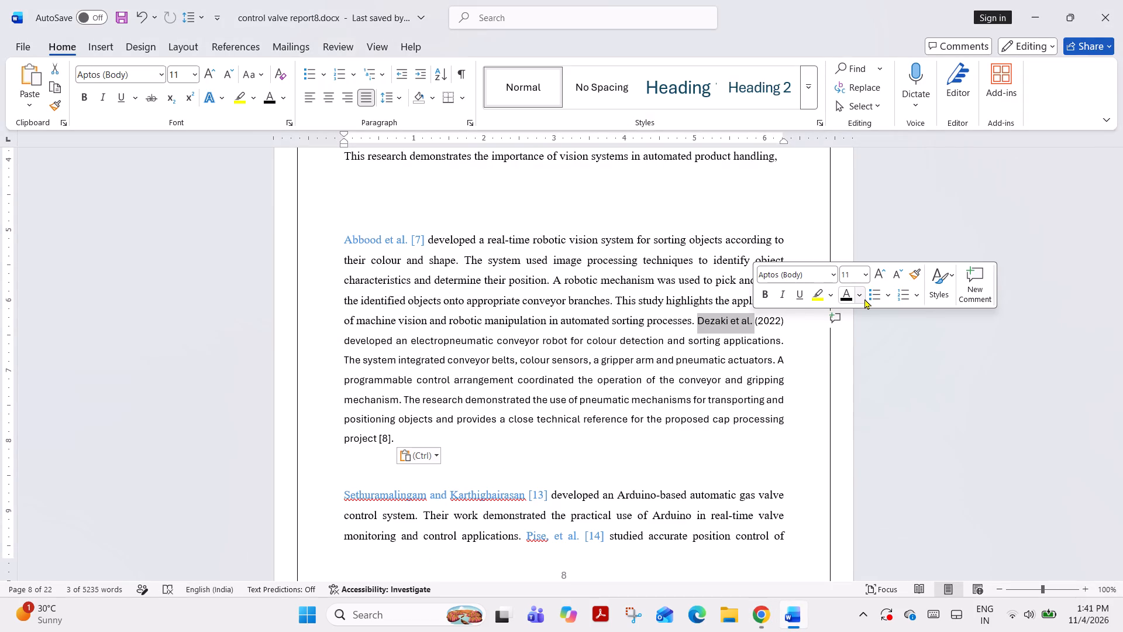
{"action": "left_click", "coordinate": [864, 298]}
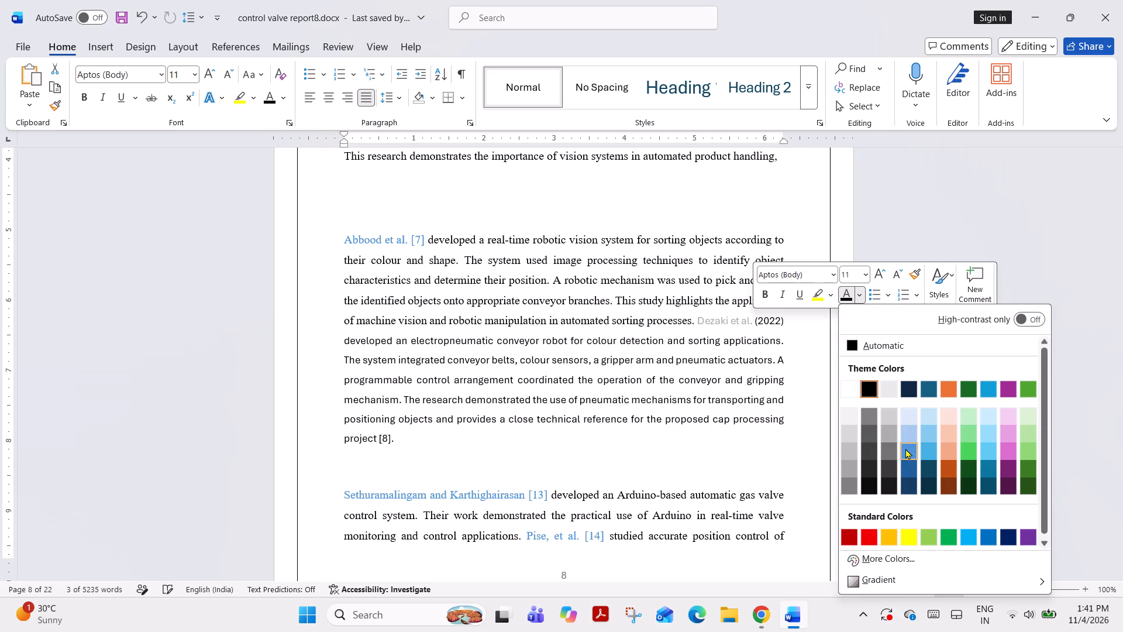
{"action": "left_click", "coordinate": [905, 448]}
Replace the year (2022) after "Dezaki et al." with the reference number [8].
{"action": "left_click", "coordinate": [757, 320]}
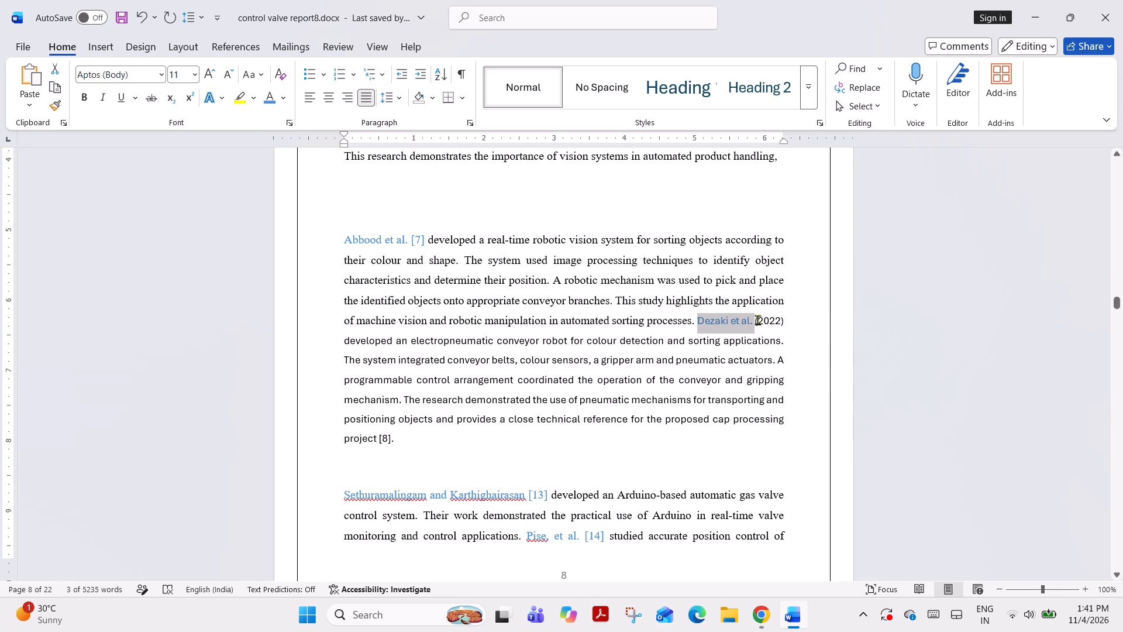
{"action": "left_click_drag", "start_coordinate": [754, 320], "coordinate": [782, 319]}
{"action": "key", "text": "BackSpace"}
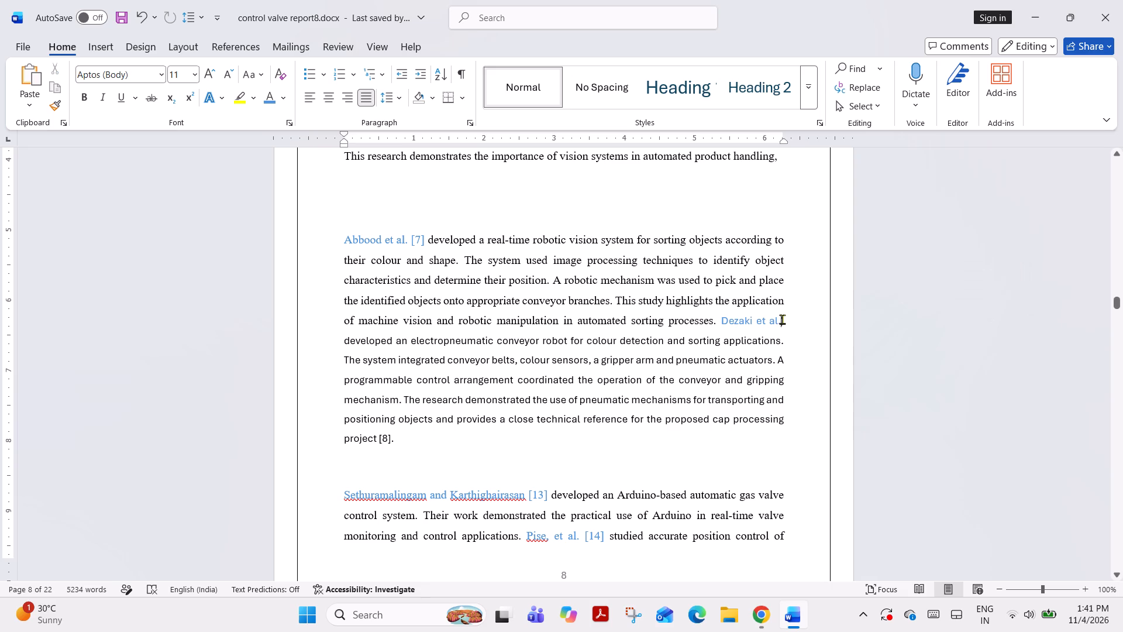
{"action": "key", "text": "bracketleft"}
{"action": "key", "text": "BackSpace"}
{"action": "key", "text": "bracketleft"}
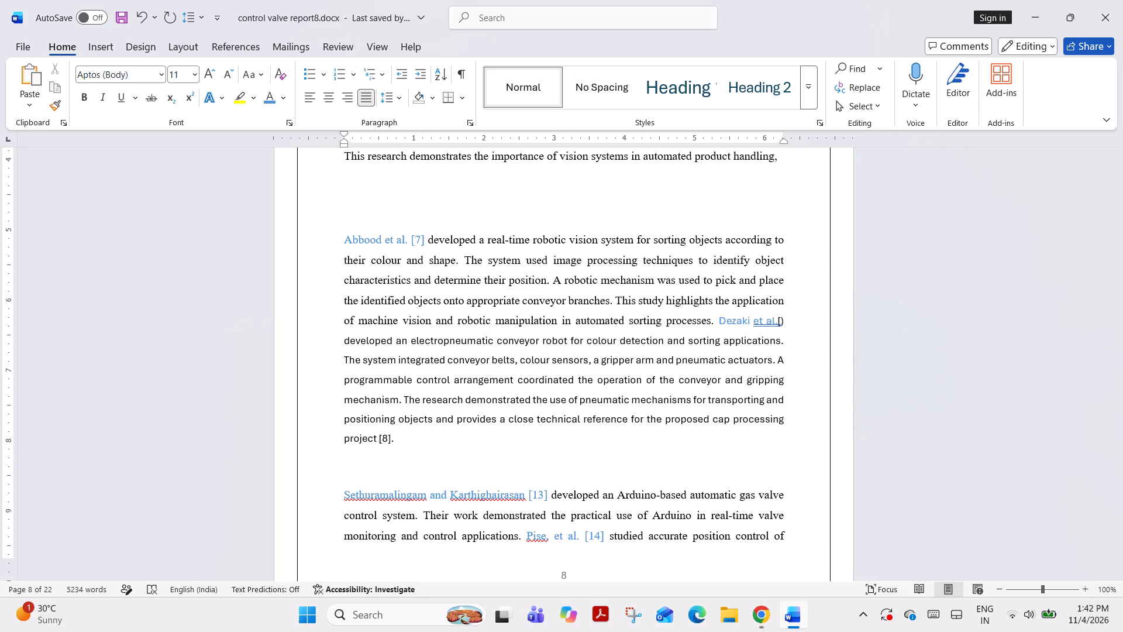
{"action": "key", "text": "8"}
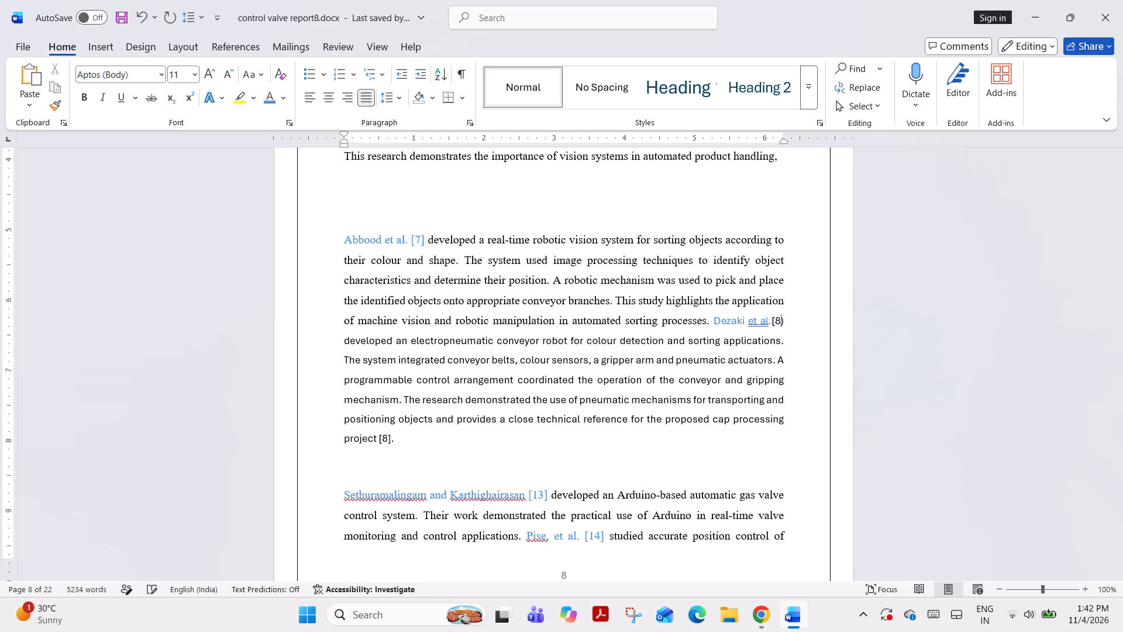
{"action": "key", "text": "bracketright"}
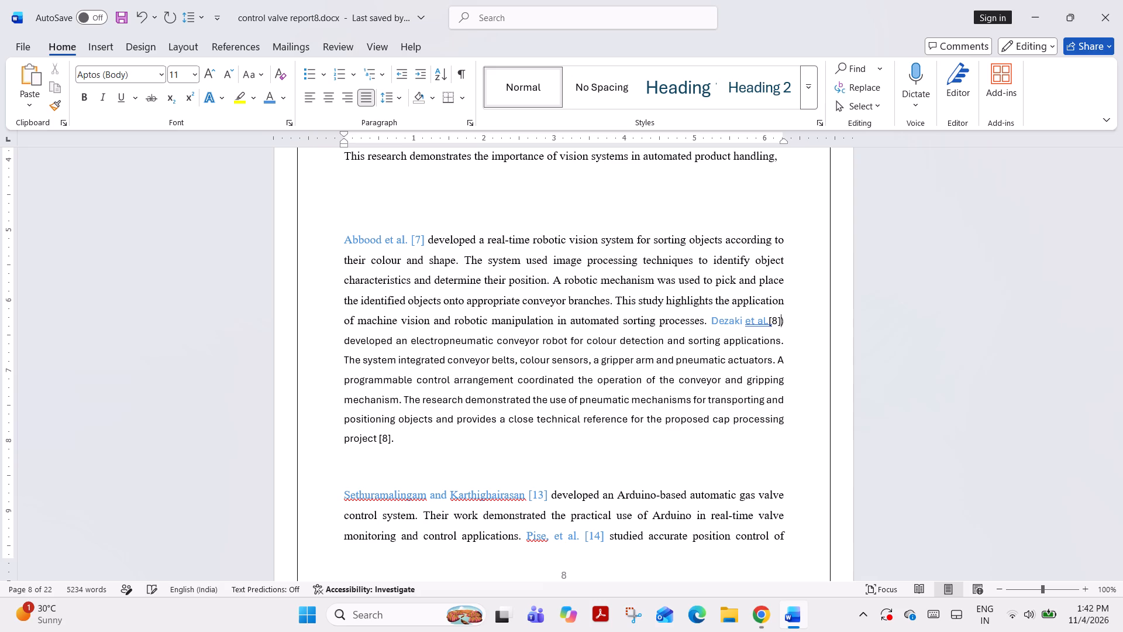
Colour the reference number [8] after "Dezaki et al." in the citation's blue.
{"action": "left_click_drag", "start_coordinate": [769, 321], "coordinate": [787, 321]}
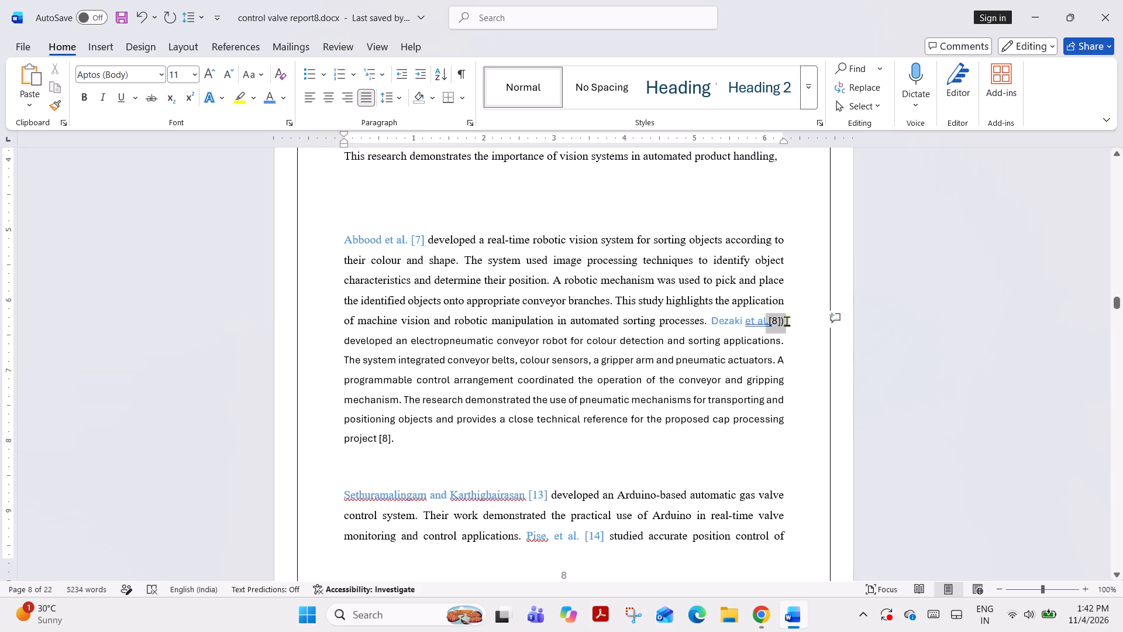
{"action": "left_click_drag", "start_coordinate": [787, 321], "coordinate": [787, 321]}
{"action": "left_click", "coordinate": [882, 298]}
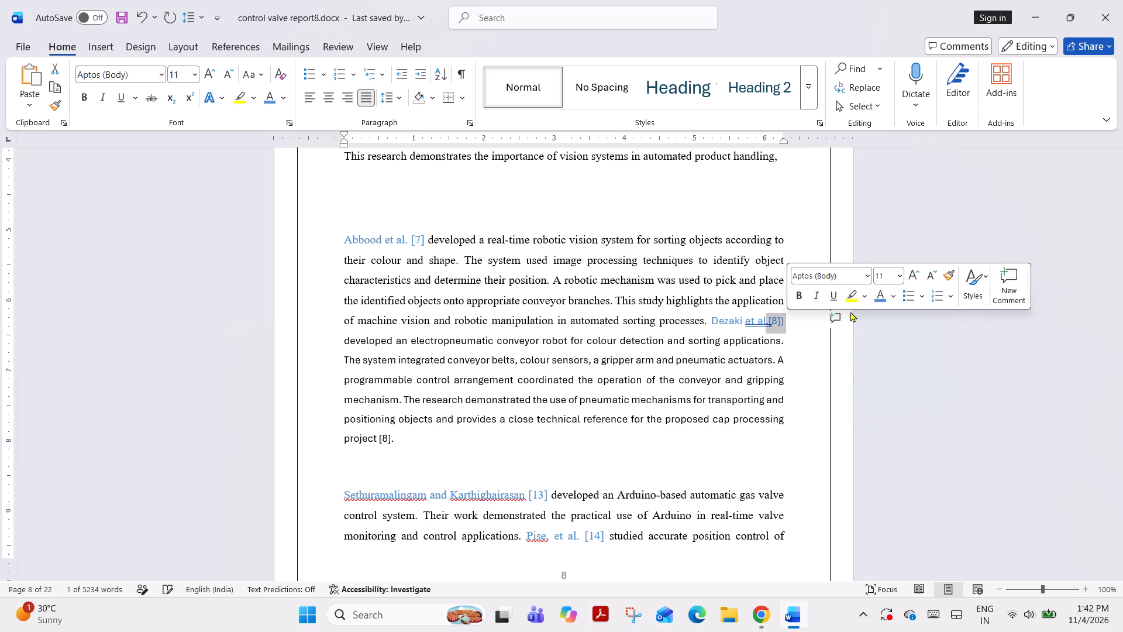
Clean up the Dezaki citation to read "Dezaki et al. [8] developed", removing the stray closing parenthesis and correcting the spacing.
{"action": "left_click", "coordinate": [796, 322]}
{"action": "key", "text": "BackSpace"}
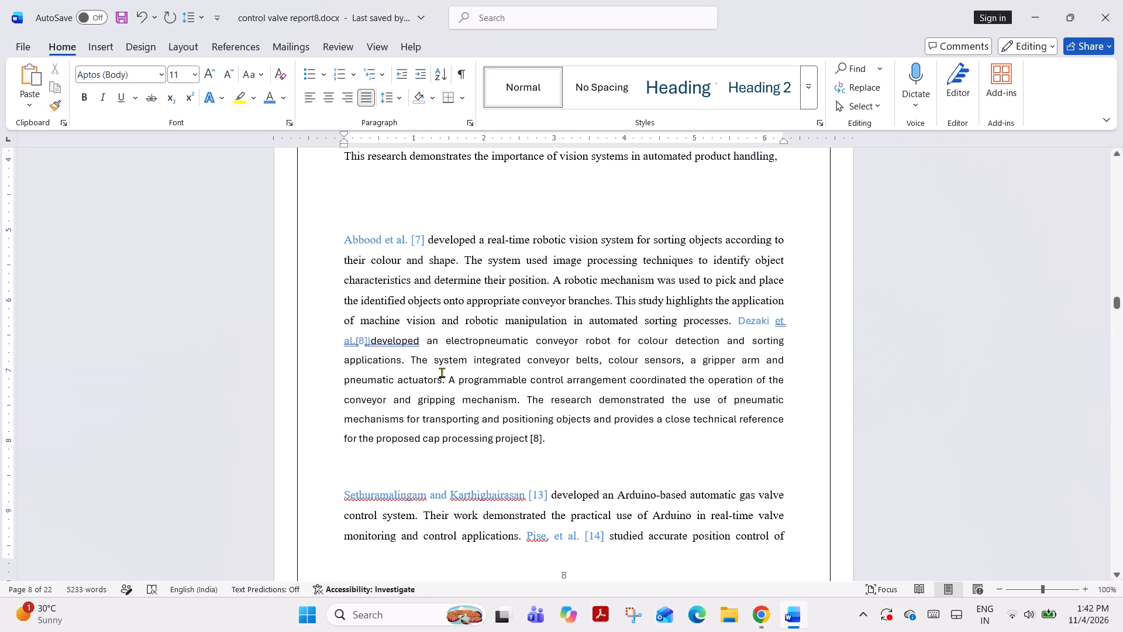
{"action": "left_click", "coordinate": [780, 327]}
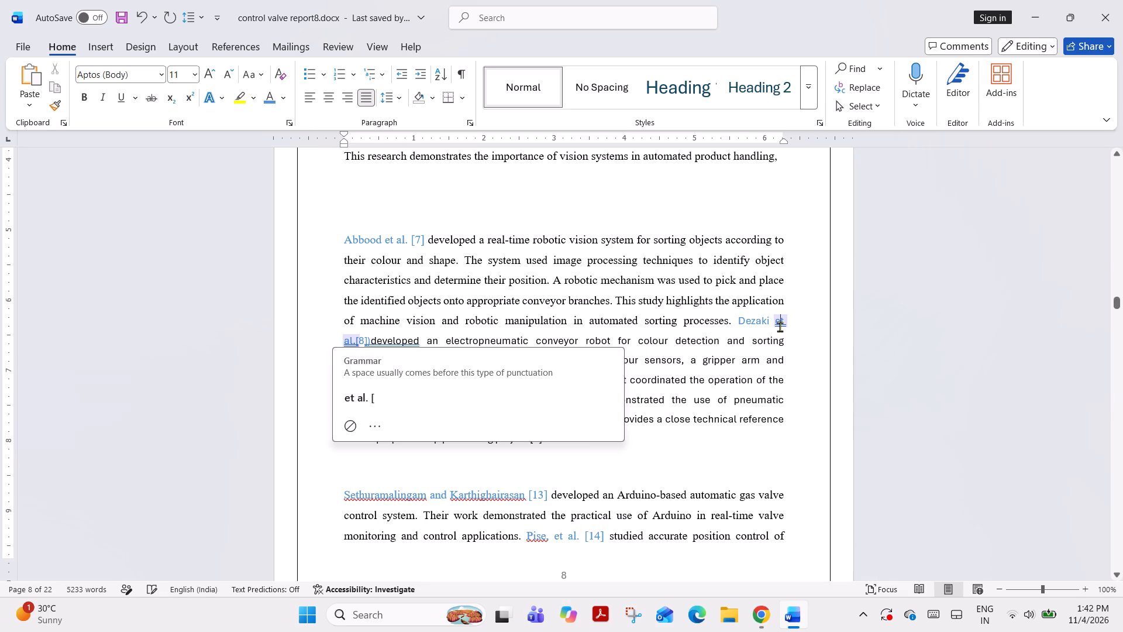
{"action": "left_click", "coordinate": [341, 397]}
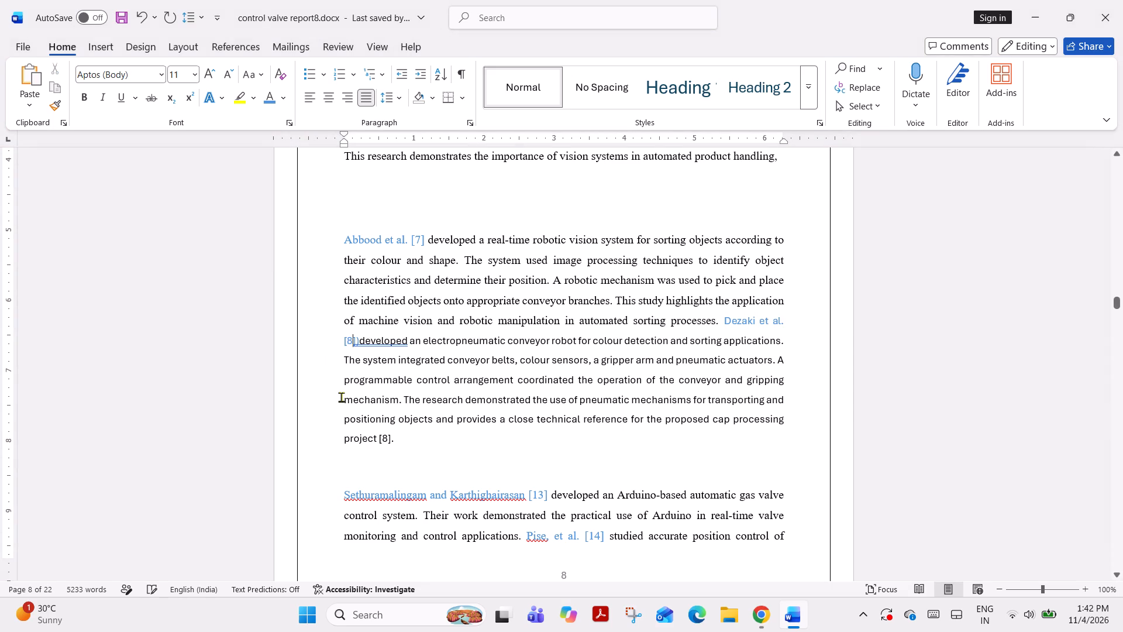
{"action": "left_click", "coordinate": [363, 343]}
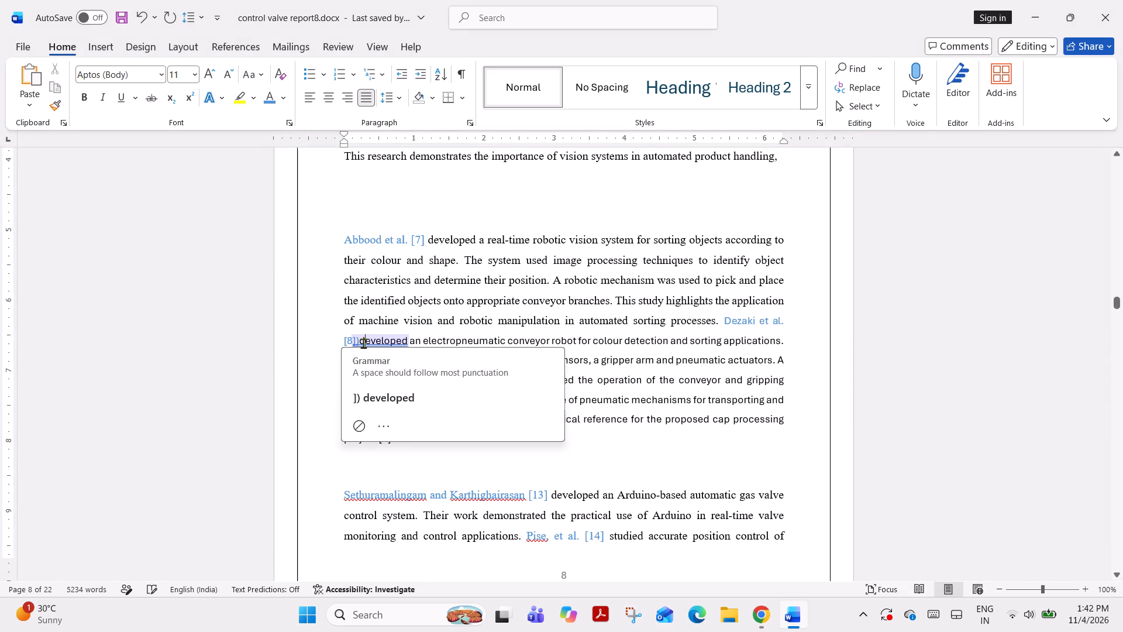
{"action": "left_click", "coordinate": [385, 393]}
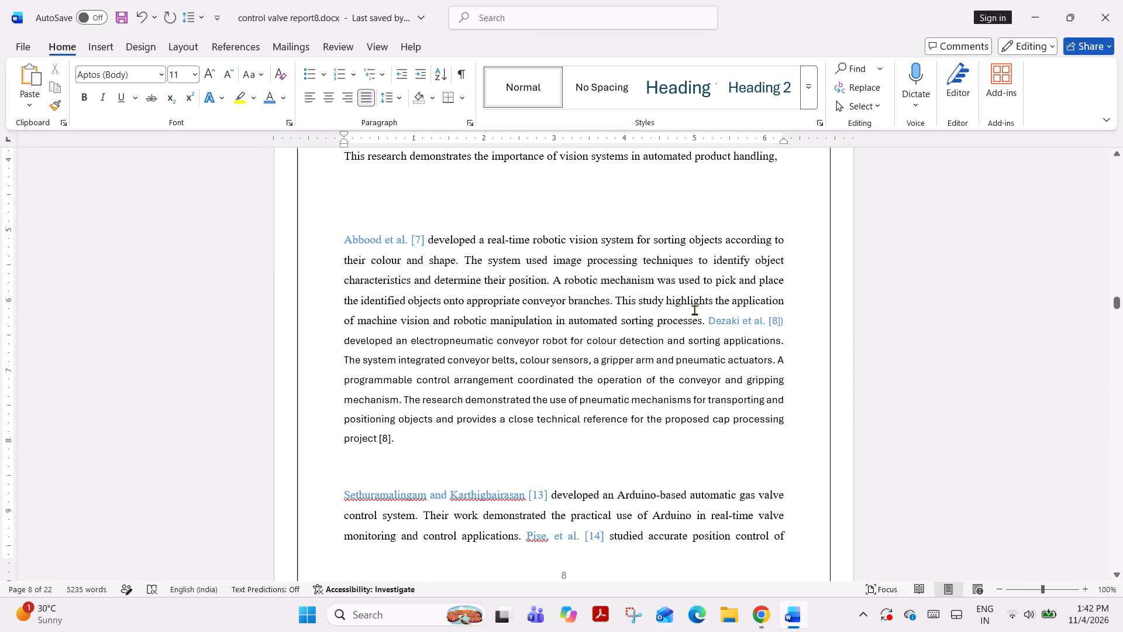
{"action": "left_click", "coordinate": [788, 322]}
{"action": "key", "text": "BackSpace"}
{"action": "key", "text": "BackSpace"}
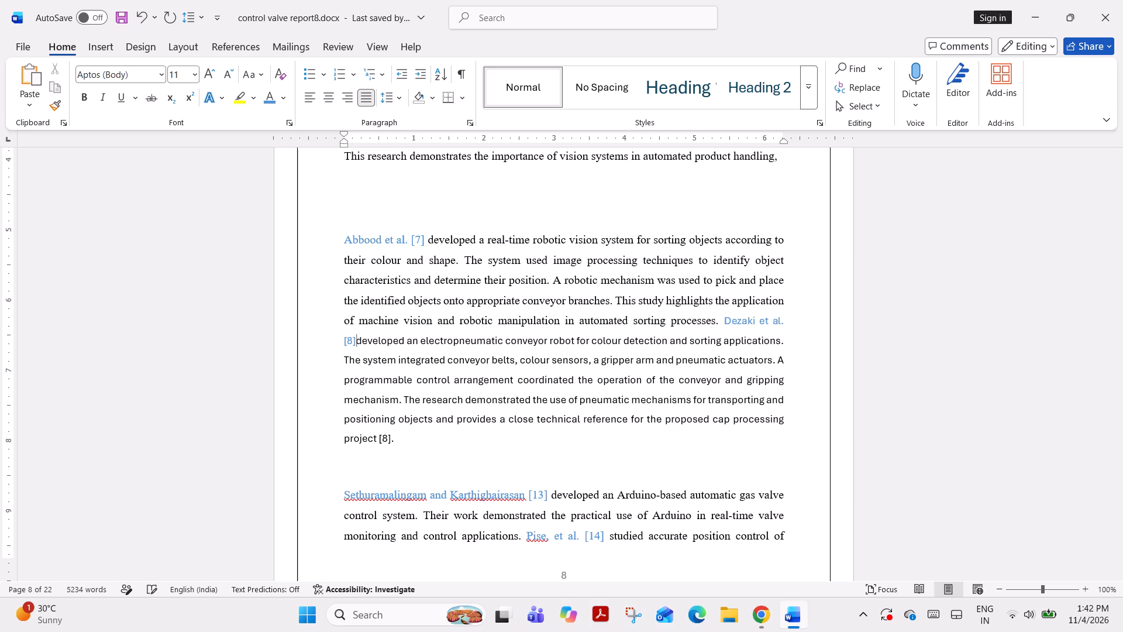
{"action": "left_click", "coordinate": [794, 346]}
{"action": "left_click", "coordinate": [735, 412]}
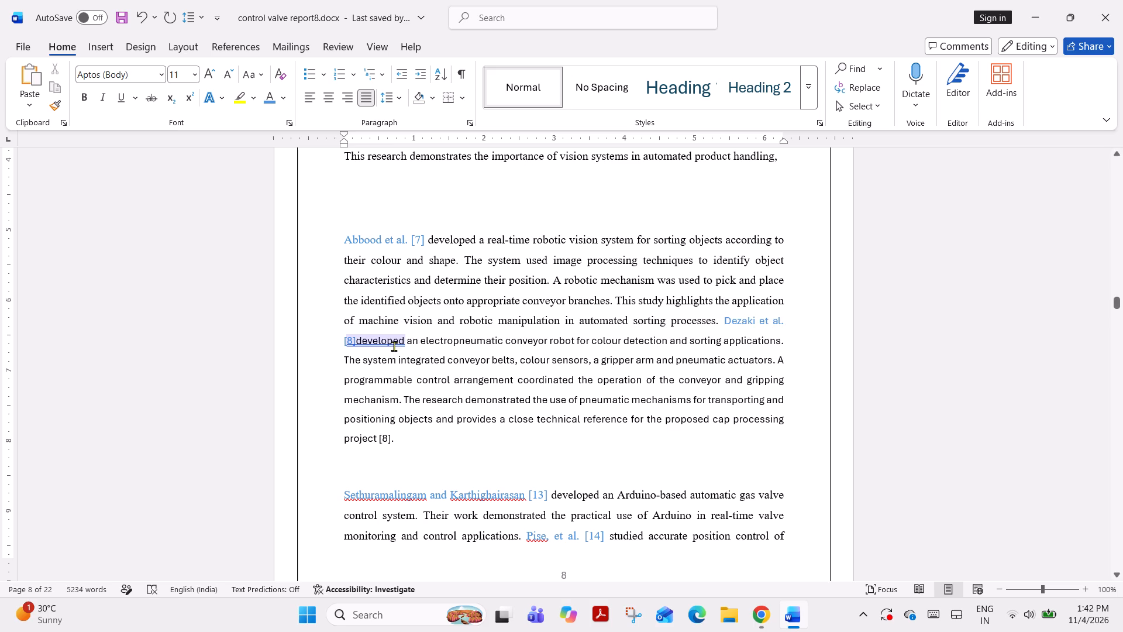
{"action": "left_click", "coordinate": [394, 345]}
{"action": "left_click", "coordinate": [414, 392]}
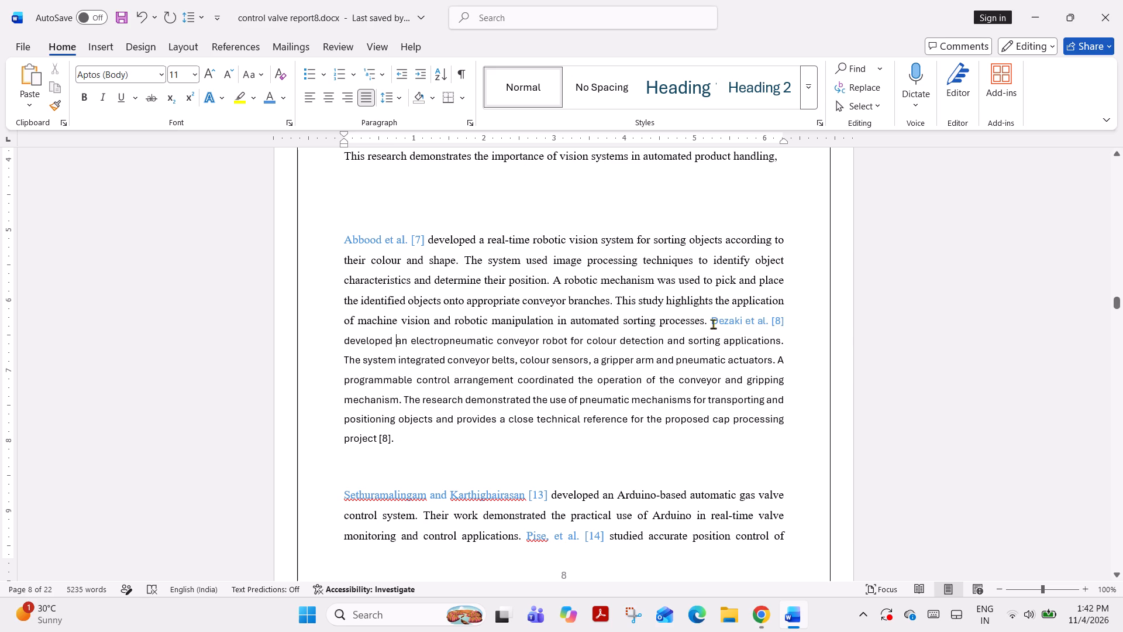
Format the appended Dezaki et al. [8] passage in Times New Roman, size 12, through its end at "project [8].".
{"action": "left_click_drag", "start_coordinate": [709, 321], "coordinate": [748, 433]}
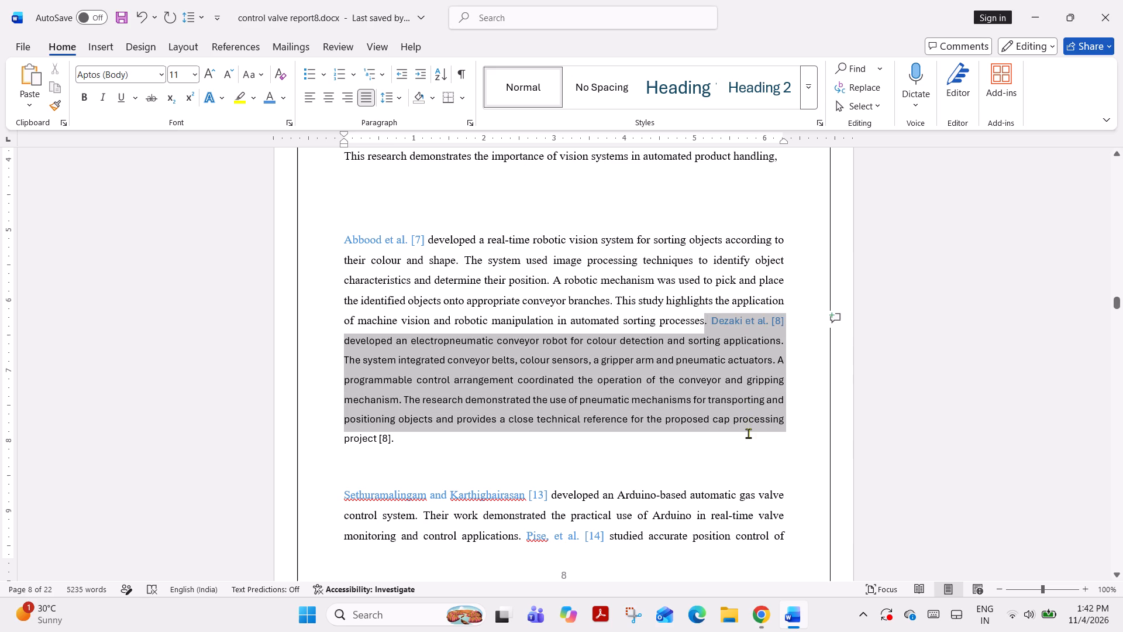
{"action": "left_click_drag", "start_coordinate": [748, 433], "coordinate": [747, 438]}
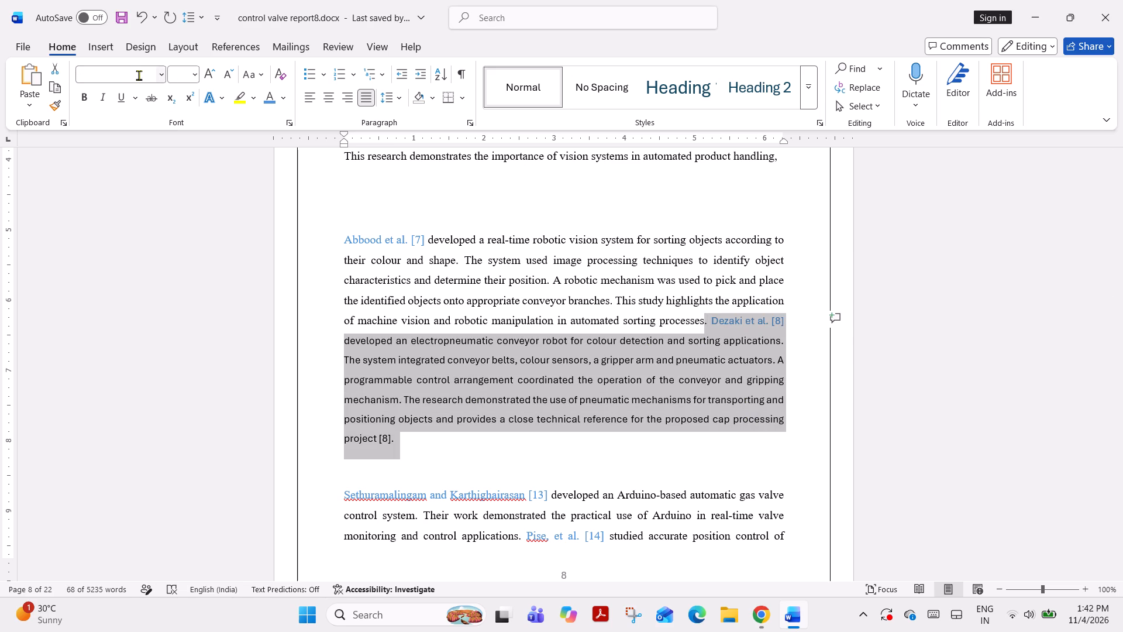
{"action": "left_click", "coordinate": [139, 75]}
{"action": "key", "text": "t"}
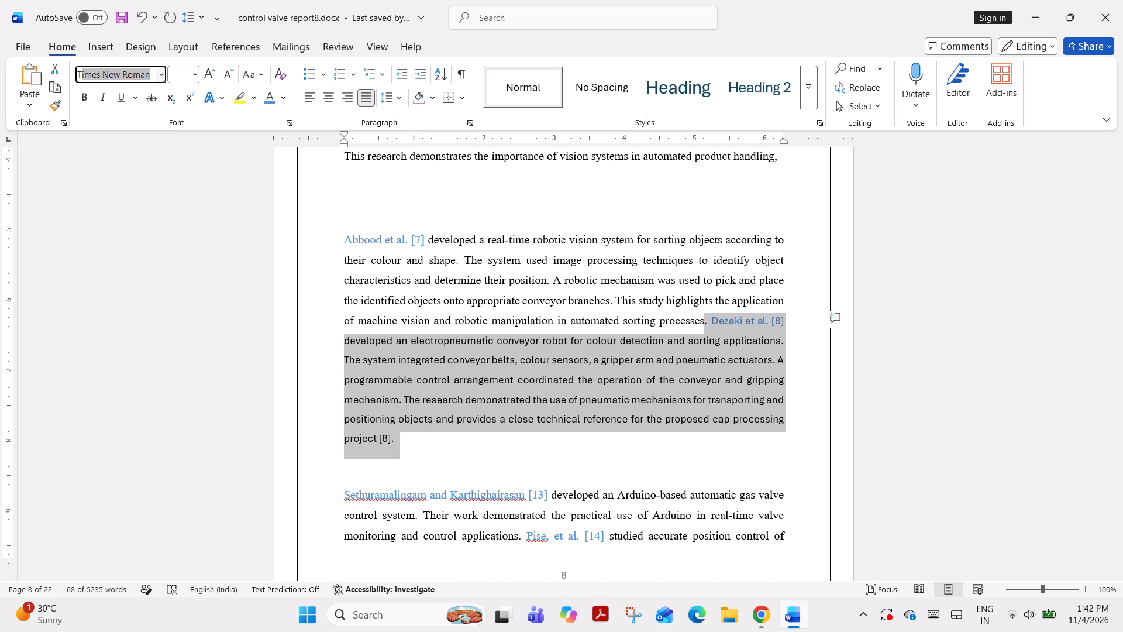
{"action": "key", "text": "Return"}
{"action": "left_click", "coordinate": [180, 78]}
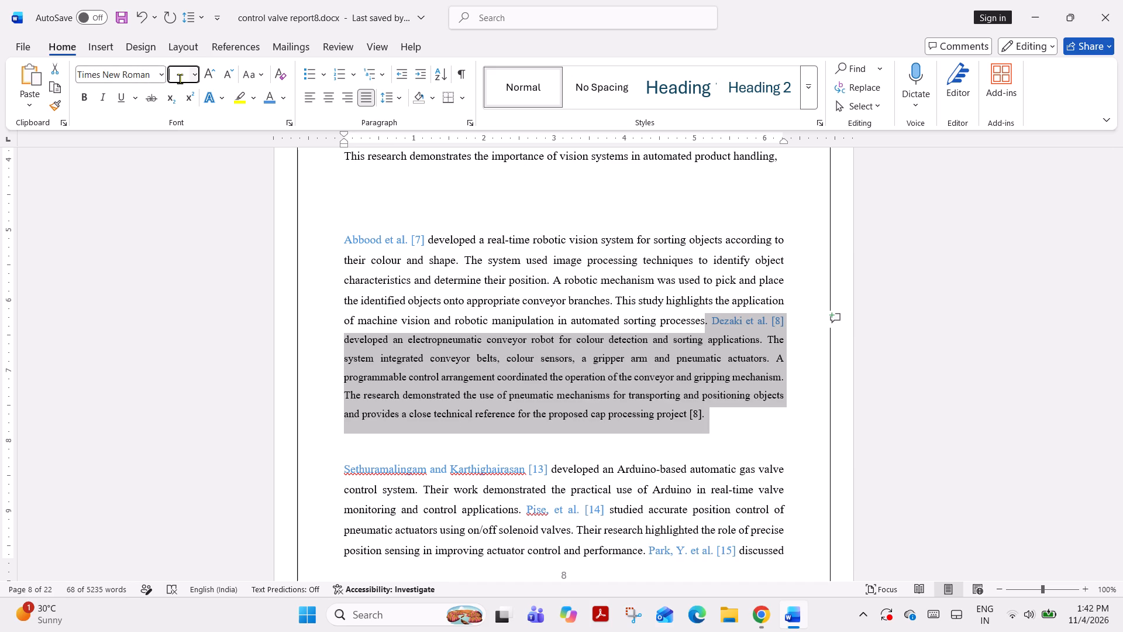
{"action": "type", "text": "12"}
{"action": "key", "text": "Return"}
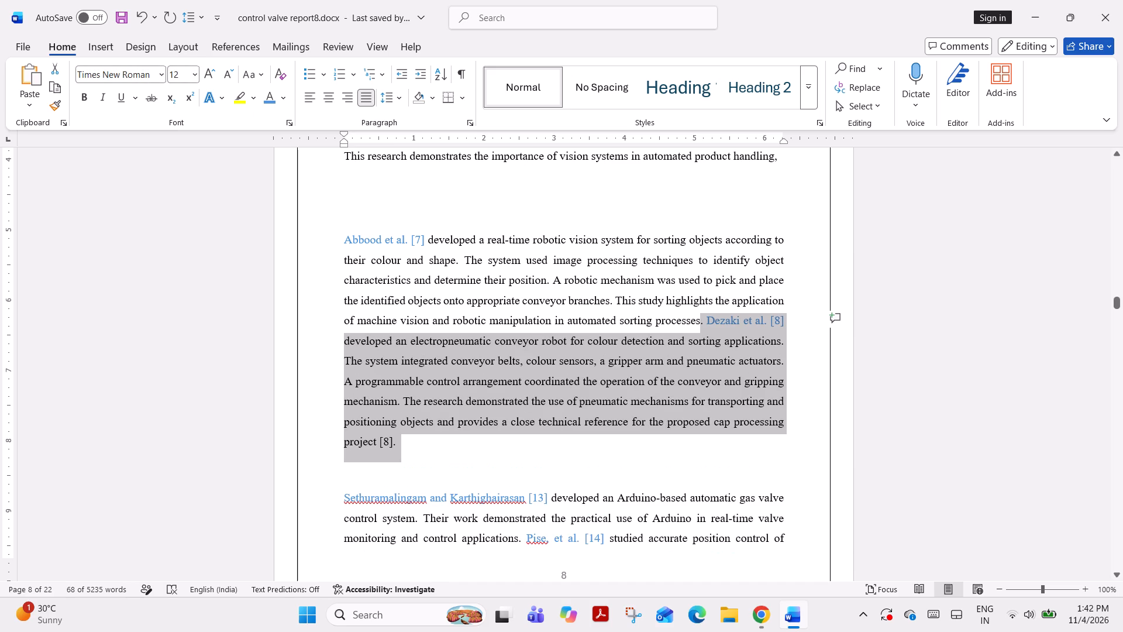
{"action": "left_click", "coordinate": [488, 383]}
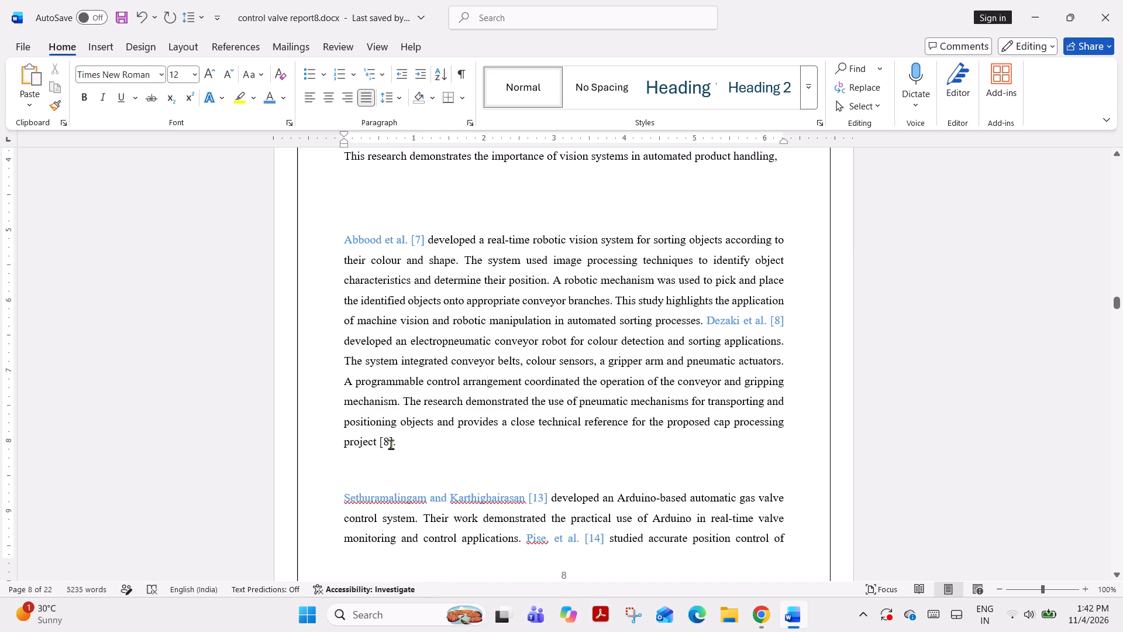
Delete the reference number [8] after "proposed cap processing project" at the end of the Dezaki passage, keeping the full stop.
{"action": "left_click", "coordinate": [391, 444]}
{"action": "key", "text": "Right"}
{"action": "key", "text": "BackSpace"}
{"action": "key", "text": "BackSpace"}
{"action": "key", "text": "BackSpace"}
{"action": "key", "text": "BackSpace"}
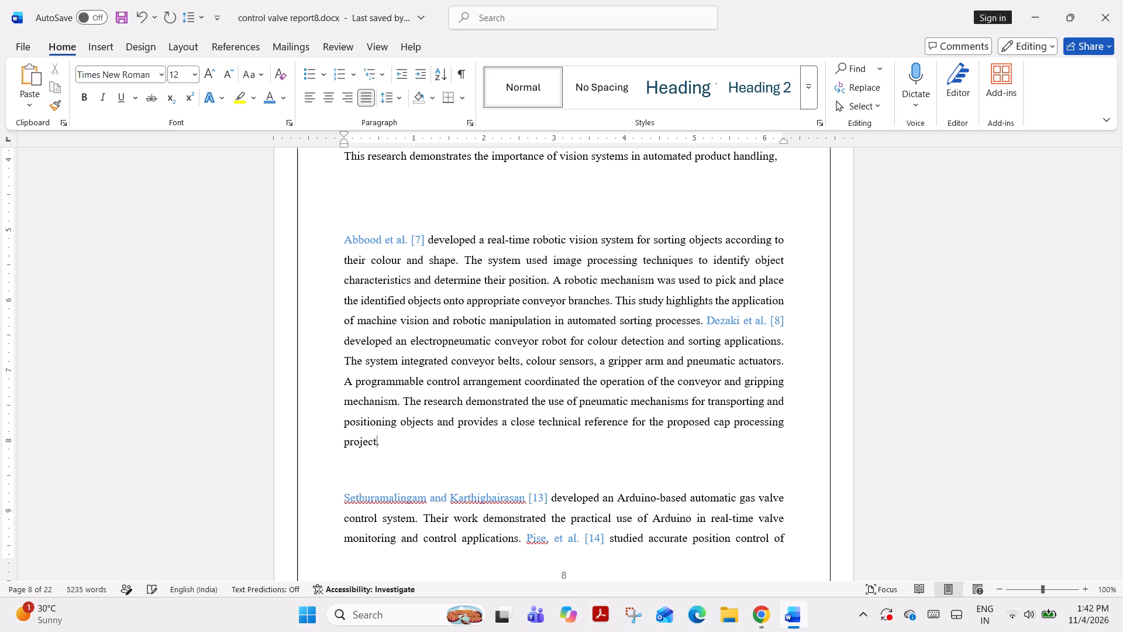
{"action": "left_click", "coordinate": [755, 602]}
{"action": "left_click", "coordinate": [547, 439]}
{"action": "scroll", "coordinate": [547, 439], "scroll_direction": "down", "scroll_amount": 1}
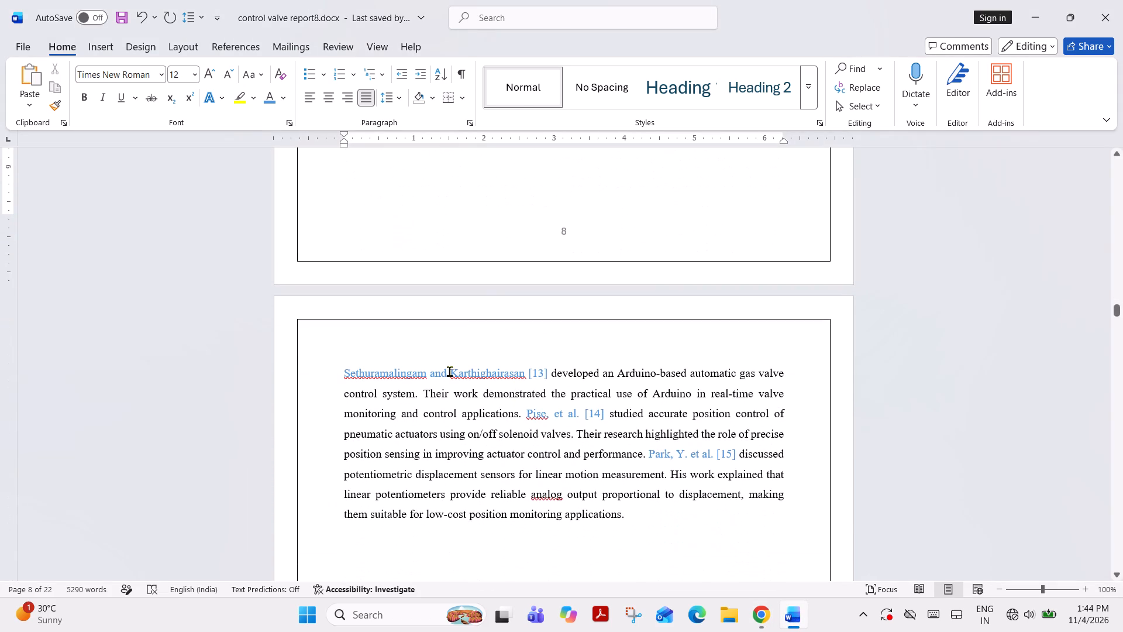
{"action": "left_click_drag", "start_coordinate": [339, 378], "coordinate": [657, 548]}
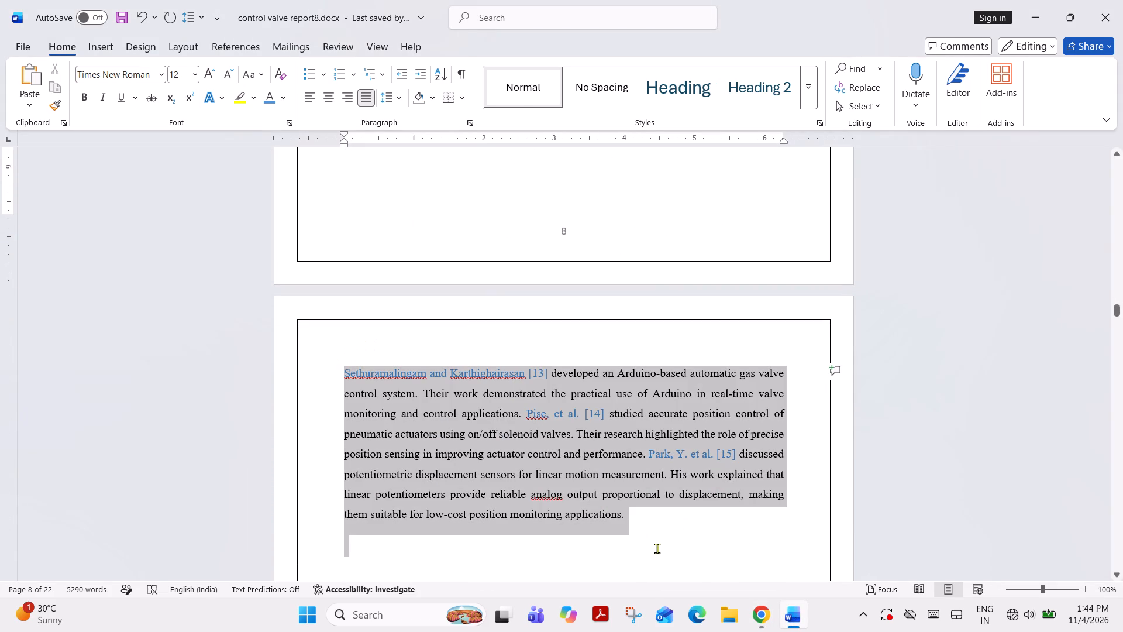
{"action": "left_click_drag", "start_coordinate": [657, 548], "coordinate": [657, 527]}
{"action": "key", "text": "ctrl+v"}
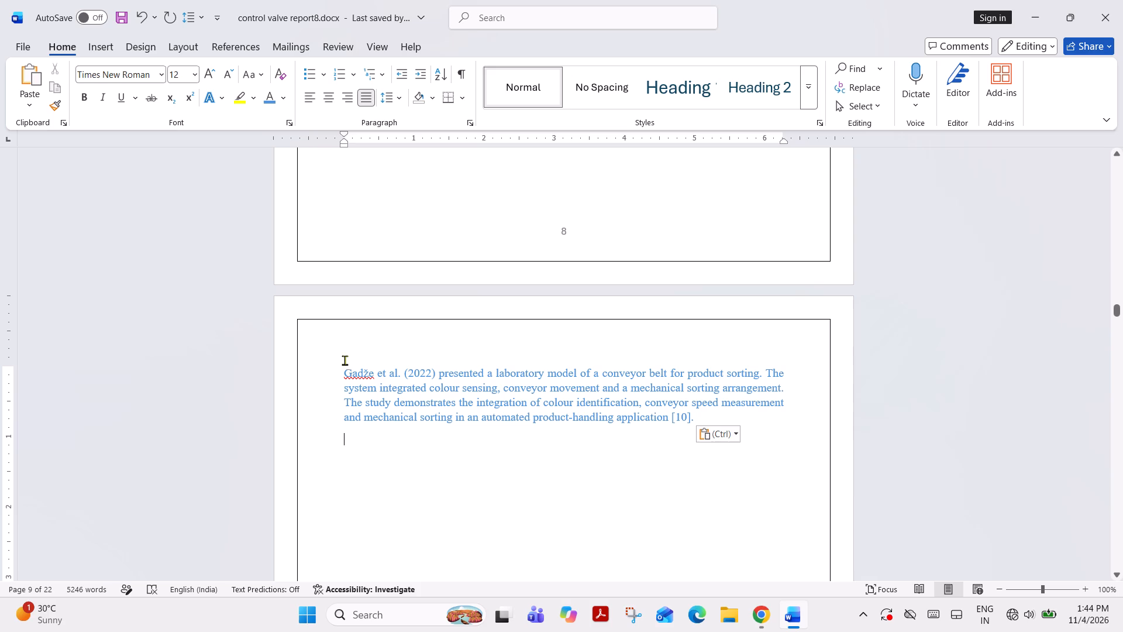
Delete the breaks before the Gadže et al. paragraph to bring it directly below the Hamzah and Abbas passage.
{"action": "left_click", "coordinate": [342, 370]}
{"action": "key", "text": "BackSpace"}
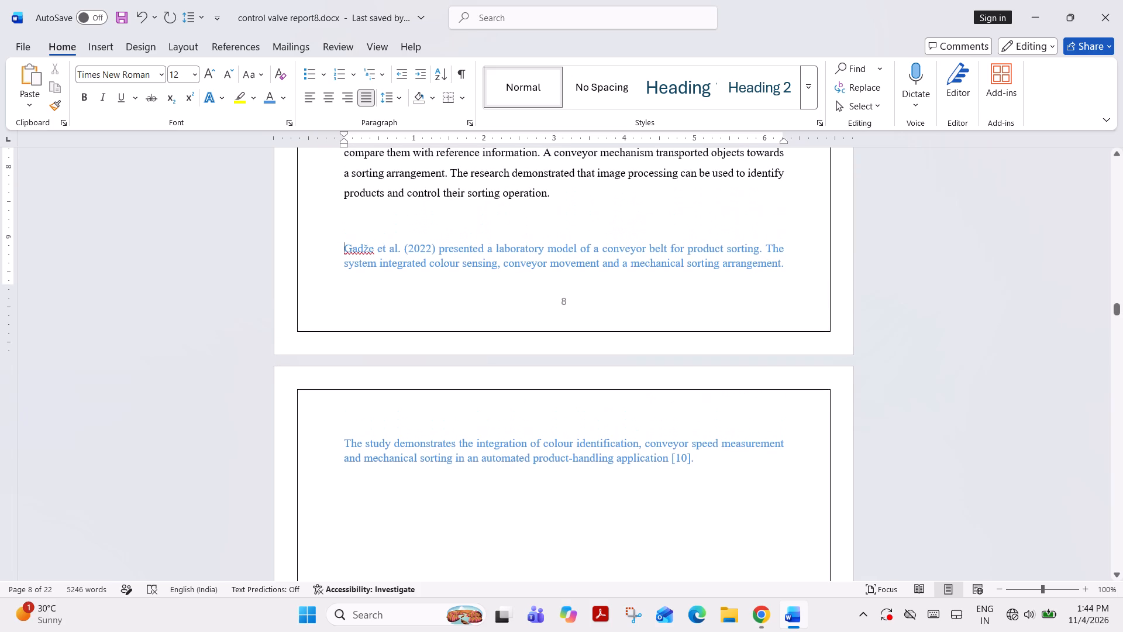
{"action": "key", "text": "BackSpace"}
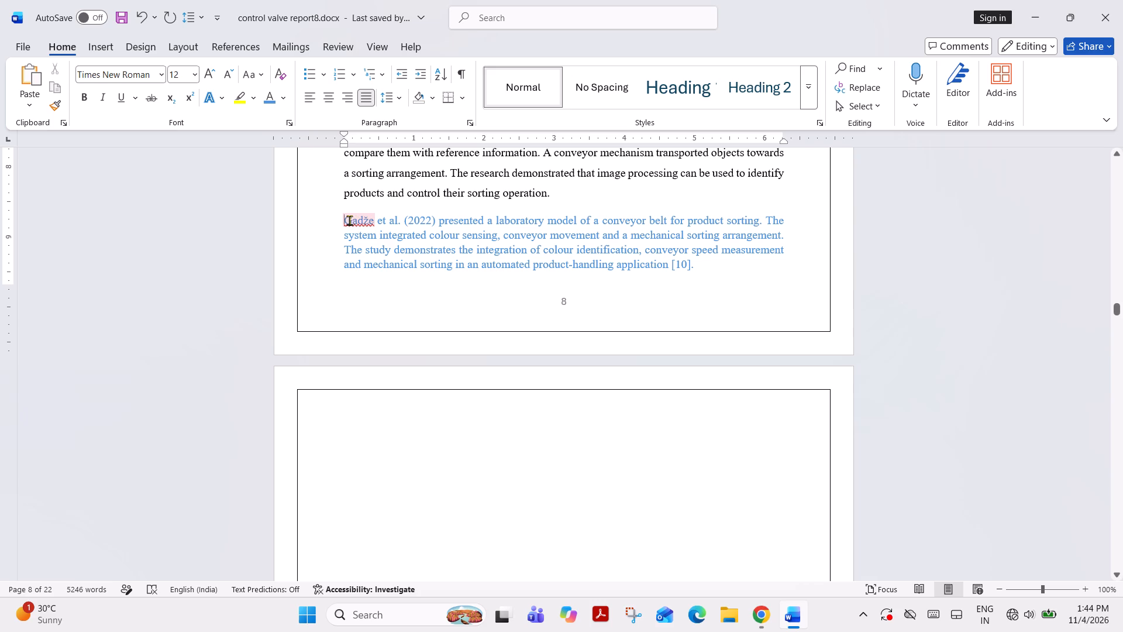
Colour the Gadže paragraph black from "presented a laboratory model" to its end, leaving the citation blue.
{"action": "left_click_drag", "start_coordinate": [346, 220], "coordinate": [434, 222]}
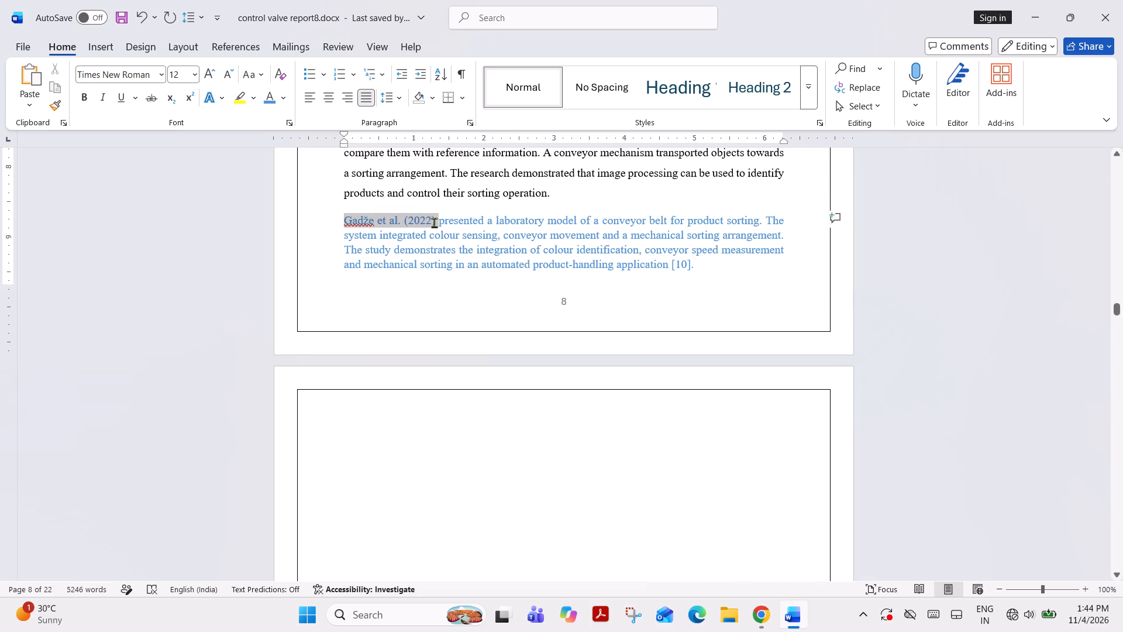
{"action": "left_click_drag", "start_coordinate": [434, 222], "coordinate": [453, 257]}
{"action": "left_click", "coordinate": [453, 257]}
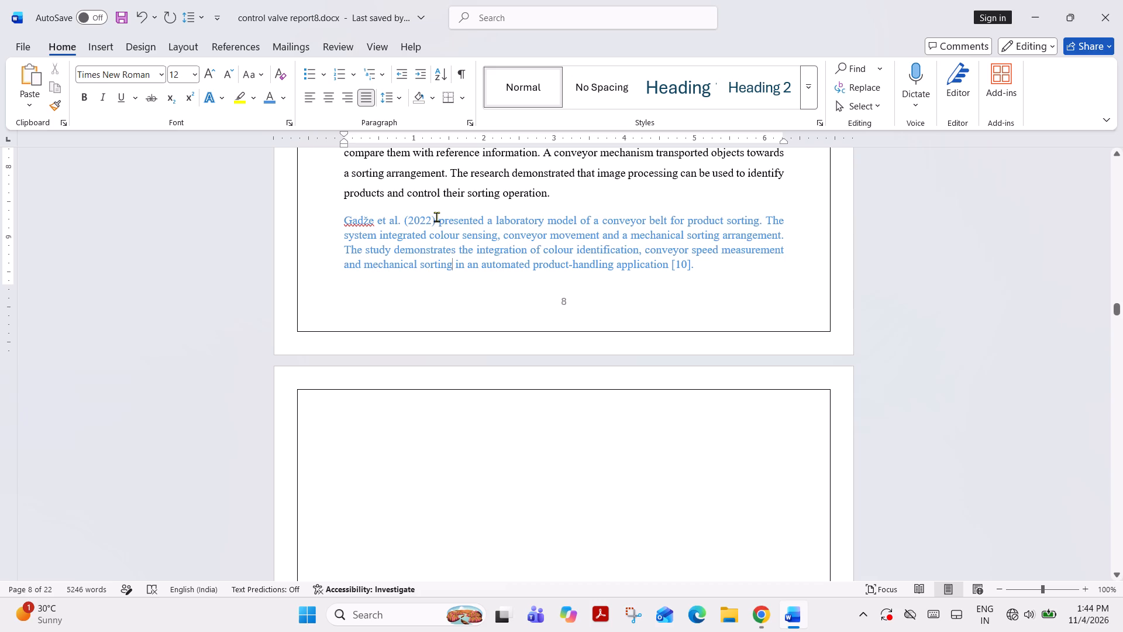
{"action": "left_click_drag", "start_coordinate": [441, 219], "coordinate": [701, 263]}
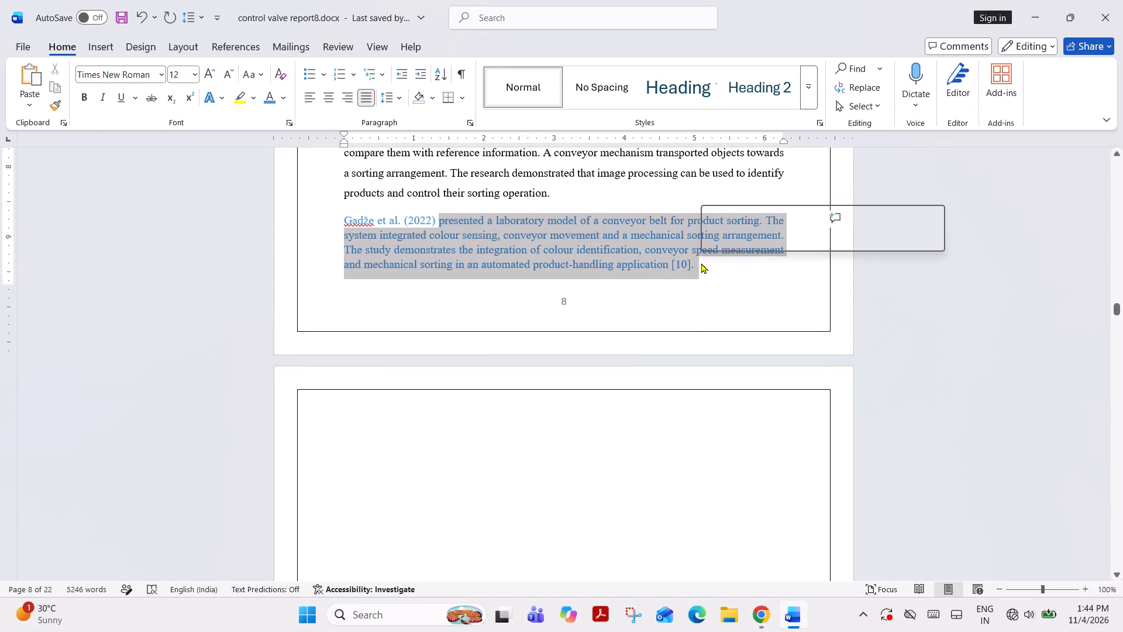
{"action": "left_click", "coordinate": [807, 233]}
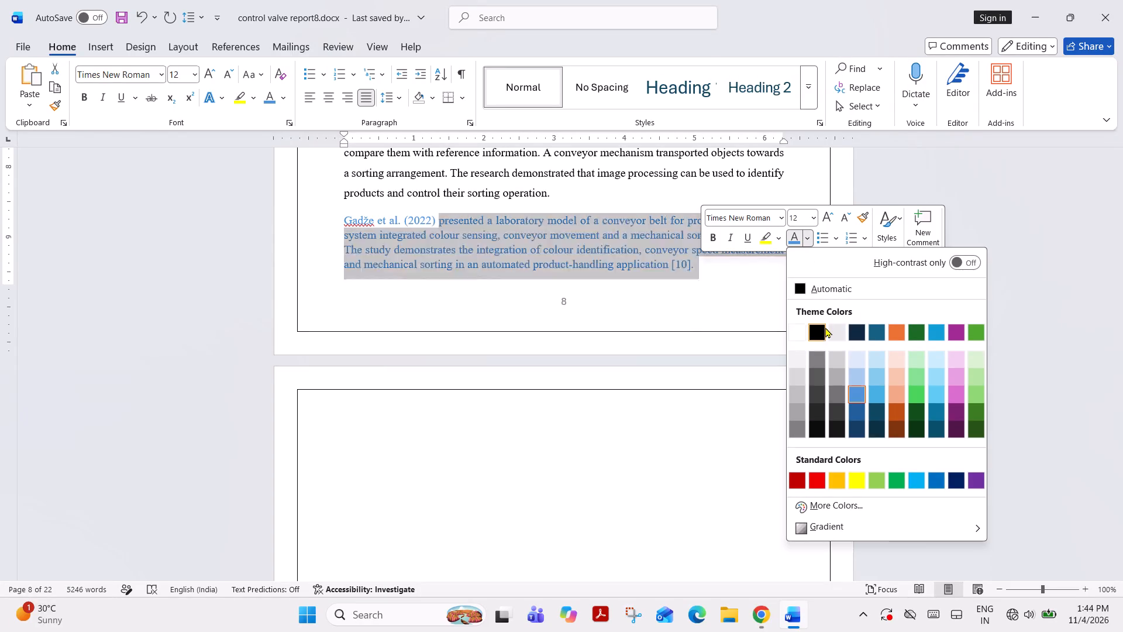
{"action": "left_click", "coordinate": [819, 329]}
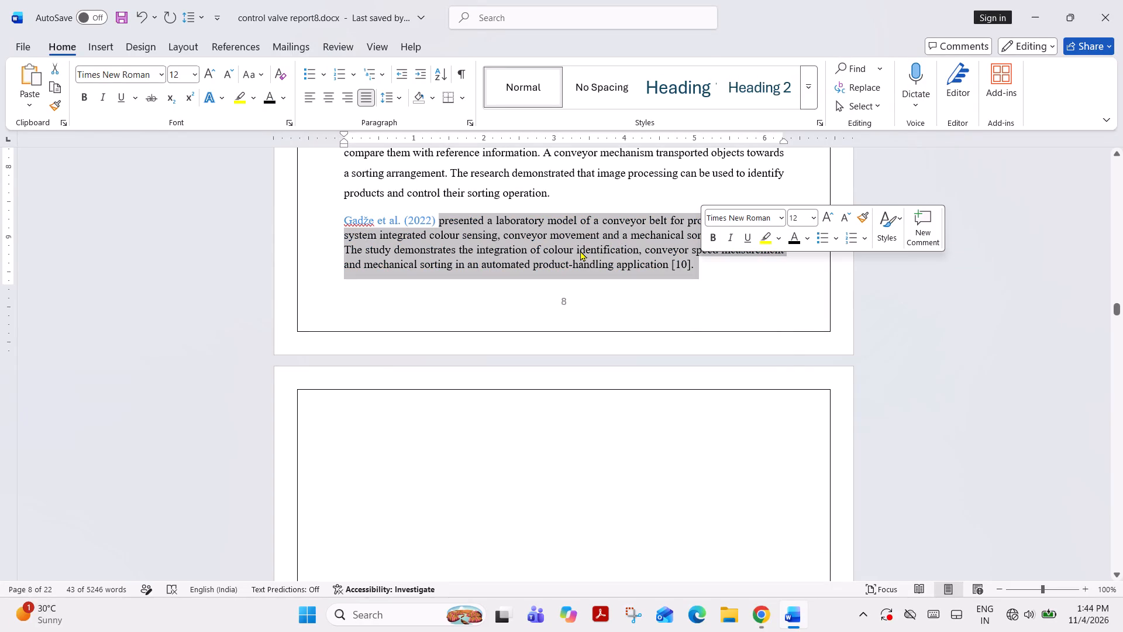
{"action": "left_click", "coordinate": [580, 250]}
Replace the year (2022) in the blue Gadže et al. citation with the reference number [10].
{"action": "left_click", "coordinate": [436, 218]}
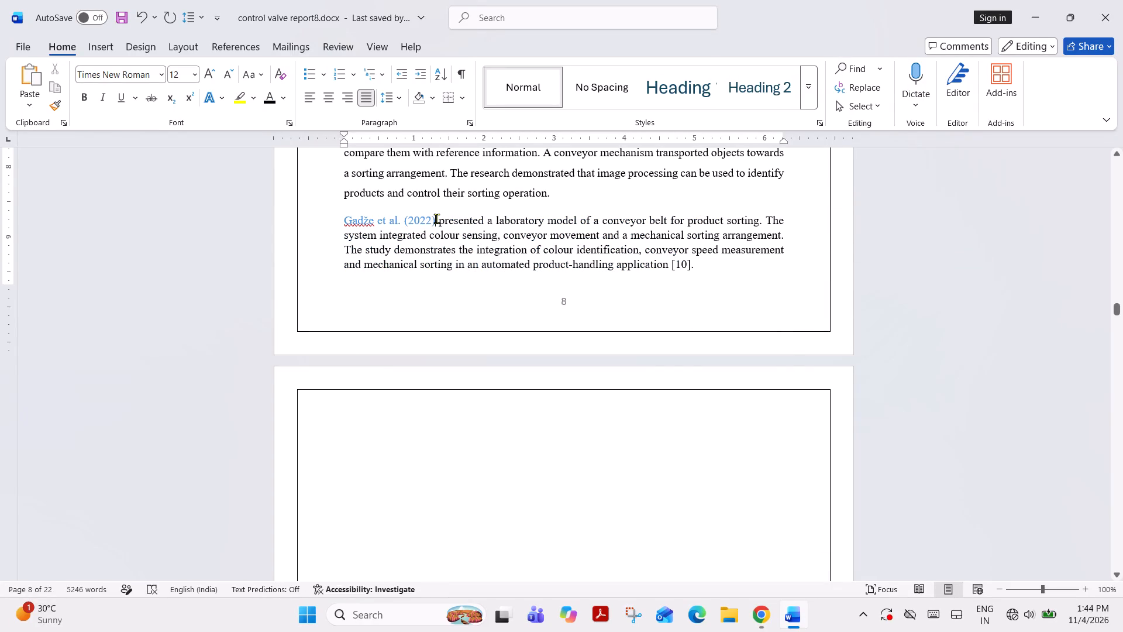
{"action": "key", "text": "BackSpace"}
{"action": "key", "text": "BackSpace"}
{"action": "key", "text": "BackSpace"}
{"action": "key", "text": "BackSpace"}
{"action": "key", "text": "BackSpace"}
{"action": "key", "text": "BackSpace"}
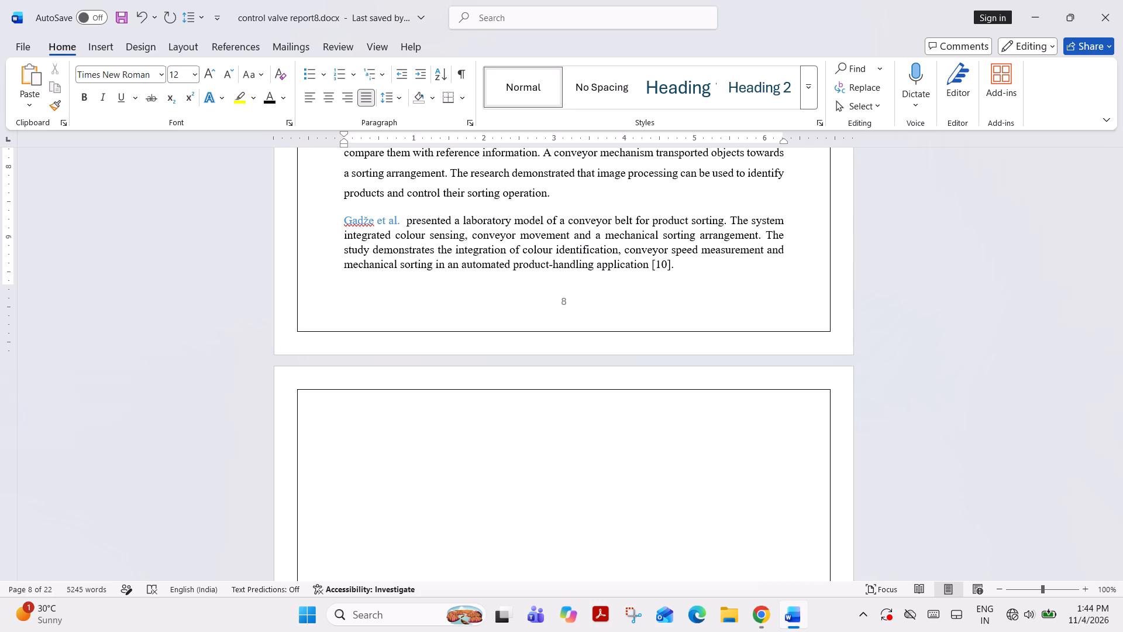
{"action": "key", "text": "bracketleft"}
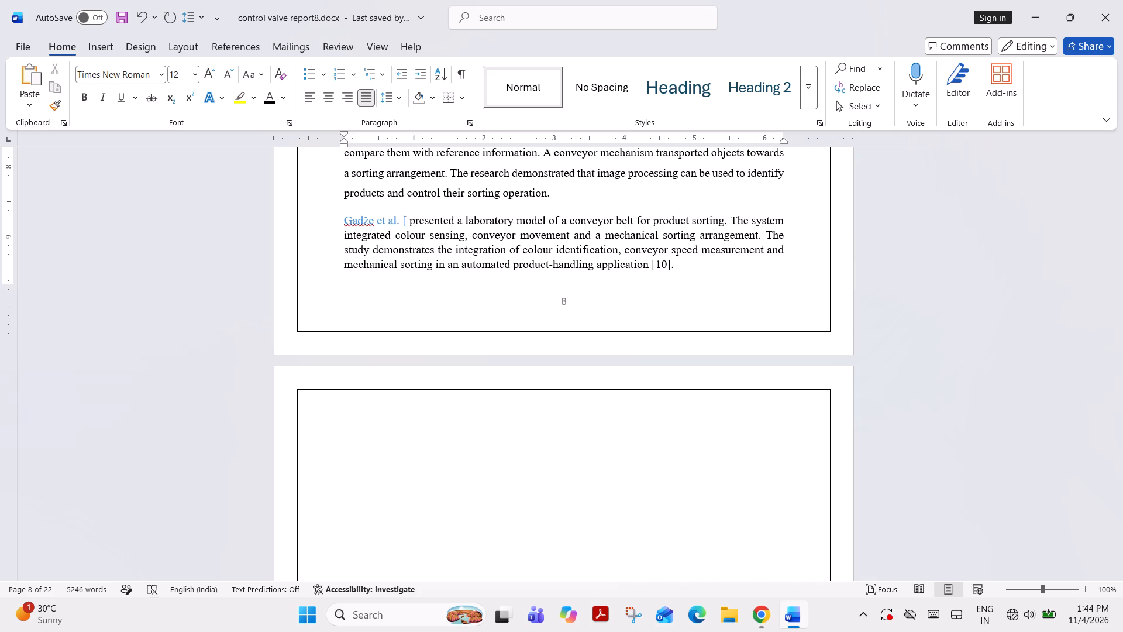
{"action": "type", "text": "10"}
{"action": "key", "text": "bracketright"}
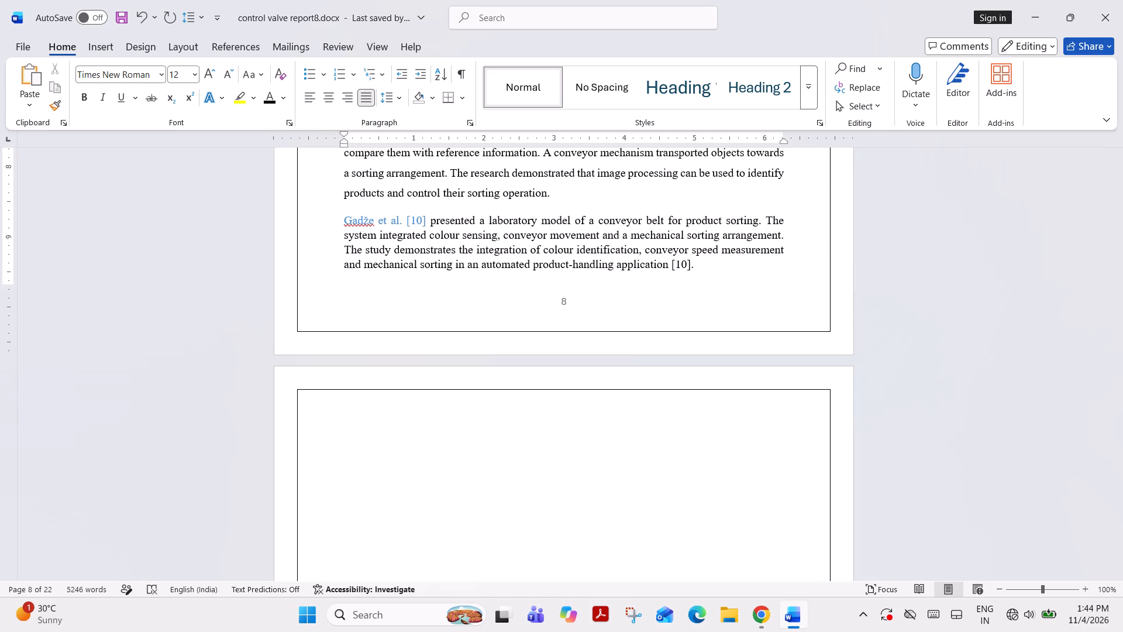
Delete the trailing [10] at the end of the Gadže et al. paragraph, ending the sentence with a full stop after "application".
{"action": "left_click_drag", "start_coordinate": [671, 265], "coordinate": [683, 265]}
{"action": "left_click_drag", "start_coordinate": [683, 265], "coordinate": [690, 265]}
{"action": "key", "text": "BackSpace"}
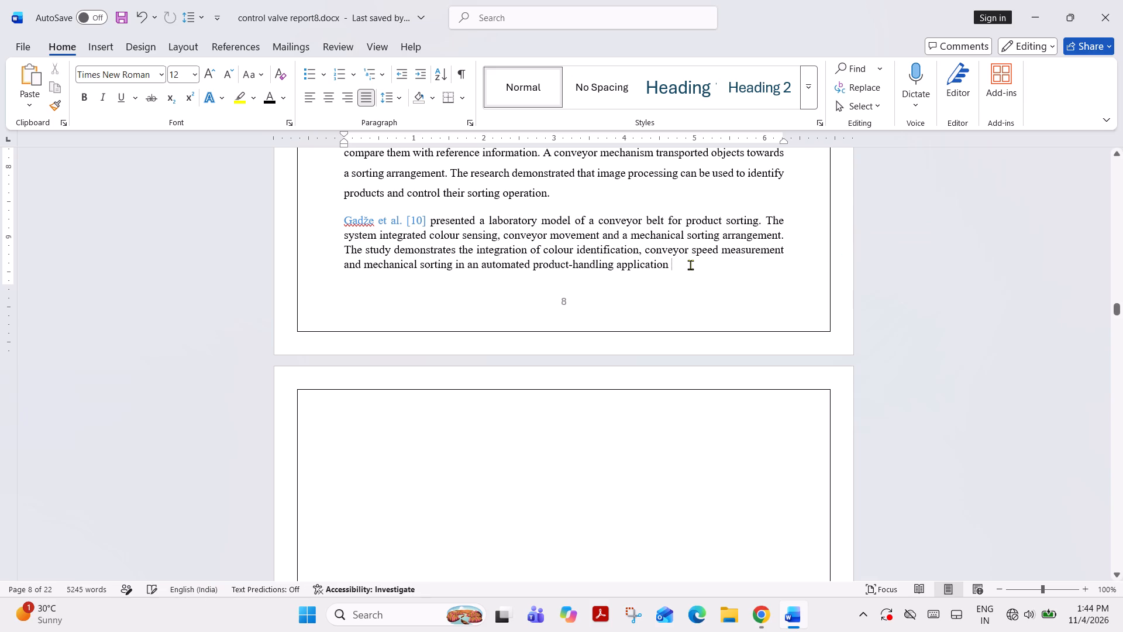
{"action": "key", "text": "BackSpace"}
{"action": "key", "text": "period"}
Change the author name Gadže to Gadze in the blue citation, checking it against the ChatGPT text.
{"action": "left_click", "coordinate": [343, 221]}
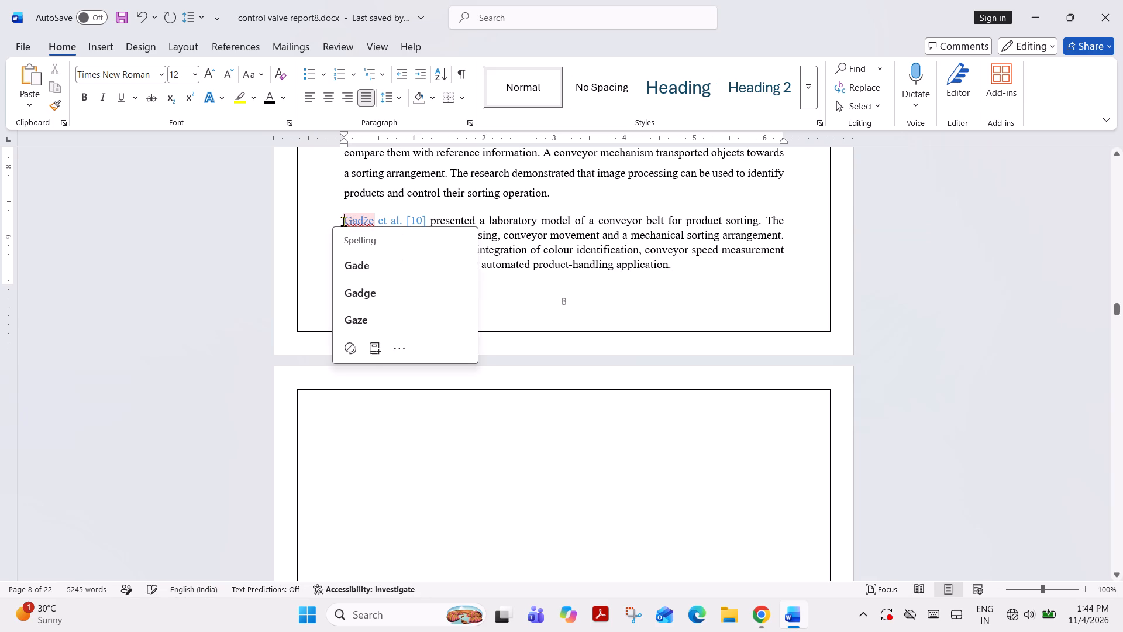
{"action": "left_click", "coordinate": [292, 236]}
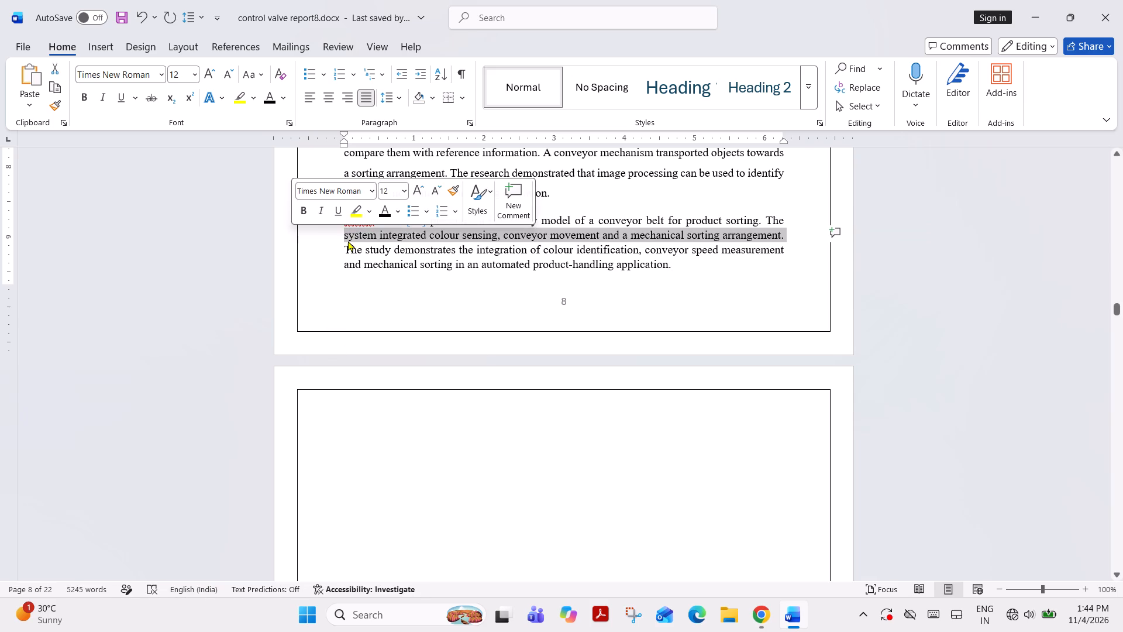
{"action": "left_click", "coordinate": [349, 241]}
{"action": "left_click", "coordinate": [756, 611]}
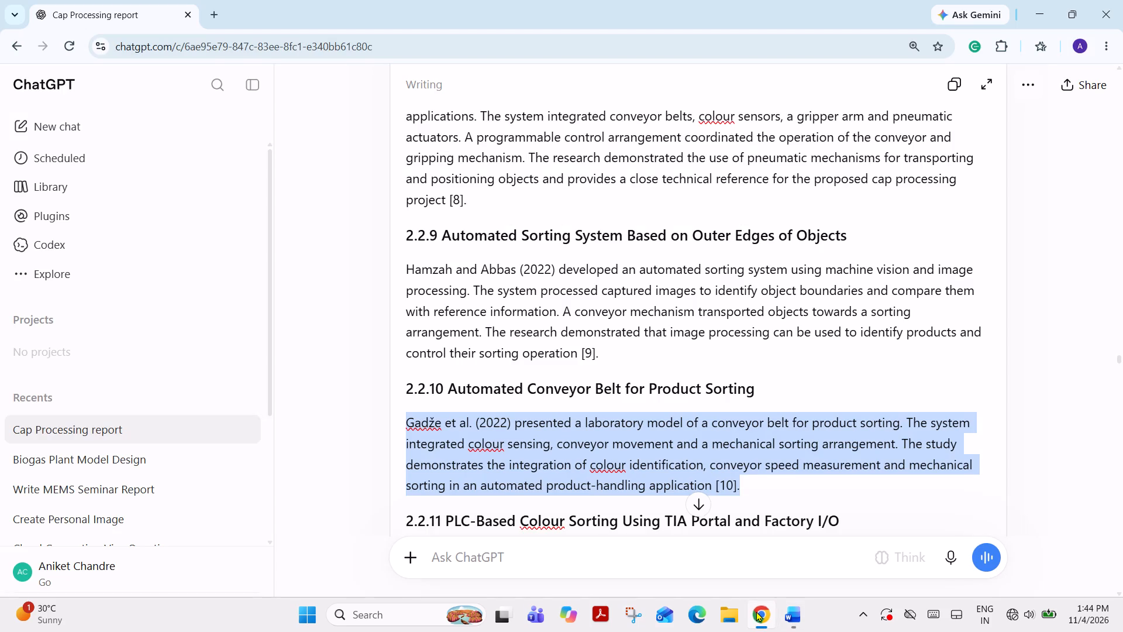
{"action": "left_click", "coordinate": [794, 619]}
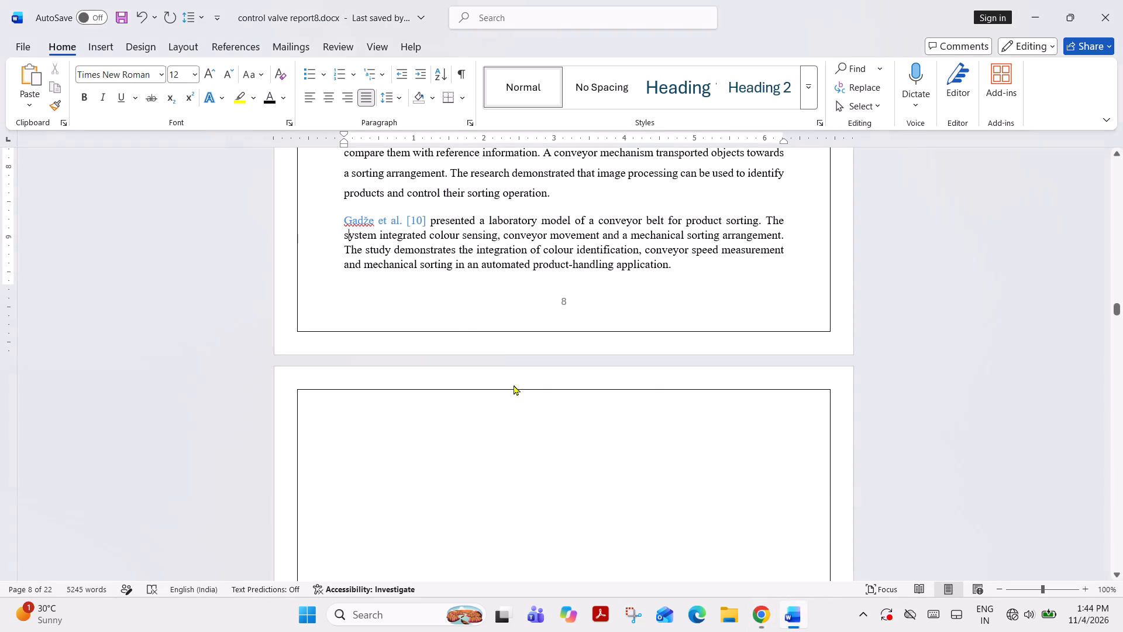
{"action": "left_click", "coordinate": [371, 224]}
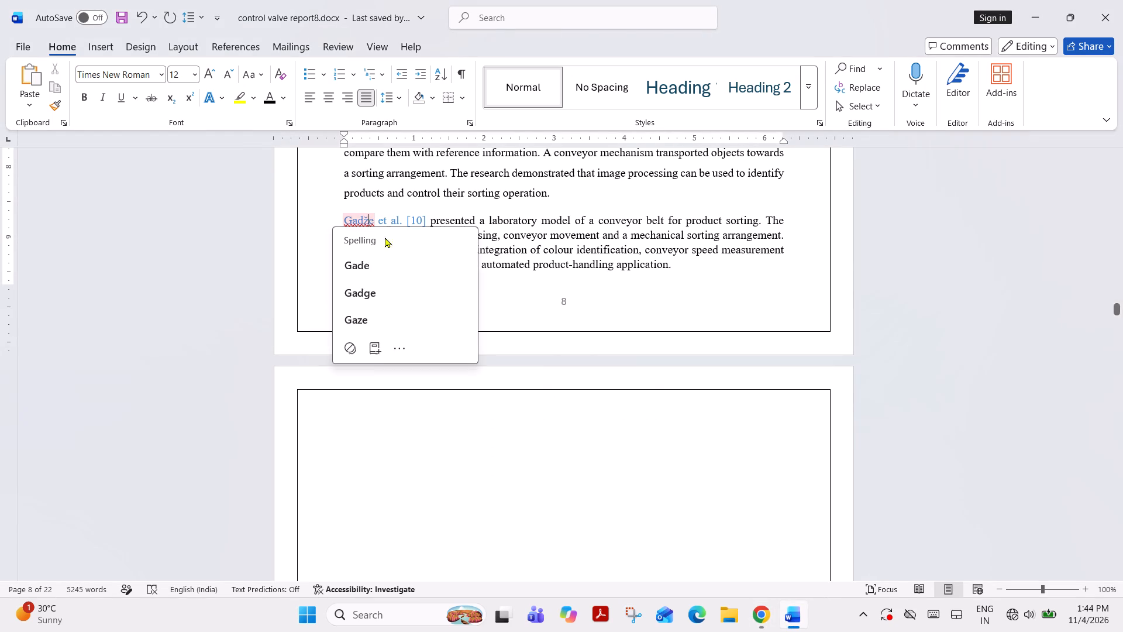
{"action": "key", "text": "BackSpace"}
{"action": "key", "text": "z"}
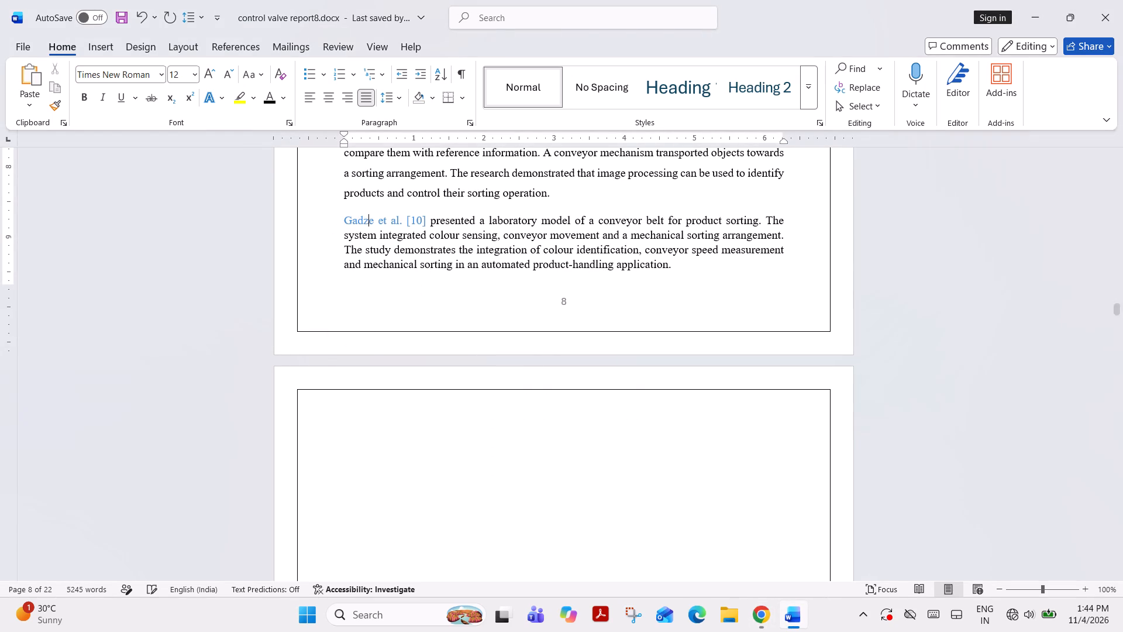
Set the line spacing of the Gadze et al. [10] paragraph to 1.5.
{"action": "left_click_drag", "start_coordinate": [340, 217], "coordinate": [609, 270]}
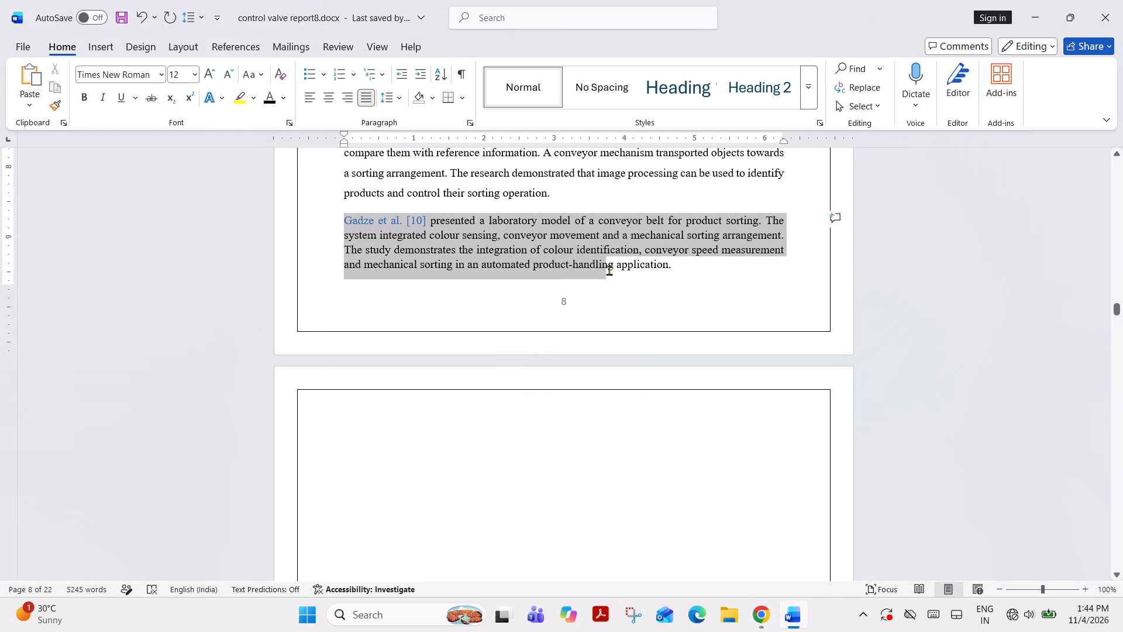
{"action": "left_click_drag", "start_coordinate": [609, 270], "coordinate": [663, 272]}
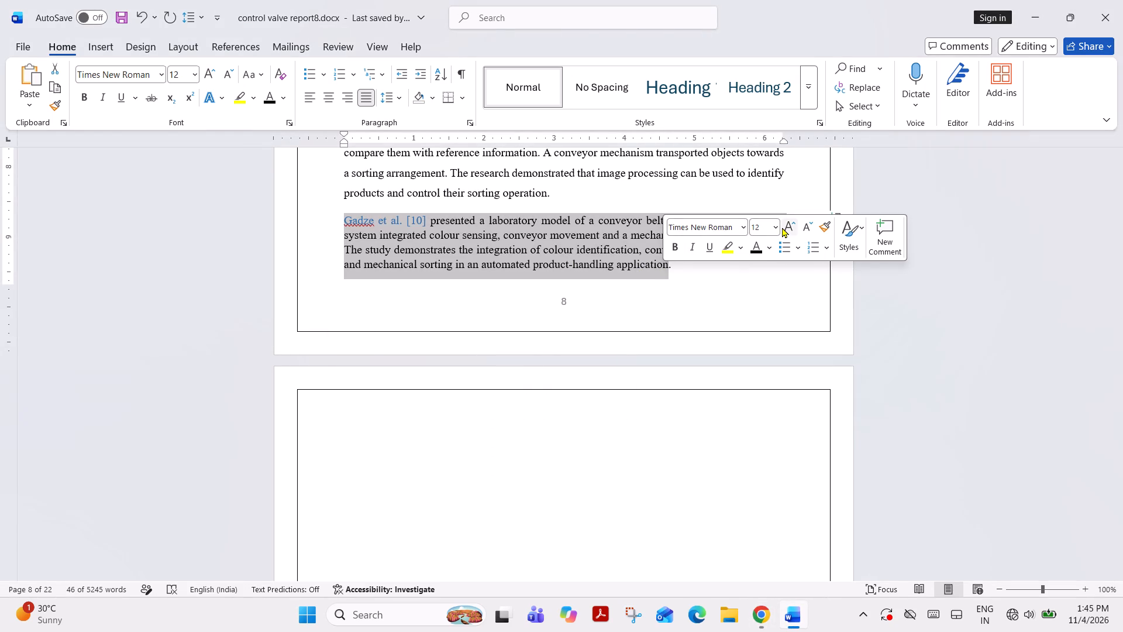
{"action": "left_click", "coordinate": [397, 90]}
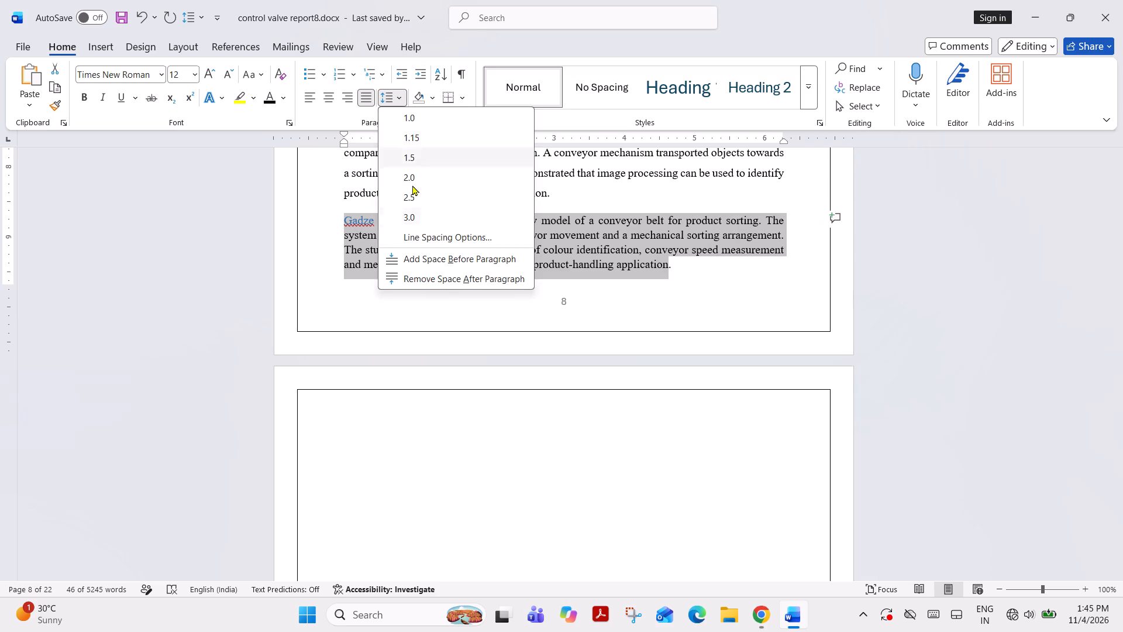
{"action": "left_click", "coordinate": [416, 159]}
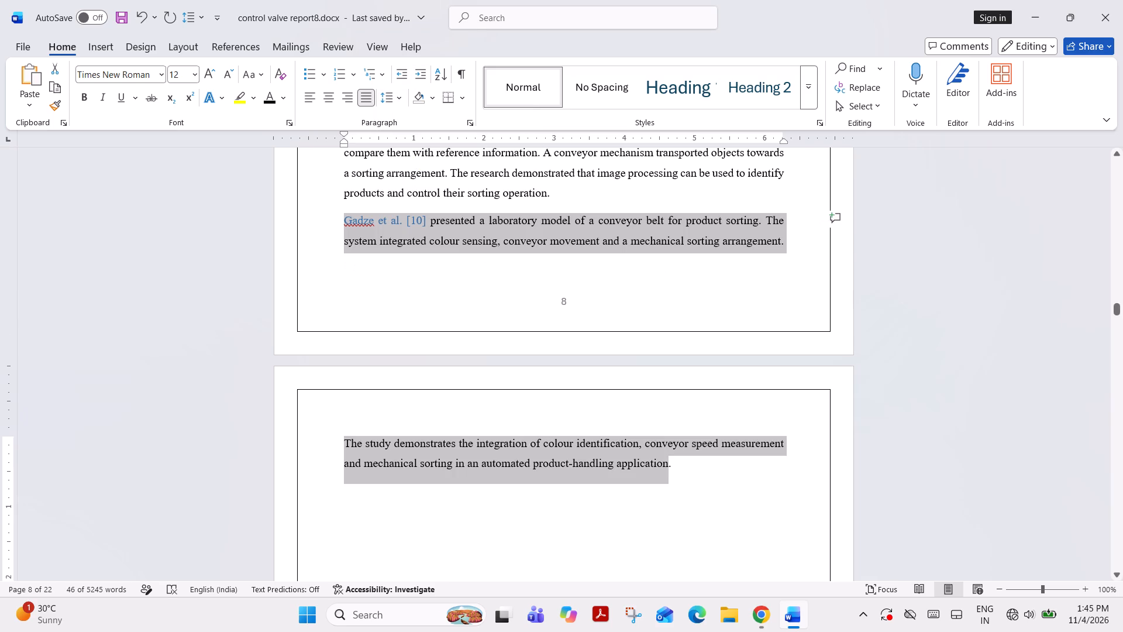
{"action": "left_click", "coordinate": [414, 360]}
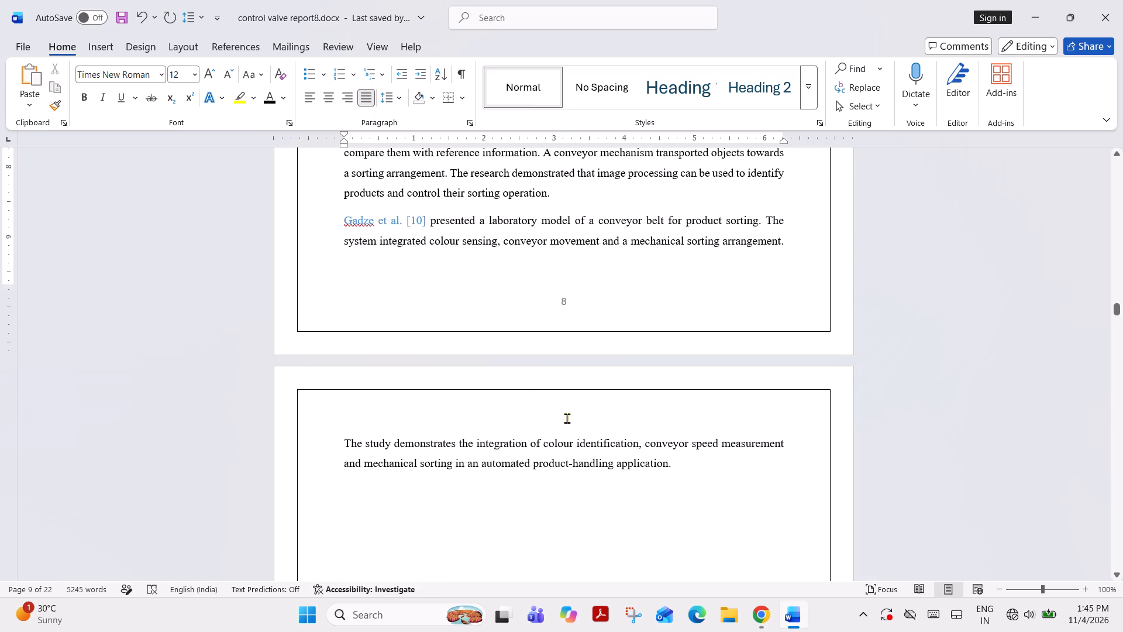
{"action": "left_click", "coordinate": [567, 418]}
{"action": "left_click", "coordinate": [698, 462]}
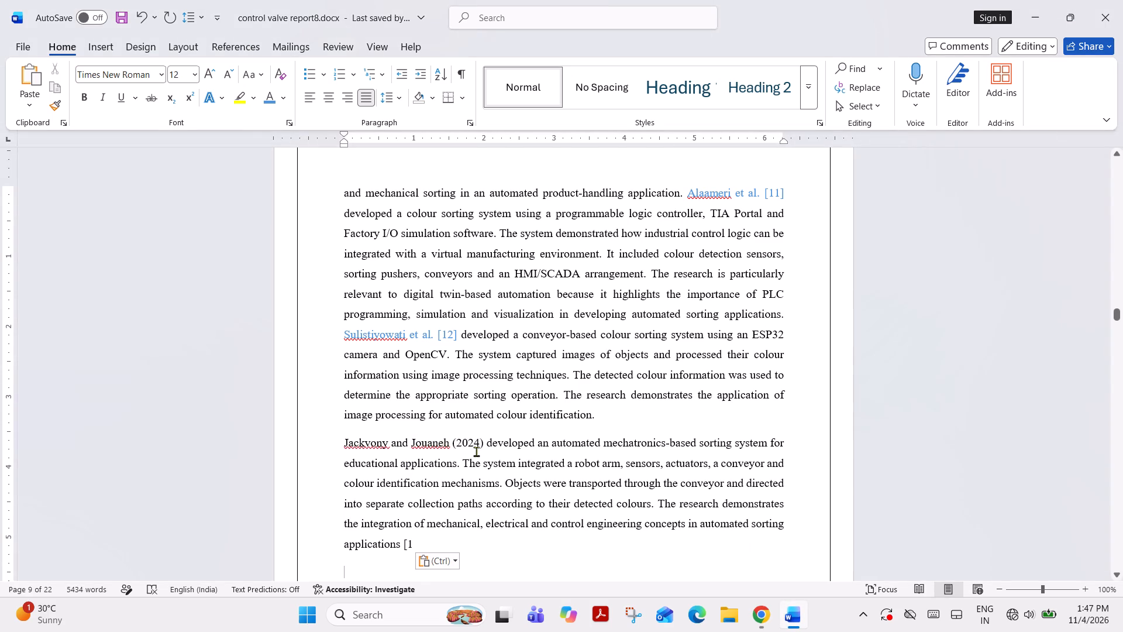
Colour the "Jackvony and Jouaneh" citation the same blue as the Sulistiyowati et al. citation.
{"action": "left_click_drag", "start_coordinate": [345, 444], "coordinate": [418, 455]}
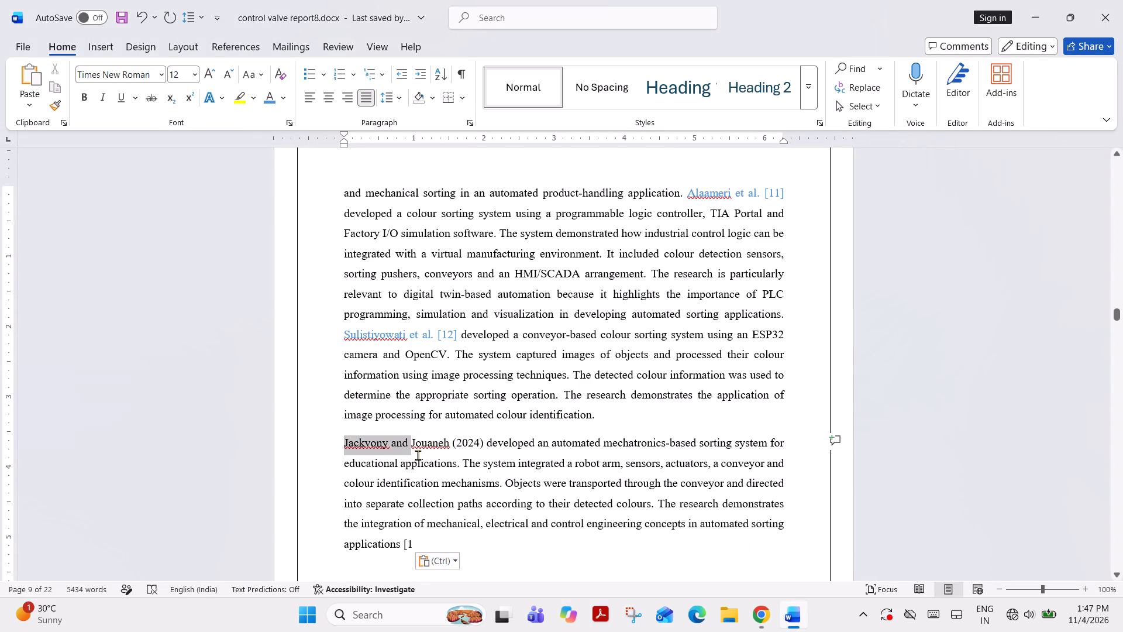
{"action": "left_click_drag", "start_coordinate": [418, 455], "coordinate": [444, 447]}
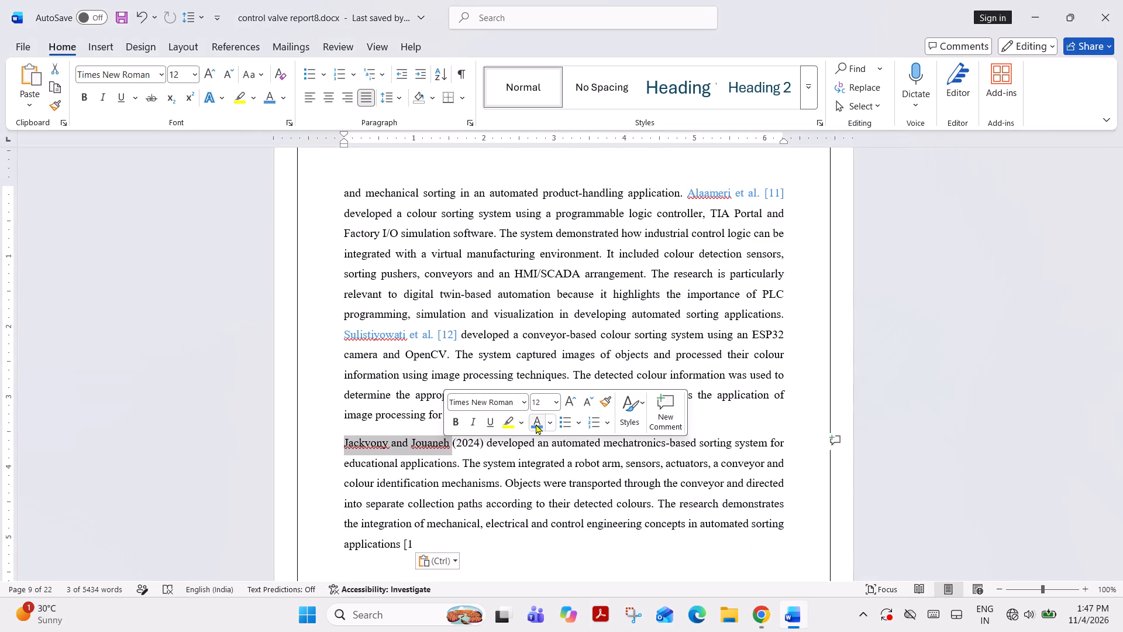
{"action": "left_click", "coordinate": [536, 424]}
Replace the year (2024) in the Jackvony and Jouaneh citation with the reference number [13].
{"action": "left_click_drag", "start_coordinate": [454, 445], "coordinate": [482, 447]}
{"action": "key", "text": "BackSpace"}
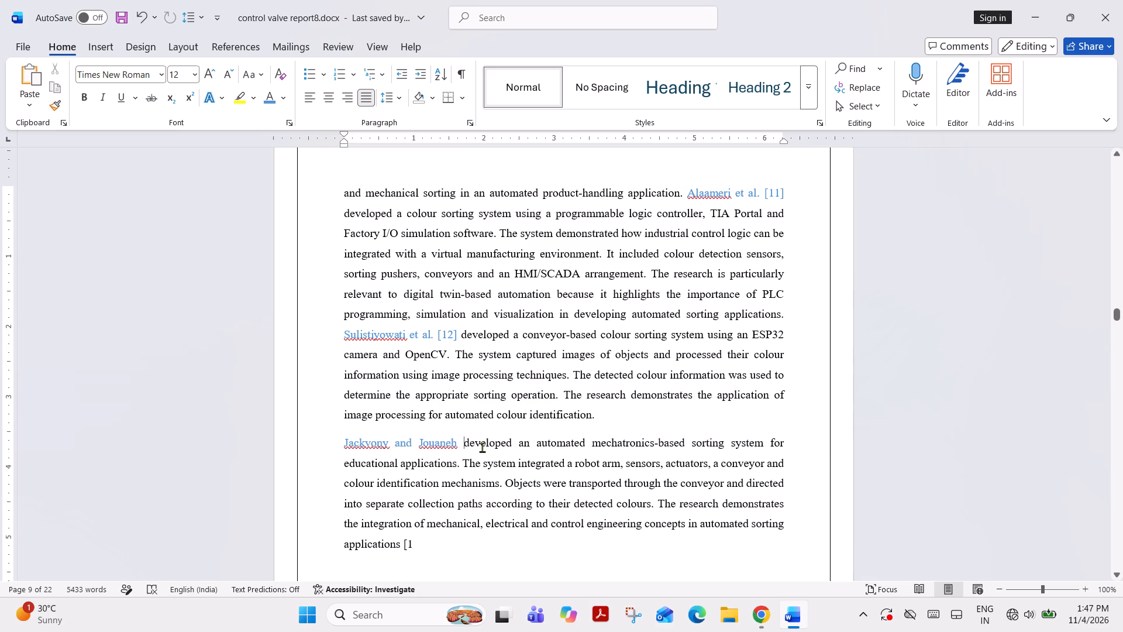
{"action": "key", "text": "bracketleft"}
{"action": "key", "text": "BackSpace"}
{"action": "key", "text": "BackSpace"}
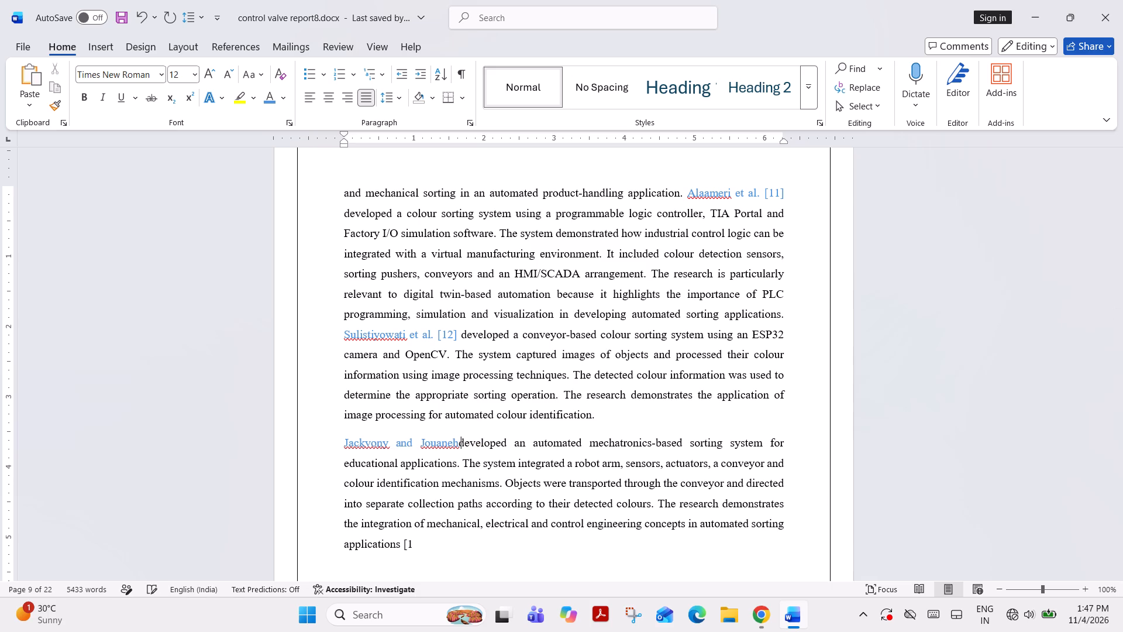
{"action": "key", "text": "space"}
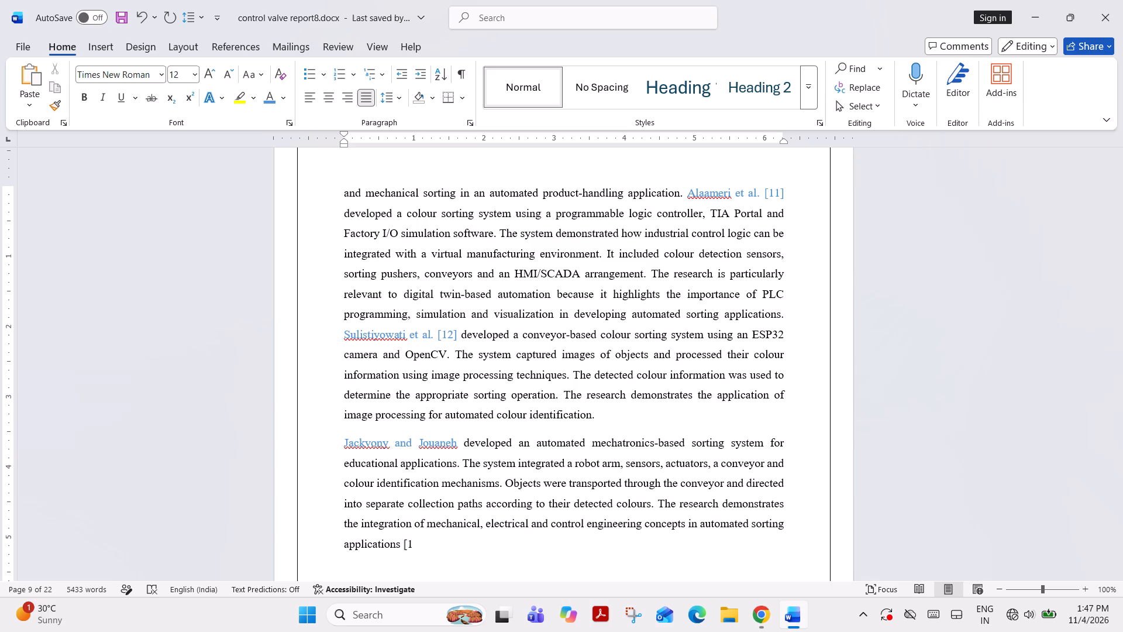
{"action": "key", "text": "bracketleft"}
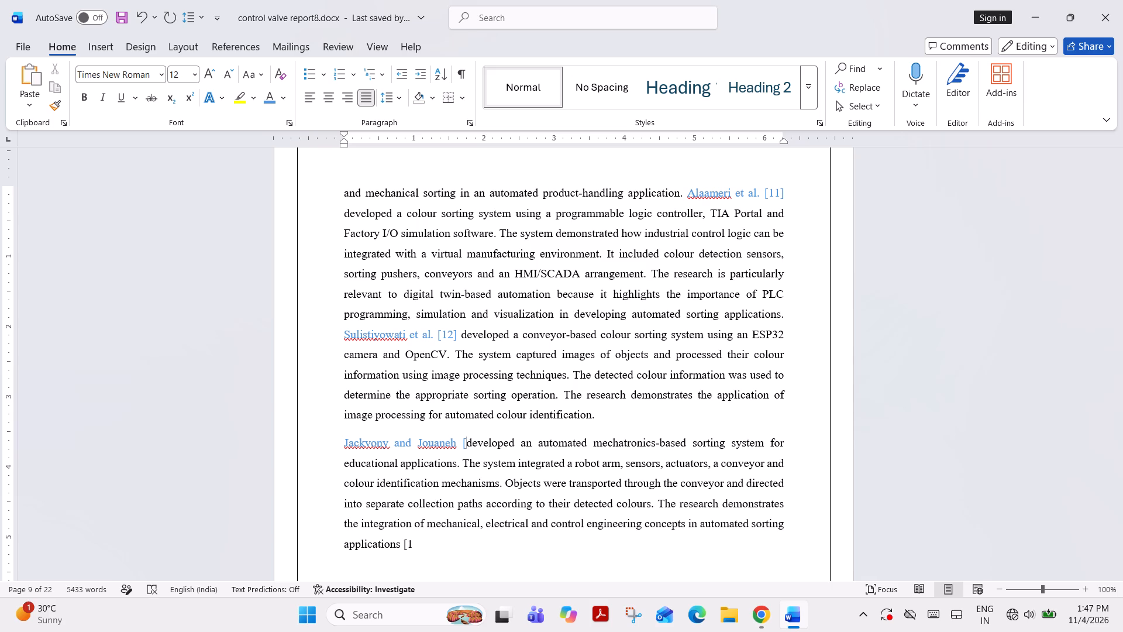
{"action": "type", "text": "13"}
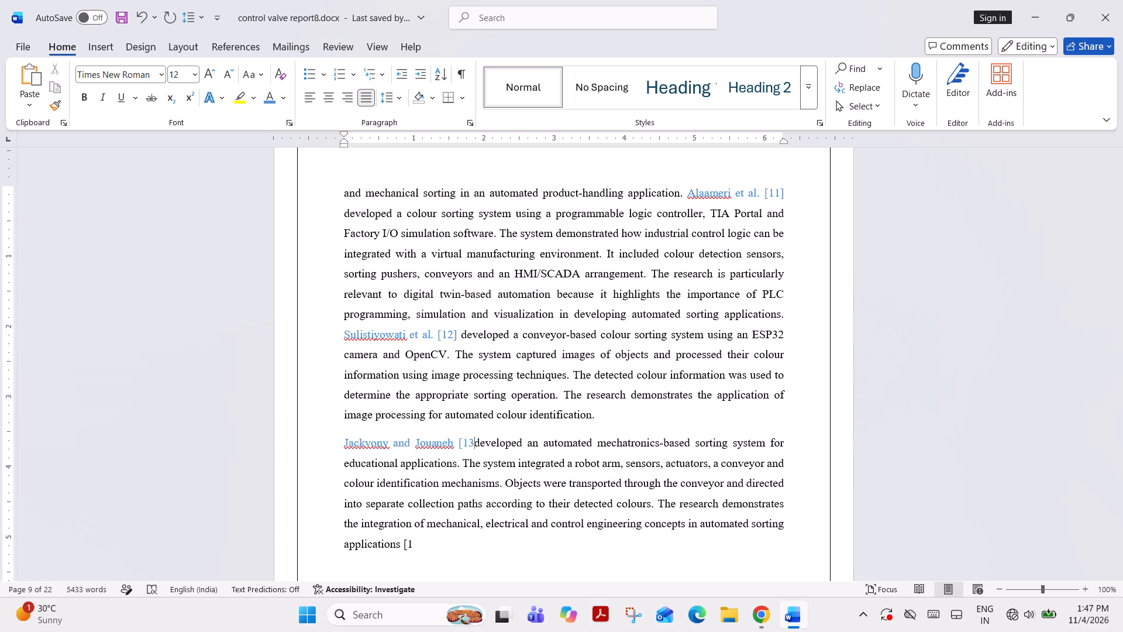
{"action": "type", "text": "]"}
{"action": "key", "text": "space"}
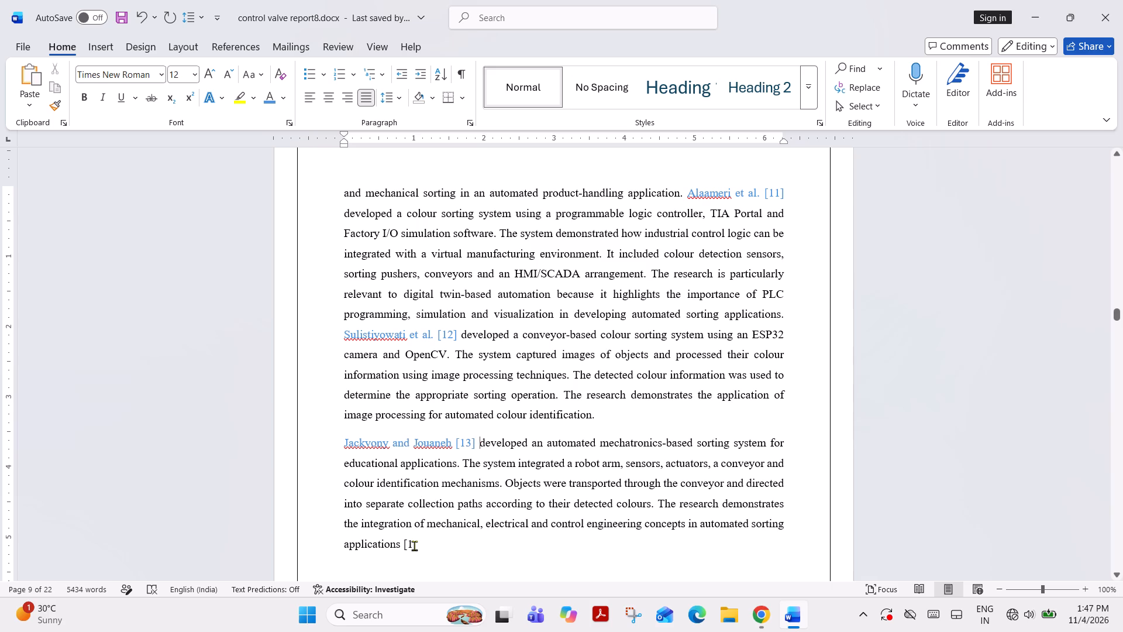
Delete the leftover "[1" and the space before it after "automated sorting applications", and end the sentence with a full stop.
{"action": "left_click", "coordinate": [414, 545]}
{"action": "key", "text": "BackSpace"}
{"action": "key", "text": "BackSpace"}
{"action": "key", "text": "BackSpace"}
{"action": "key", "text": "period"}
{"action": "left_click", "coordinate": [438, 558]}
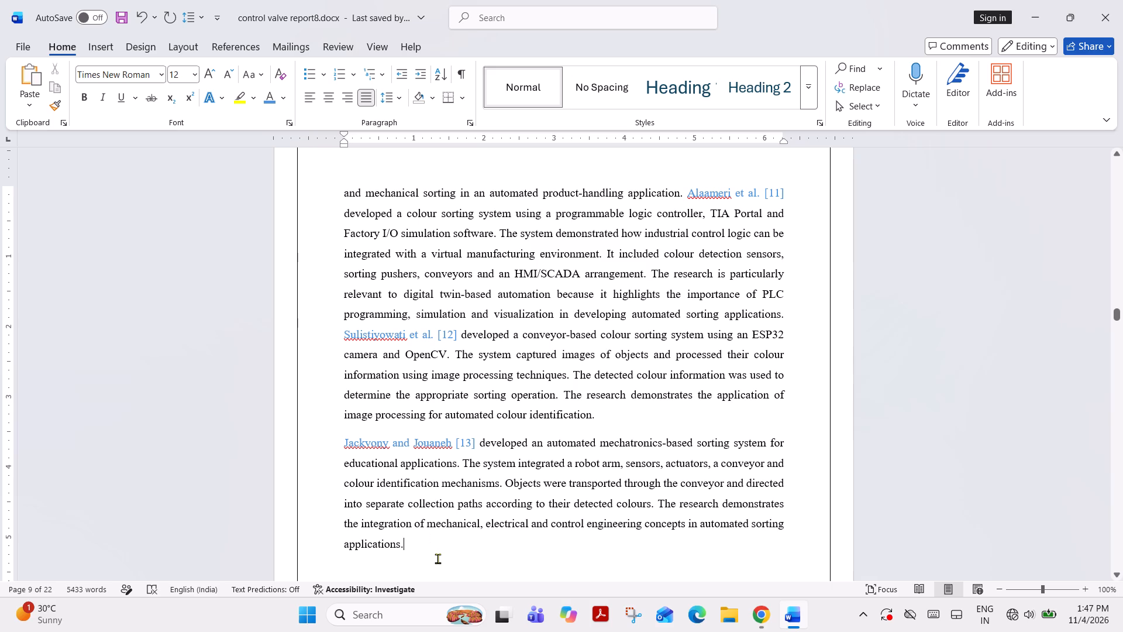
Copy the Almtireen et al. paragraph under ChatGPT's heading 2.2.14 into the Word report, directly after the Jackvony and Jouaneh passage, separated by a space.
{"action": "left_click", "coordinate": [770, 625]}
{"action": "left_click", "coordinate": [498, 496]}
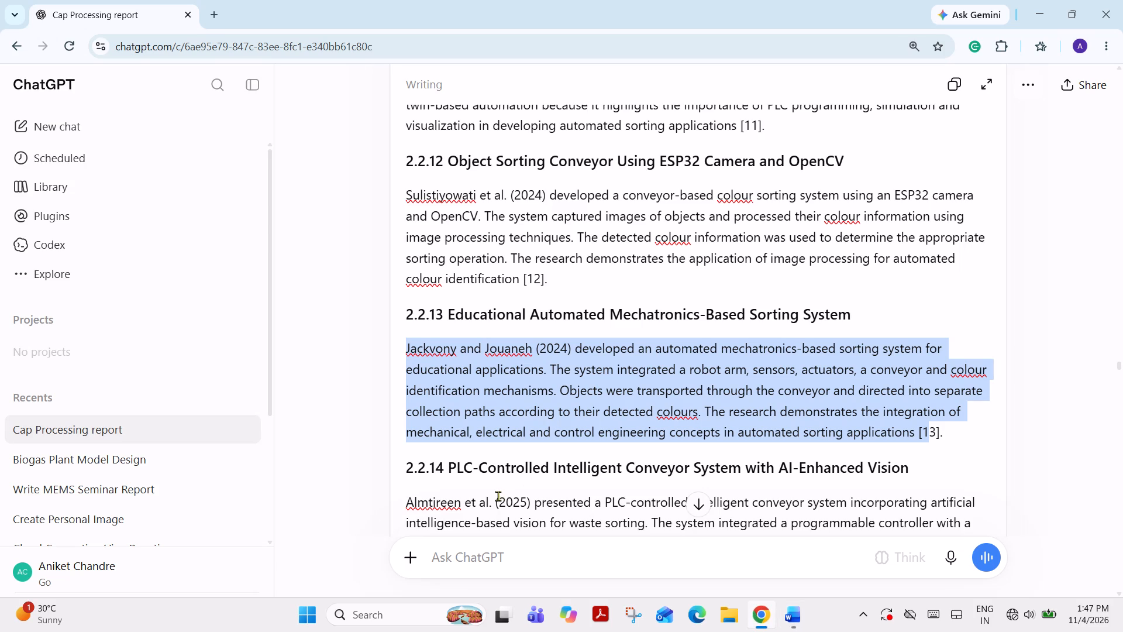
{"action": "scroll", "coordinate": [494, 496], "scroll_direction": "down", "scroll_amount": 2}
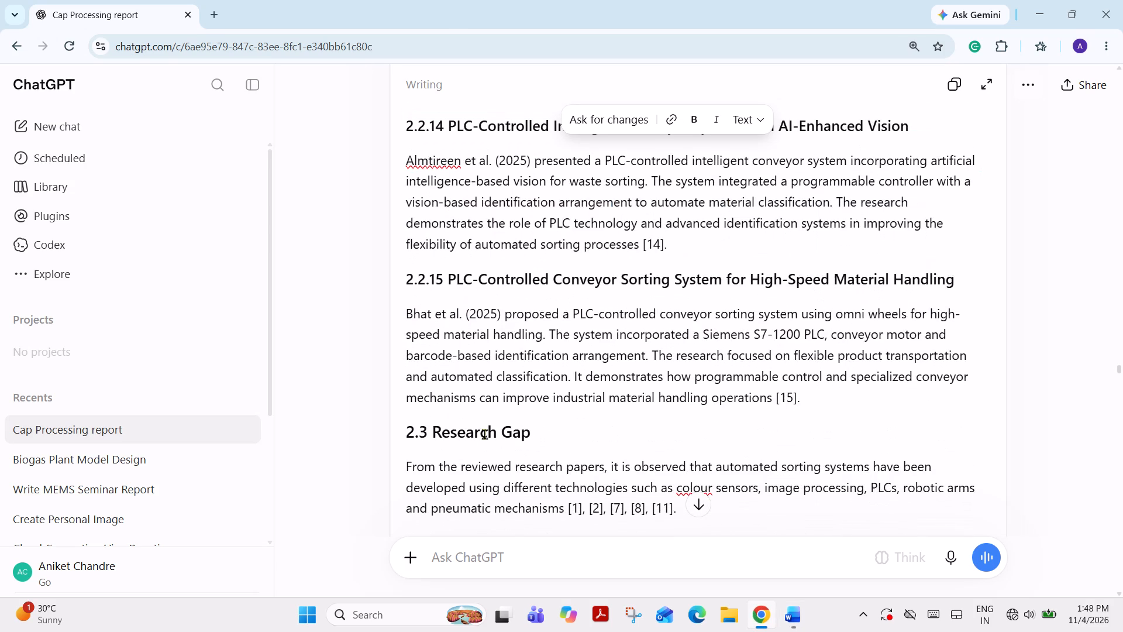
{"action": "left_click_drag", "start_coordinate": [404, 162], "coordinate": [606, 226]}
{"action": "left_click_drag", "start_coordinate": [606, 226], "coordinate": [644, 246]}
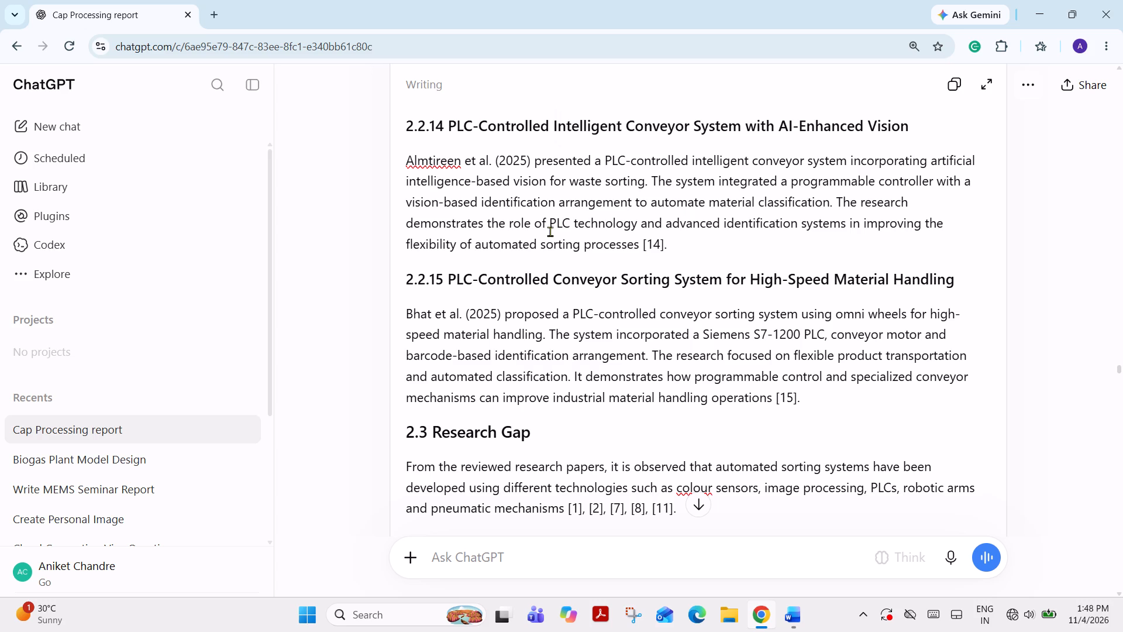
{"action": "left_click_drag", "start_coordinate": [407, 157], "coordinate": [675, 214]}
{"action": "left_click_drag", "start_coordinate": [675, 214], "coordinate": [678, 241]}
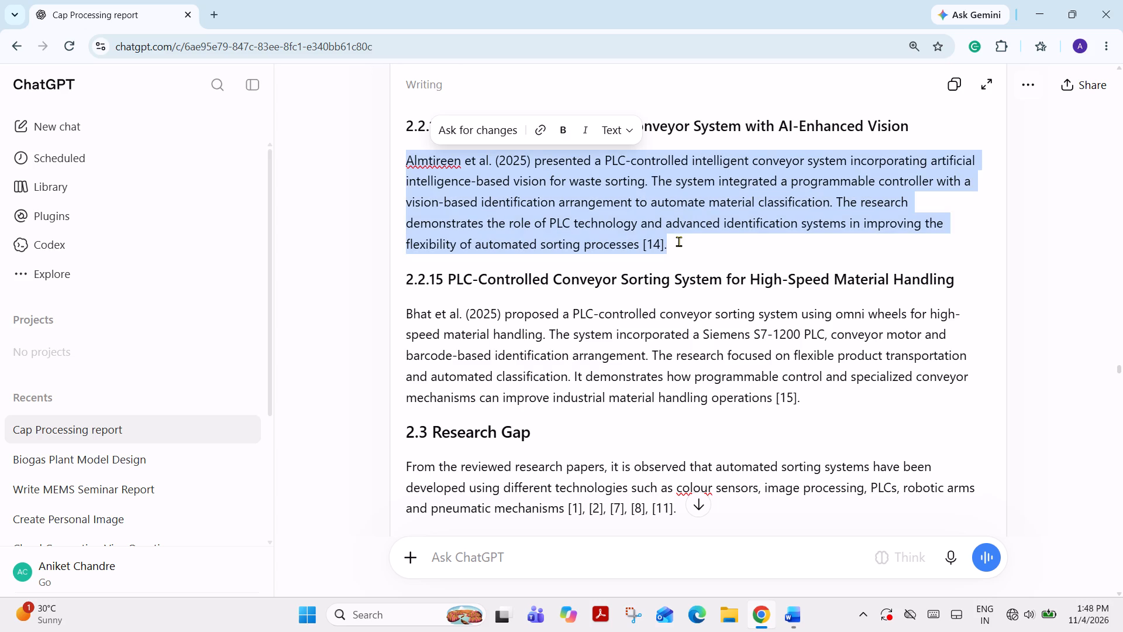
{"action": "key", "text": "ctrl+c"}
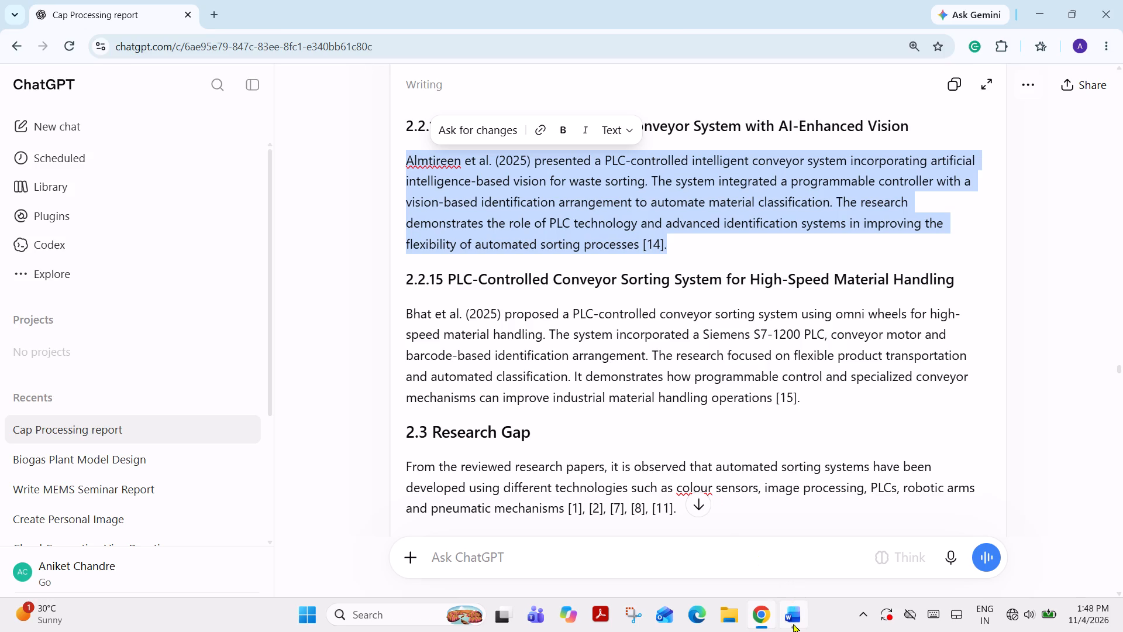
{"action": "left_click", "coordinate": [793, 623]}
{"action": "key", "text": "space"}
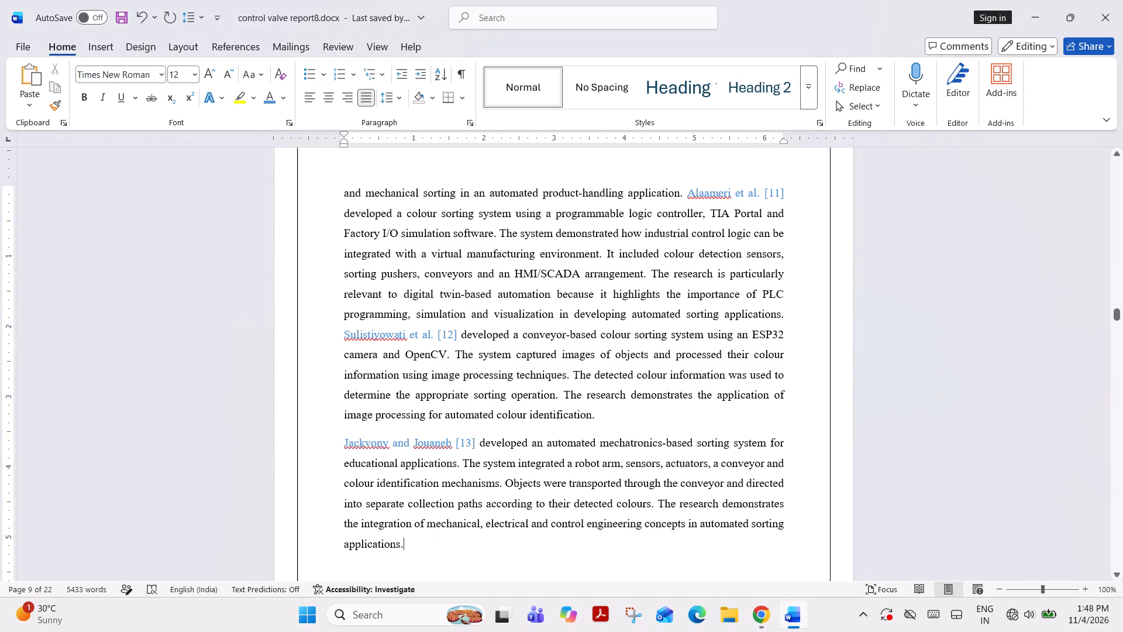
{"action": "key", "text": "ctrl+v"}
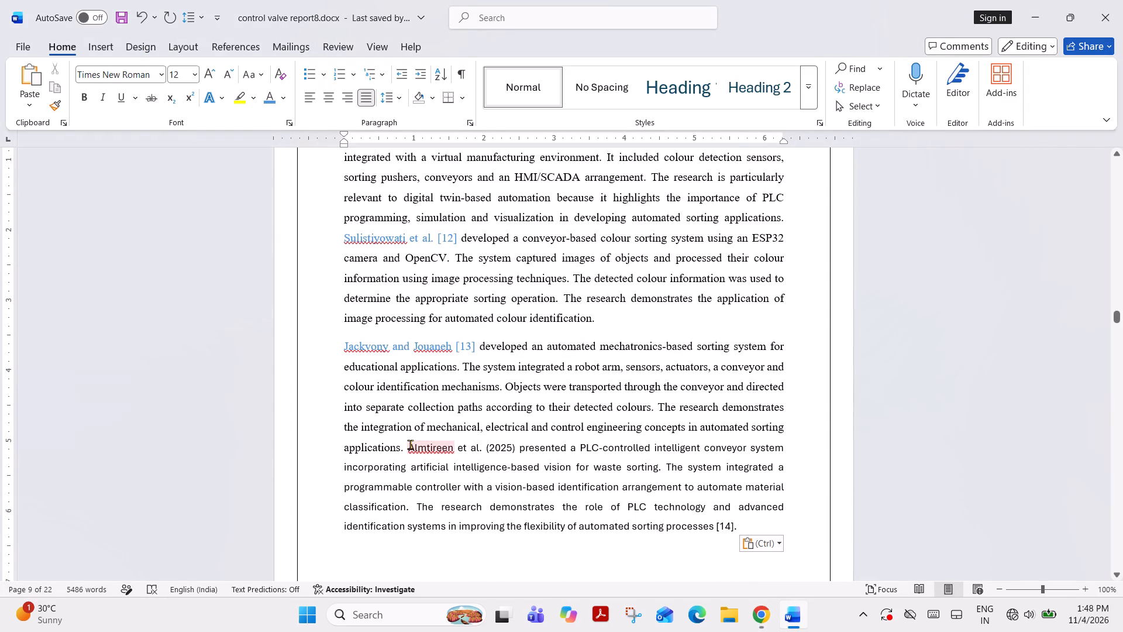
Colour the "Almtireen et al. (2025)" citation the same blue as the other citations.
{"action": "left_click_drag", "start_coordinate": [410, 444], "coordinate": [508, 449]}
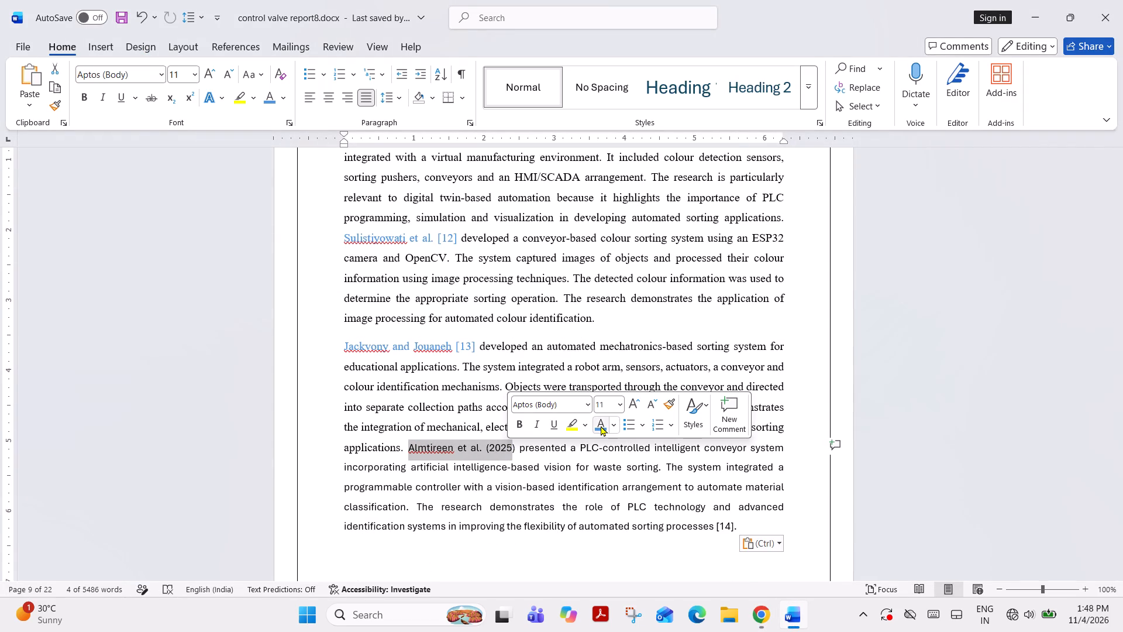
{"action": "left_click", "coordinate": [601, 425]}
Replace the year (2025) in the Almtireen et al. citation with the reference number [14].
{"action": "left_click", "coordinate": [523, 455]}
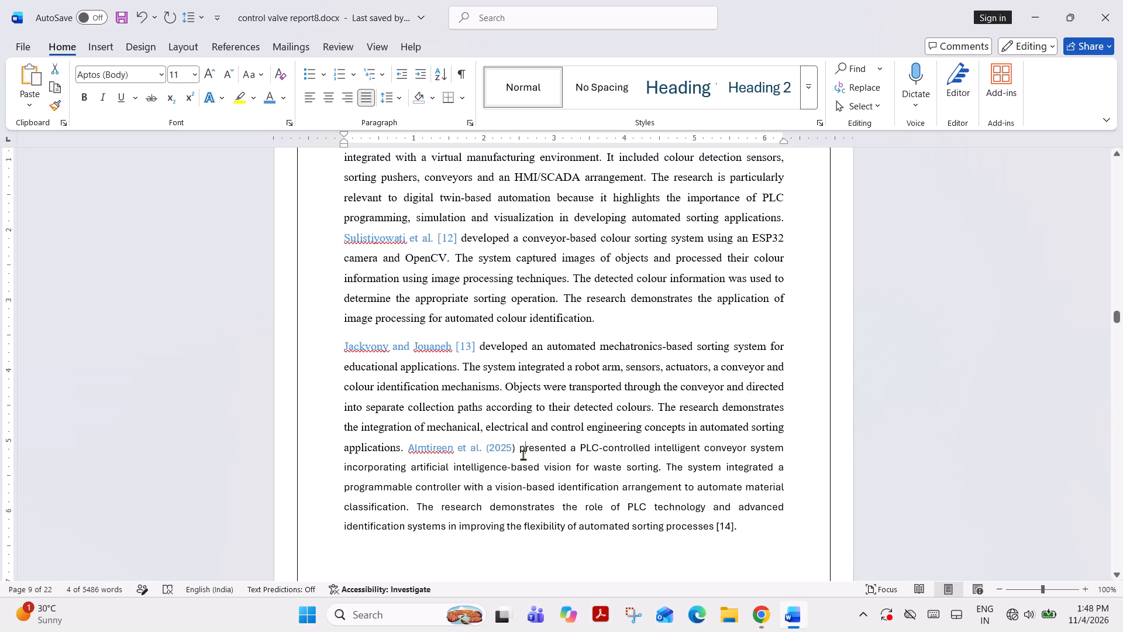
{"action": "left_click", "coordinate": [515, 452]}
{"action": "key", "text": "BackSpace"}
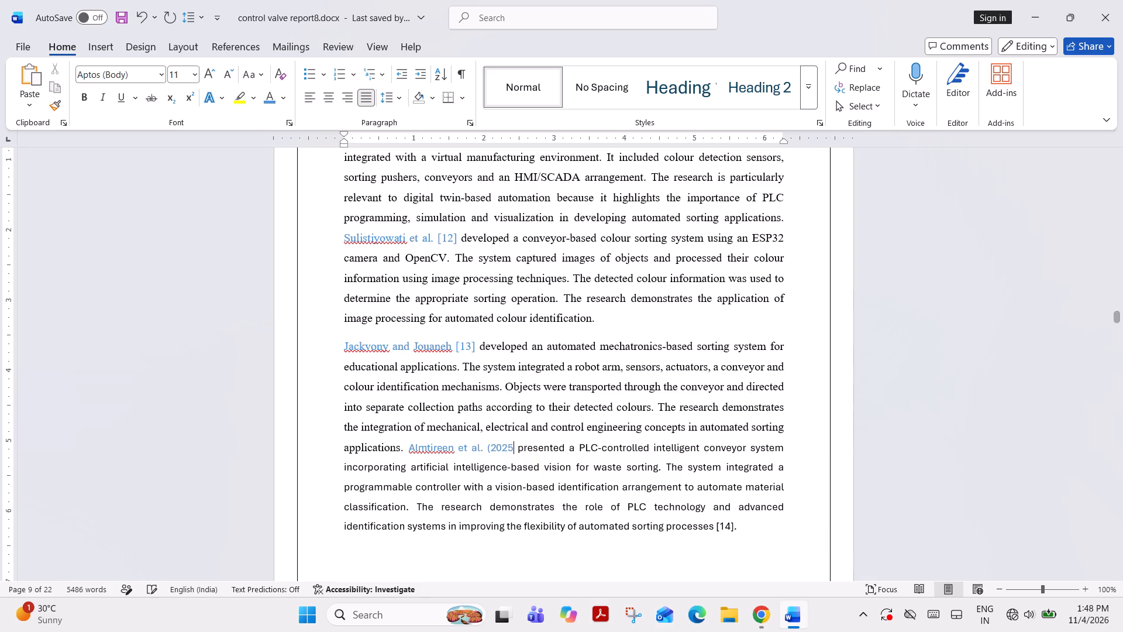
{"action": "key", "text": "BackSpace"}
{"action": "key", "text": "BackSpace"}
{"action": "key", "text": "BackSpace"}
{"action": "key", "text": "BackSpace"}
{"action": "key", "text": "BackSpace"}
{"action": "key", "text": "BackSpace"}
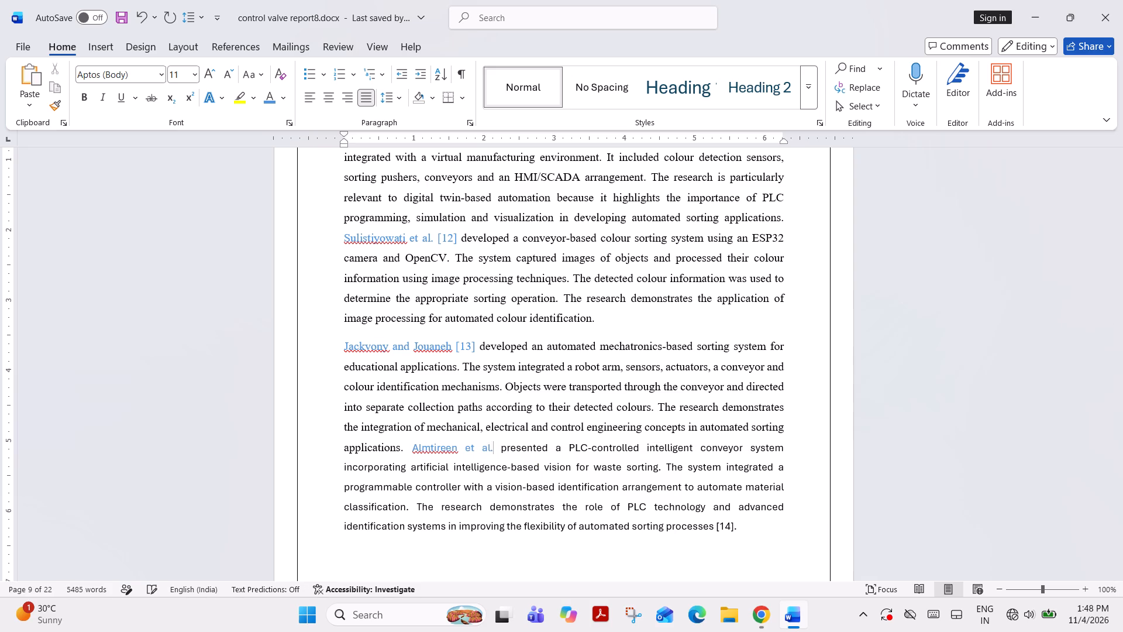
{"action": "key", "text": "space"}
{"action": "type", "text": "["}
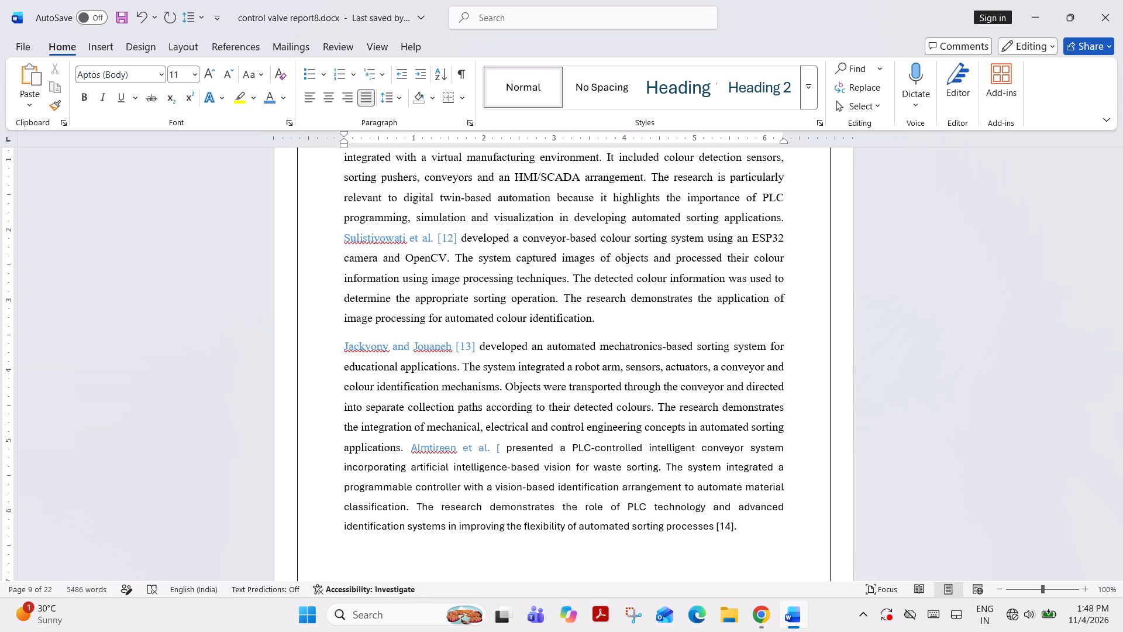
{"action": "type", "text": "14"}
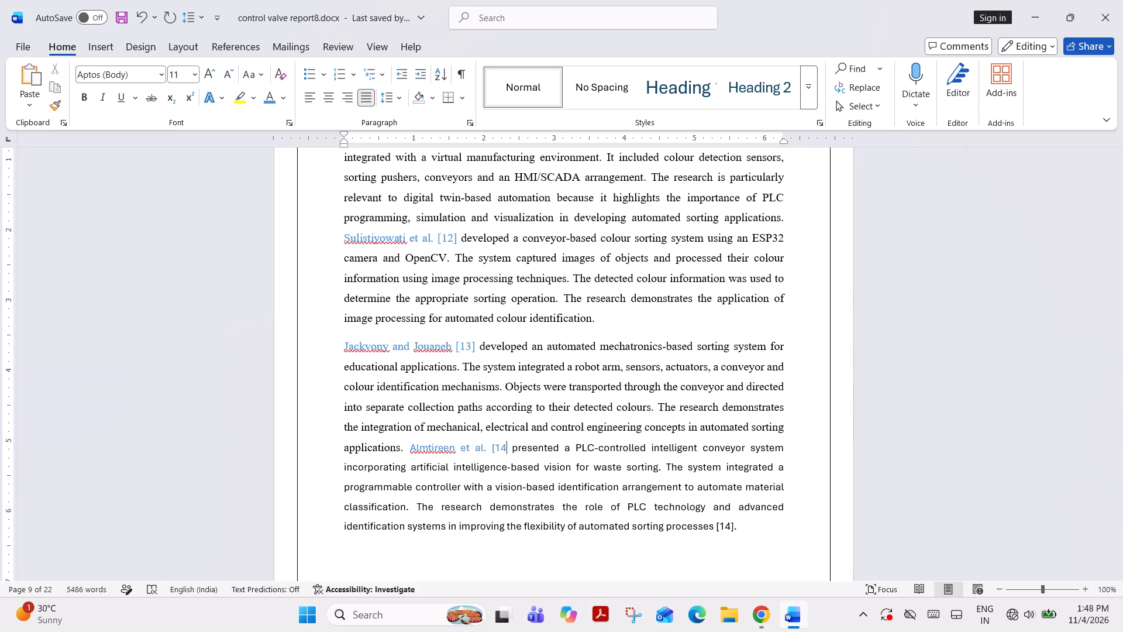
{"action": "key", "text": "bracketright"}
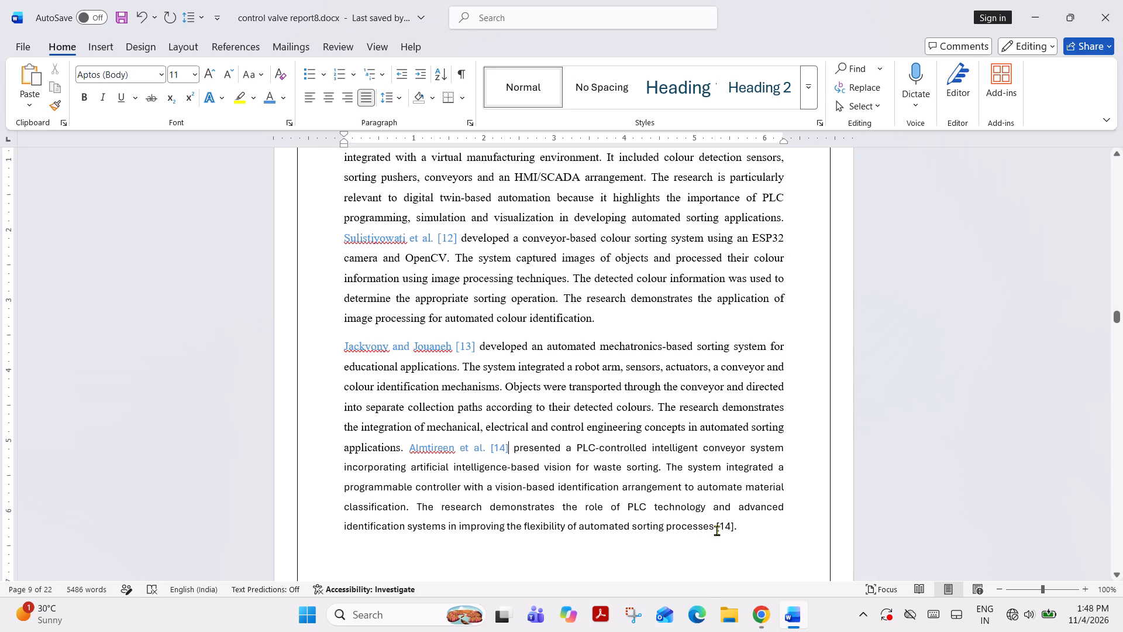
Delete the leftover "[14]" at the end of the Almtireen et al. passage, after "automated sorting processes", keeping the full stop.
{"action": "left_click", "coordinate": [716, 530]}
{"action": "left_click_drag", "start_coordinate": [716, 530], "coordinate": [734, 530]}
{"action": "left_click_drag", "start_coordinate": [734, 530], "coordinate": [732, 532]}
{"action": "key", "text": "BackSpace"}
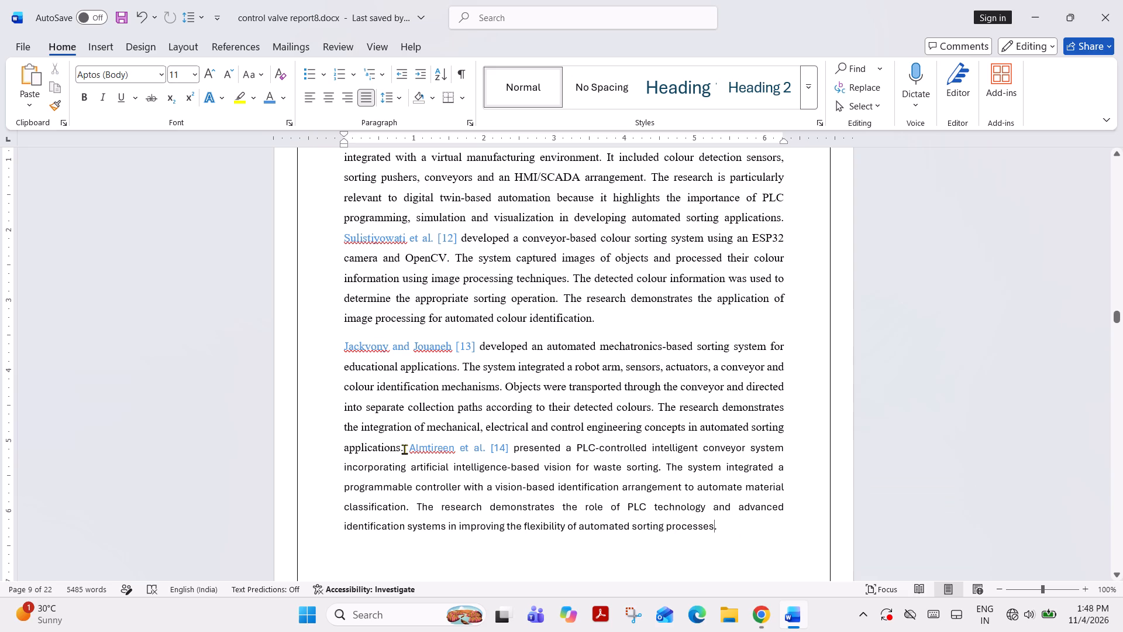
Set the Almtireen et al. passage in the Word report to Times New Roman, size 12.
{"action": "left_click_drag", "start_coordinate": [408, 450], "coordinate": [683, 540]}
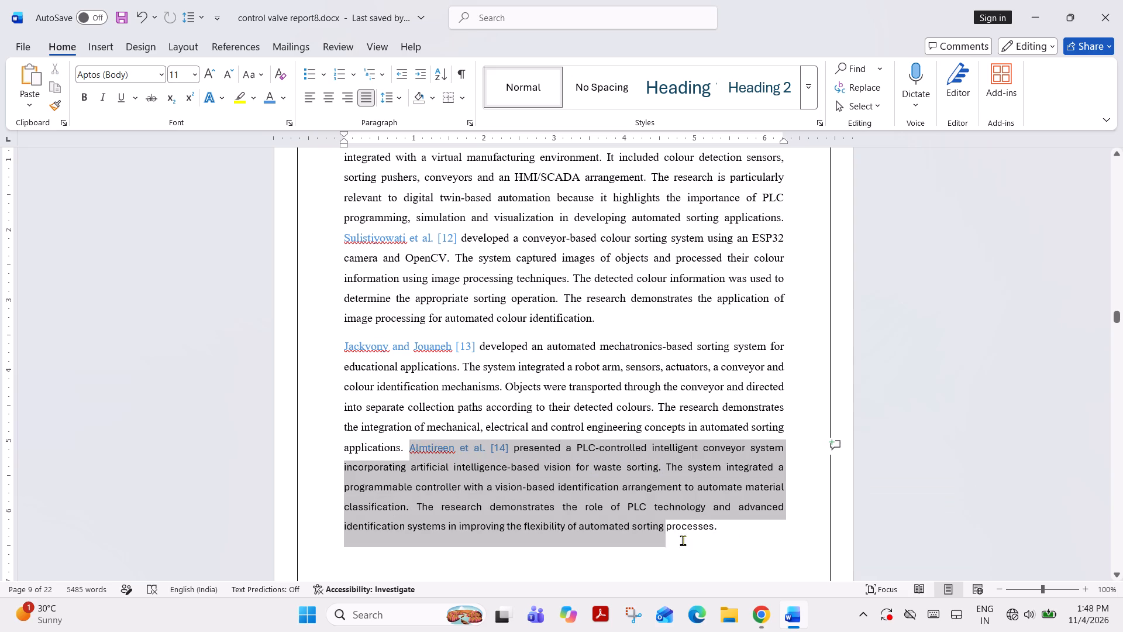
{"action": "left_click_drag", "start_coordinate": [683, 540], "coordinate": [701, 542]}
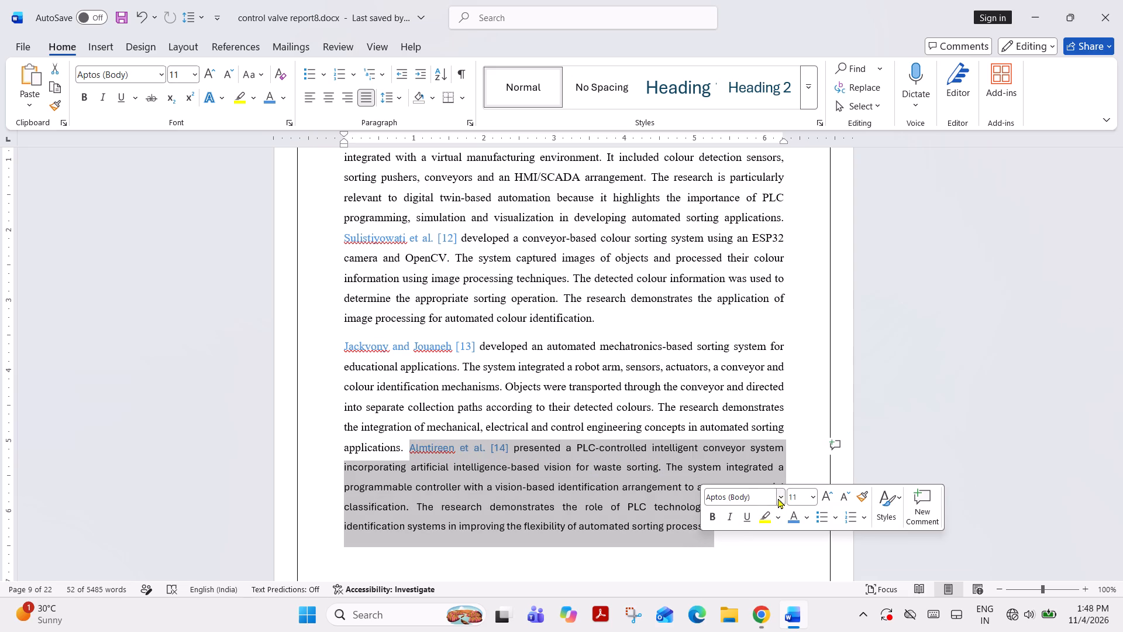
{"action": "left_click", "coordinate": [762, 496]}
{"action": "key", "text": "t"}
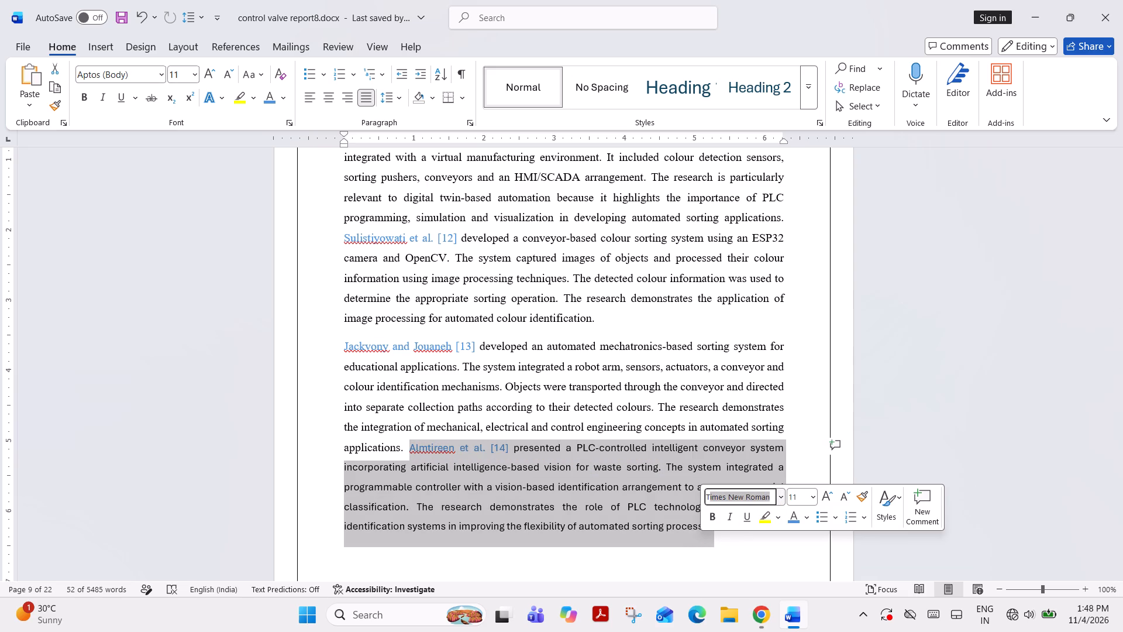
{"action": "key", "text": "Return"}
{"action": "left_click", "coordinate": [802, 495]}
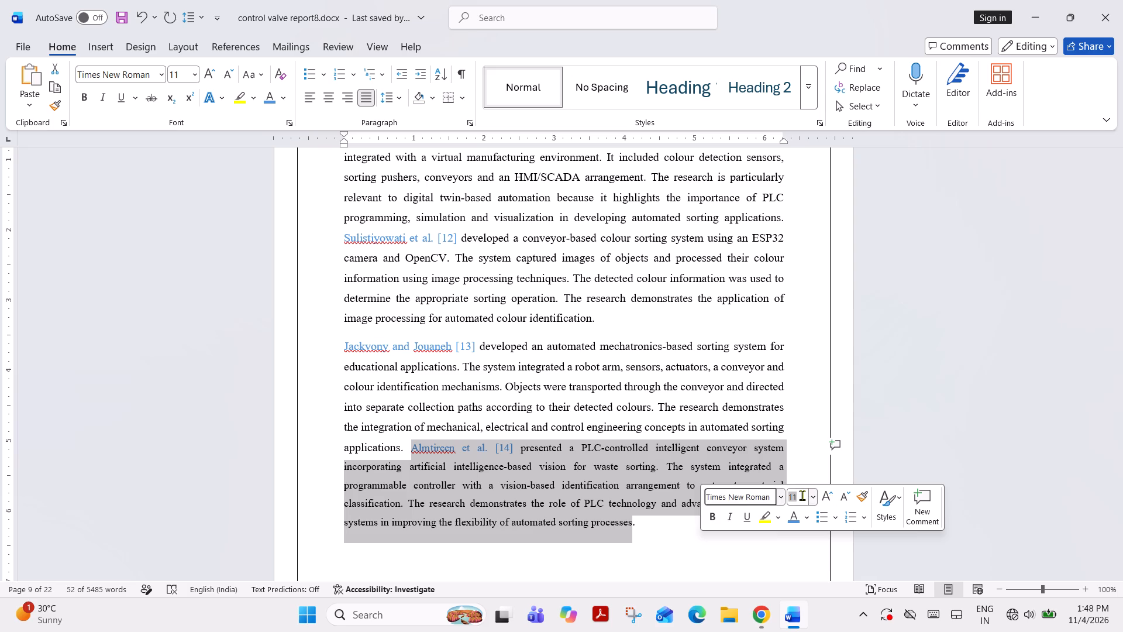
{"action": "type", "text": "12"}
{"action": "key", "text": "Return"}
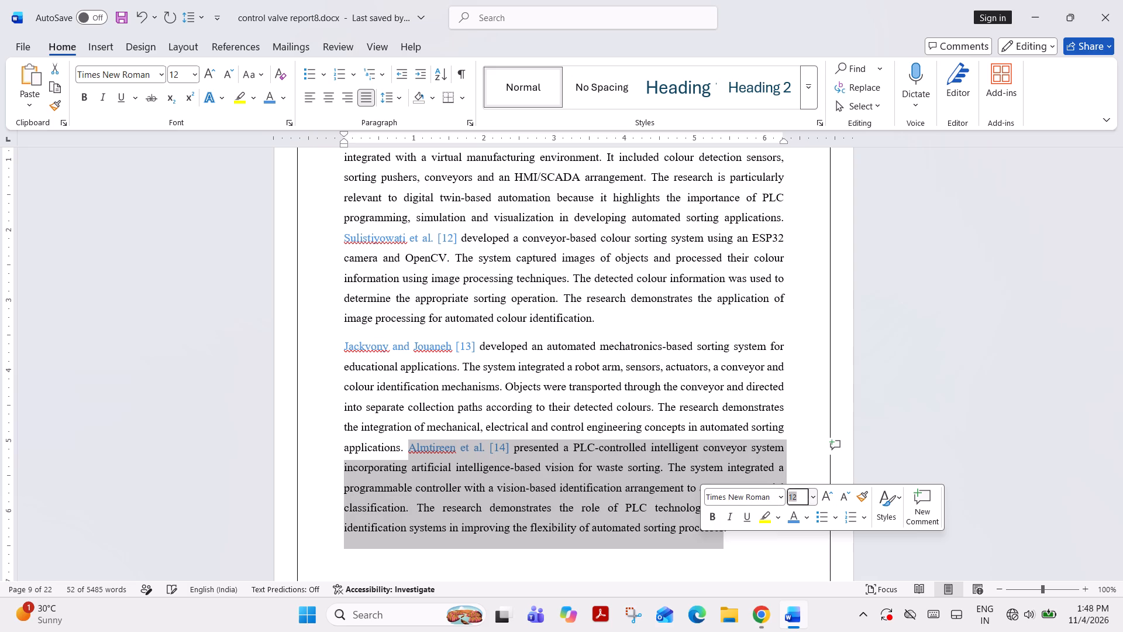
{"action": "left_click", "coordinate": [721, 538]}
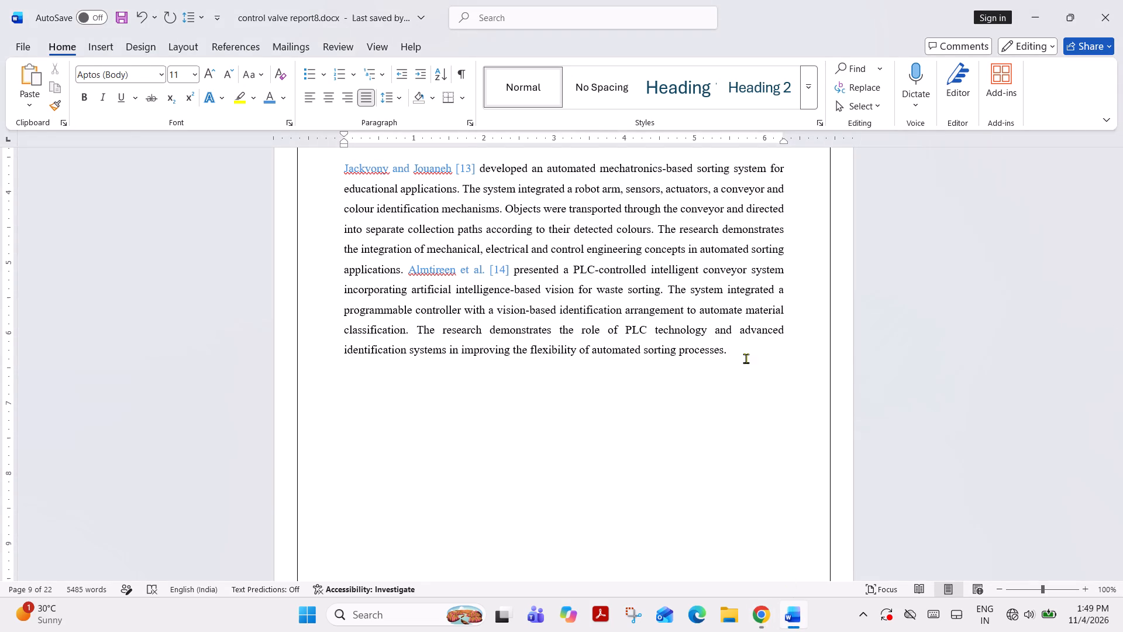
{"action": "key", "text": "ctrl+v"}
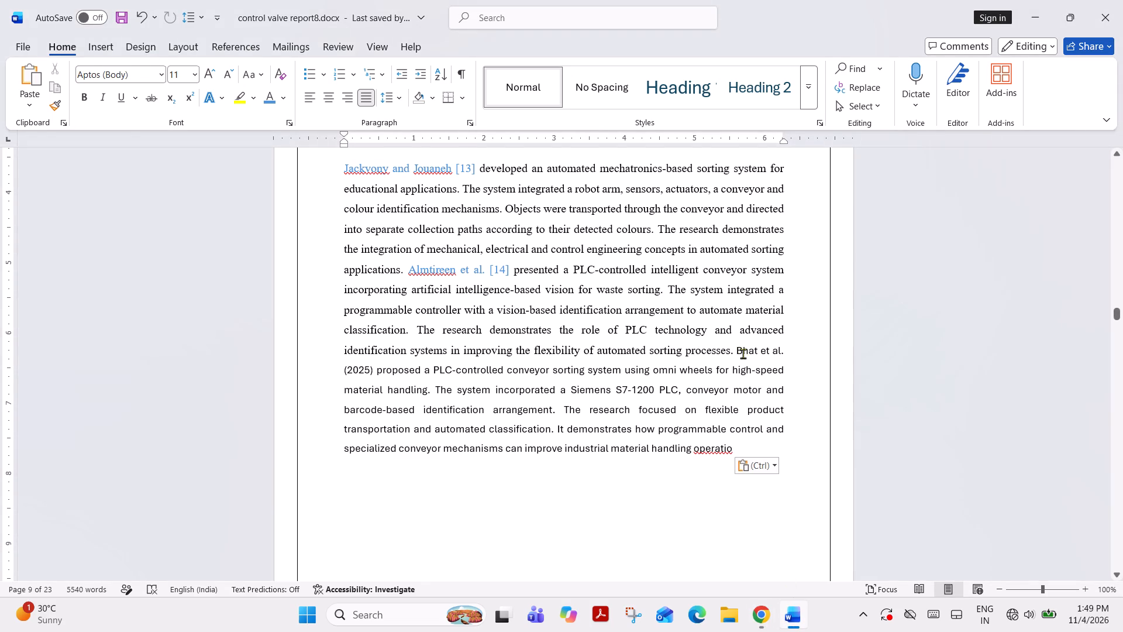
Complete the cut-off last word of the Bhat et al. passage as "operation" and end the sentence with a full stop.
{"action": "left_click", "coordinate": [738, 445]}
{"action": "key", "text": "n"}
{"action": "key", "text": "period"}
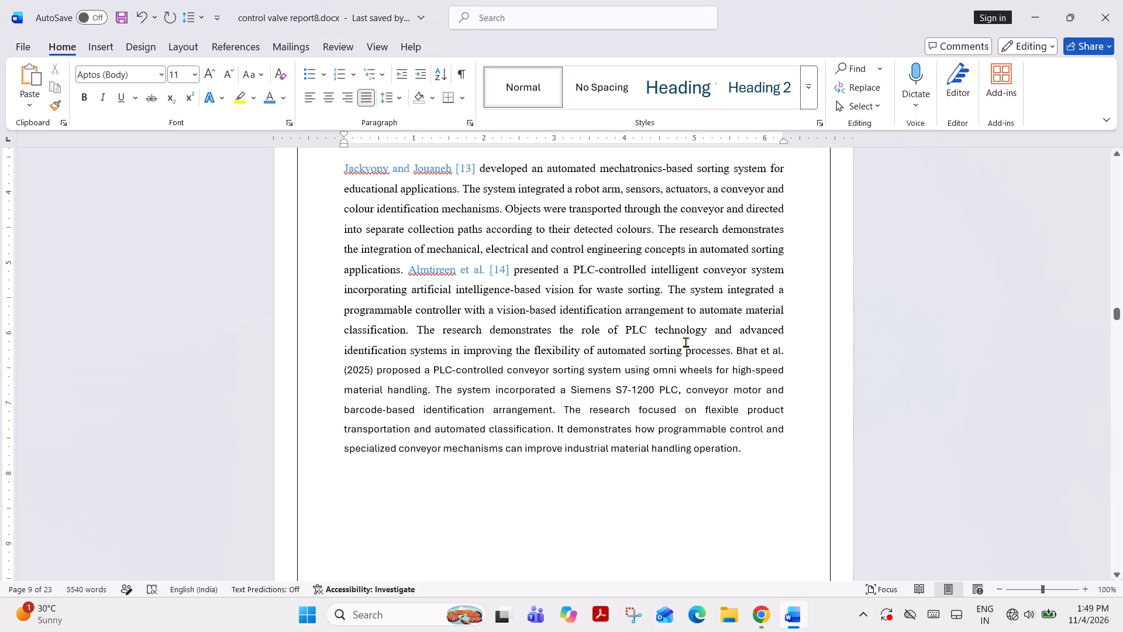
Colour the "Bhat et al." citation the same blue as the other citations.
{"action": "left_click_drag", "start_coordinate": [737, 349], "coordinate": [754, 349]}
{"action": "left_click_drag", "start_coordinate": [754, 349], "coordinate": [783, 351]}
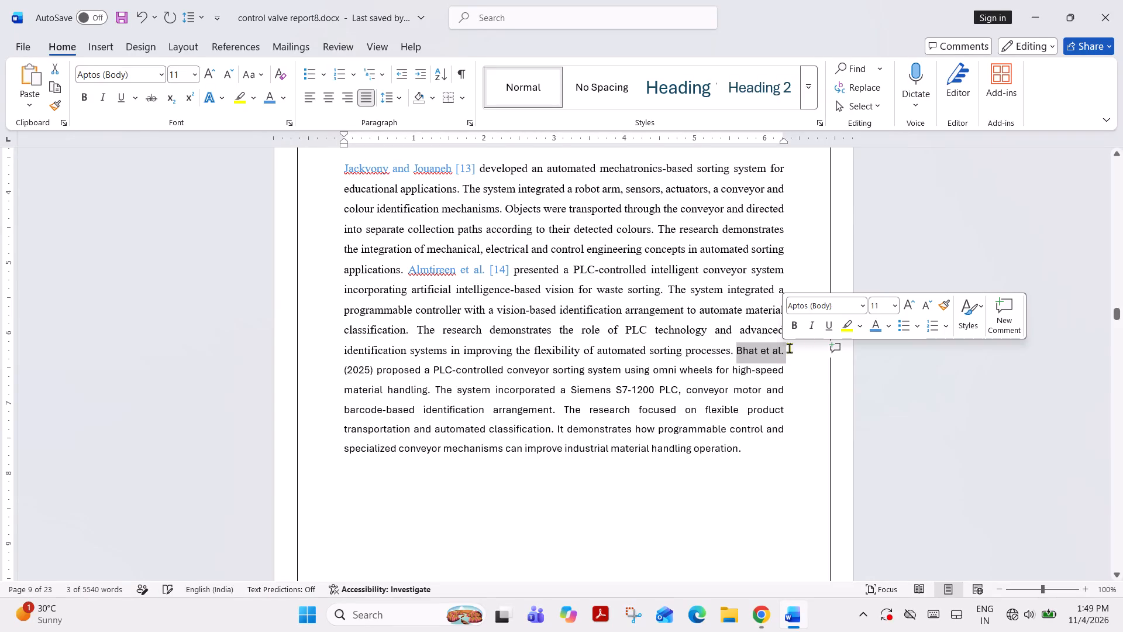
{"action": "left_click", "coordinate": [876, 323]}
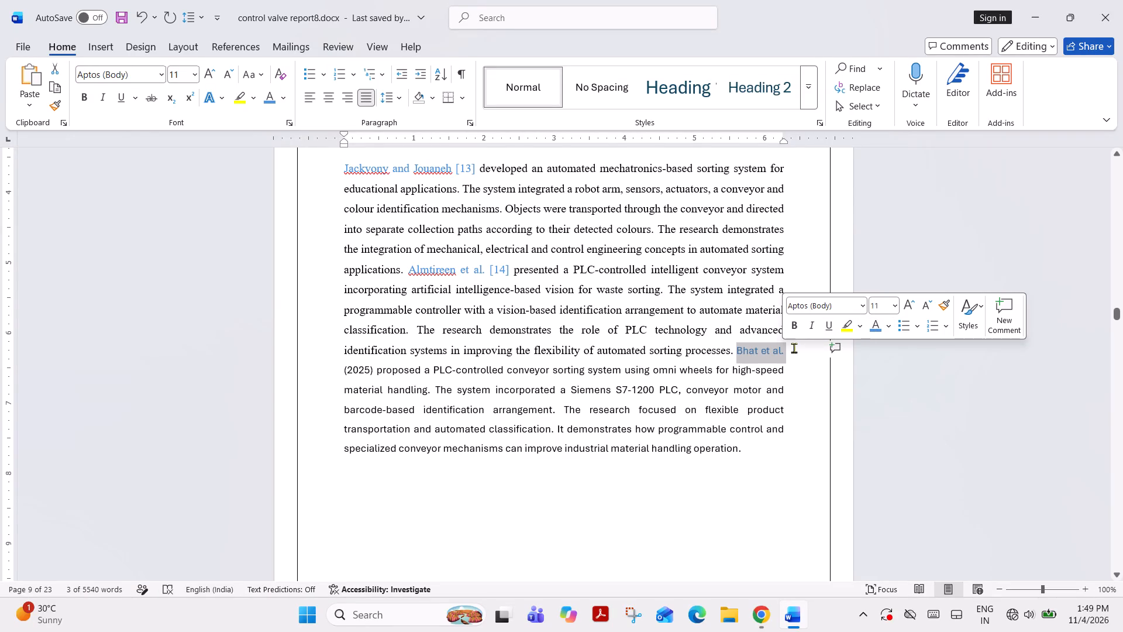
Replace the year (2025) in the Bhat et al. citation with the reference number [15], coloured the same blue.
{"action": "left_click", "coordinate": [793, 352]}
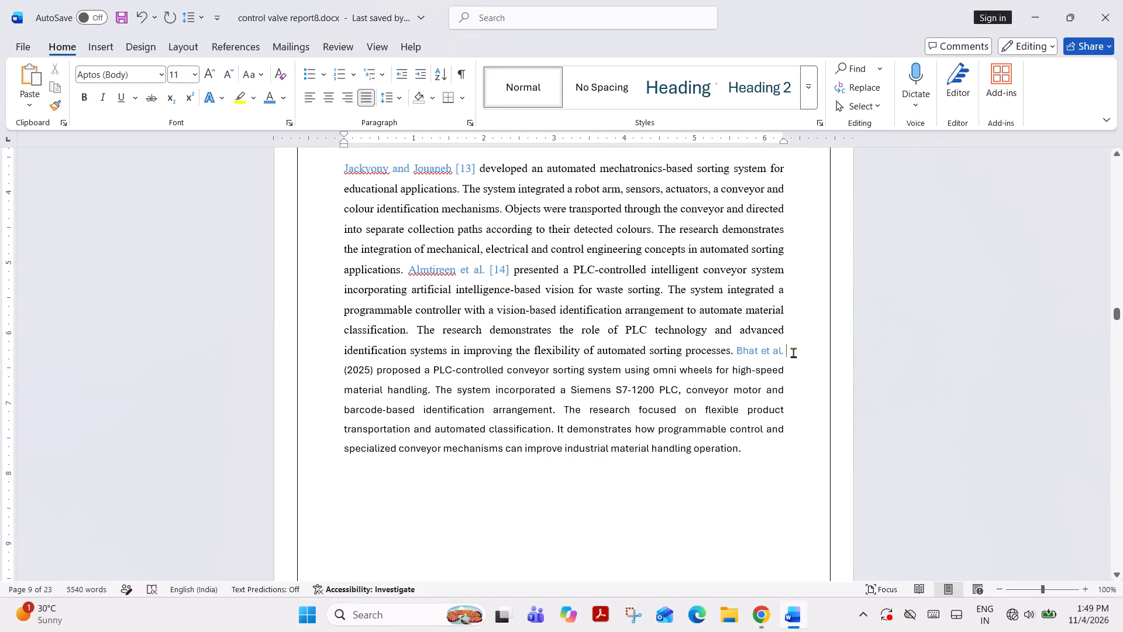
{"action": "key", "text": "bracketleft"}
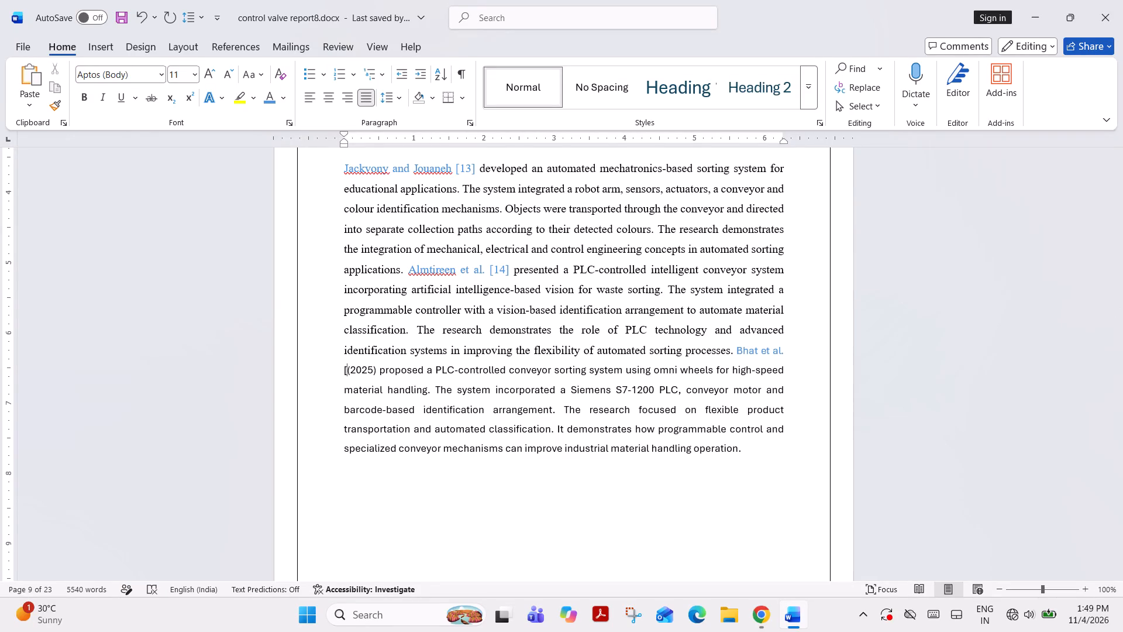
{"action": "type", "text": "15"}
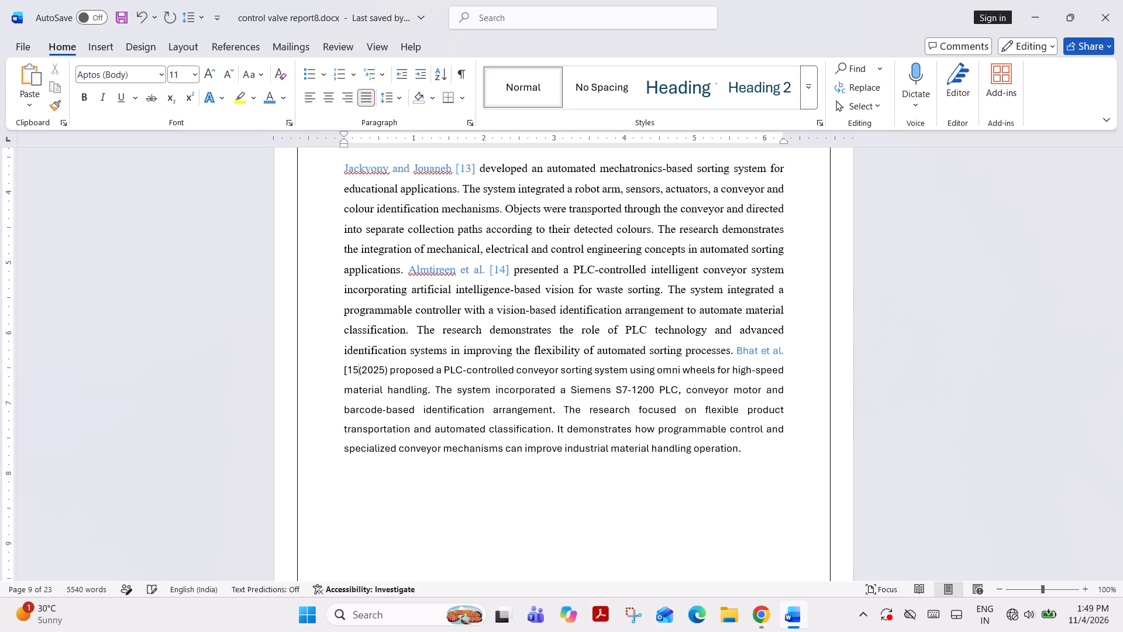
{"action": "type", "text": "]"}
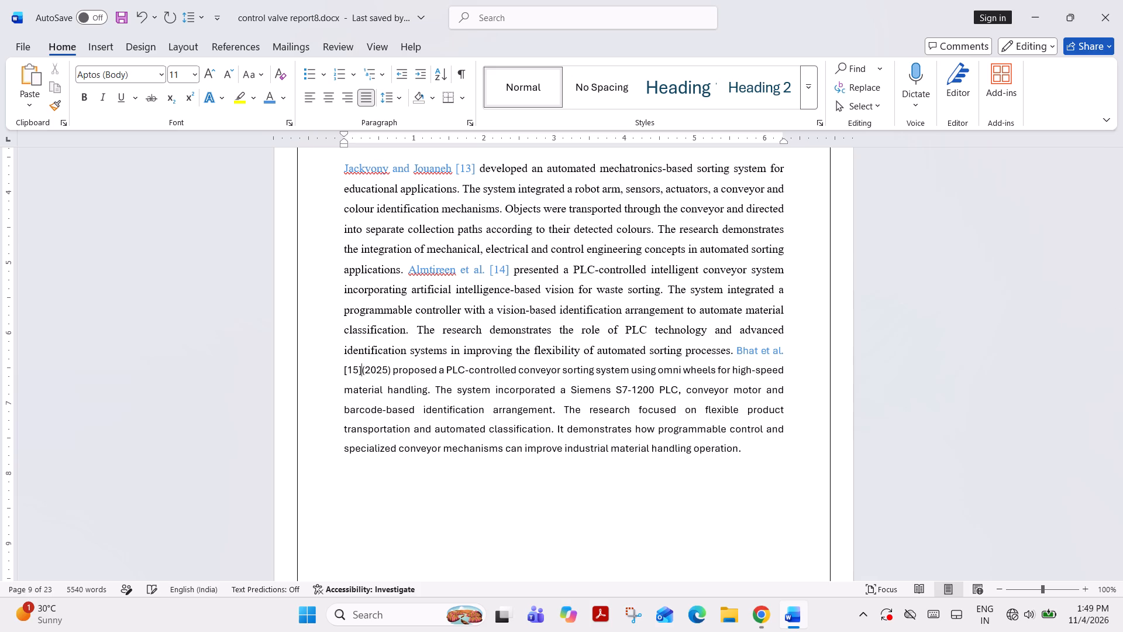
{"action": "key", "text": "space"}
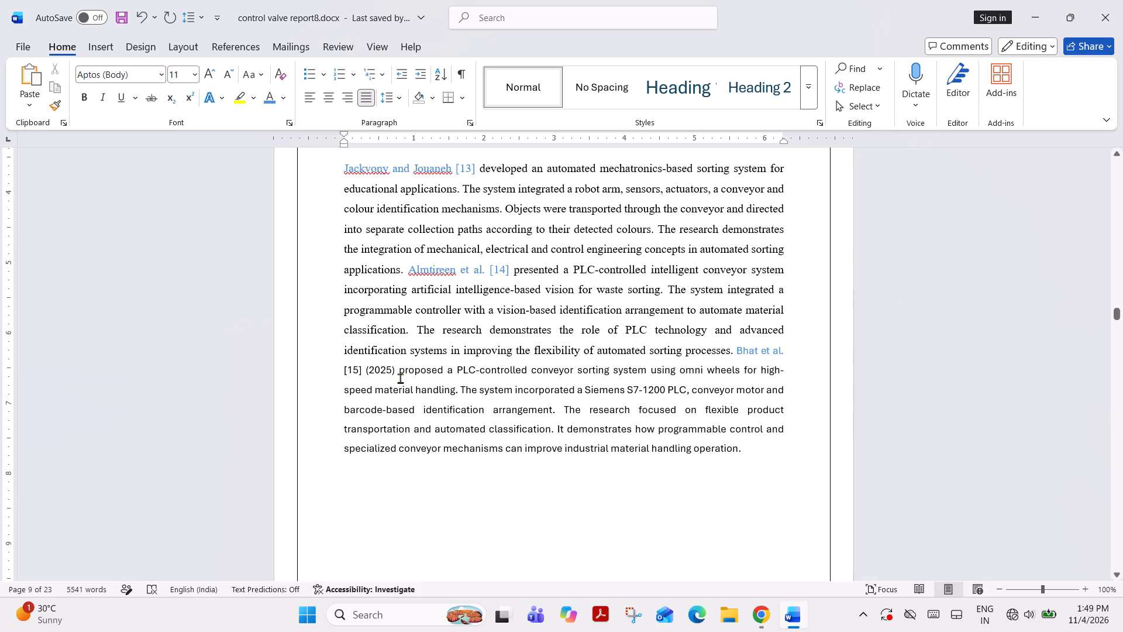
{"action": "left_click_drag", "start_coordinate": [340, 367], "coordinate": [361, 367]}
{"action": "left_click_drag", "start_coordinate": [361, 367], "coordinate": [362, 367]}
{"action": "left_click", "coordinate": [455, 346]}
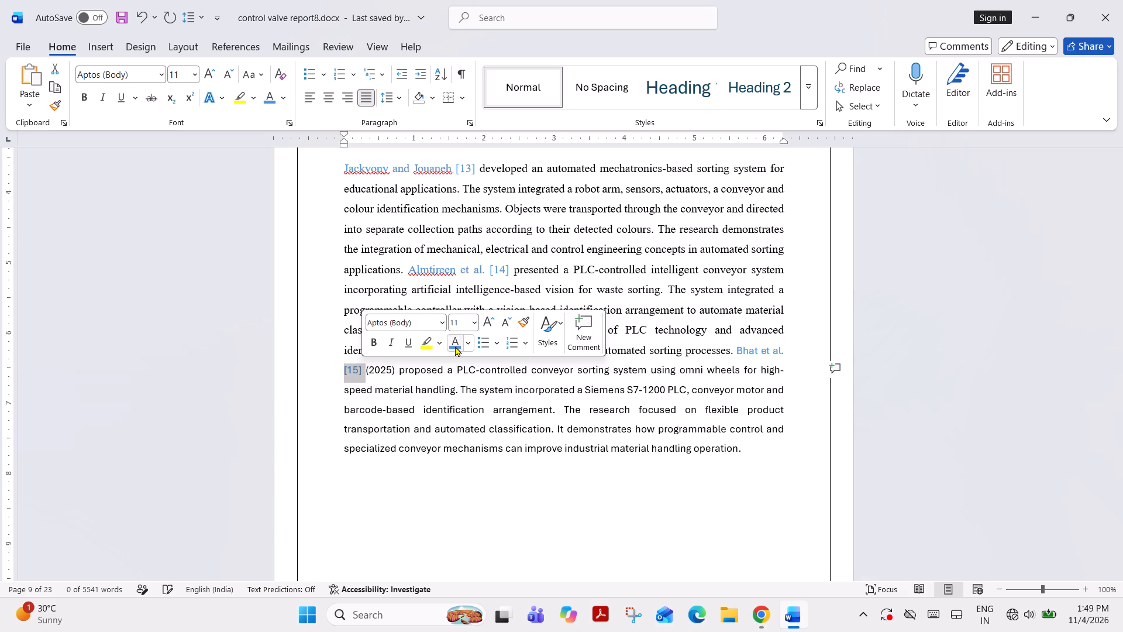
{"action": "left_click", "coordinate": [450, 412]}
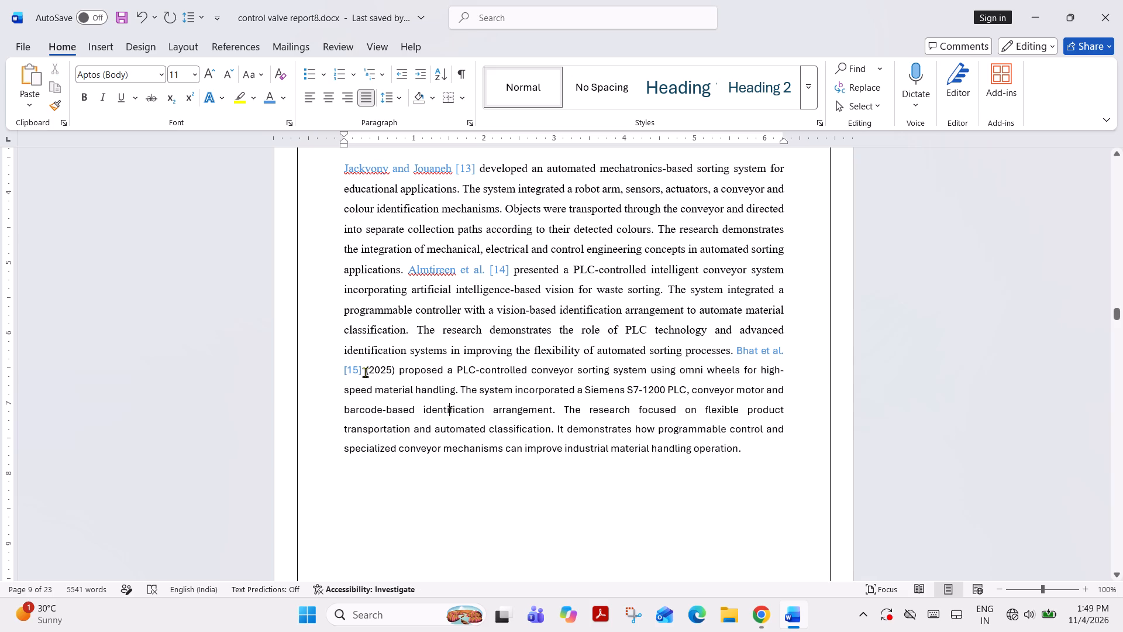
{"action": "left_click_drag", "start_coordinate": [365, 372], "coordinate": [392, 372]}
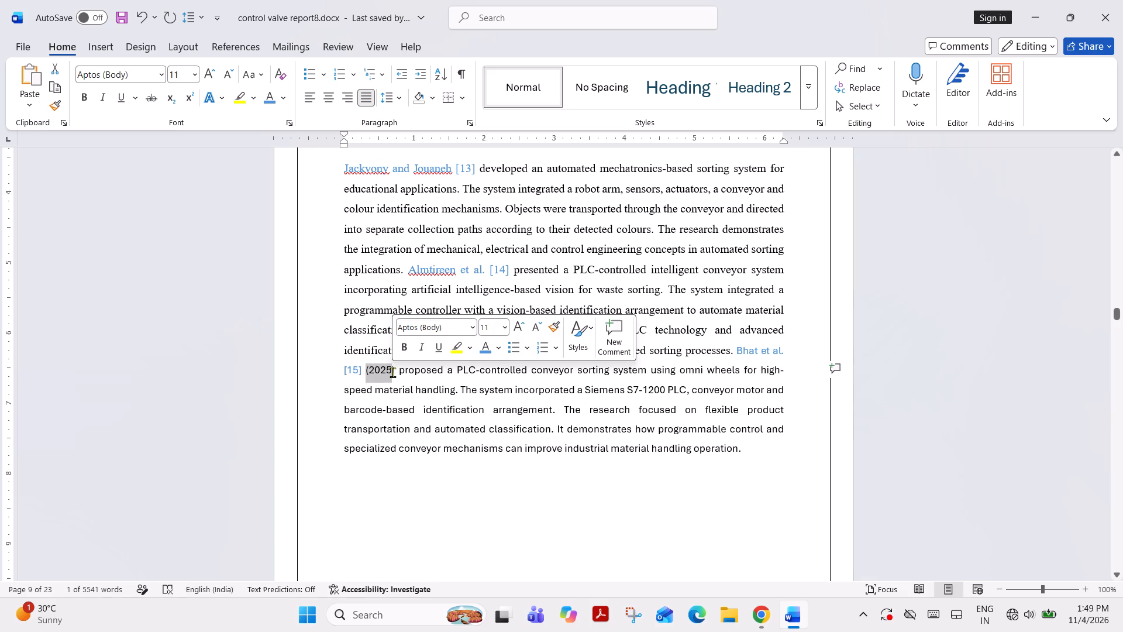
{"action": "key", "text": "BackSpace"}
{"action": "key", "text": "Right"}
{"action": "key", "text": "BackSpace"}
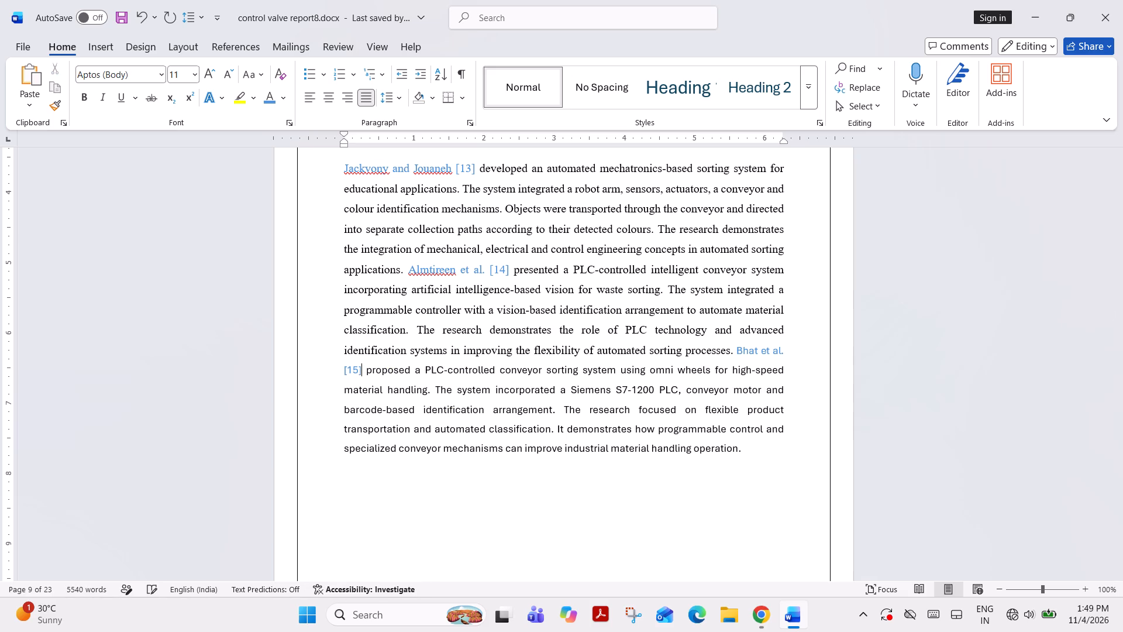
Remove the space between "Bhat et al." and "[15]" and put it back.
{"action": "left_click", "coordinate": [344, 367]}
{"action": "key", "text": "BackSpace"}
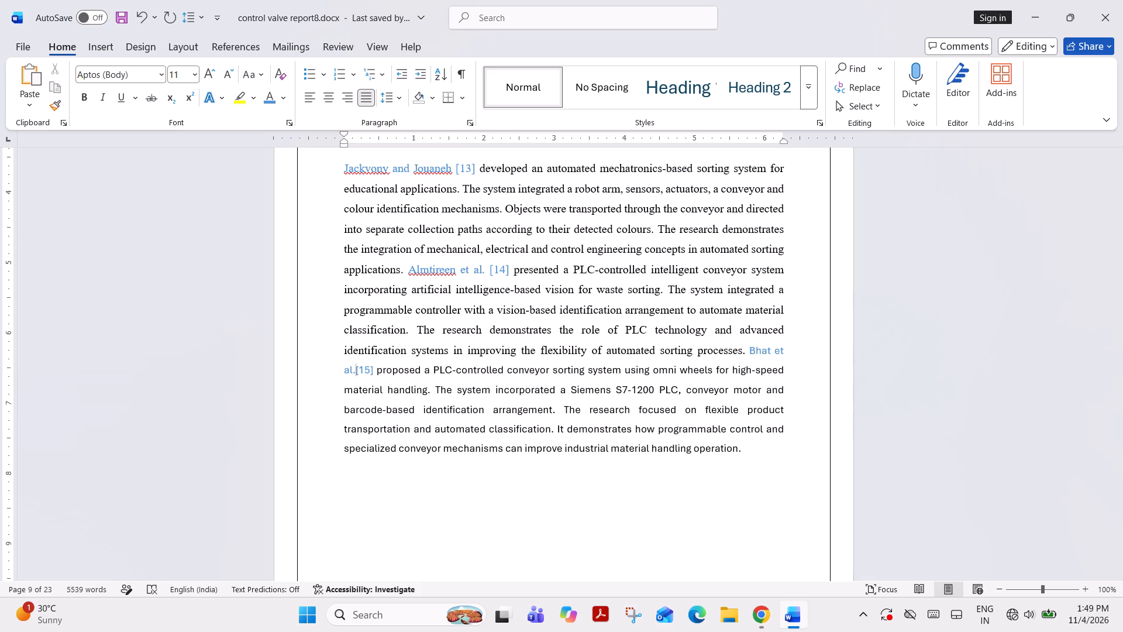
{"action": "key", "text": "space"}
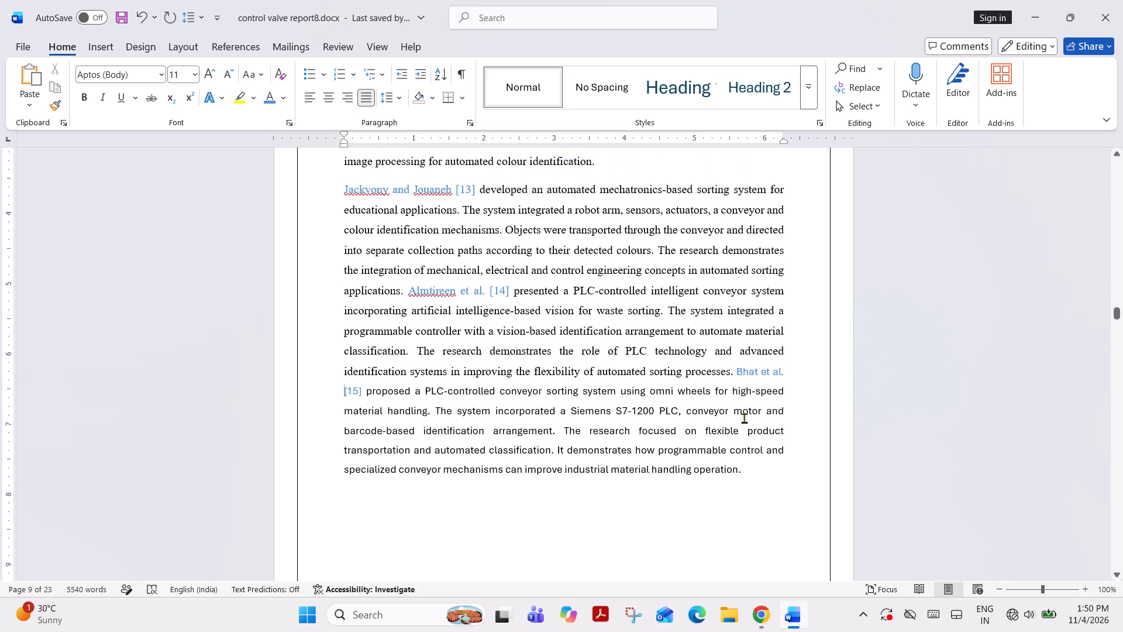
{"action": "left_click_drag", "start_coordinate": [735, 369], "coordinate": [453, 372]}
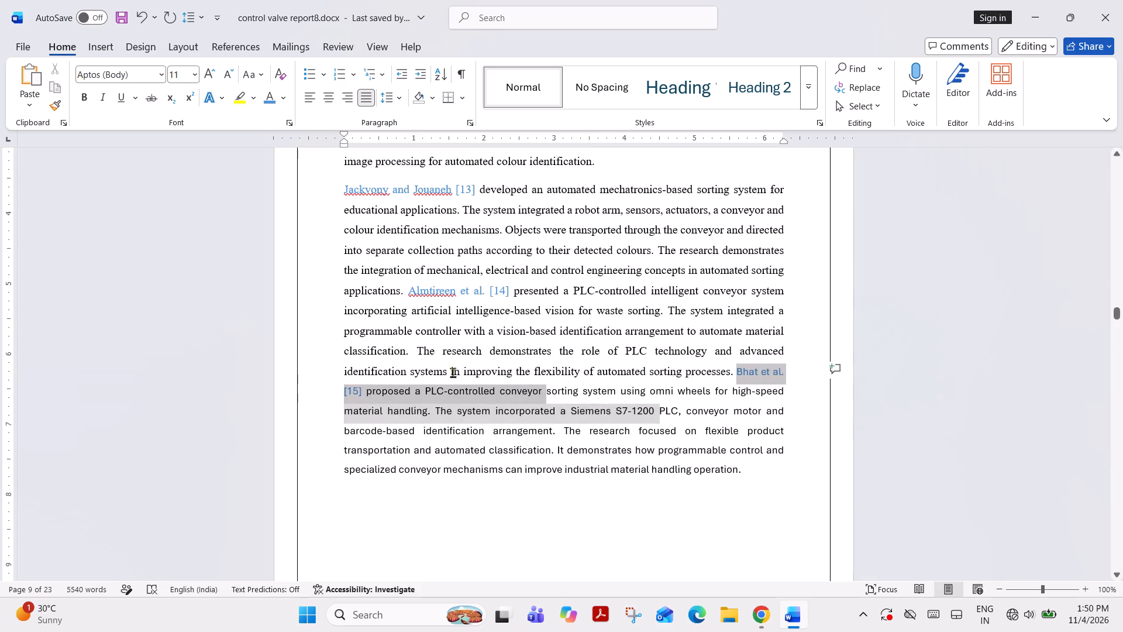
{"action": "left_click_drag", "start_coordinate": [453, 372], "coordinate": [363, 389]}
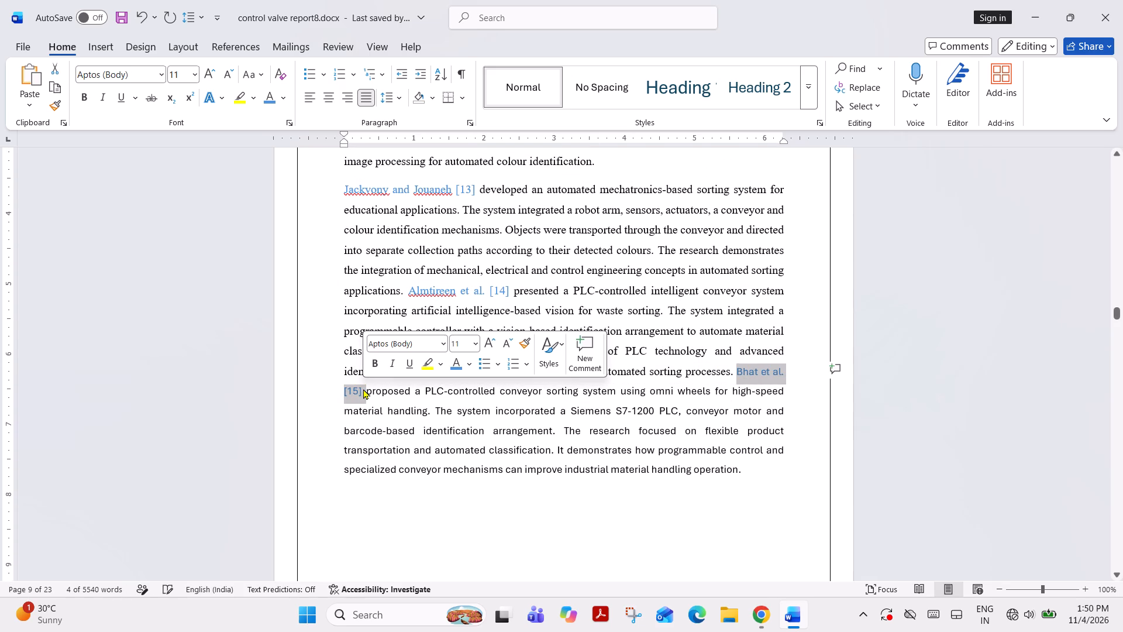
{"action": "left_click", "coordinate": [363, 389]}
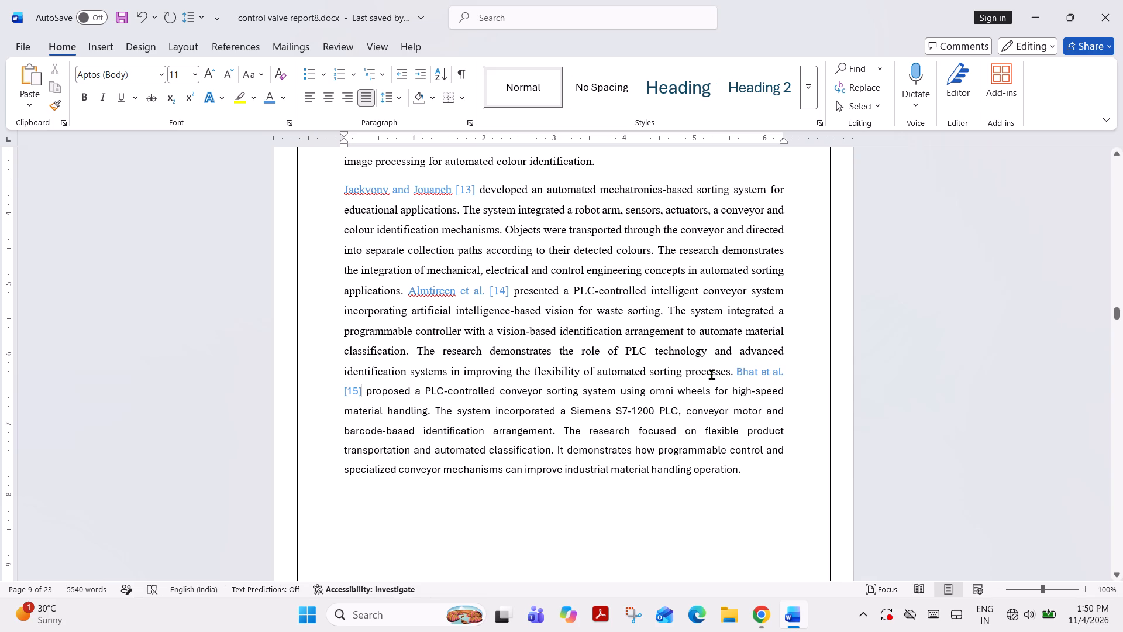
{"action": "left_click", "coordinate": [344, 391]}
{"action": "left_click_drag", "start_coordinate": [738, 370], "coordinate": [750, 472]}
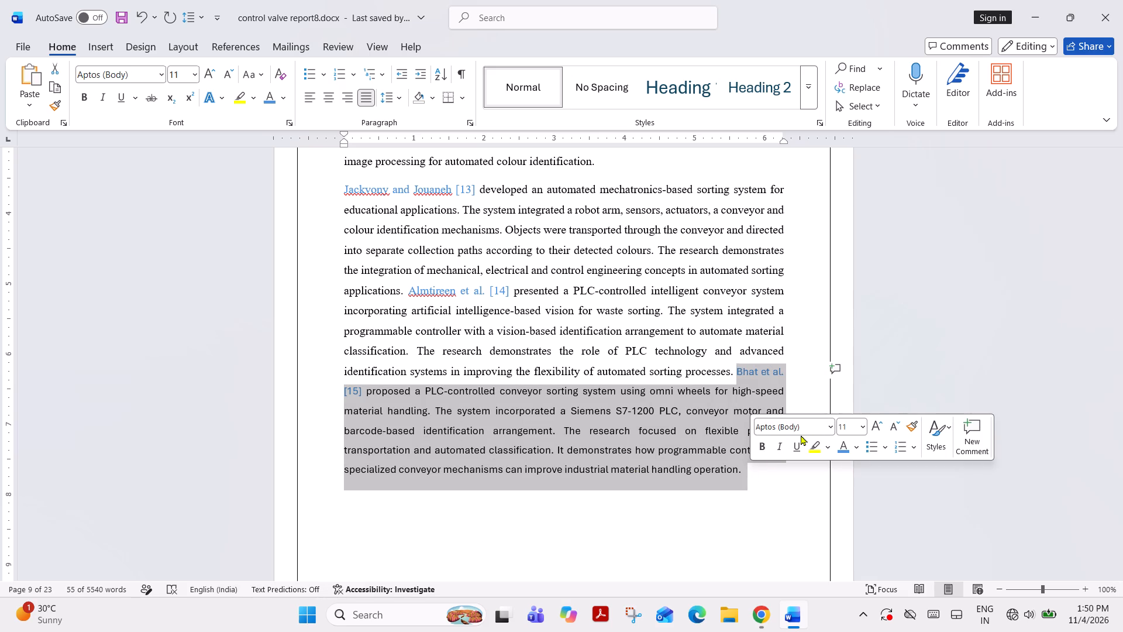
{"action": "left_click", "coordinate": [806, 425]}
{"action": "key", "text": "t"}
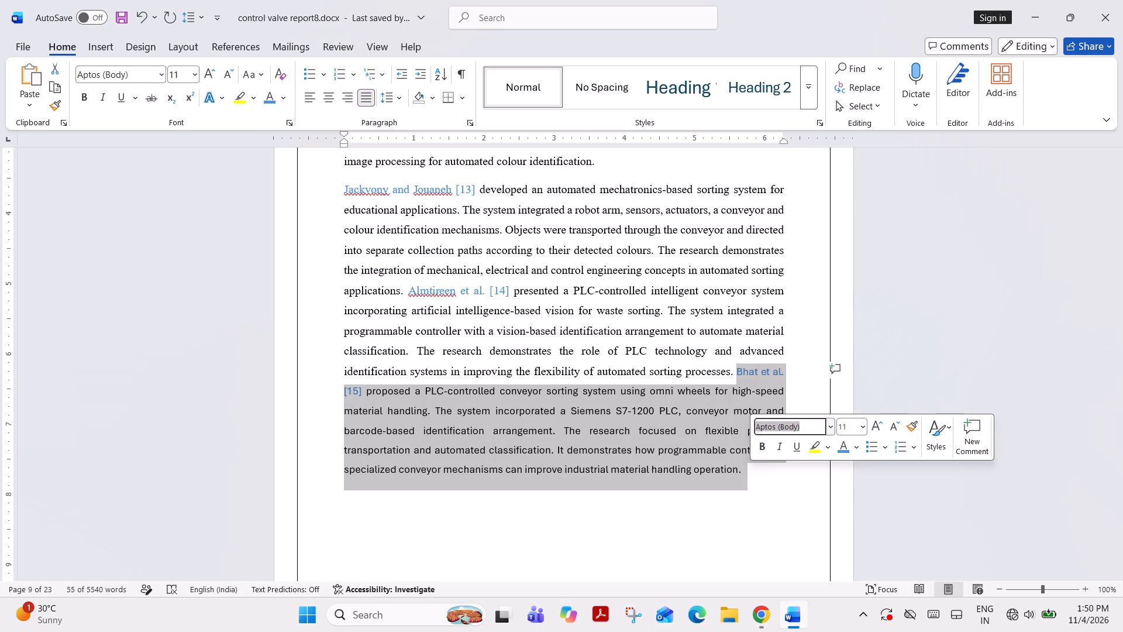
{"action": "key", "text": "Return"}
{"action": "left_click", "coordinate": [847, 421]}
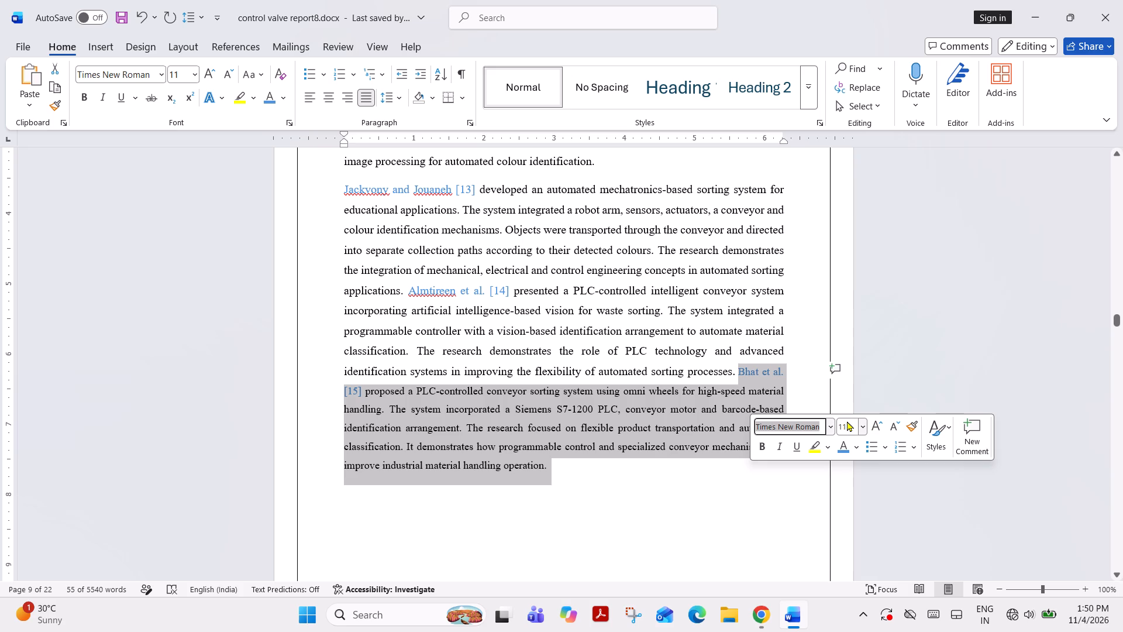
{"action": "left_click", "coordinate": [846, 422]}
{"action": "type", "text": "12"}
{"action": "key", "text": "Return"}
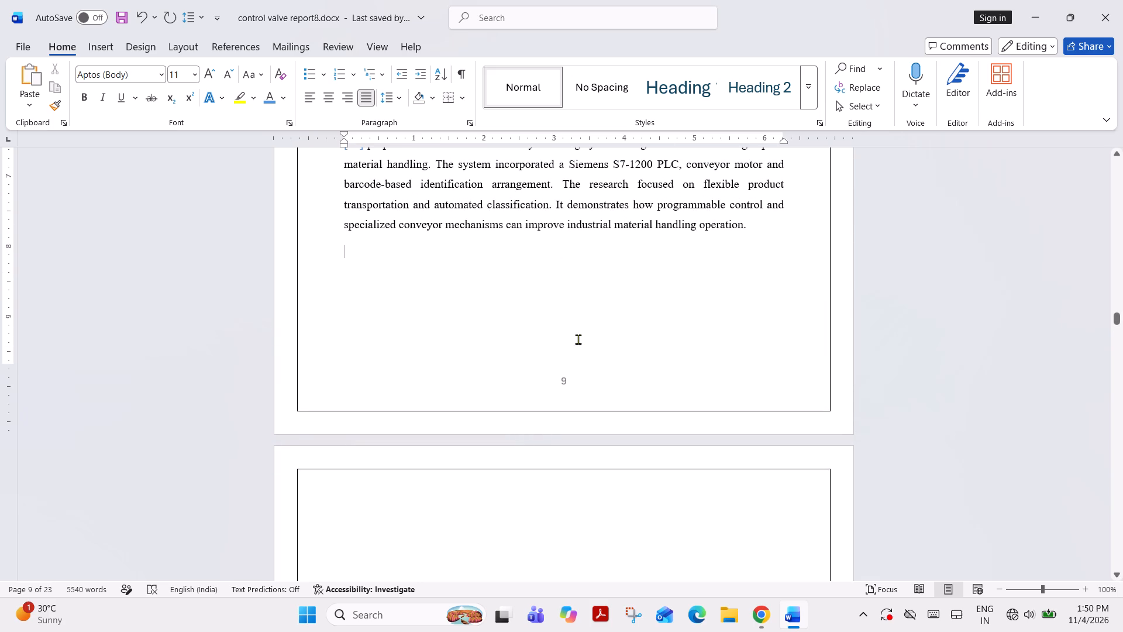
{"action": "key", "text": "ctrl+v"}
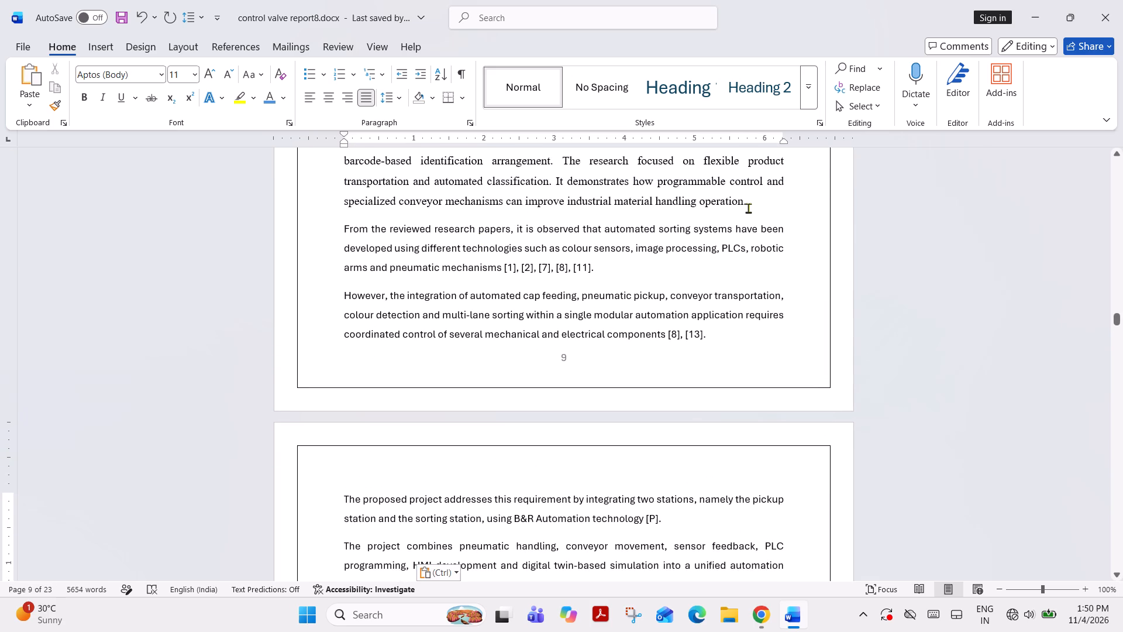
Insert the heading line "2.3 Research gap" between the Bhat et al. passage and the pasted paragraphs.
{"action": "left_click", "coordinate": [762, 199]}
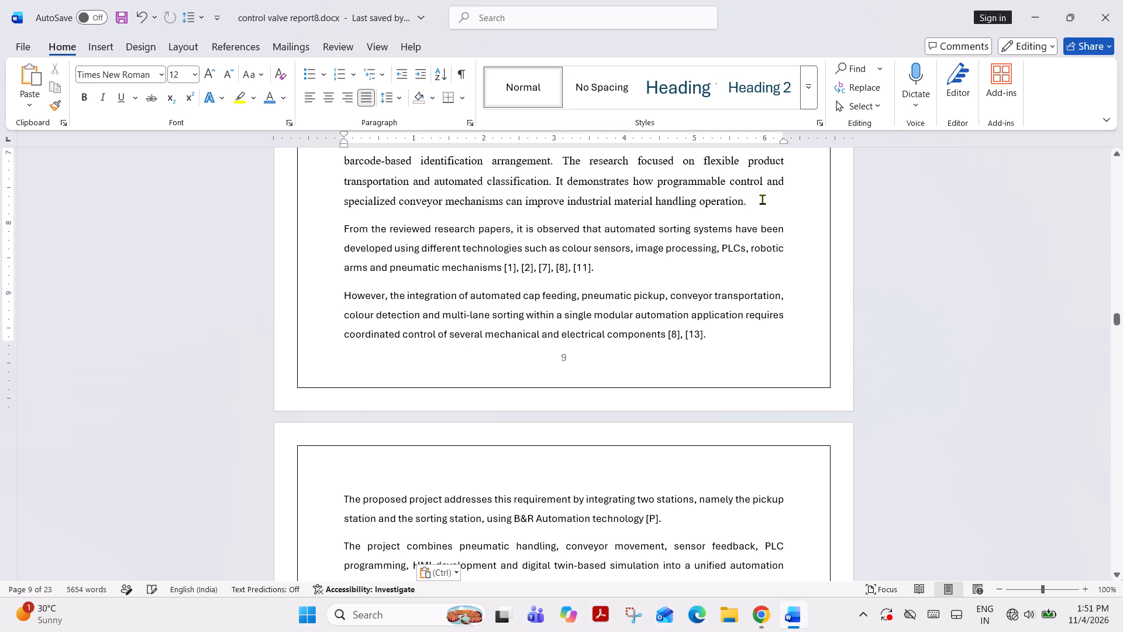
{"action": "key", "text": "Return"}
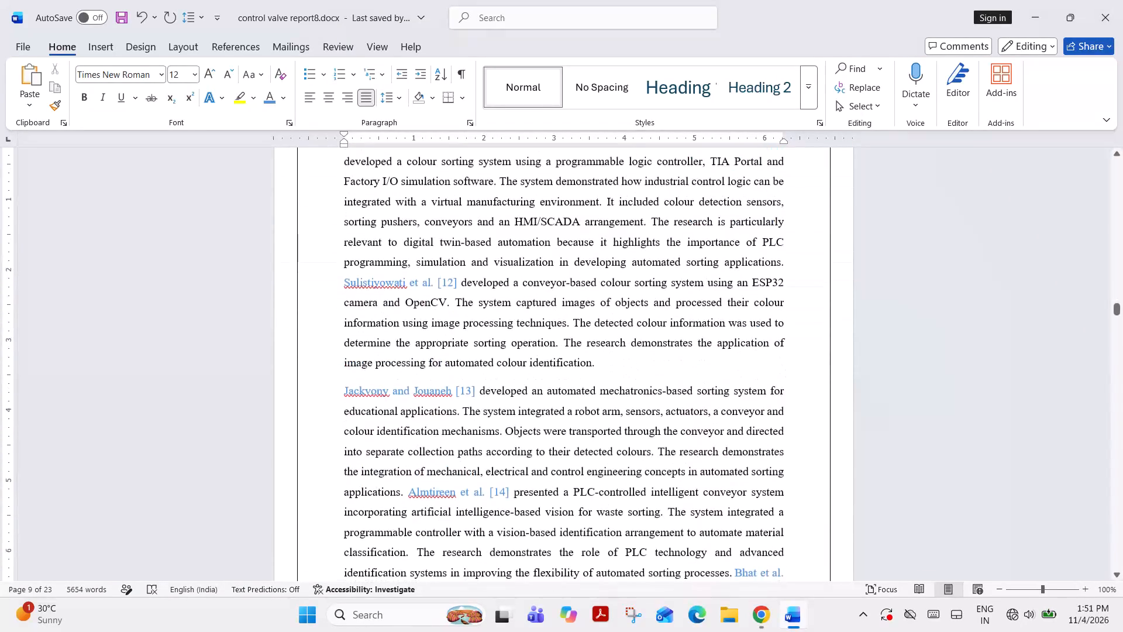
{"action": "type", "text": "2.3"}
{"action": "key", "text": "space"}
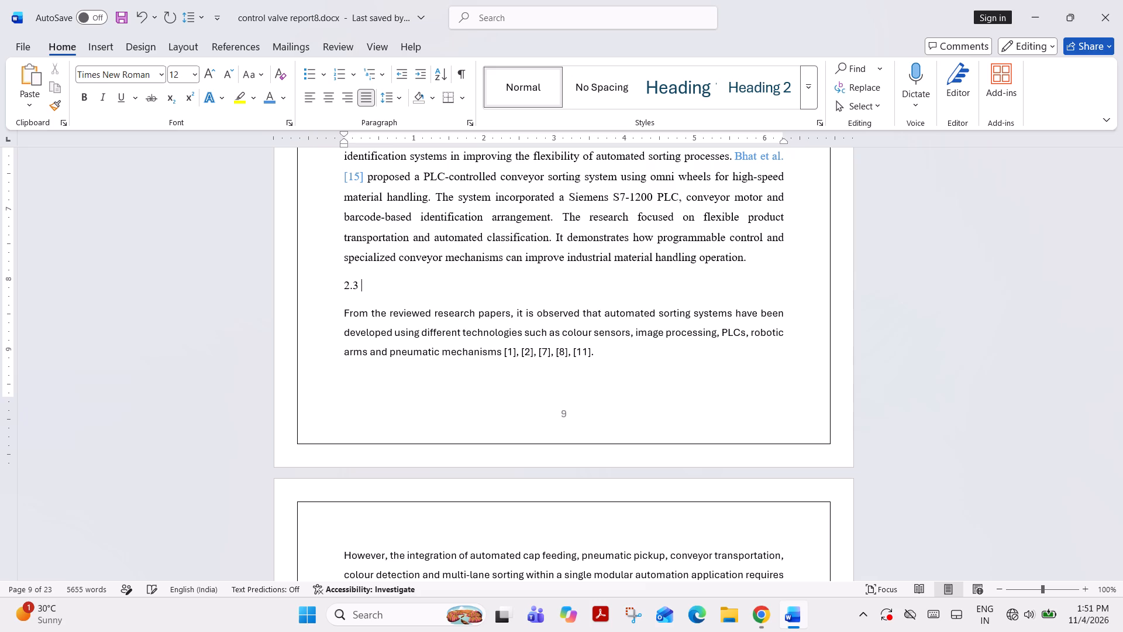
{"action": "type", "text": "Researc"}
{"action": "type", "text": "h"}
{"action": "key", "text": "space"}
{"action": "type", "text": "gap"}
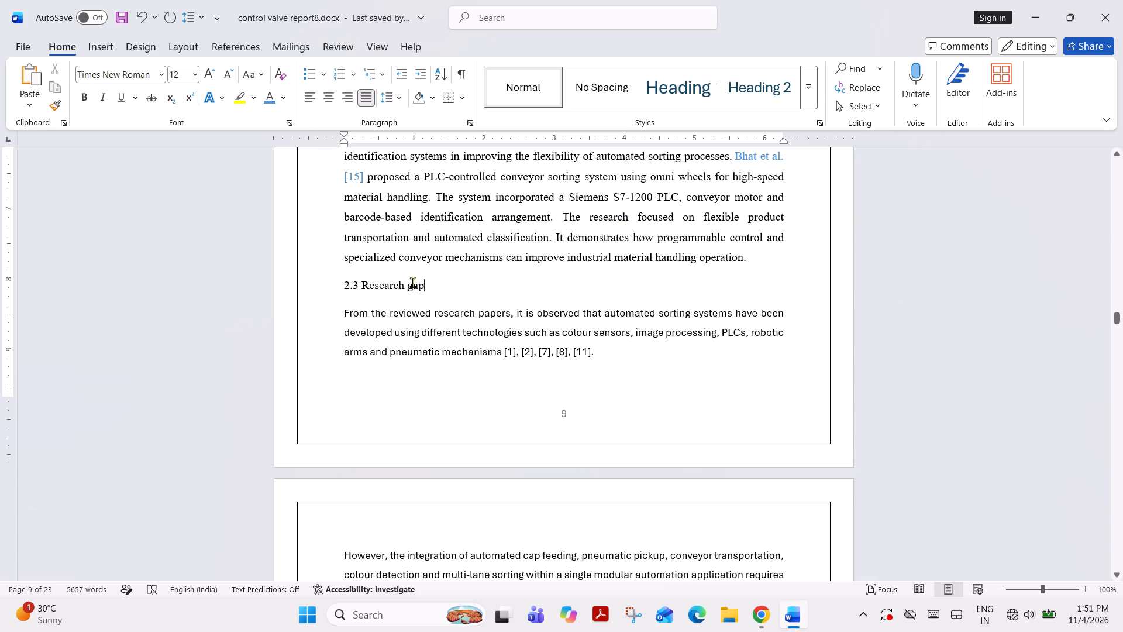
Make the "2.3 Research gap" heading bold and set it to size 14.
{"action": "left_click_drag", "start_coordinate": [343, 287], "coordinate": [436, 289]}
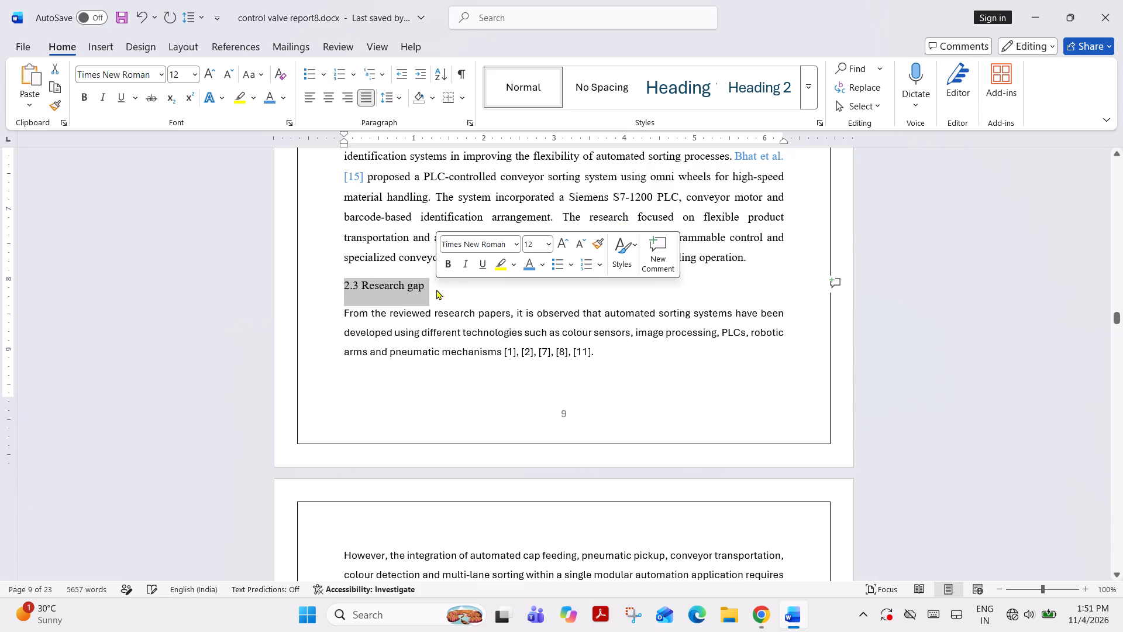
{"action": "left_click", "coordinate": [443, 253]}
{"action": "left_click", "coordinate": [445, 262]}
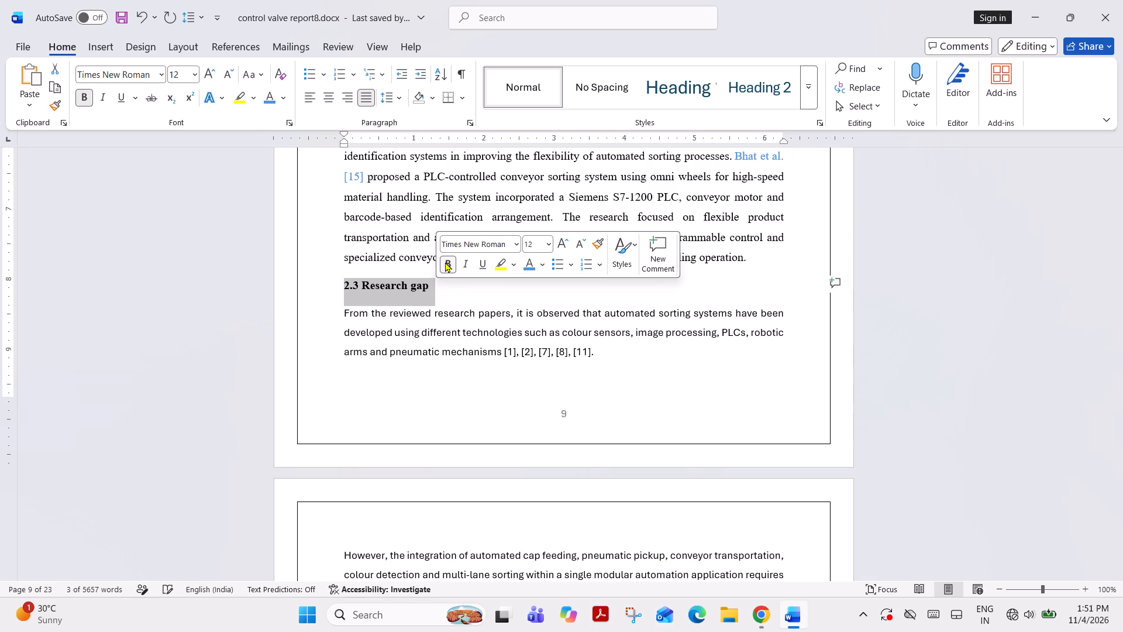
{"action": "left_click", "coordinate": [540, 242]}
{"action": "type", "text": "14"}
{"action": "key", "text": "Return"}
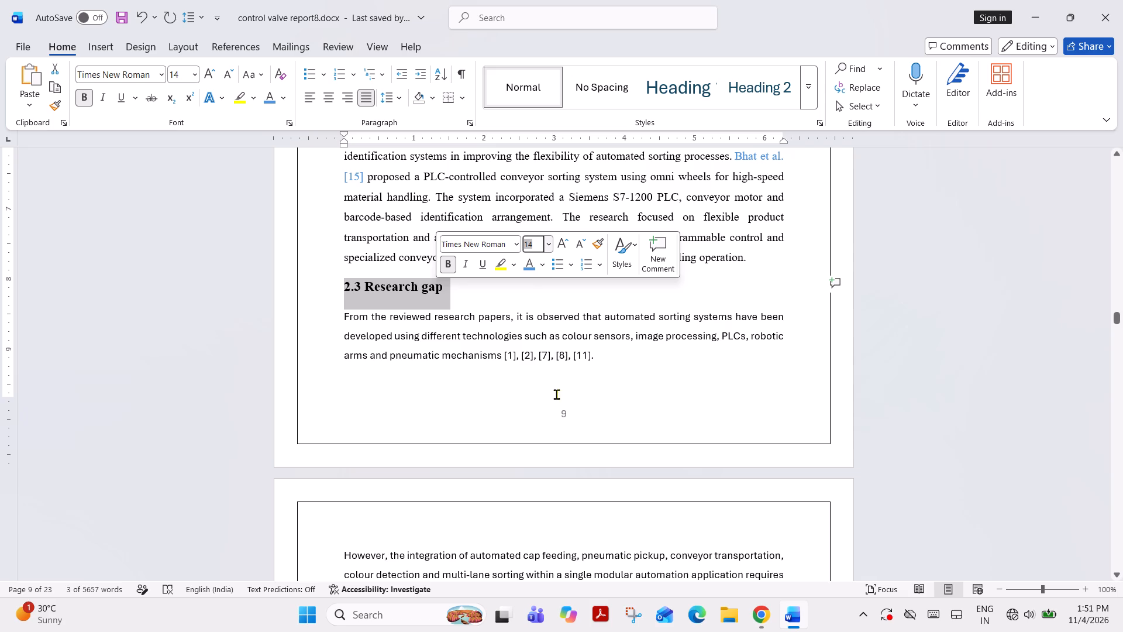
Condense the separate reference numbers ending the first Research gap paragraph into the range [1-11].
{"action": "left_click_drag", "start_coordinate": [503, 356], "coordinate": [516, 356]}
{"action": "left_click", "coordinate": [516, 356]}
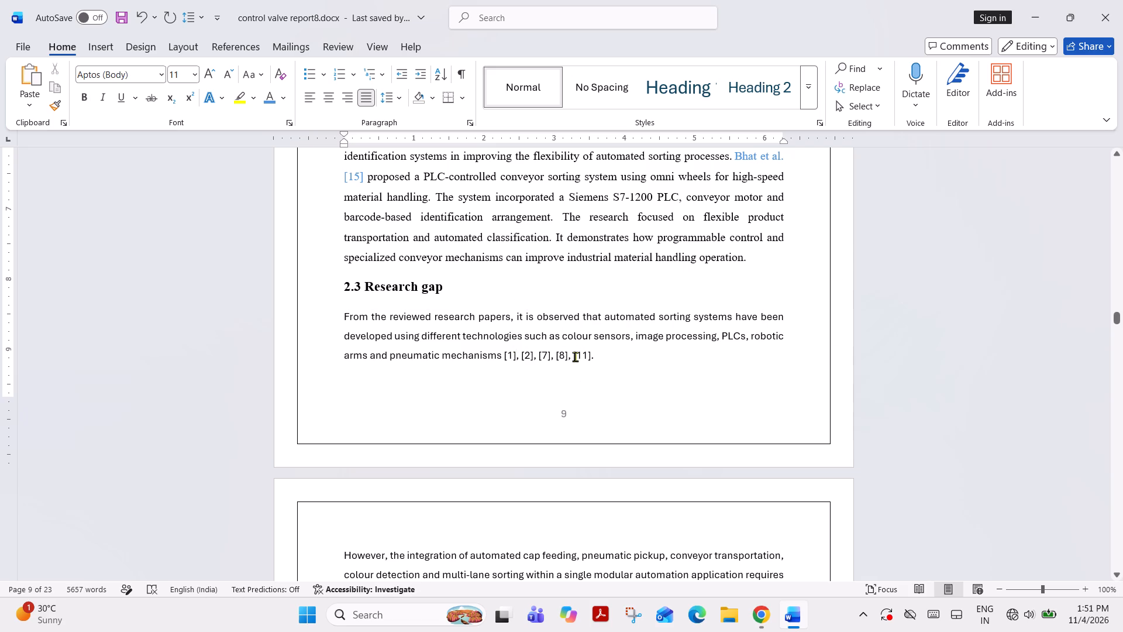
{"action": "left_click", "coordinate": [575, 356]}
{"action": "key", "text": "Right"}
{"action": "key", "text": "Left"}
{"action": "key", "text": "BackSpace"}
{"action": "key", "text": "BackSpace"}
{"action": "key", "text": "BackSpace"}
{"action": "key", "text": "BackSpace"}
{"action": "key", "text": "BackSpace"}
{"action": "key", "text": "BackSpace"}
{"action": "key", "text": "BackSpace"}
{"action": "key", "text": "BackSpace"}
{"action": "key", "text": "BackSpace"}
{"action": "key", "text": "BackSpace"}
{"action": "key", "text": "BackSpace"}
{"action": "key", "text": "BackSpace"}
{"action": "key", "text": "BackSpace"}
{"action": "key", "text": "BackSpace"}
{"action": "key", "text": "BackSpace"}
{"action": "key", "text": "BackSpace"}
{"action": "key", "text": "BackSpace"}
{"action": "key", "text": "BackSpace"}
{"action": "key", "text": "BackSpace"}
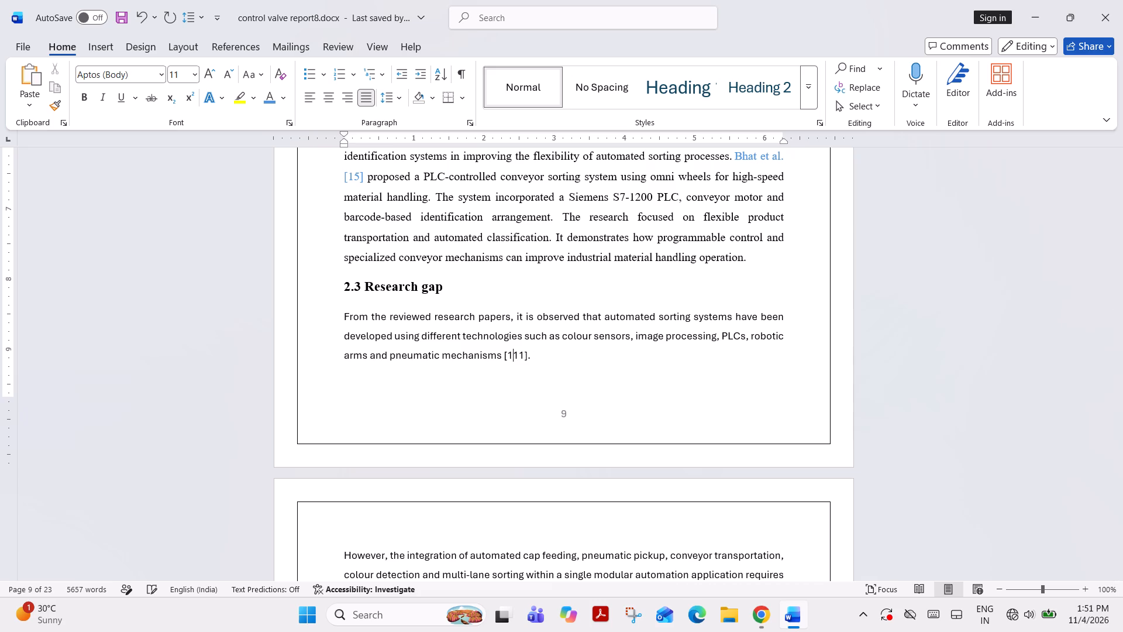
{"action": "key", "text": "minus"}
{"action": "left_click", "coordinate": [593, 359]}
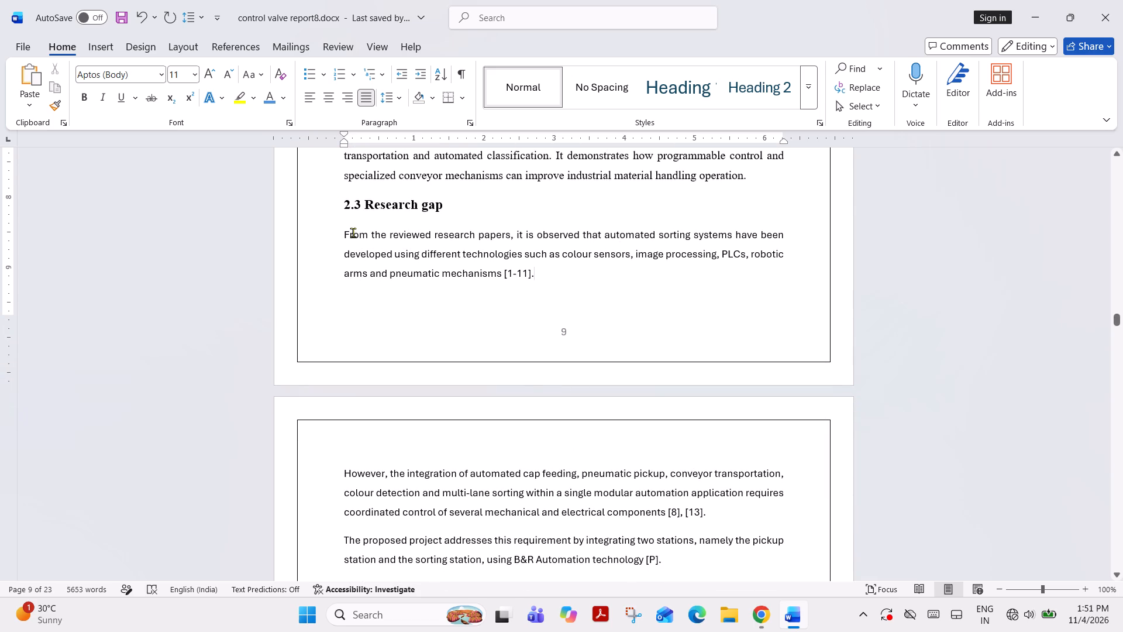
Set all four Research gap paragraphs to Times New Roman, size 12.
{"action": "left_click_drag", "start_coordinate": [343, 235], "coordinate": [547, 454]}
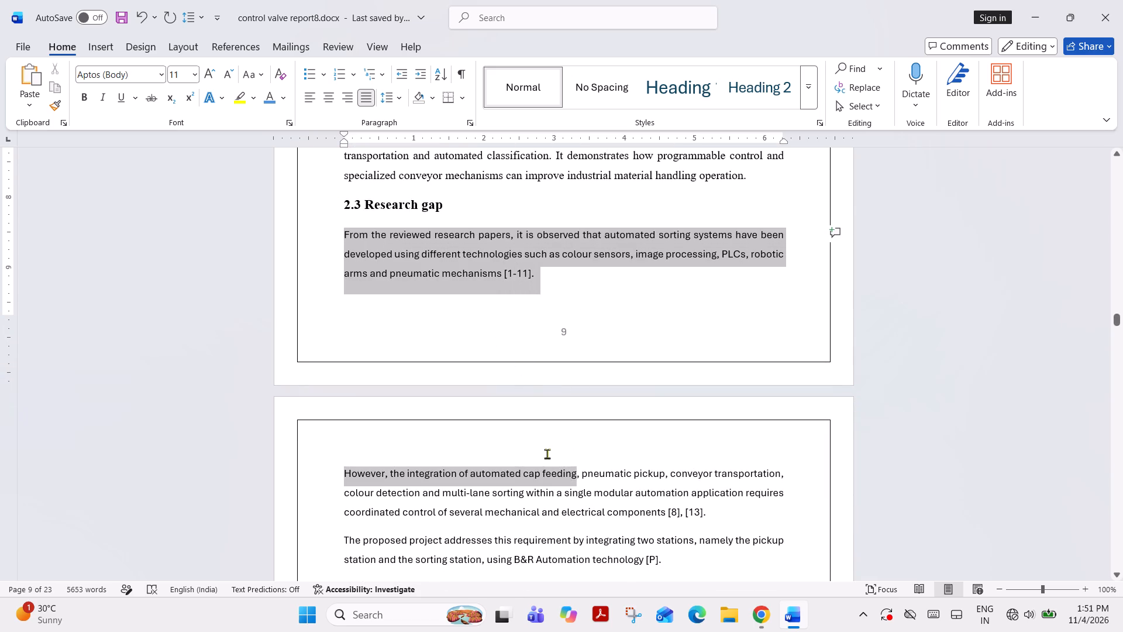
{"action": "left_click_drag", "start_coordinate": [547, 454], "coordinate": [700, 517]}
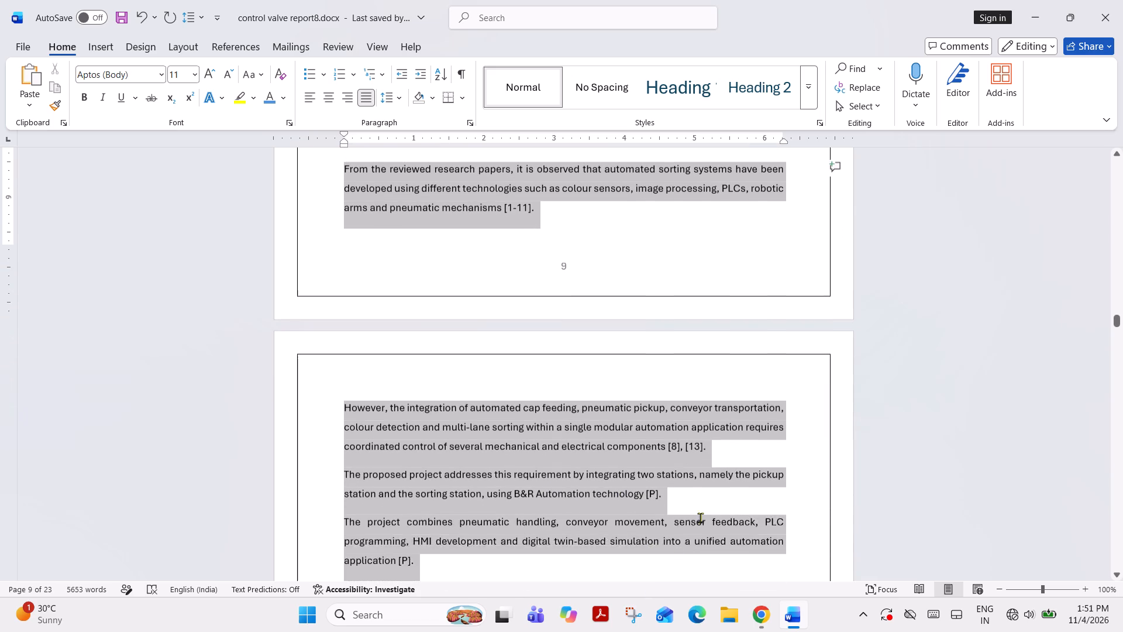
{"action": "left_click_drag", "start_coordinate": [700, 517], "coordinate": [680, 565]}
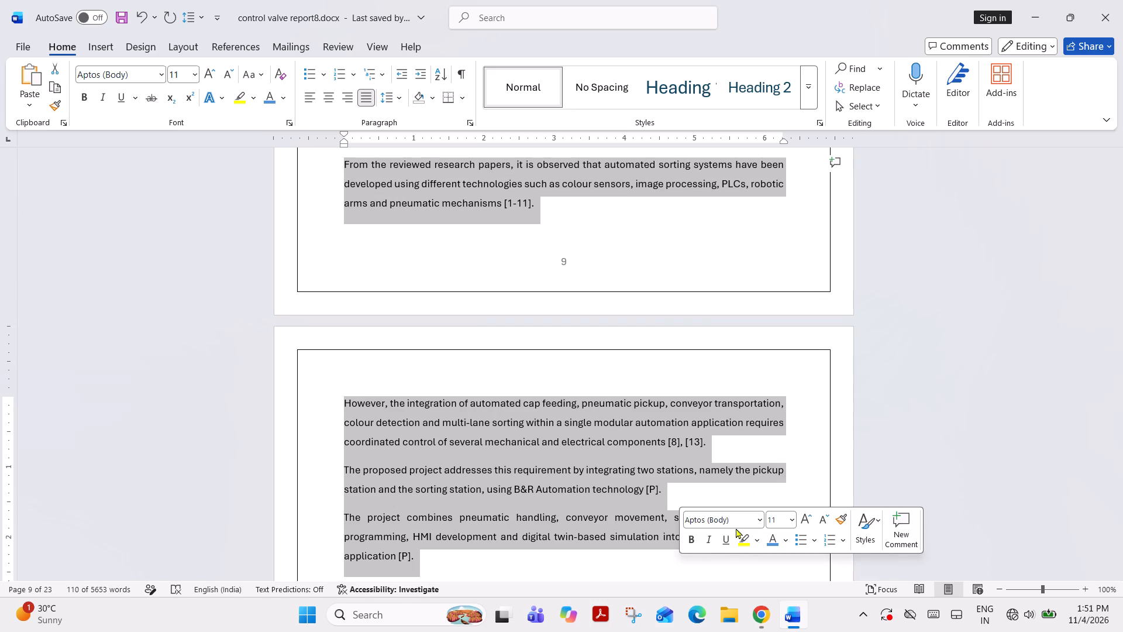
{"action": "left_click", "coordinate": [732, 517]}
{"action": "key", "text": "t"}
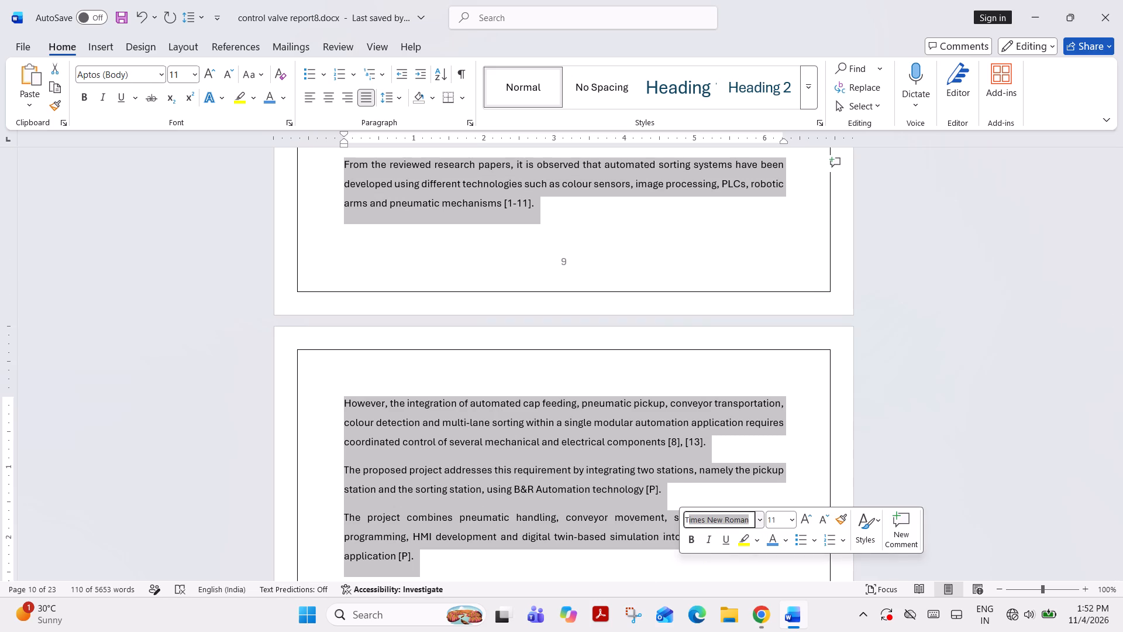
{"action": "key", "text": "Return"}
{"action": "left_click", "coordinate": [771, 516]}
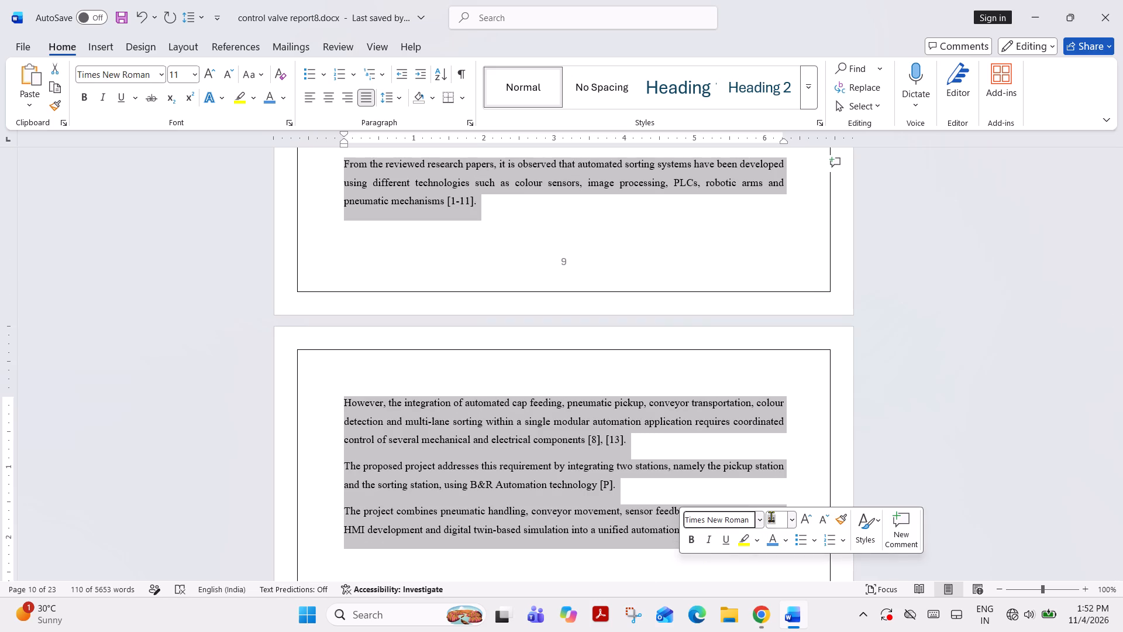
{"action": "type", "text": "12"}
{"action": "key", "text": "Return"}
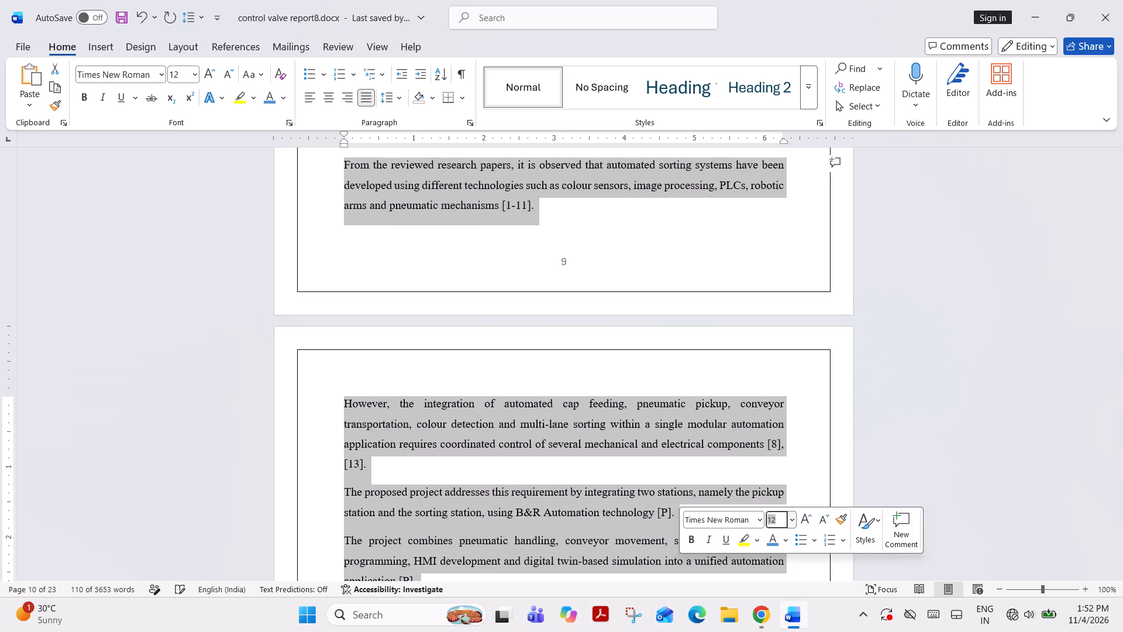
Delete the [P] citations that end the third and fourth Research gap paragraphs, keeping the closing full stops.
{"action": "left_click", "coordinate": [576, 484]}
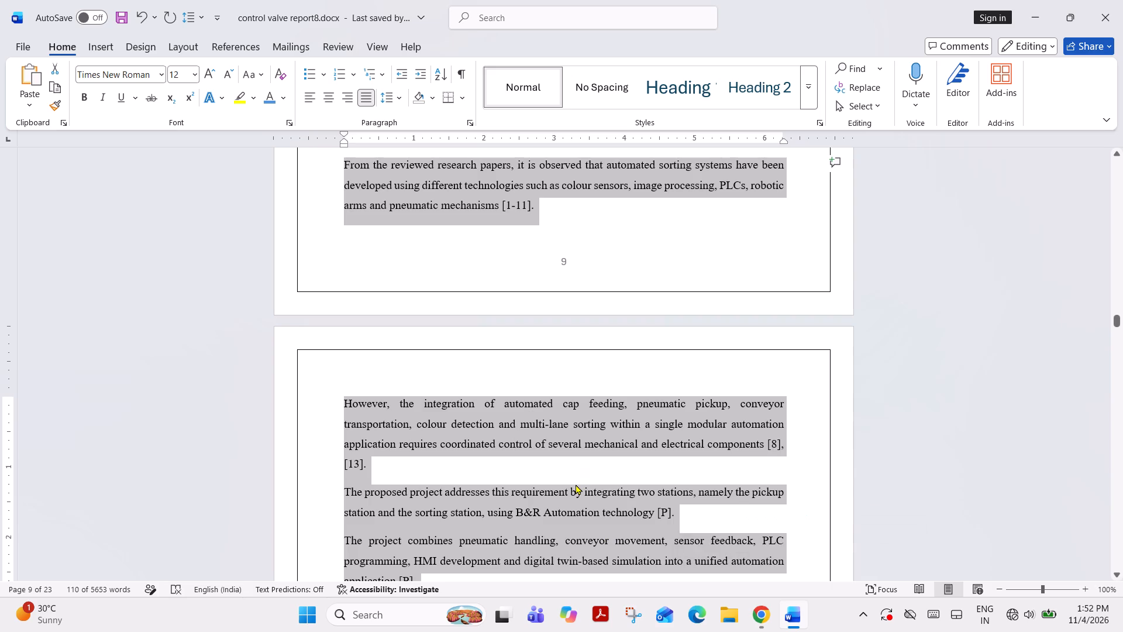
{"action": "left_click", "coordinate": [672, 517]}
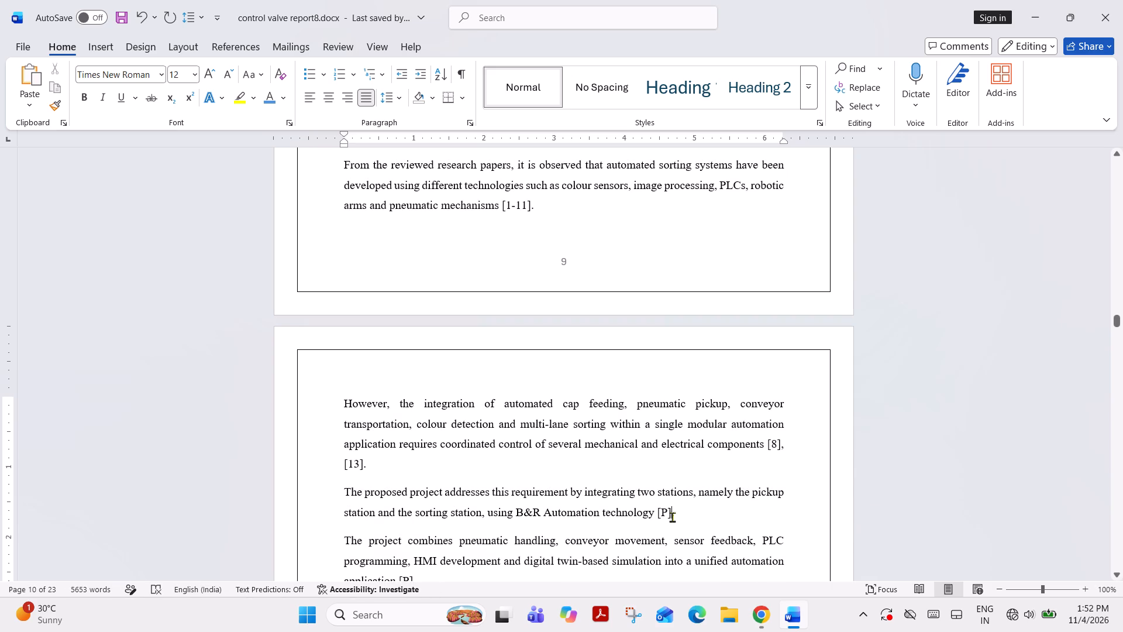
{"action": "key", "text": "BackSpace"}
{"action": "key", "text": "BackSpace"}
{"action": "key", "text": "BackSpace"}
{"action": "key", "text": "BackSpace"}
{"action": "left_click", "coordinate": [415, 575]}
{"action": "key", "text": "Left"}
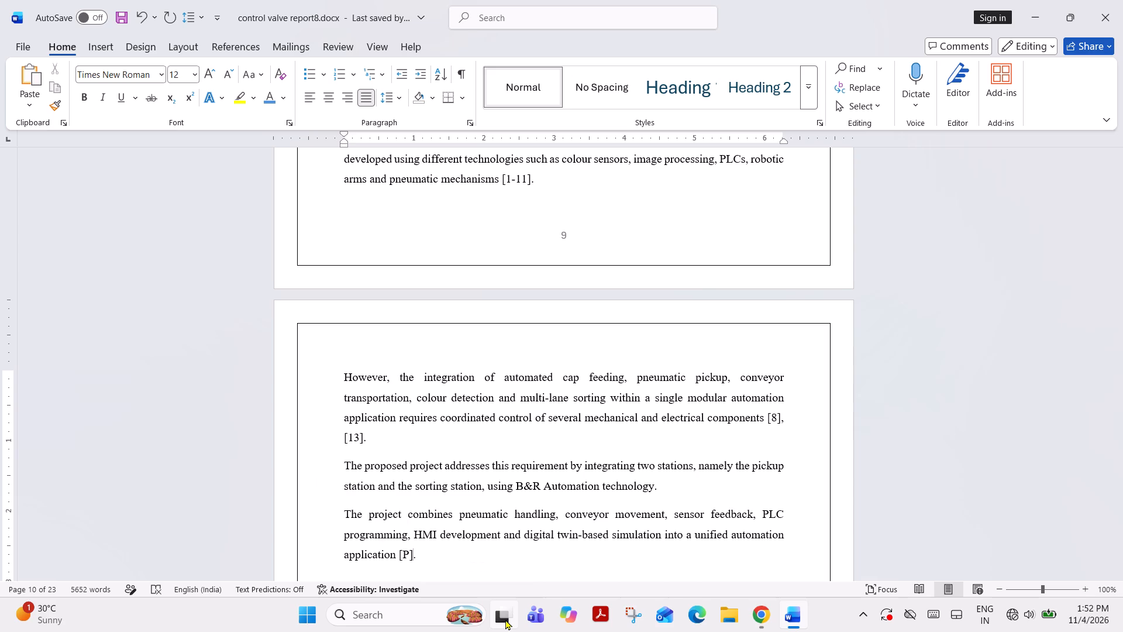
{"action": "key", "text": "BackSpace"}
{"action": "key", "text": "BackSpace"}
{"action": "key", "text": "BackSpace"}
{"action": "key", "text": "BackSpace"}
Merge the four Research gap paragraphs into one continuous paragraph, with a space between the joined sentences.
{"action": "left_click", "coordinate": [345, 461]}
{"action": "key", "text": "BackSpace"}
{"action": "key", "text": "space"}
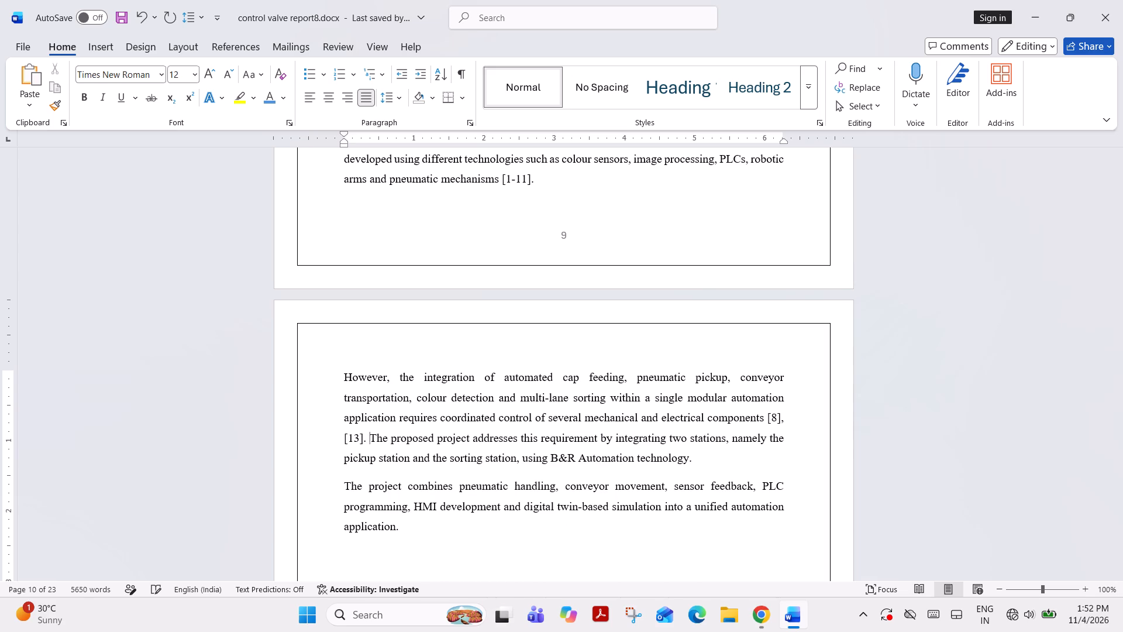
{"action": "left_click", "coordinate": [343, 483]}
{"action": "key", "text": "BackSpace"}
{"action": "key", "text": "space"}
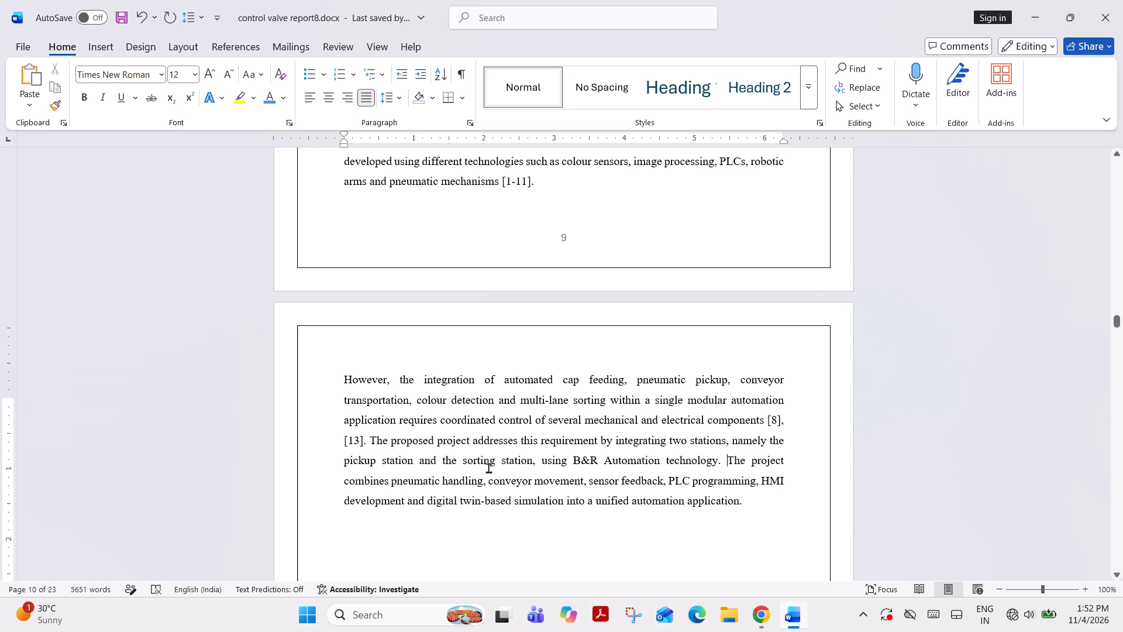
{"action": "left_click", "coordinate": [343, 427]}
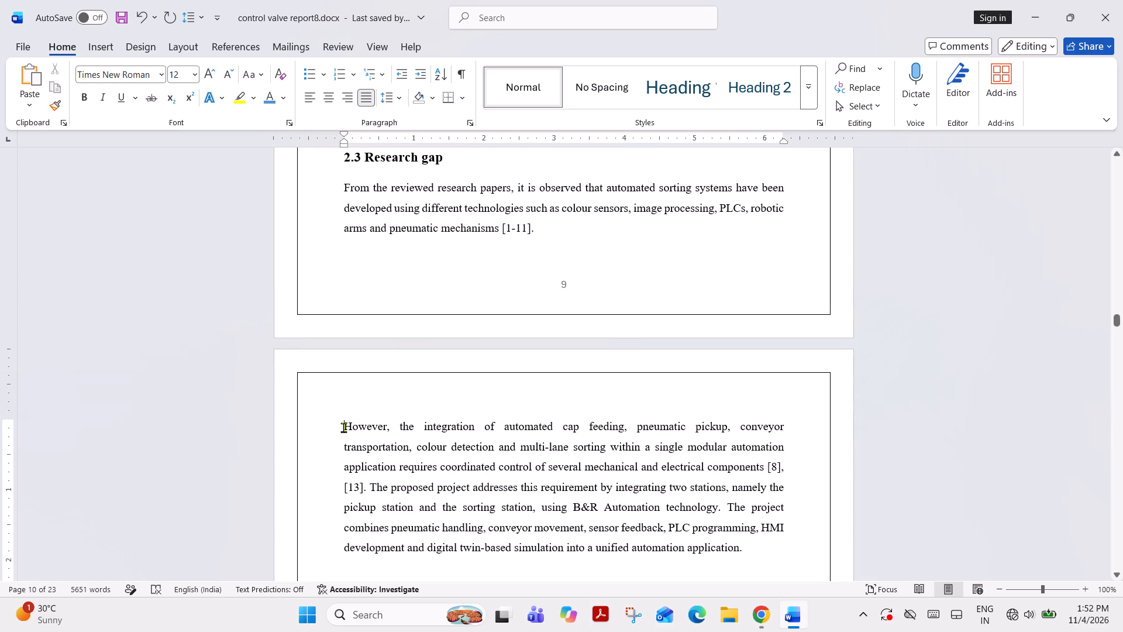
{"action": "key", "text": "BackSpace"}
{"action": "key", "text": "space"}
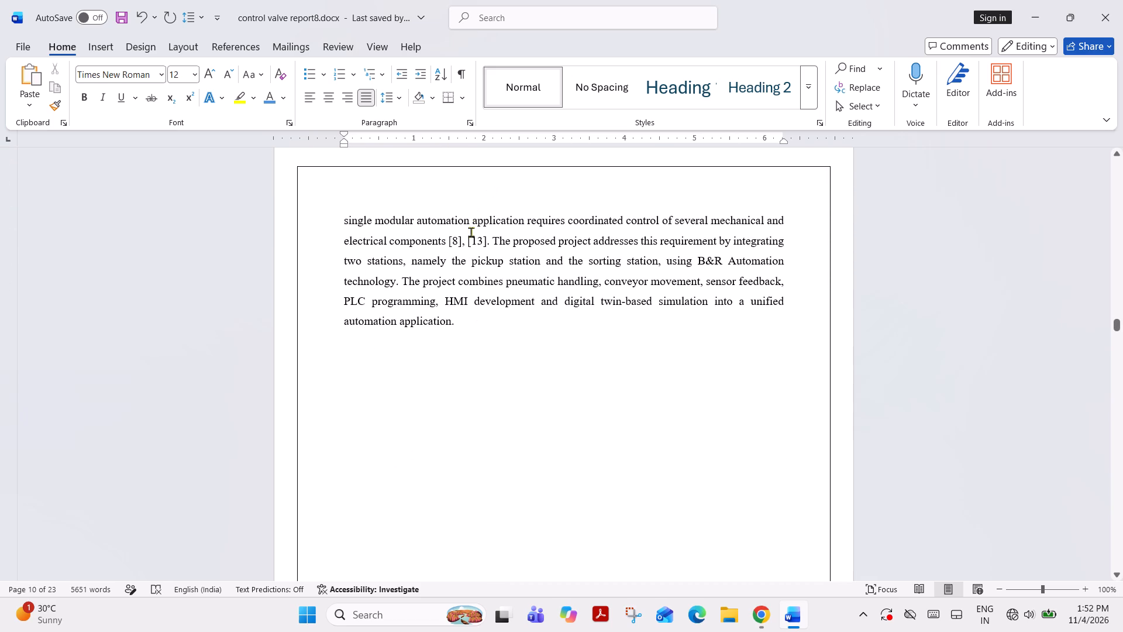
Combine the separate citations 8 and 13 in the Research gap paragraph into a single bracket, [8,13].
{"action": "left_click", "coordinate": [471, 239]}
{"action": "key", "text": "BackSpace"}
{"action": "key", "text": "BackSpace"}
{"action": "key", "text": "BackSpace"}
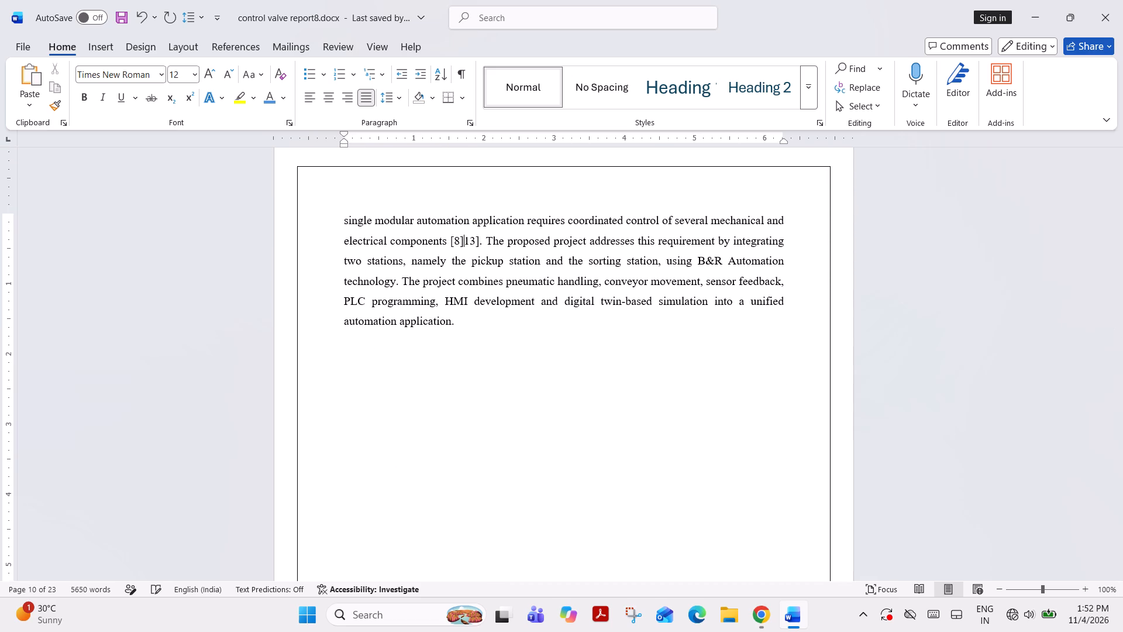
{"action": "key", "text": "BackSpace"}
{"action": "type", "text": ","}
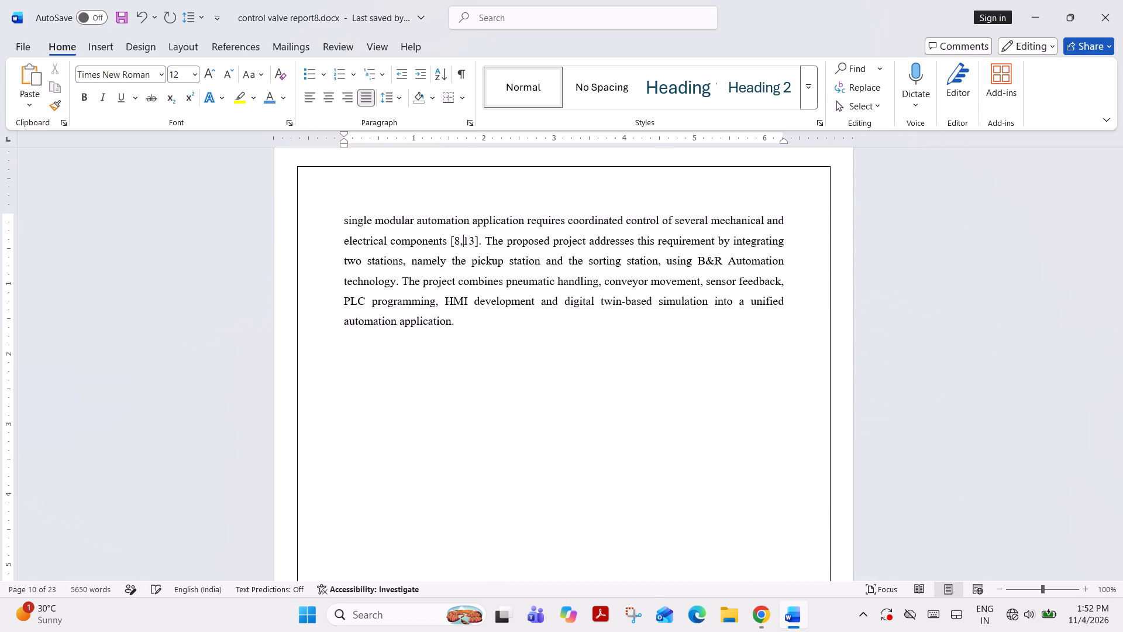
{"action": "key", "text": "space"}
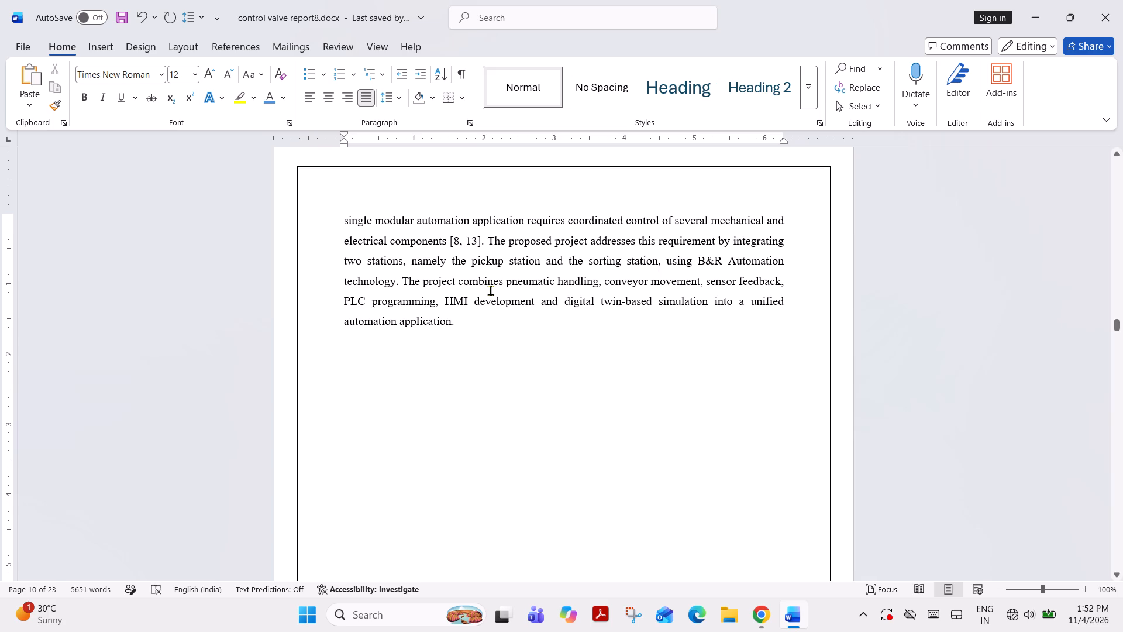
{"action": "key", "text": "BackSpace"}
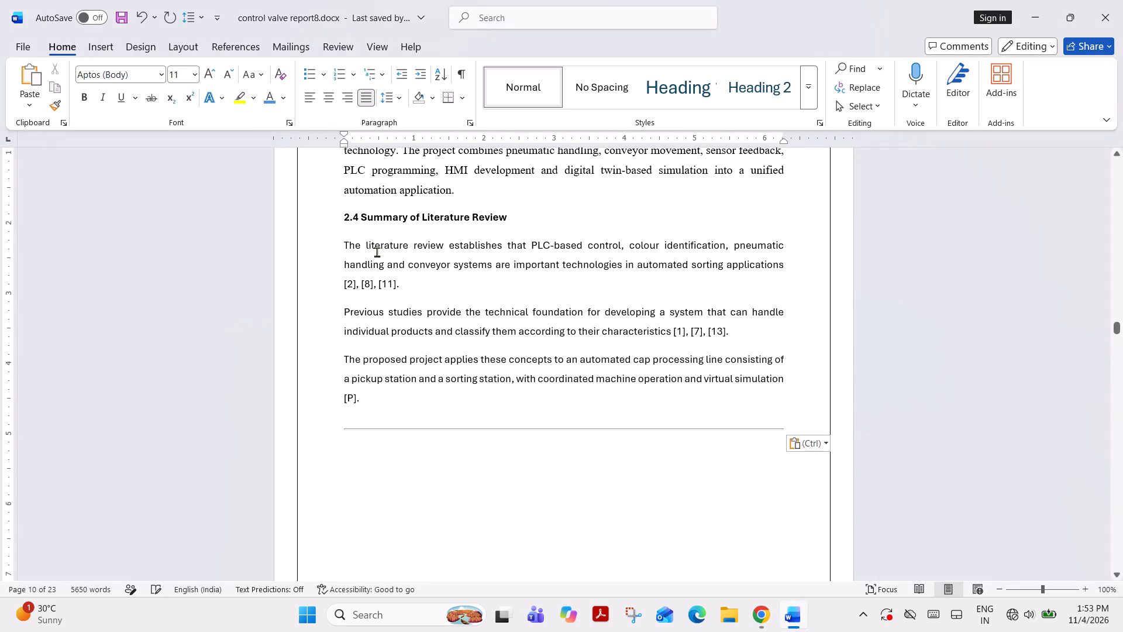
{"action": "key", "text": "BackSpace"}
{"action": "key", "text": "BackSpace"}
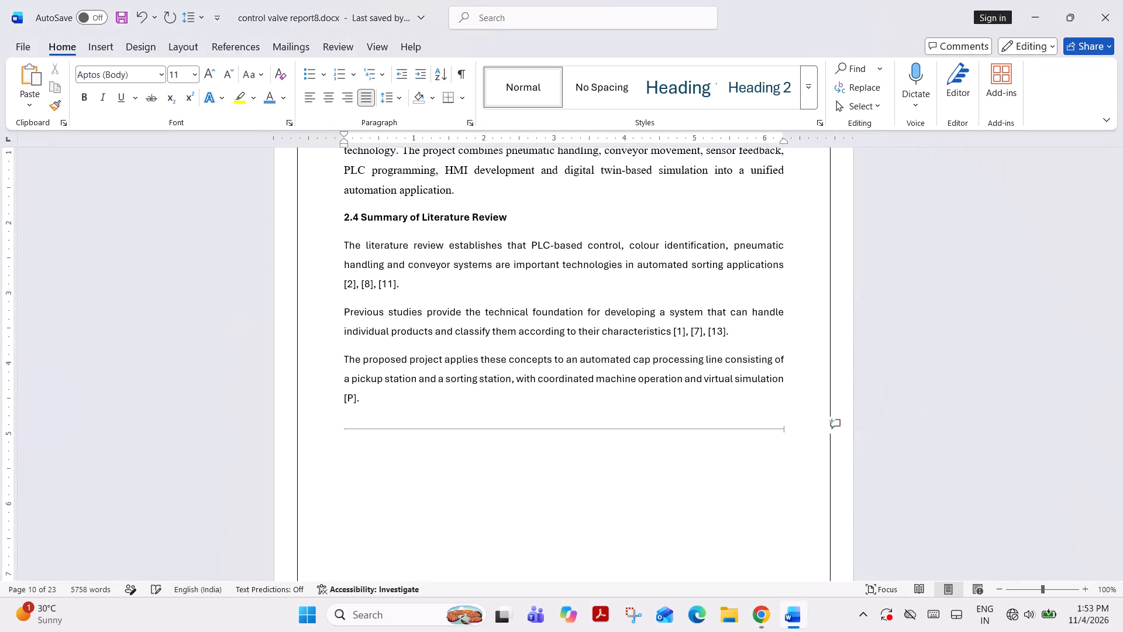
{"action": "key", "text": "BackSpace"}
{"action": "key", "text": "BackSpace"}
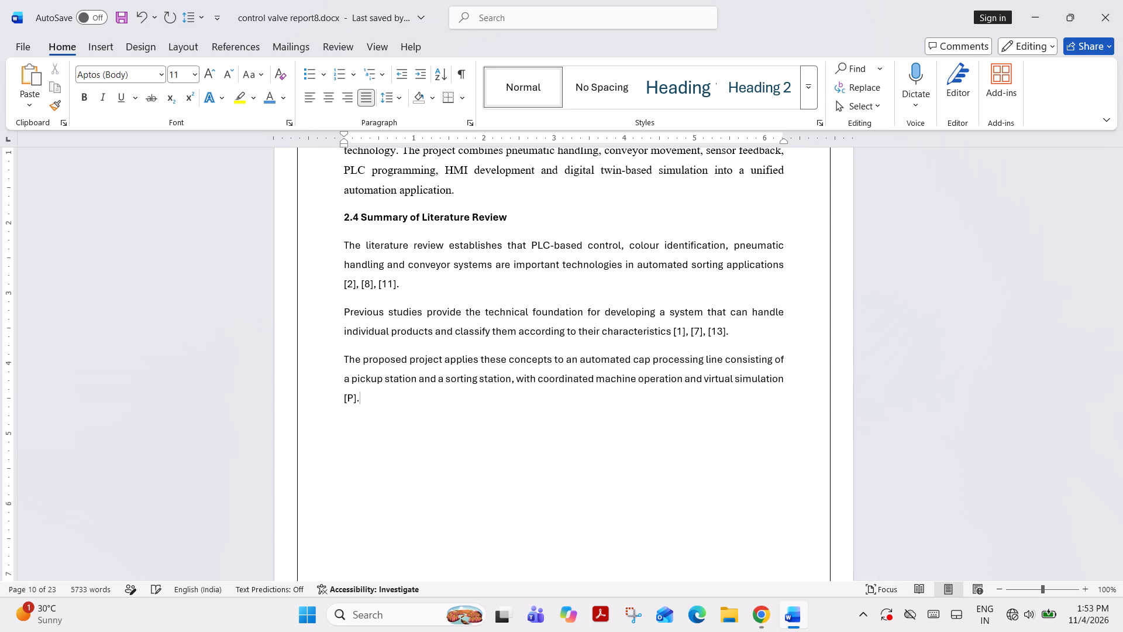
Delete the [P] citation ending the last paragraph of section 2.4 and close the sentence with a full stop.
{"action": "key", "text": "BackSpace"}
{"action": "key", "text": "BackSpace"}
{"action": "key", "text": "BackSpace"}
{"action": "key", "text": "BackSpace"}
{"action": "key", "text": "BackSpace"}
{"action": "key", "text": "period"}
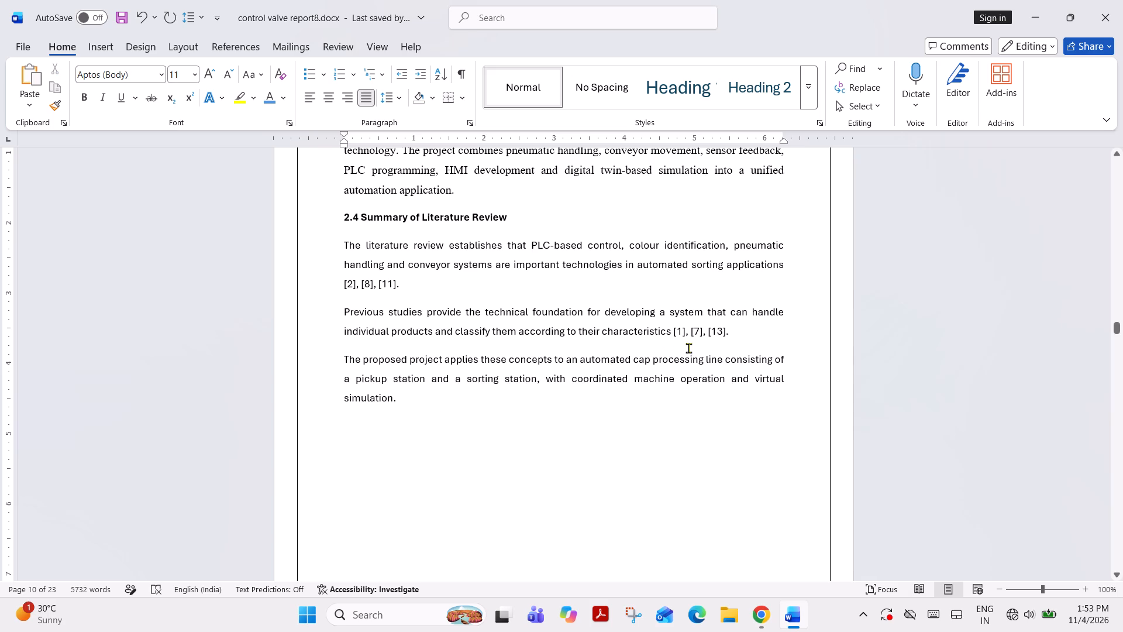
Combine the separate citations 1, 7 and 13 in the second paragraph of section 2.4 into a single bracket, [1,7,13].
{"action": "left_click", "coordinate": [733, 336]}
{"action": "key", "text": "Left"}
{"action": "key", "text": "Left"}
{"action": "key", "text": "Left"}
{"action": "key", "text": "Left"}
{"action": "key", "text": "BackSpace"}
{"action": "key", "text": "BackSpace"}
{"action": "key", "text": "BackSpace"}
{"action": "key", "text": "comma"}
{"action": "key", "text": "Left"}
{"action": "key", "text": "Left"}
{"action": "key", "text": "Left"}
{"action": "key", "text": "Left"}
{"action": "key", "text": "Right"}
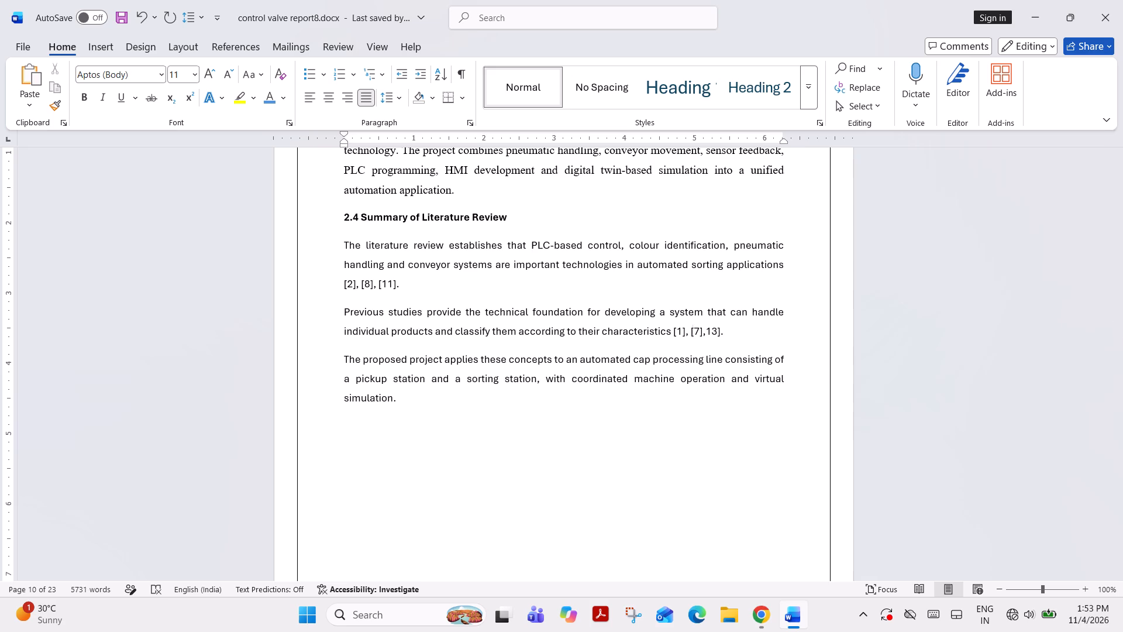
{"action": "key", "text": "BackSpace"}
{"action": "key", "text": "BackSpace"}
{"action": "key", "text": "BackSpace"}
{"action": "key", "text": "BackSpace"}
{"action": "key", "text": "comma"}
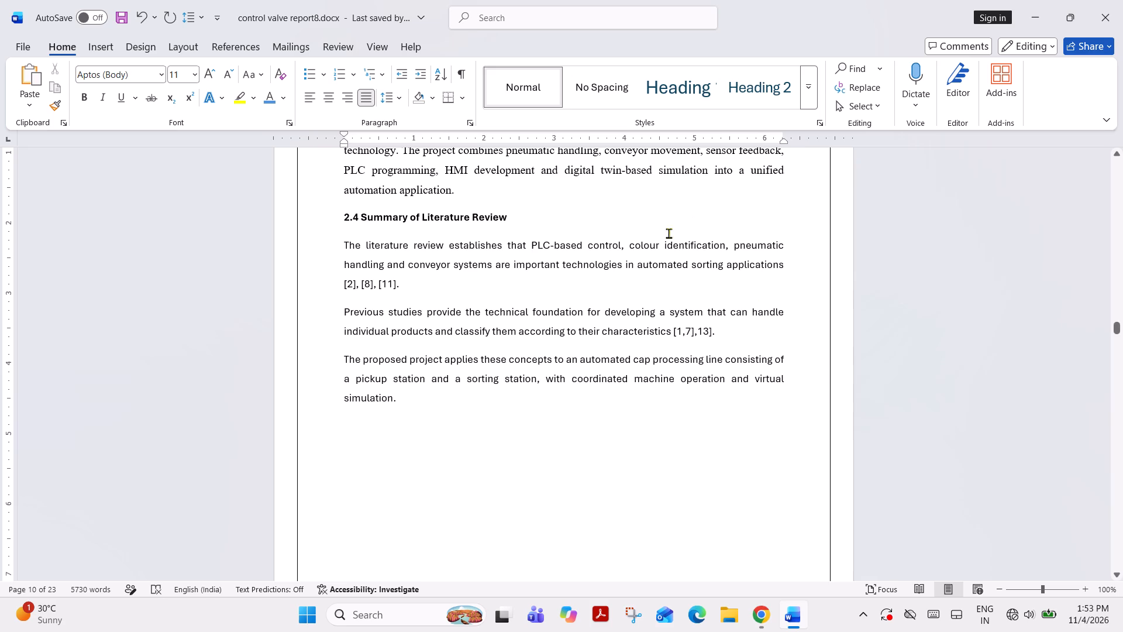
{"action": "left_click", "coordinate": [697, 327]}
{"action": "key", "text": "Left"}
{"action": "key", "text": "BackSpace"}
Combine the separate citations 2, 8 and 11 in the first paragraph of section 2.4 into a single bracket, [2,8,11].
{"action": "left_click", "coordinate": [382, 288]}
{"action": "key", "text": "BackSpace"}
{"action": "key", "text": "BackSpace"}
{"action": "key", "text": "BackSpace"}
{"action": "key", "text": "BackSpace"}
{"action": "key", "text": "BackSpace"}
{"action": "key", "text": "BackSpace"}
{"action": "key", "text": "BackSpace"}
{"action": "key", "text": "BackSpace"}
{"action": "key", "text": "BackSpace"}
{"action": "key", "text": "comma"}
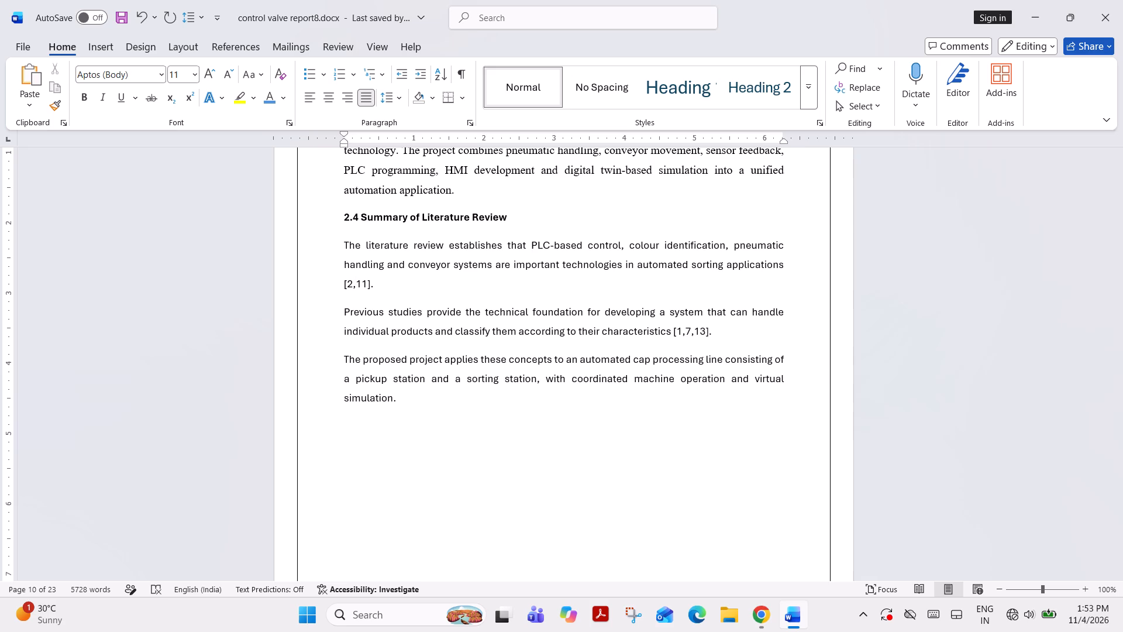
{"action": "key", "text": "8"}
{"action": "key", "text": "comma"}
Merge the three paragraphs of section 2.4 into one continuous paragraph, with a space between the joined sentences.
{"action": "left_click", "coordinate": [345, 307]}
{"action": "key", "text": "BackSpace"}
{"action": "key", "text": "space"}
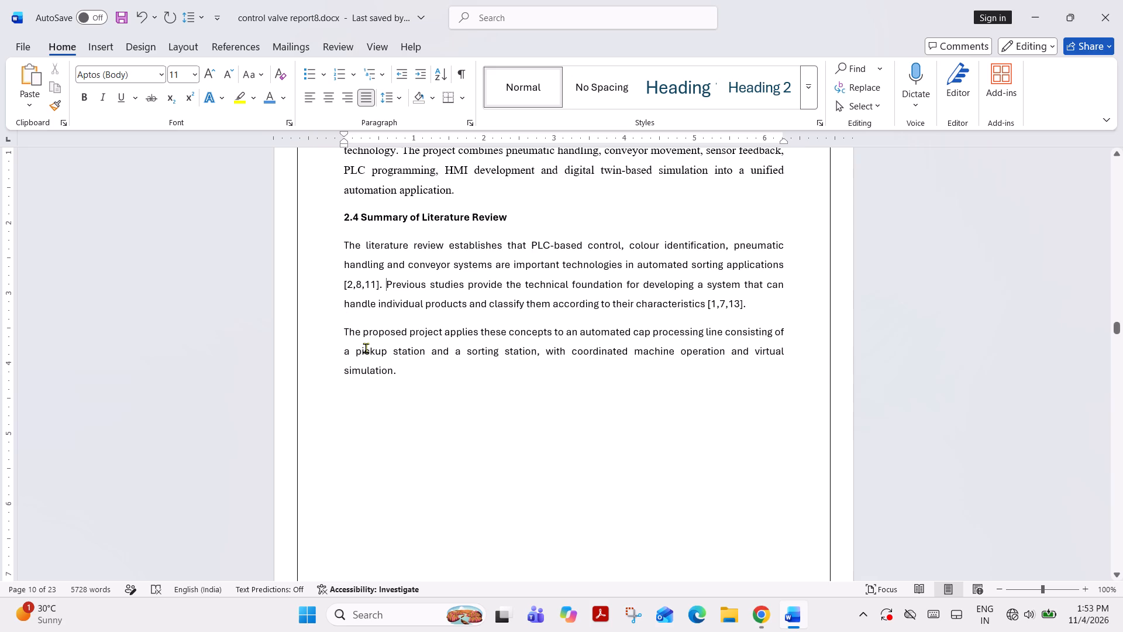
{"action": "left_click", "coordinate": [342, 335]}
{"action": "key", "text": "space"}
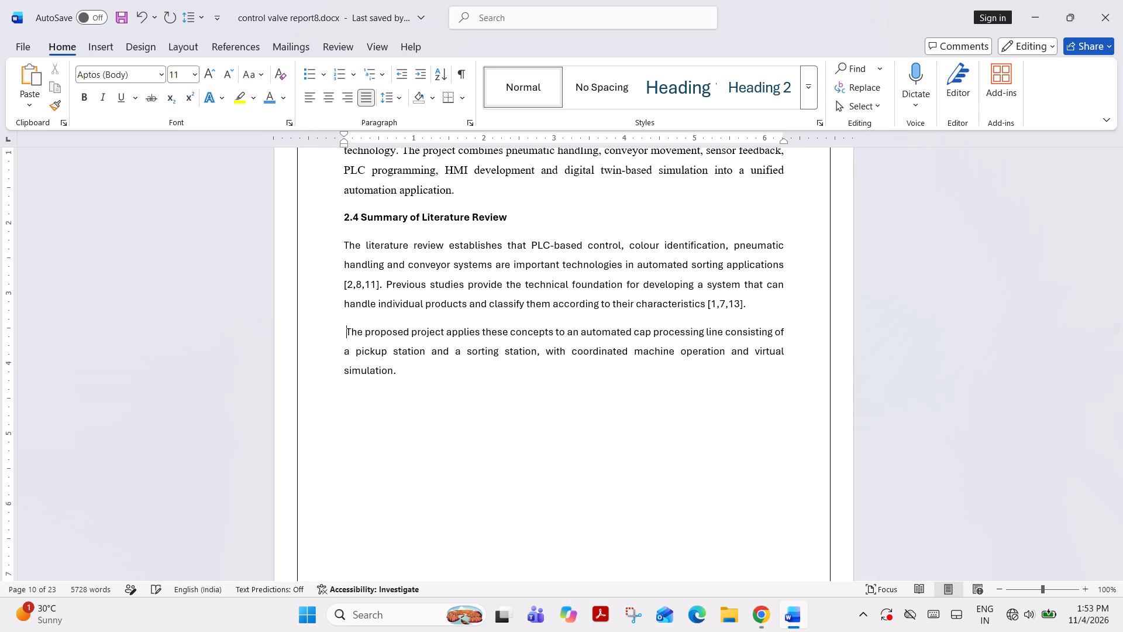
{"action": "key", "text": "BackSpace"}
{"action": "key", "text": "BackSpace"}
{"action": "key", "text": "space"}
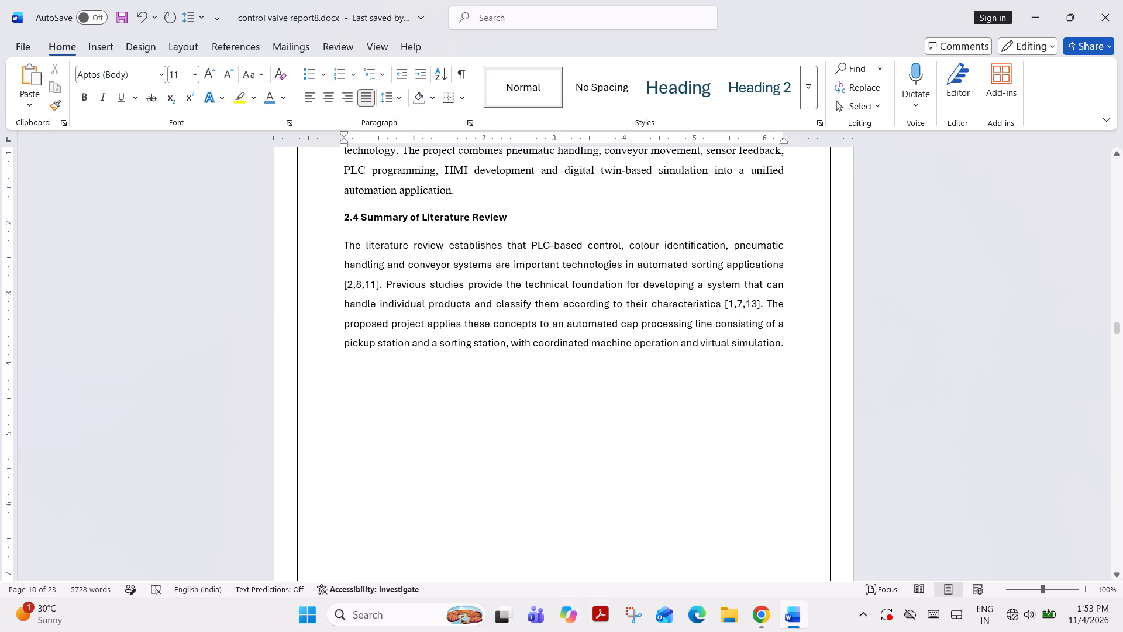
Format the "2.4 Summary of Literature Review" heading in Times New Roman, size 14.
{"action": "left_click_drag", "start_coordinate": [345, 218], "coordinate": [511, 268]}
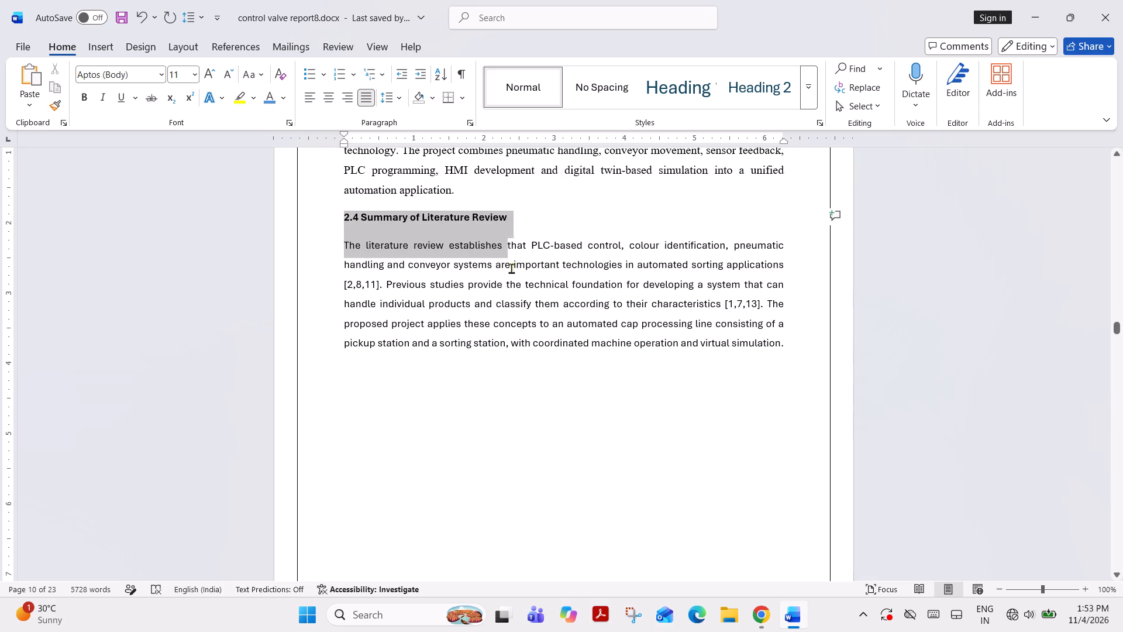
{"action": "left_click_drag", "start_coordinate": [511, 268], "coordinate": [535, 222]}
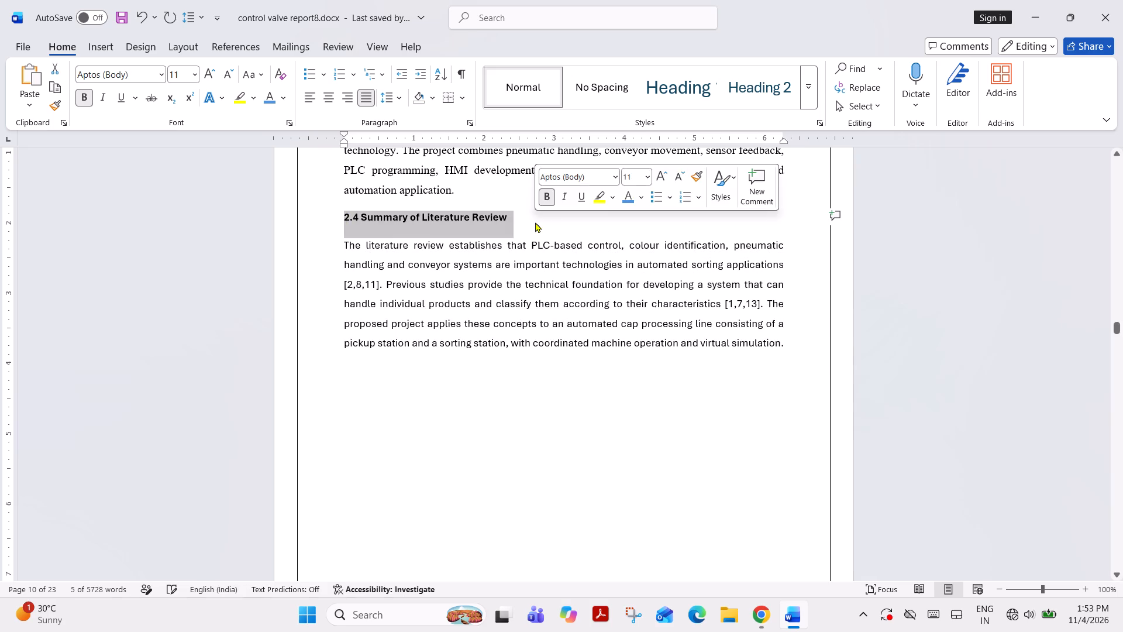
{"action": "left_click", "coordinate": [150, 74]}
{"action": "key", "text": "t"}
{"action": "key", "text": "Return"}
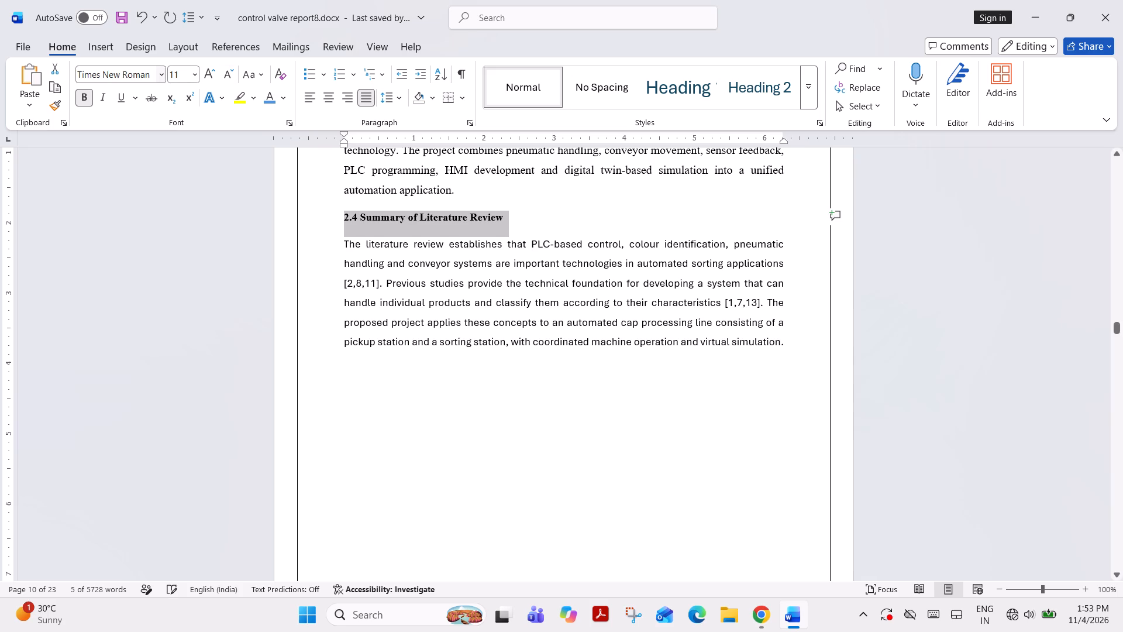
{"action": "left_click", "coordinate": [177, 69]}
{"action": "type", "text": "12"}
{"action": "key", "text": "Return"}
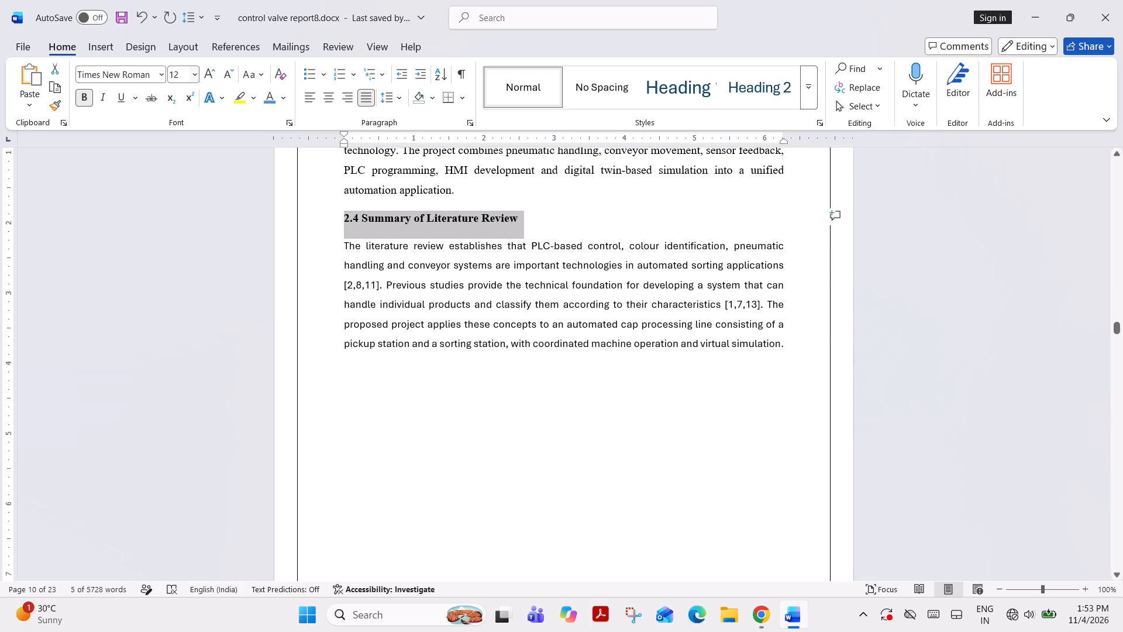
{"action": "left_click", "coordinate": [180, 73]}
{"action": "key", "text": "1"}
{"action": "type", "text": "4]"}
{"action": "key", "text": "BackSpace"}
{"action": "key", "text": "Return"}
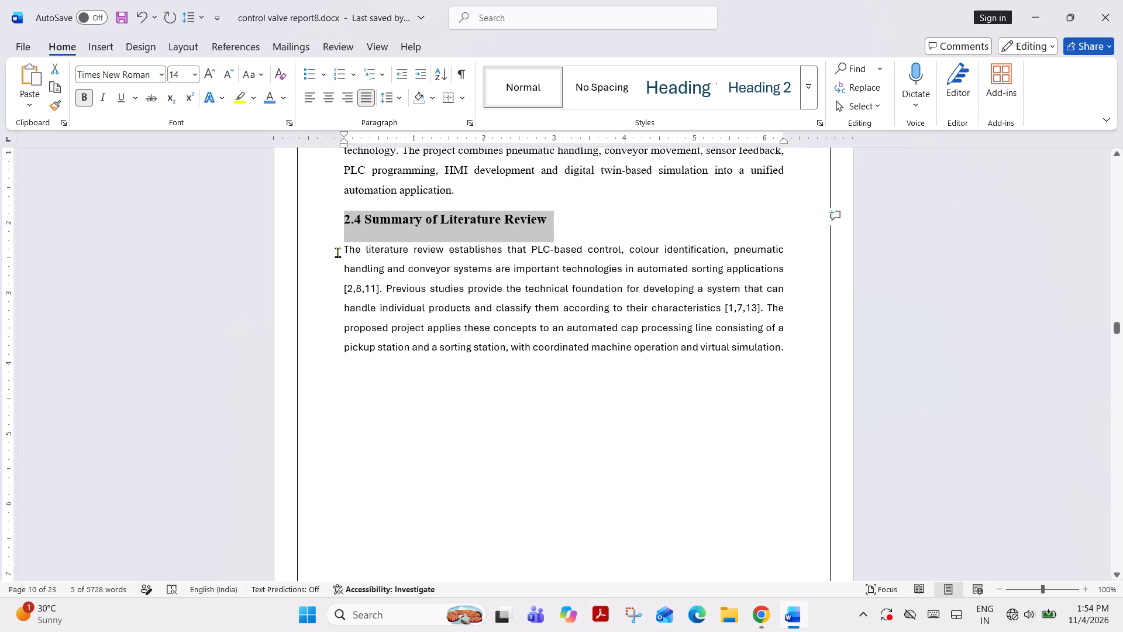
Format the body paragraph of section 2.4 in Times New Roman, size 12.
{"action": "left_click_drag", "start_coordinate": [346, 252], "coordinate": [798, 349]}
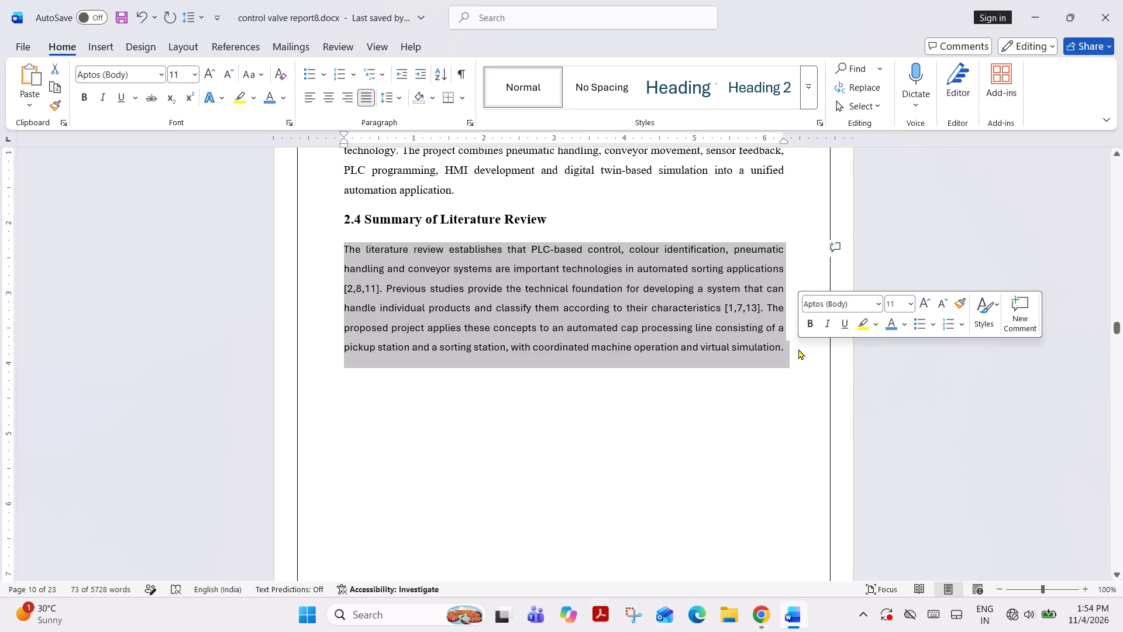
{"action": "left_click", "coordinate": [842, 301]}
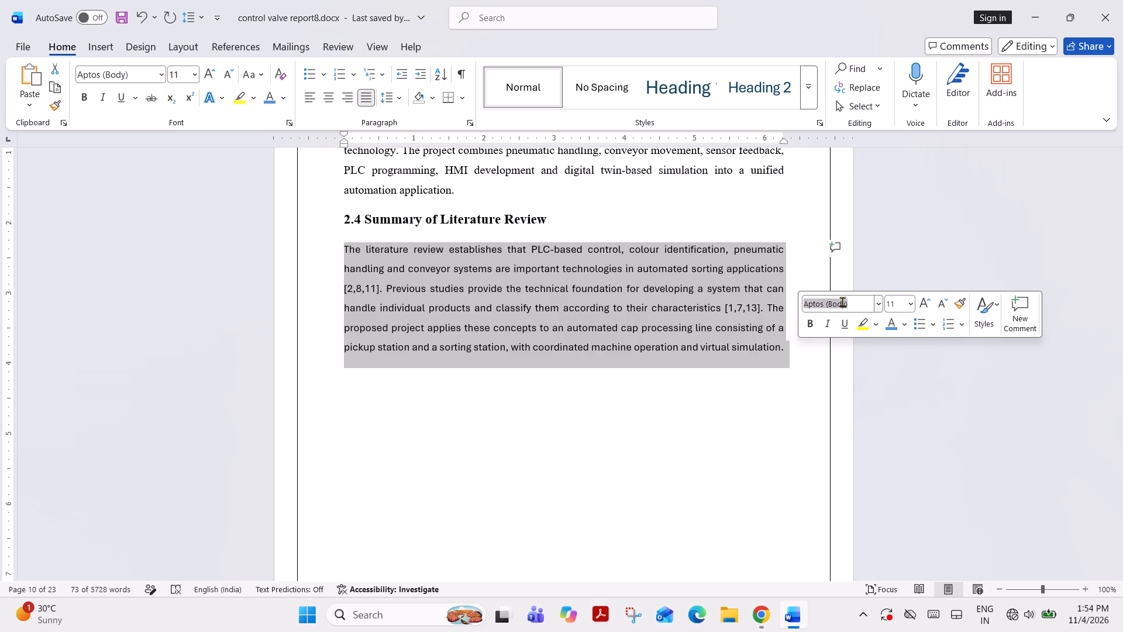
{"action": "key", "text": "t"}
{"action": "key", "text": "Return"}
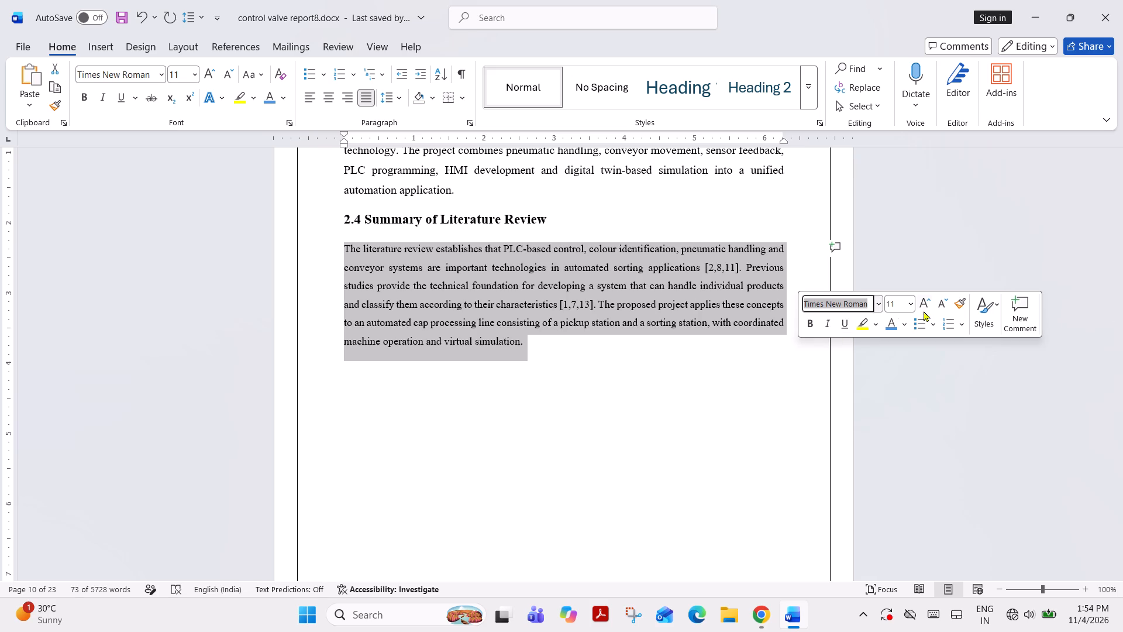
{"action": "left_click", "coordinate": [895, 304]}
{"action": "type", "text": "12"}
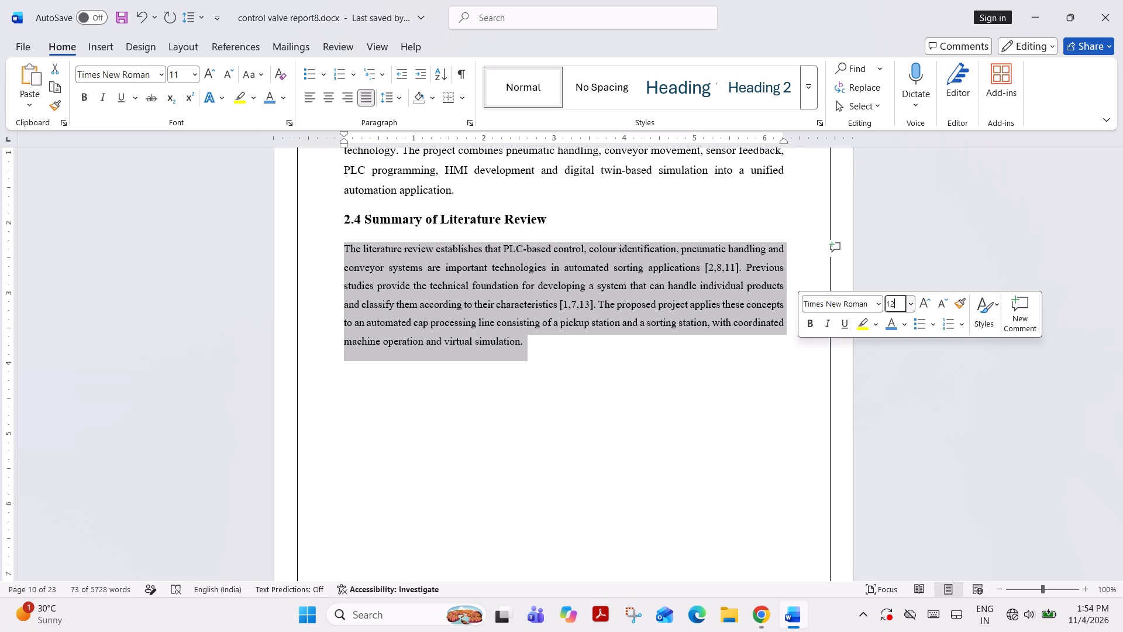
{"action": "key", "text": "Return"}
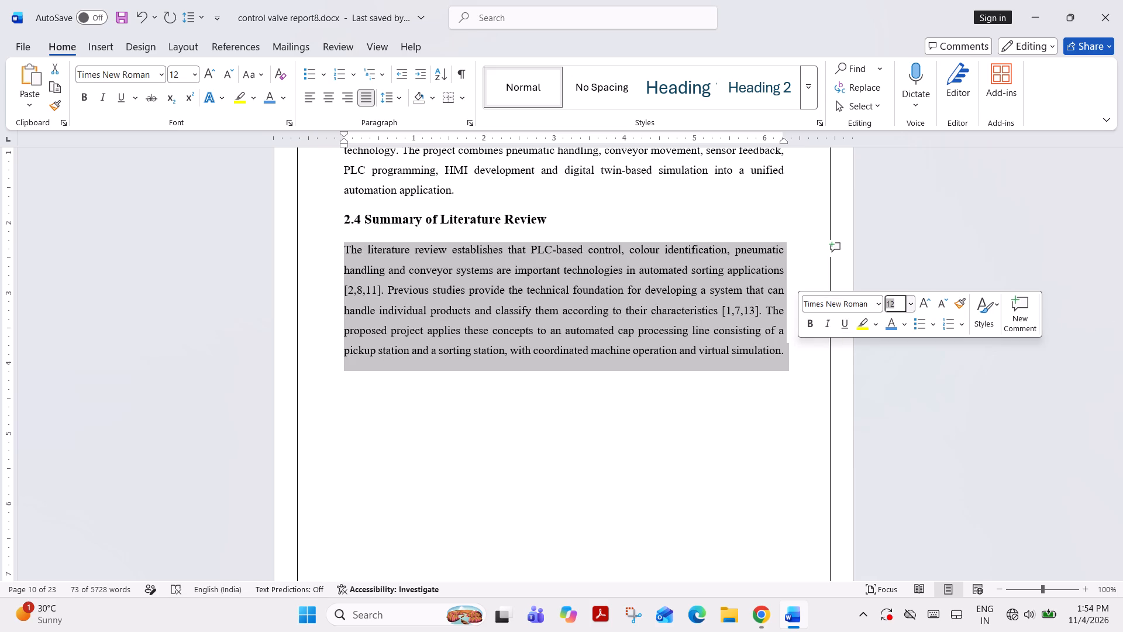
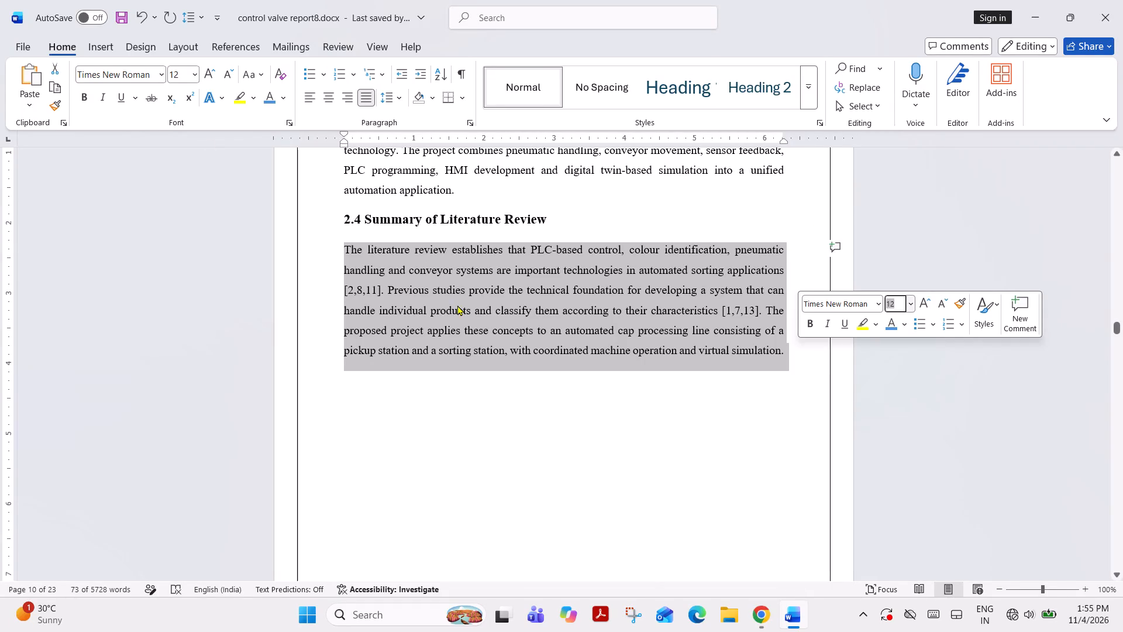
Remove the surplus blank lines below the closing paragraph of section 2.4 Summary of Literature Review.
{"action": "left_click", "coordinate": [659, 413]}
{"action": "key", "text": "BackSpace"}
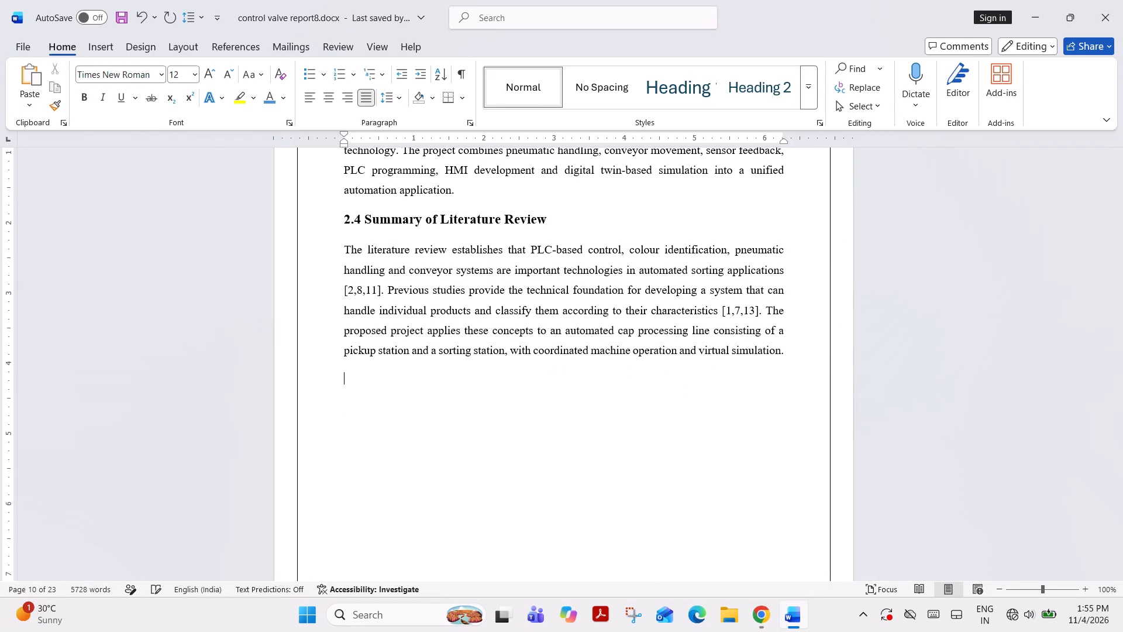
{"action": "key", "text": "BackSpace"}
{"action": "left_click", "coordinate": [654, 373]}
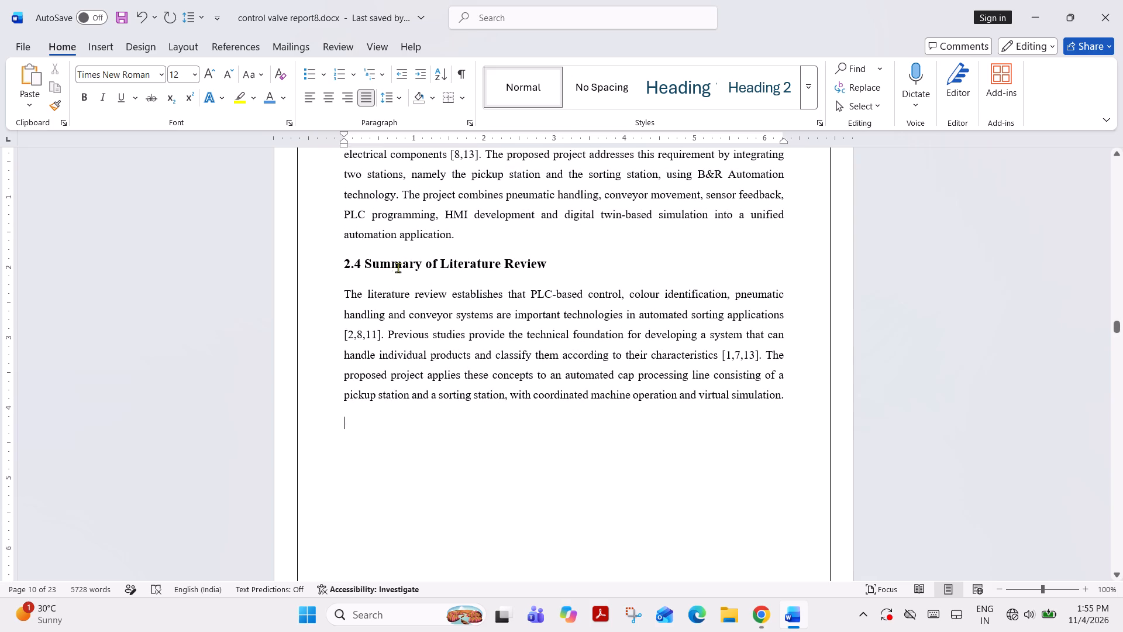
Check the font and size of the 2.4 Summary of Literature Review heading.
{"action": "left_click", "coordinate": [399, 263]}
{"action": "left_click_drag", "start_coordinate": [339, 261], "coordinate": [542, 262]}
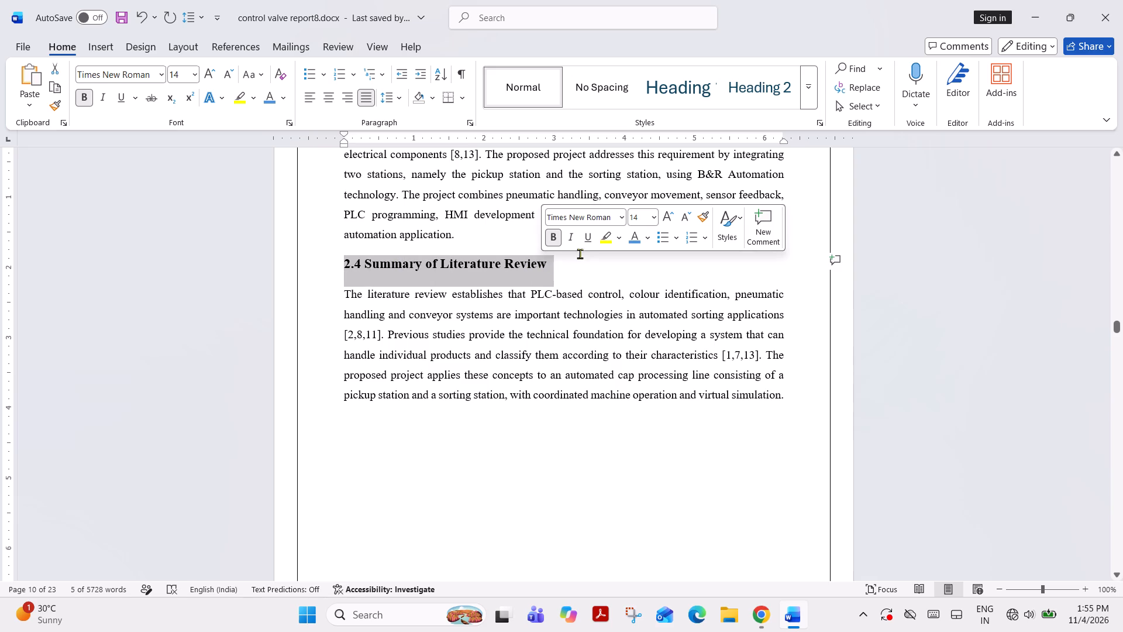
{"action": "left_click", "coordinate": [591, 270]}
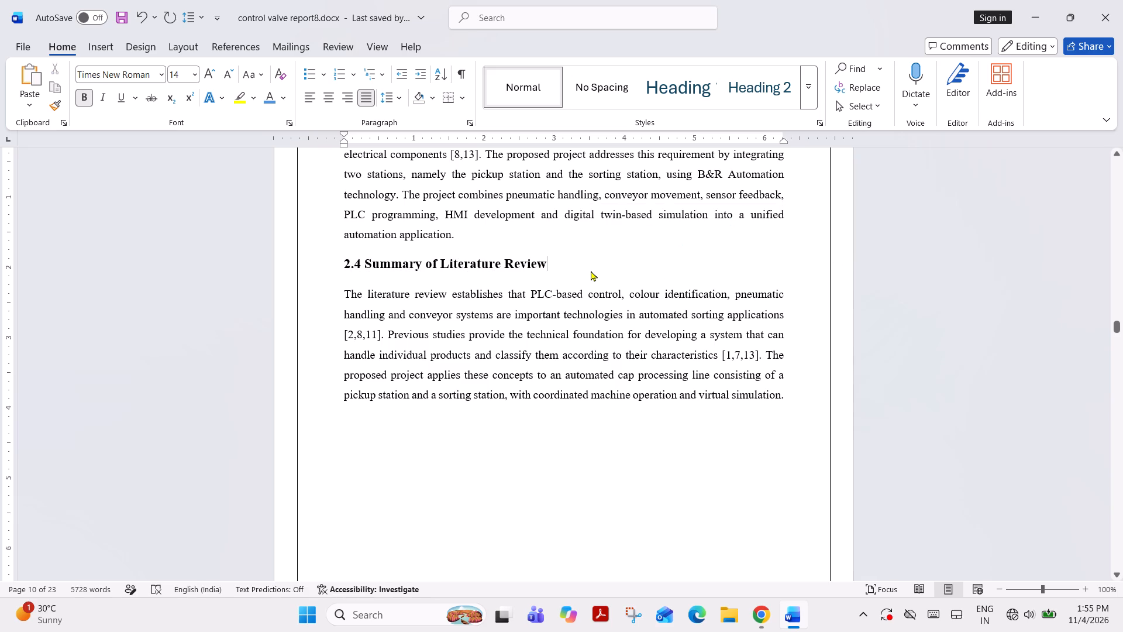
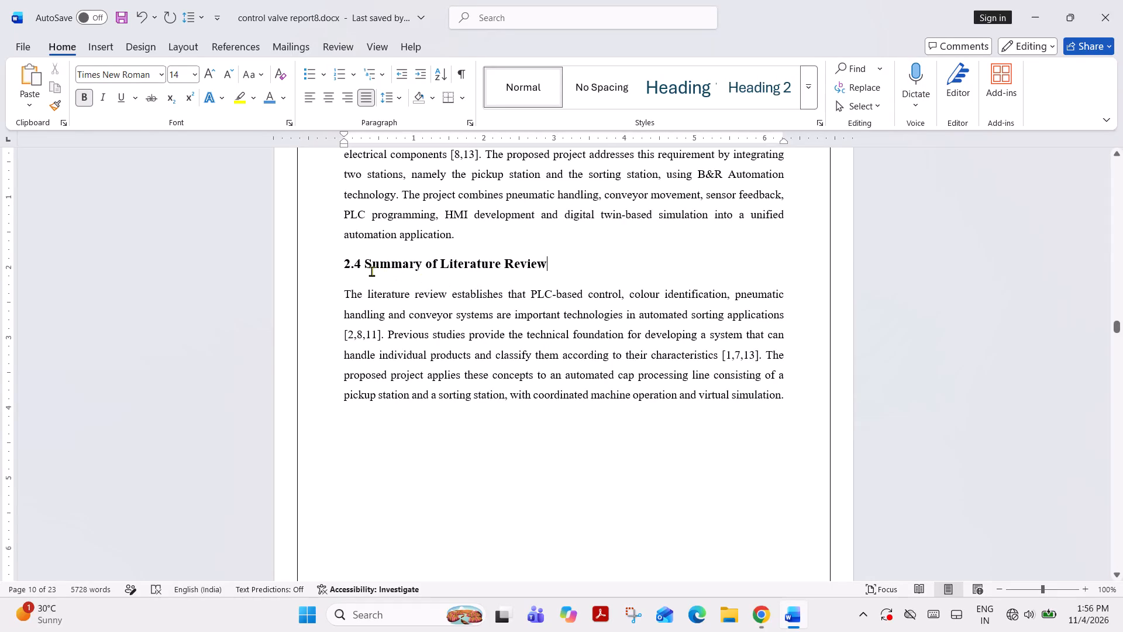
Check the font, size and line spacing of the body paragraph under 2.4 Summary of Literature Review.
{"action": "left_click", "coordinate": [370, 271]}
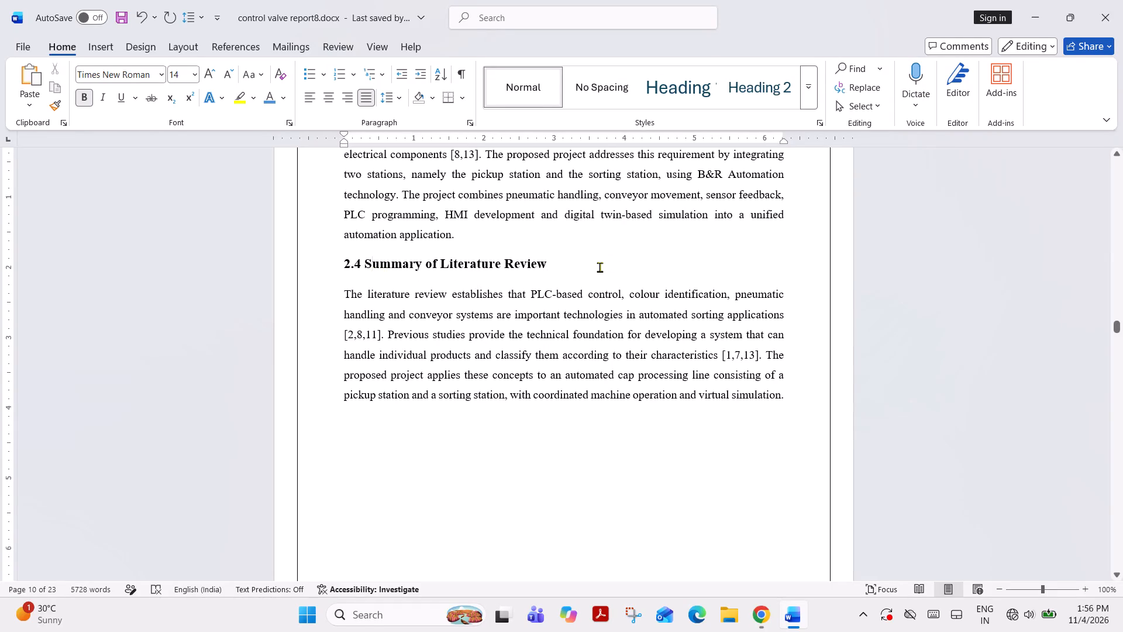
{"action": "left_click", "coordinate": [600, 267]}
{"action": "left_click", "coordinate": [340, 294]}
{"action": "left_click_drag", "start_coordinate": [340, 294], "coordinate": [570, 418]}
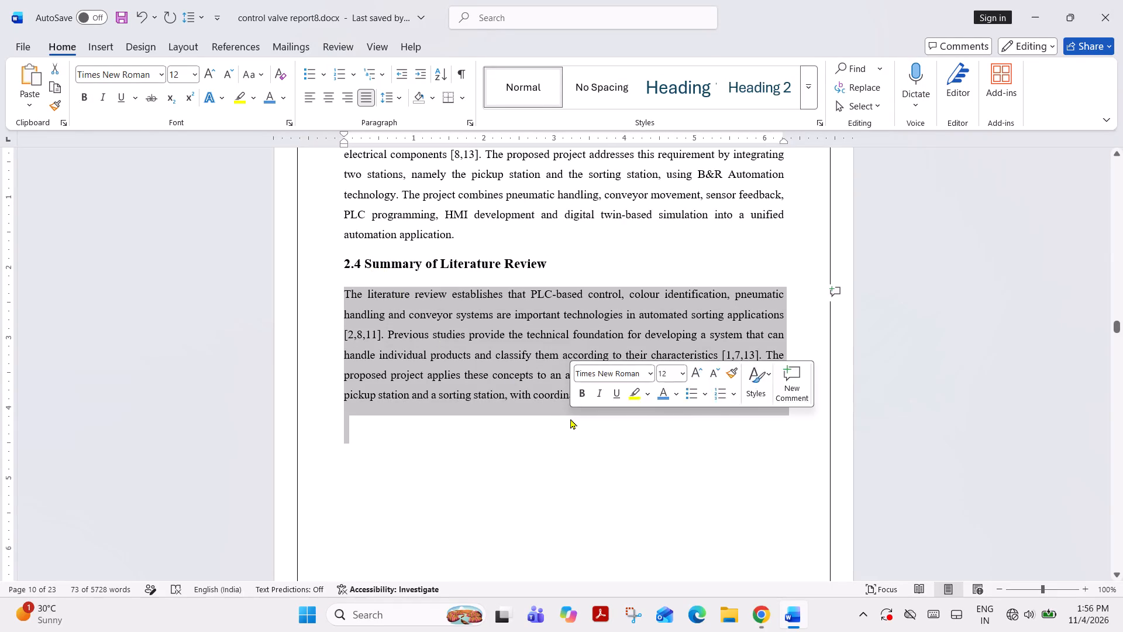
{"action": "left_click", "coordinate": [395, 94]}
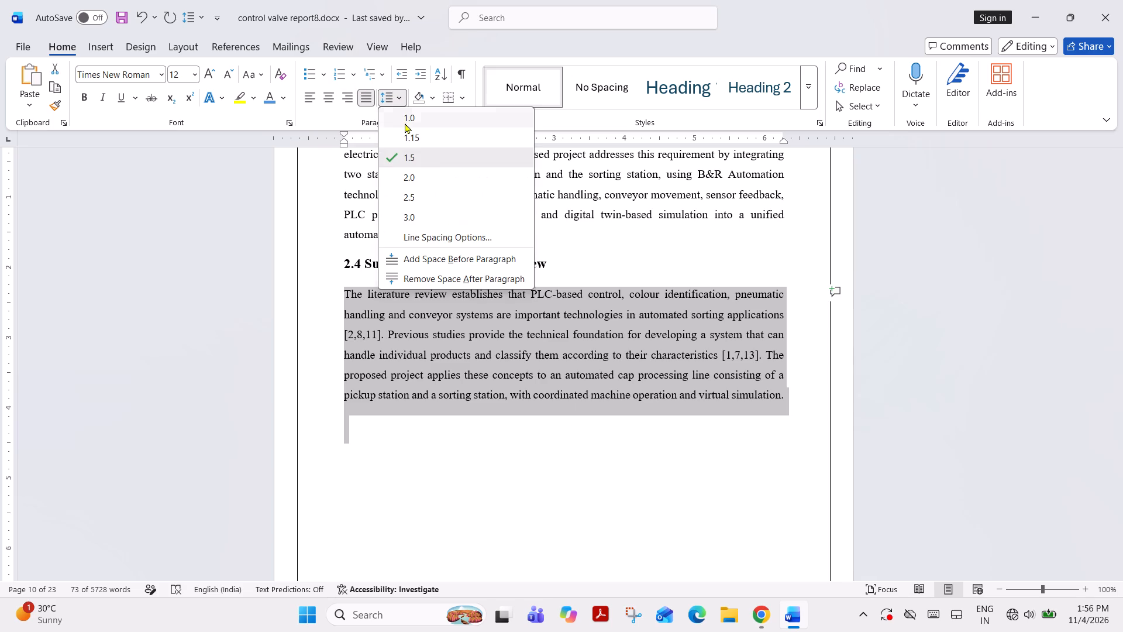
{"action": "left_click", "coordinate": [256, 238]}
{"action": "left_click", "coordinate": [477, 347]}
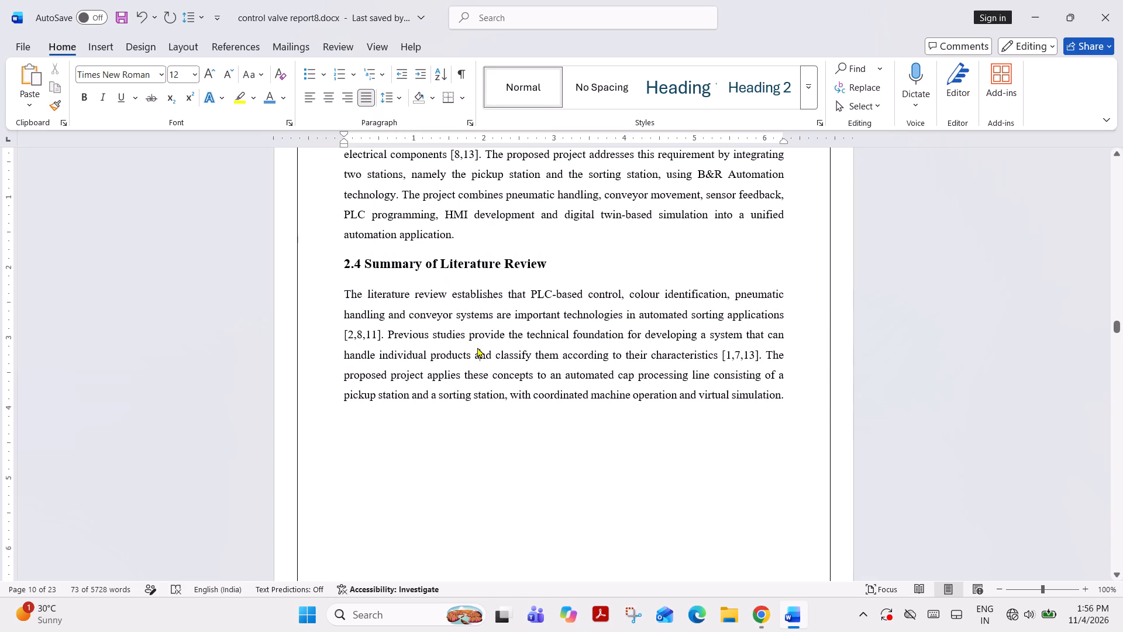
{"action": "left_click", "coordinate": [791, 403]}
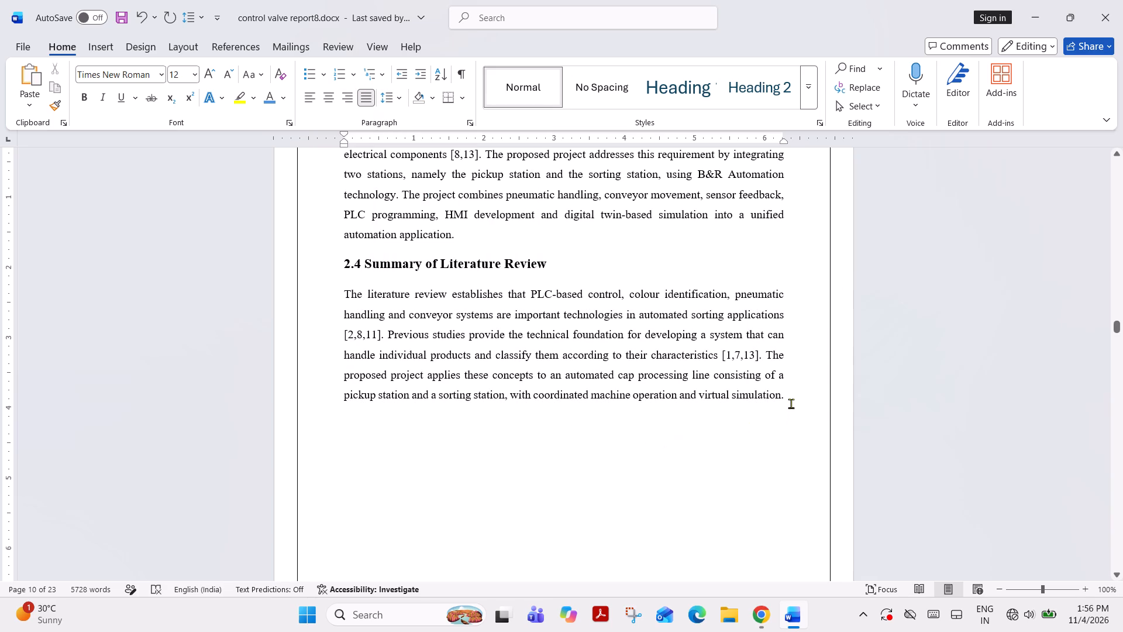
{"action": "left_click", "coordinate": [786, 296]}
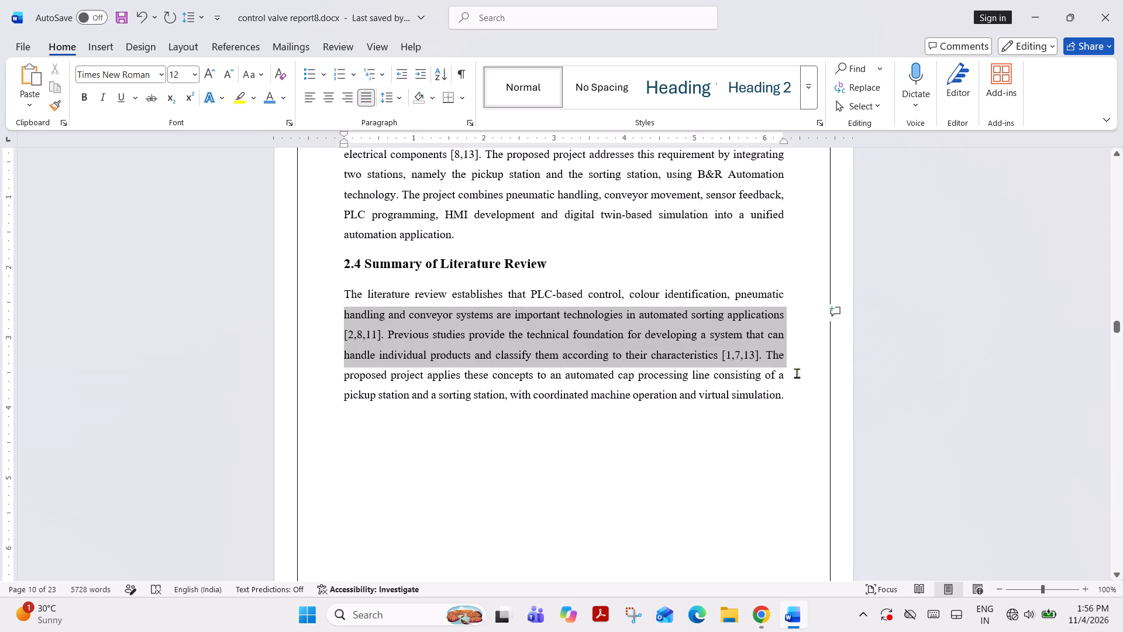
{"action": "left_click", "coordinate": [784, 293]}
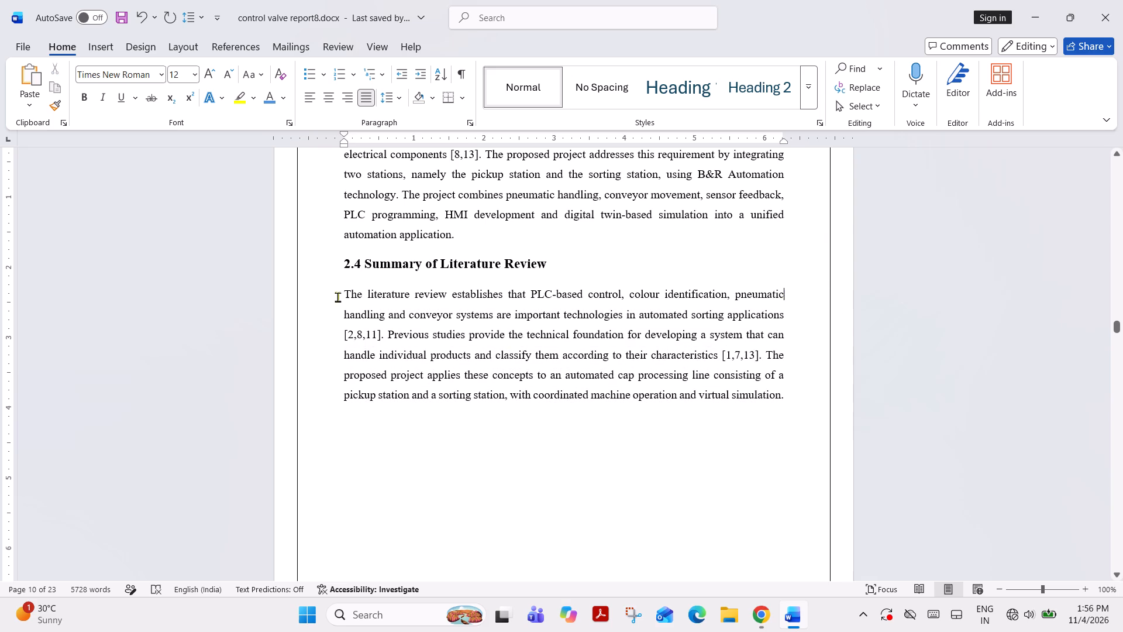
{"action": "left_click_drag", "start_coordinate": [340, 294], "coordinate": [735, 428]}
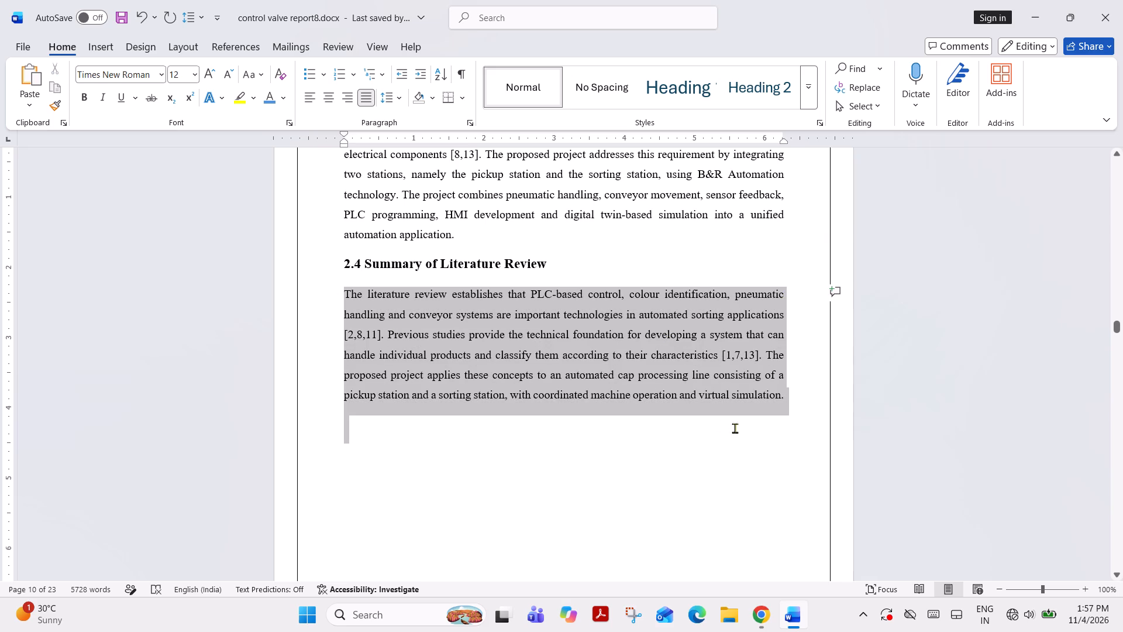
{"action": "left_click_drag", "start_coordinate": [735, 428], "coordinate": [738, 401]}
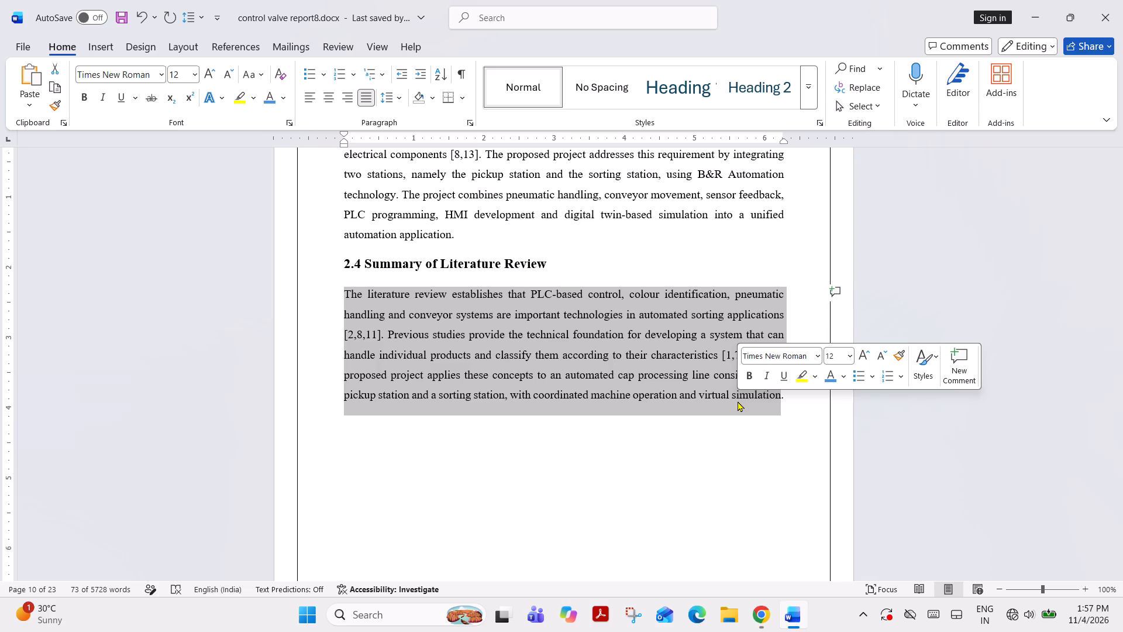
{"action": "left_click", "coordinate": [738, 418]}
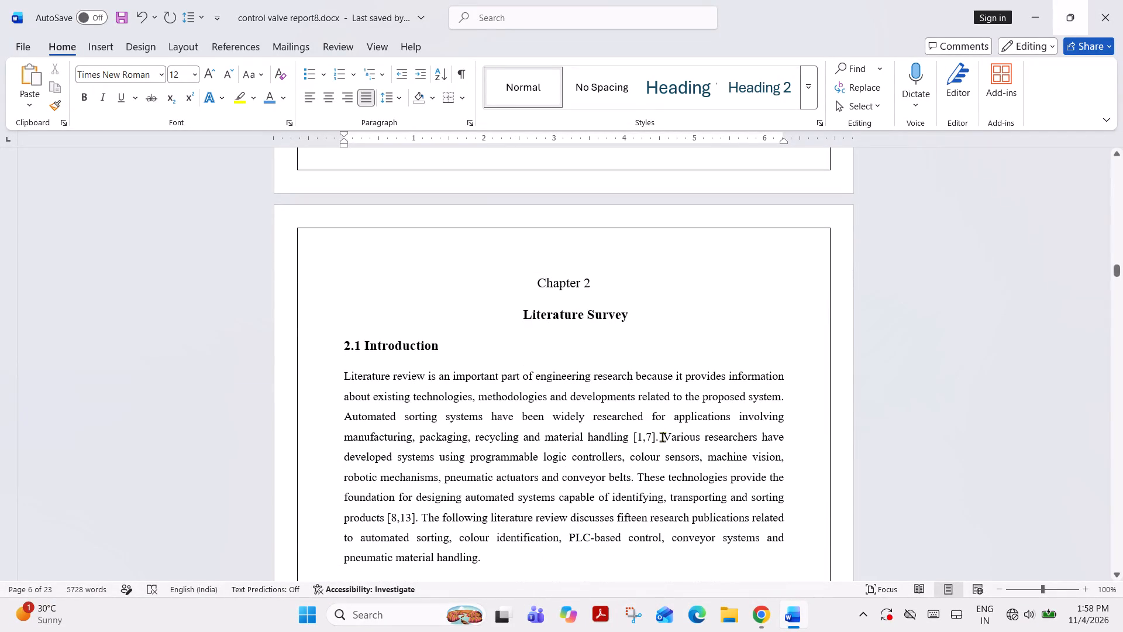
{"action": "left_click_drag", "start_coordinate": [663, 437], "coordinate": [474, 475]}
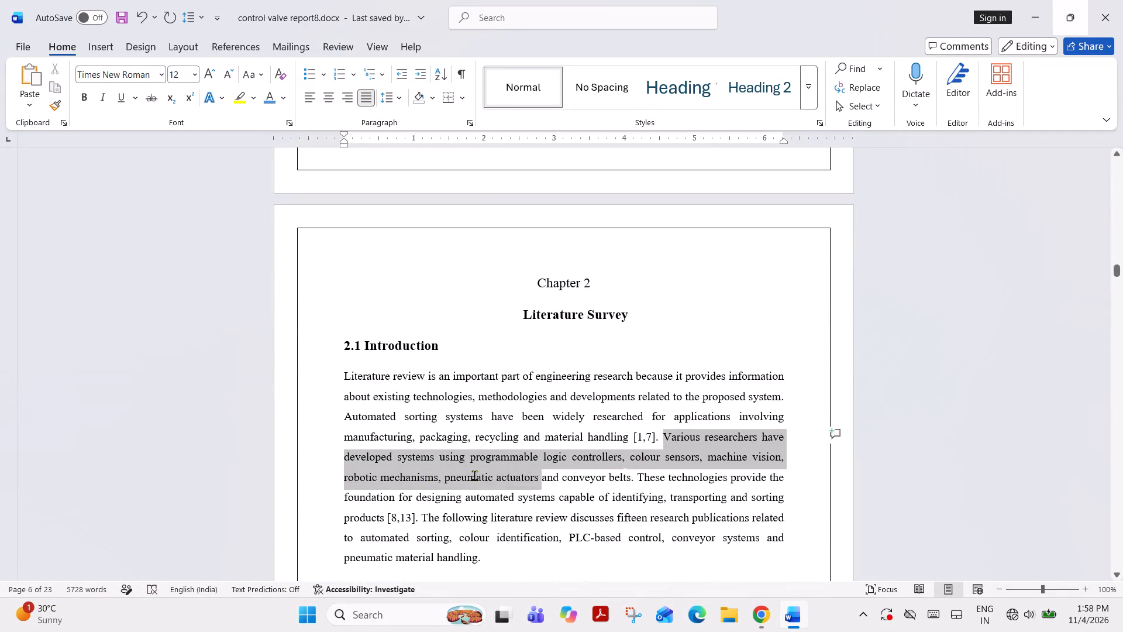
{"action": "left_click_drag", "start_coordinate": [474, 475], "coordinate": [418, 514]}
{"action": "key", "text": "BackSpace"}
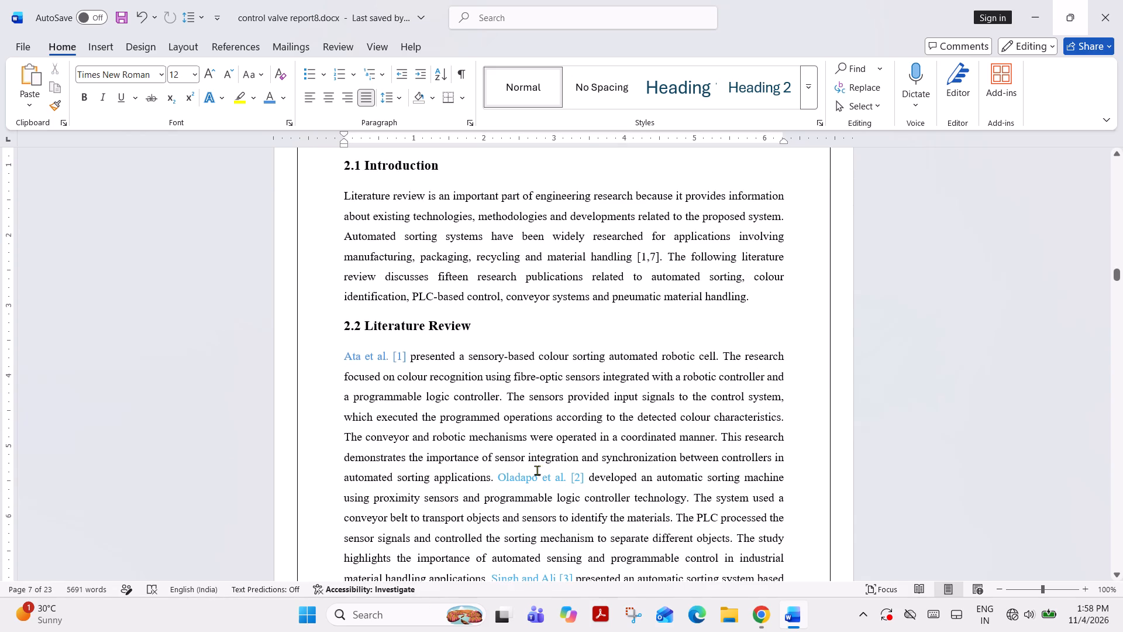
Delete the sentence "This research demonstrates the importance of sensor integration and synchronization…" from the Ata et al. [1] passage in section 2.2.
{"action": "left_click_drag", "start_coordinate": [720, 437], "coordinate": [491, 475]}
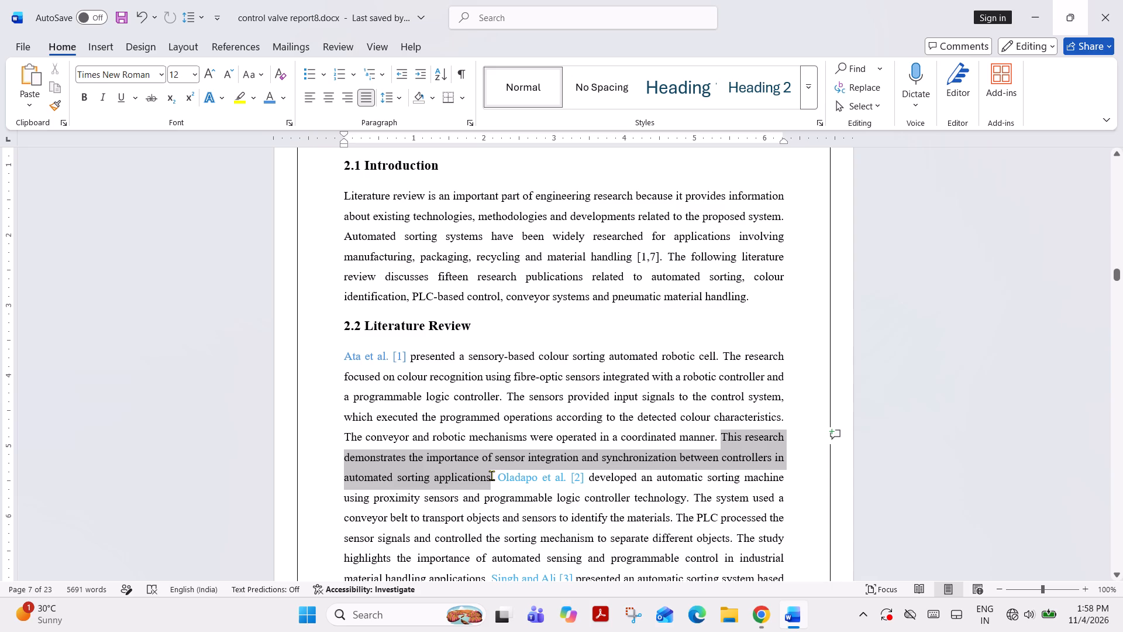
{"action": "left_click_drag", "start_coordinate": [491, 475], "coordinate": [492, 475]}
{"action": "key", "text": "BackSpace"}
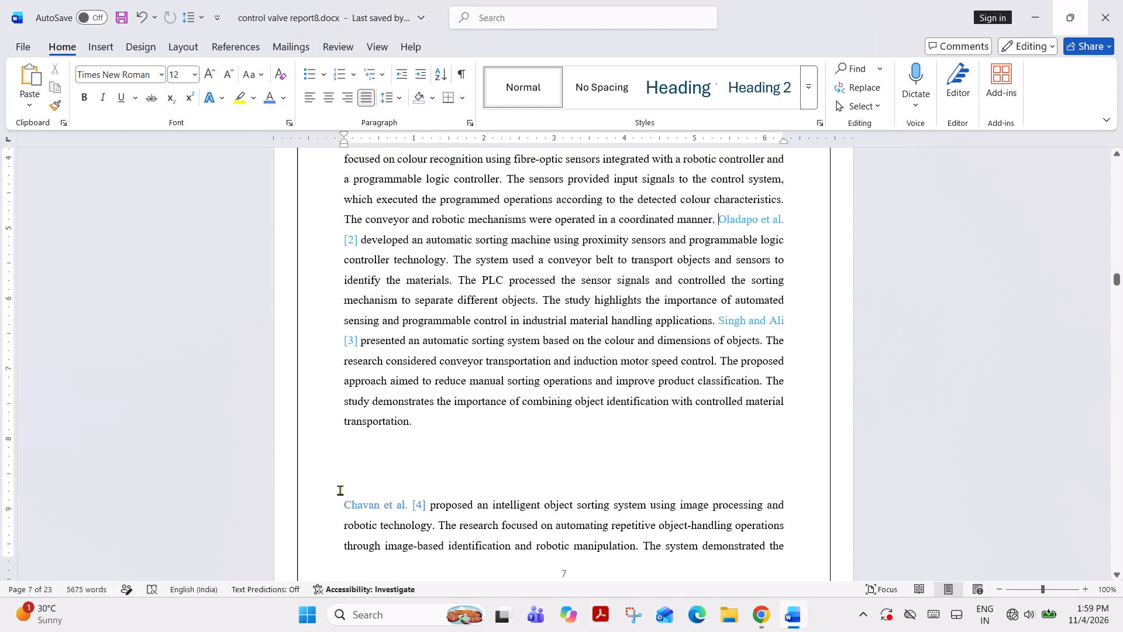
Remove the blank gap above the text starting with Chavan et al. [4] in section 2.2.
{"action": "left_click", "coordinate": [340, 501]}
{"action": "key", "text": "BackSpace"}
{"action": "key", "text": "BackSpace"}
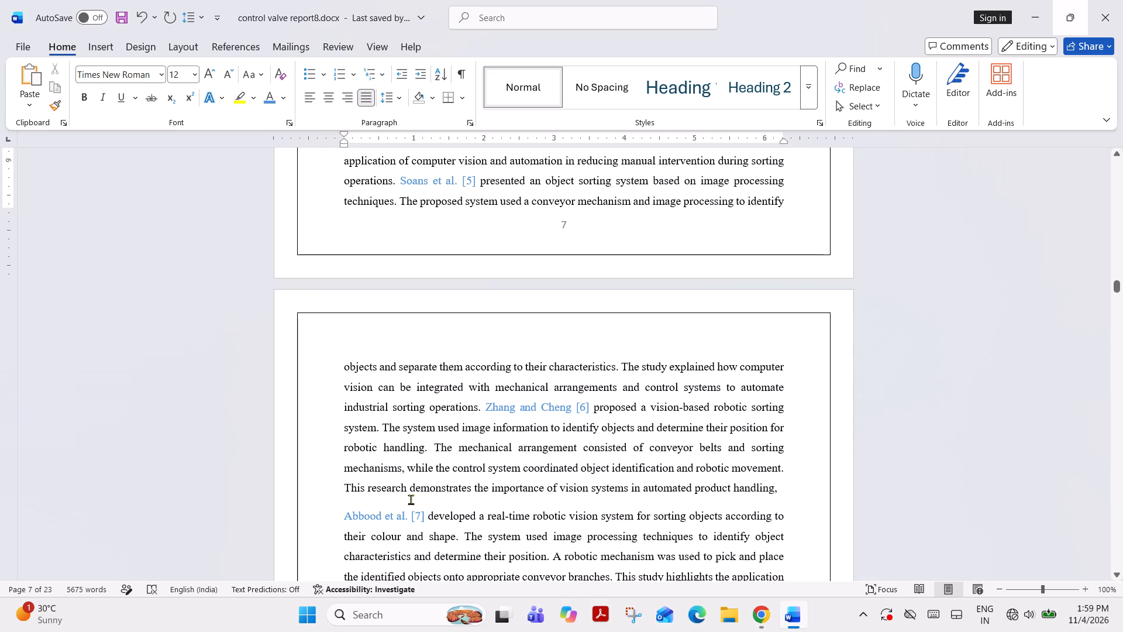
Delete the sentence "This research demonstrates the importance of vision systems in automated product handling," from the Zhang and Cheng [6] passage.
{"action": "left_click_drag", "start_coordinate": [346, 488], "coordinate": [603, 500]}
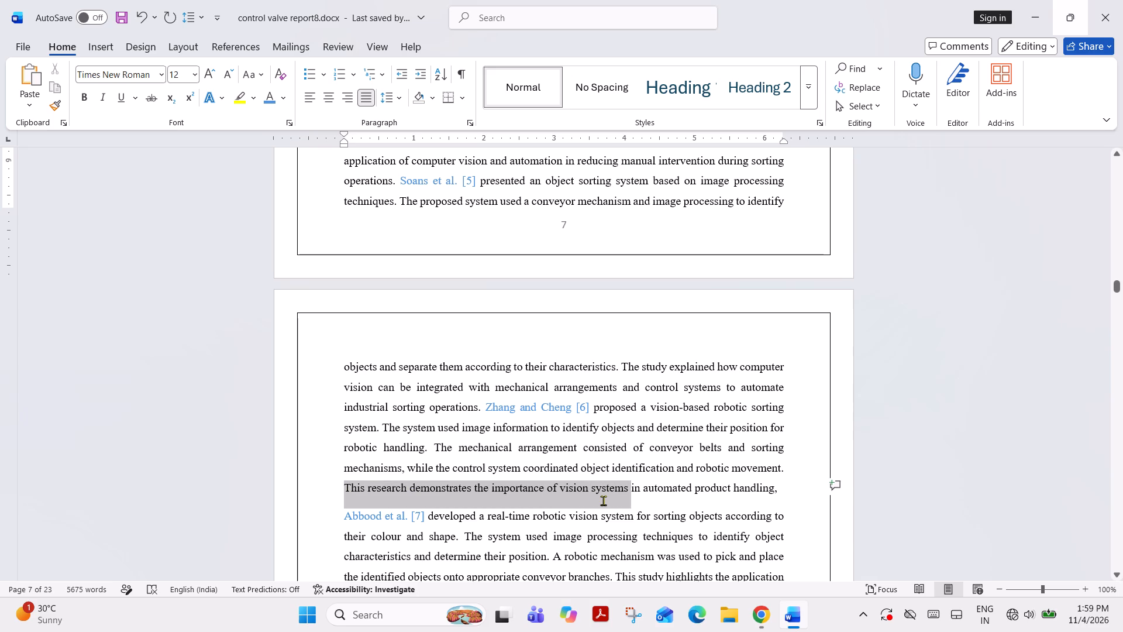
{"action": "left_click_drag", "start_coordinate": [603, 500], "coordinate": [603, 505]}
{"action": "left_click_drag", "start_coordinate": [603, 505], "coordinate": [788, 489]}
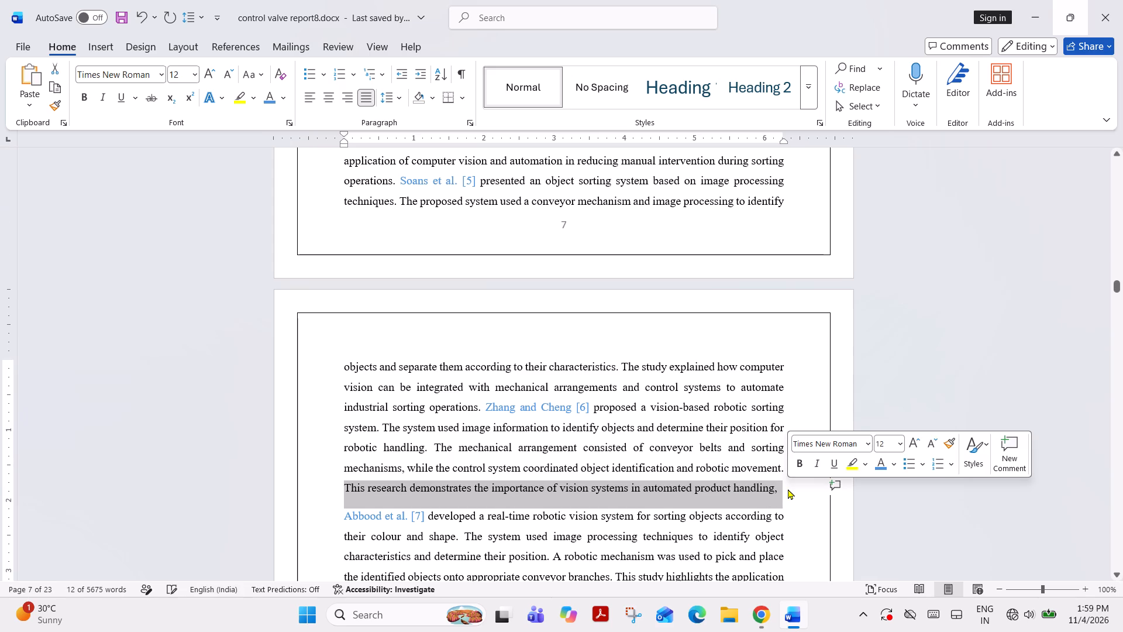
{"action": "key", "text": "BackSpace"}
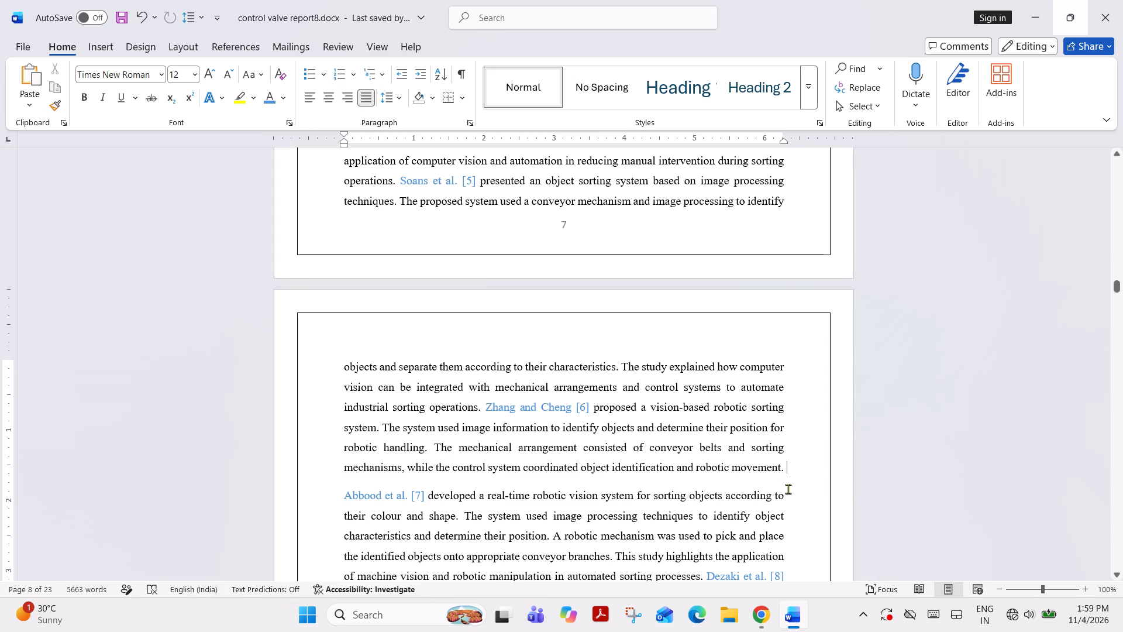
In the Dezaki et al. [8] passage, delete the sentence from "The research demonstrated the use of pneumatic mechanisms" through "proposed cap processing project.".
{"action": "left_click", "coordinate": [547, 527]}
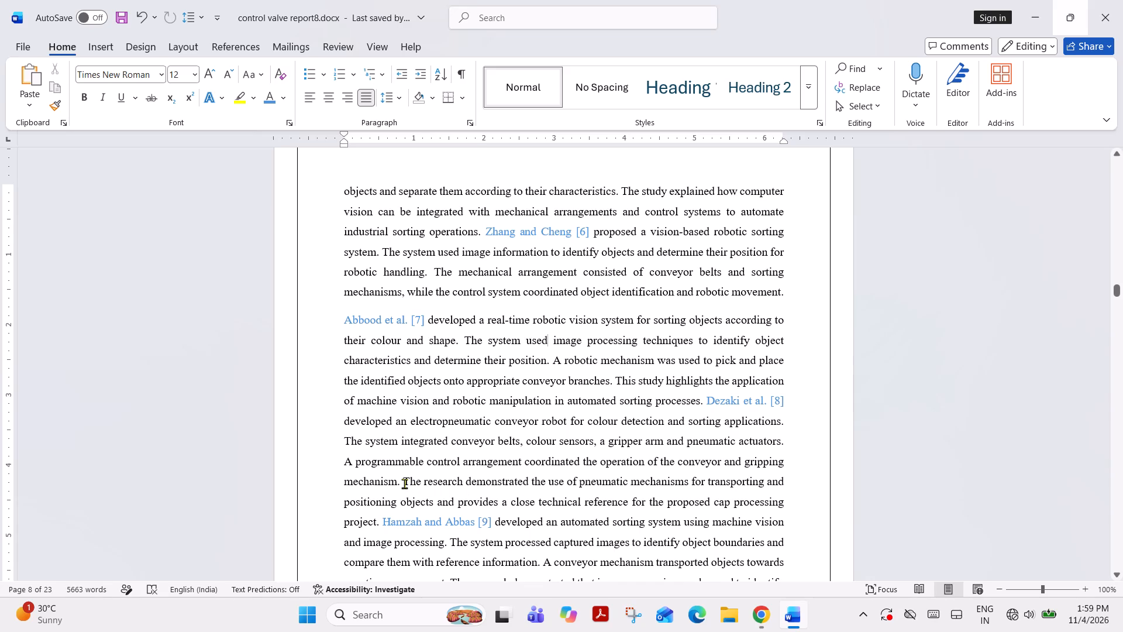
{"action": "left_click_drag", "start_coordinate": [404, 483], "coordinate": [425, 544]}
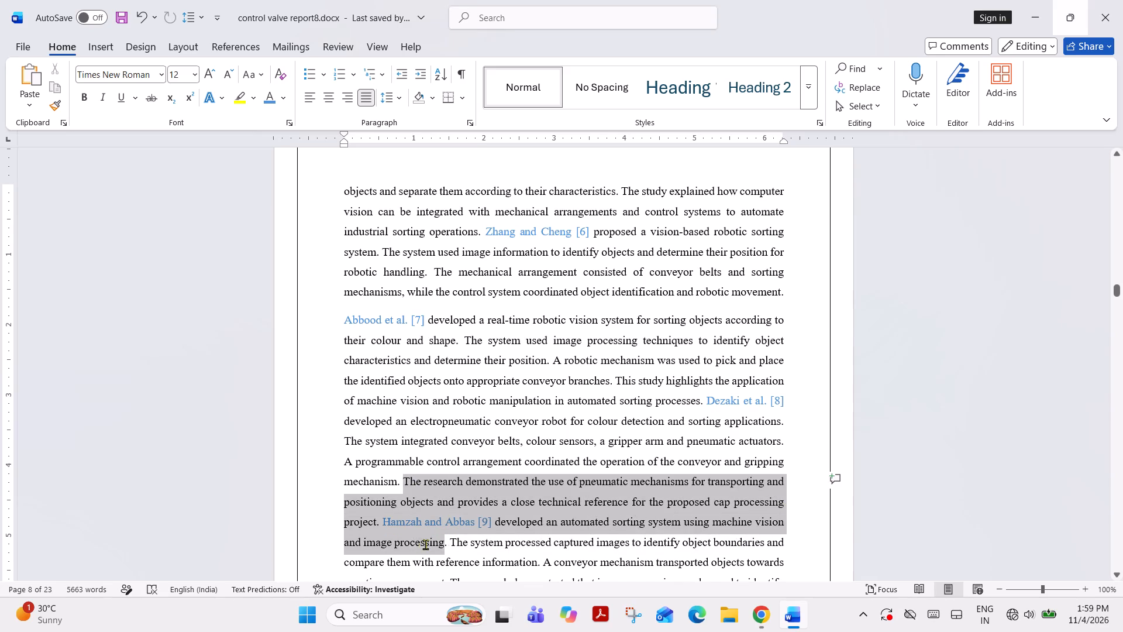
{"action": "left_click_drag", "start_coordinate": [425, 544], "coordinate": [380, 525]}
{"action": "key", "text": "BackSpace"}
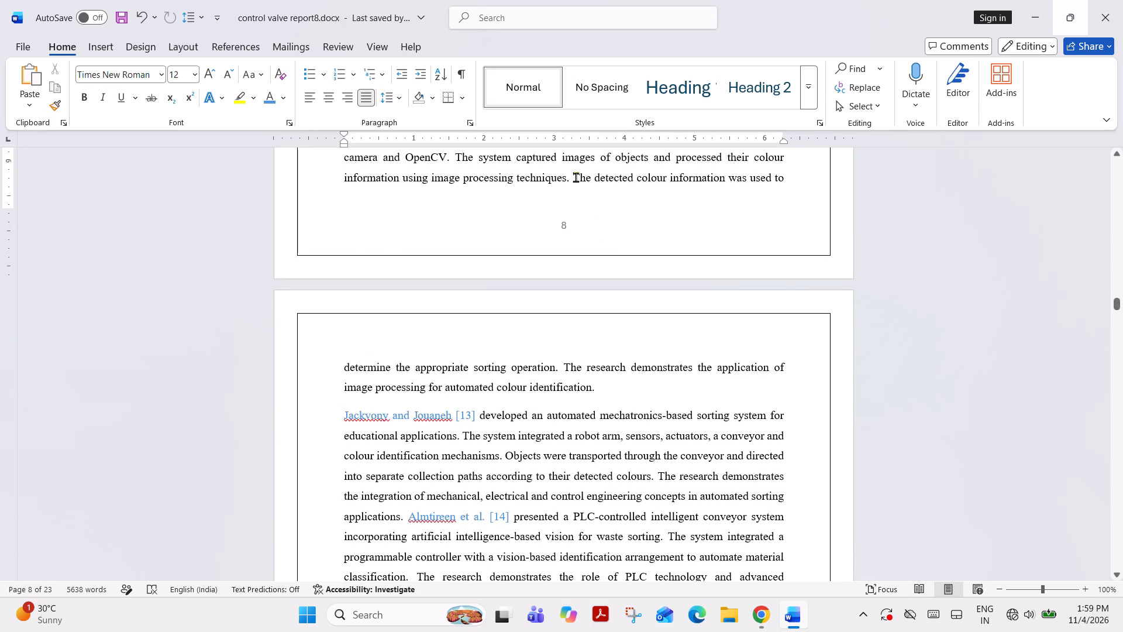
Above the Jackvony and Jouaneh [13] paragraph, delete the text from "The detected colour information was used to" through "automated colour identification.".
{"action": "left_click_drag", "start_coordinate": [576, 177], "coordinate": [633, 396]}
{"action": "key", "text": "BackSpace"}
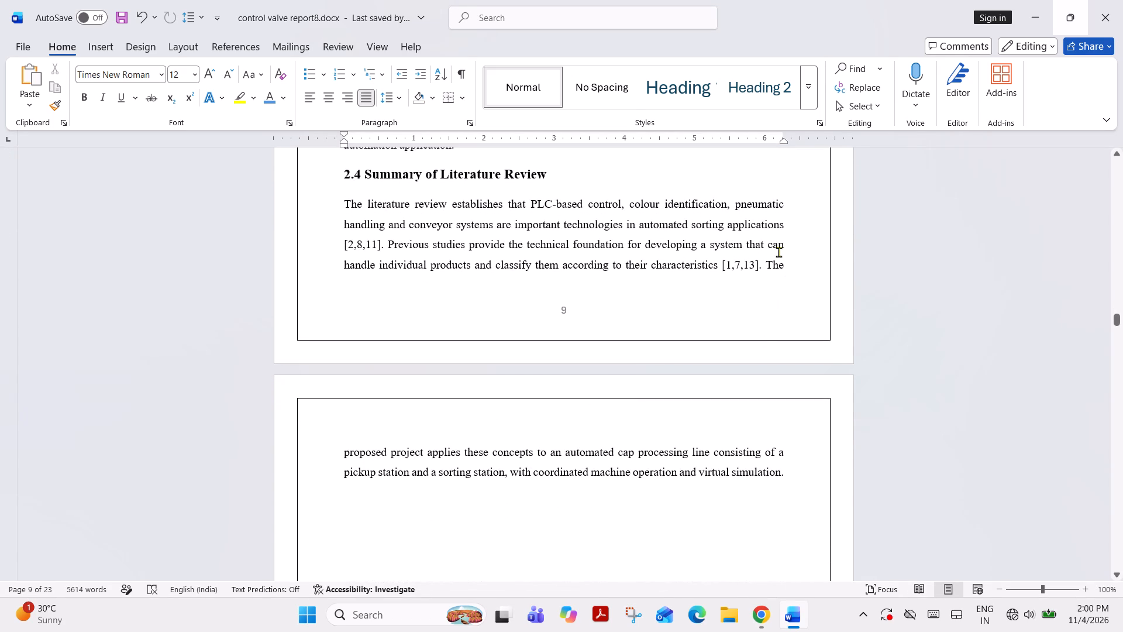
Delete the closing sentence of section 2.4, from "The proposed project applies these concepts" through "virtual simulation.".
{"action": "left_click_drag", "start_coordinate": [770, 259], "coordinate": [787, 470]}
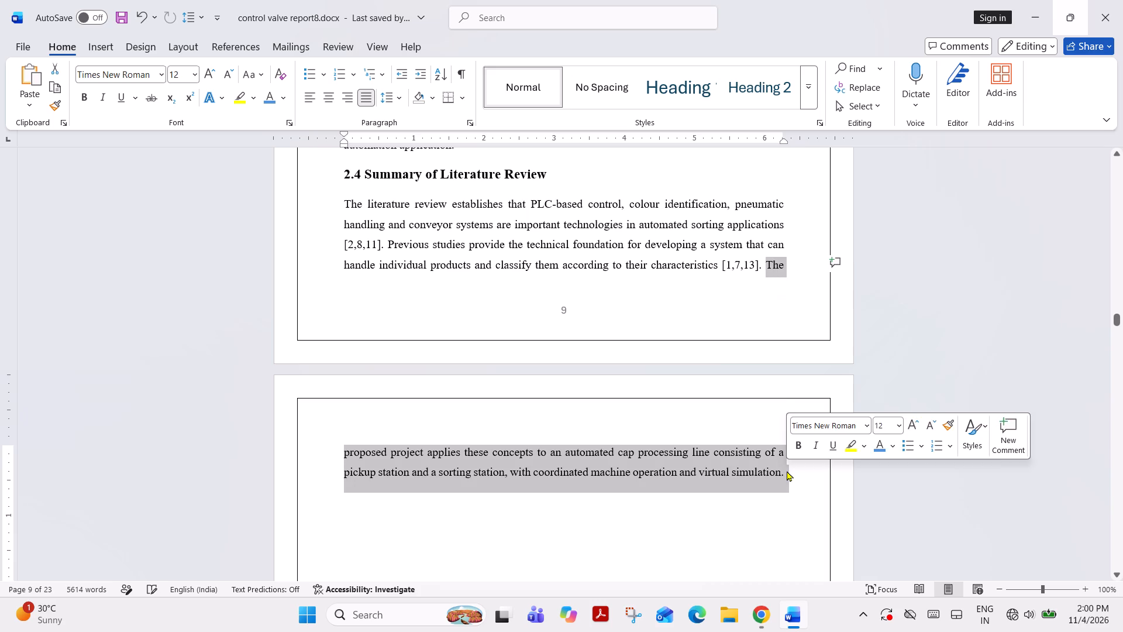
{"action": "key", "text": "BackSpace"}
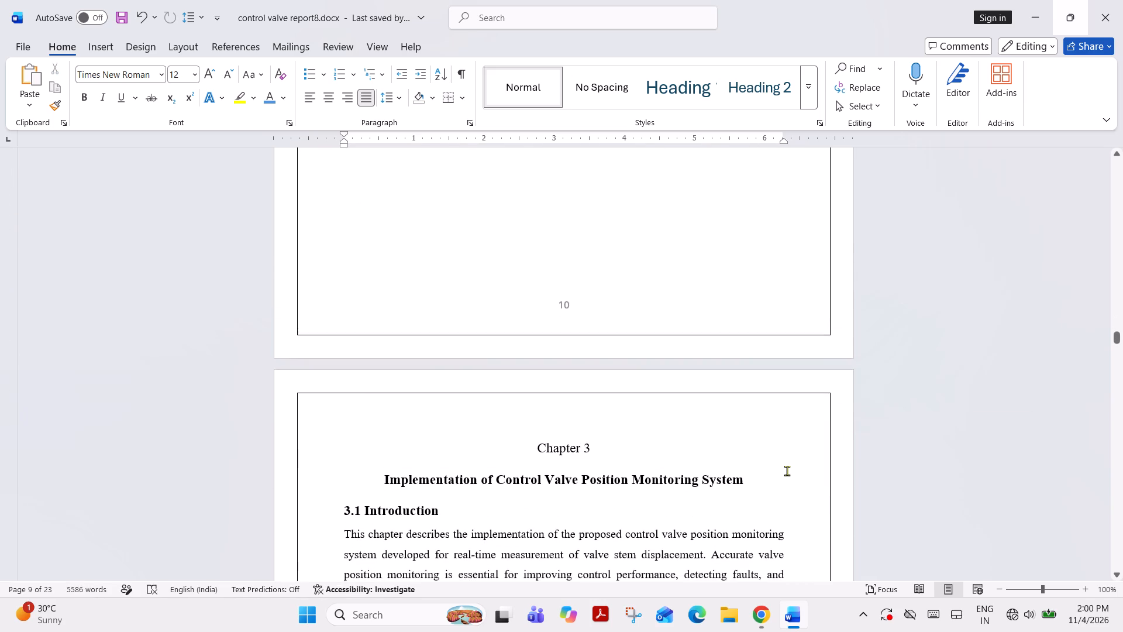
Remove the blank page before Chapter 3 so the chapter label starts the page right after section 2.4.
{"action": "left_click", "coordinate": [533, 465]}
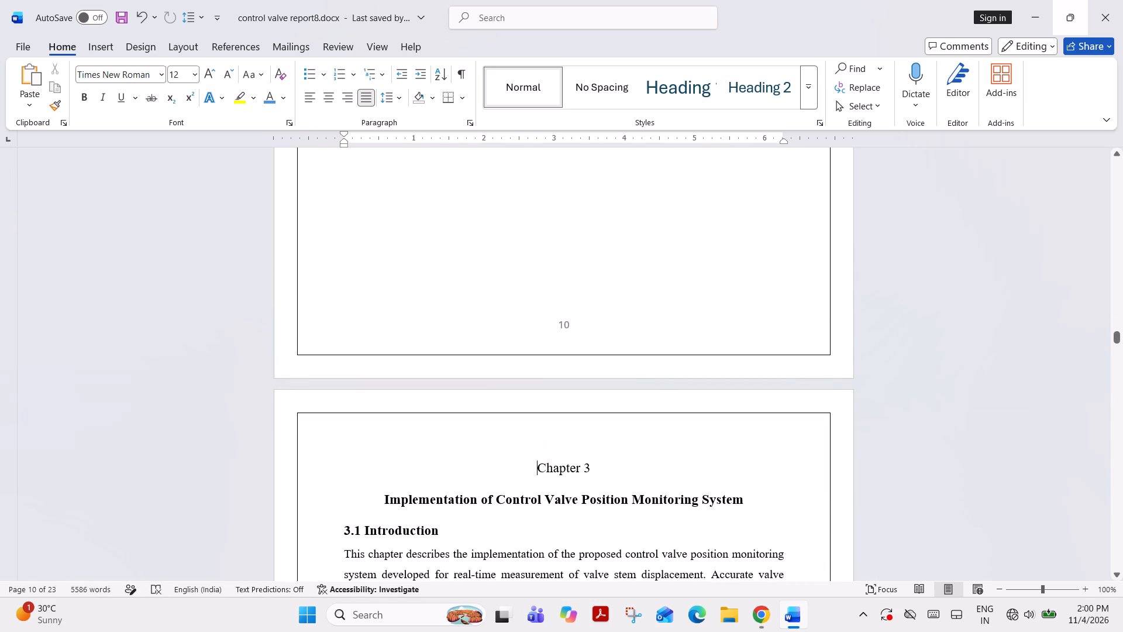
{"action": "key", "text": "BackSpace"}
{"action": "key", "text": "BackSpace"}
{"action": "key", "text": "BackSpace"}
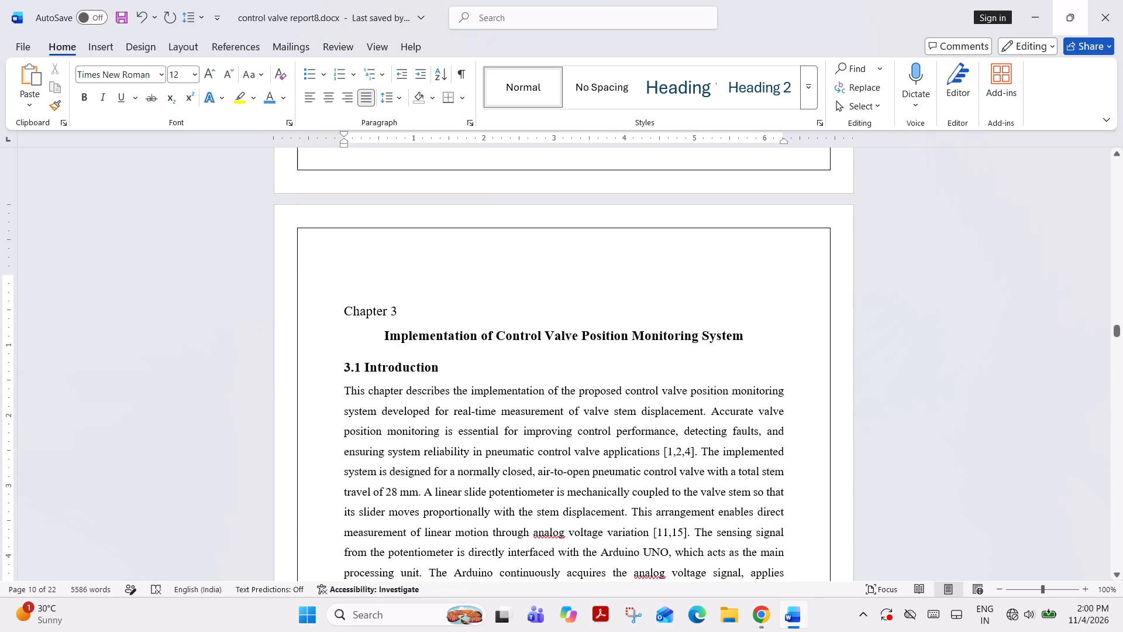
{"action": "key", "text": "BackSpace"}
{"action": "key", "text": "BackSpace"}
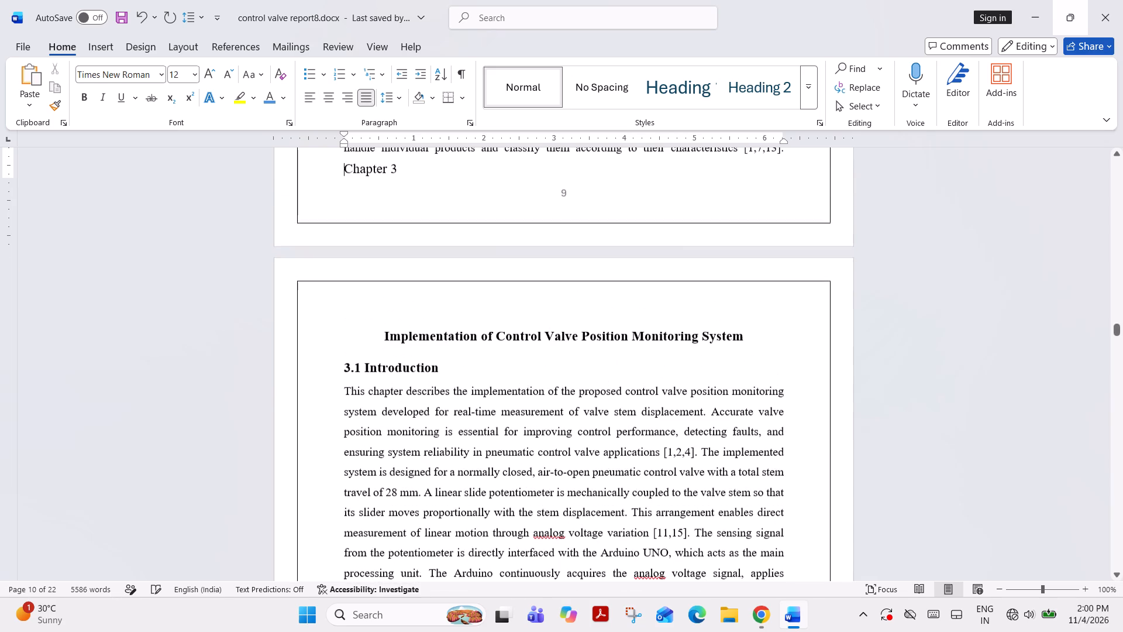
{"action": "key", "text": "Return"}
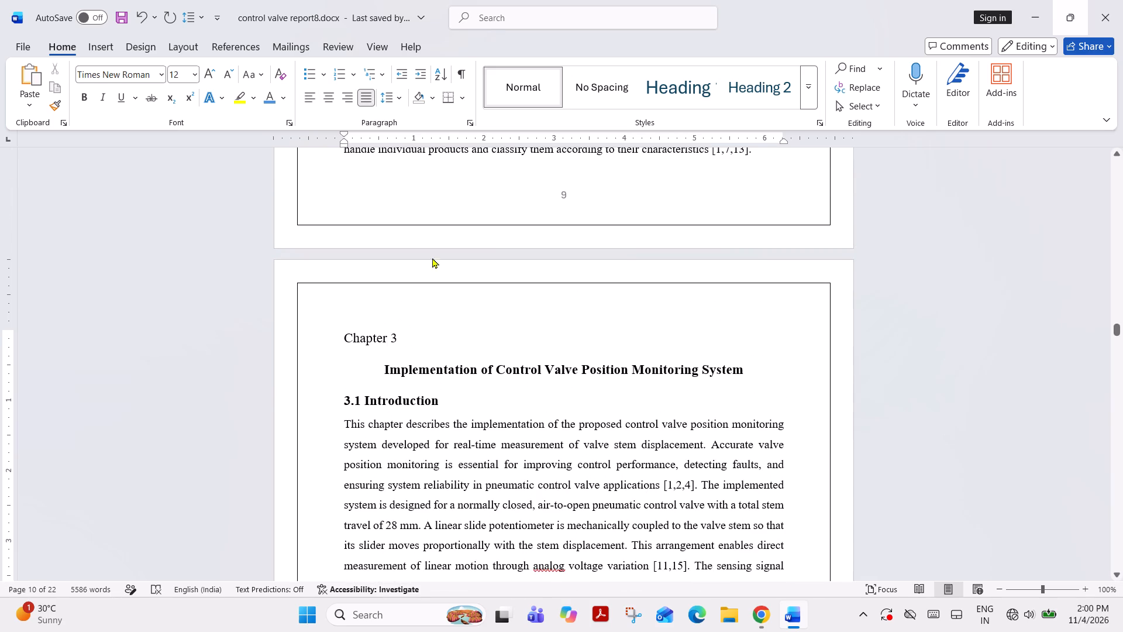
Centre the "Chapter 3" line above the chapter title.
{"action": "left_click", "coordinate": [333, 97]}
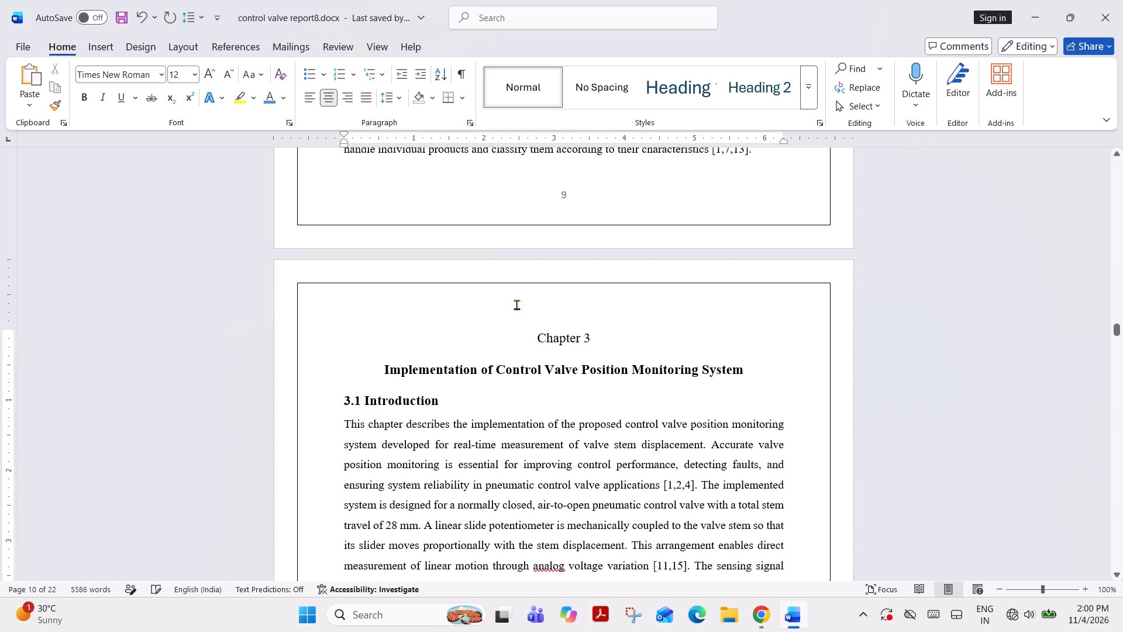
{"action": "left_click", "coordinate": [513, 340]}
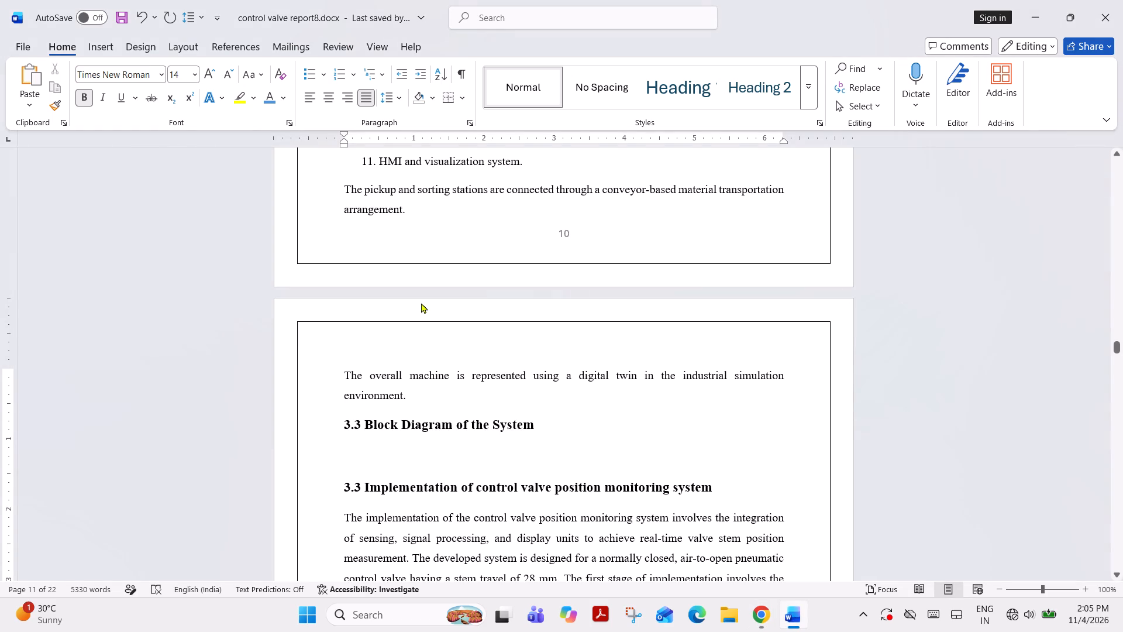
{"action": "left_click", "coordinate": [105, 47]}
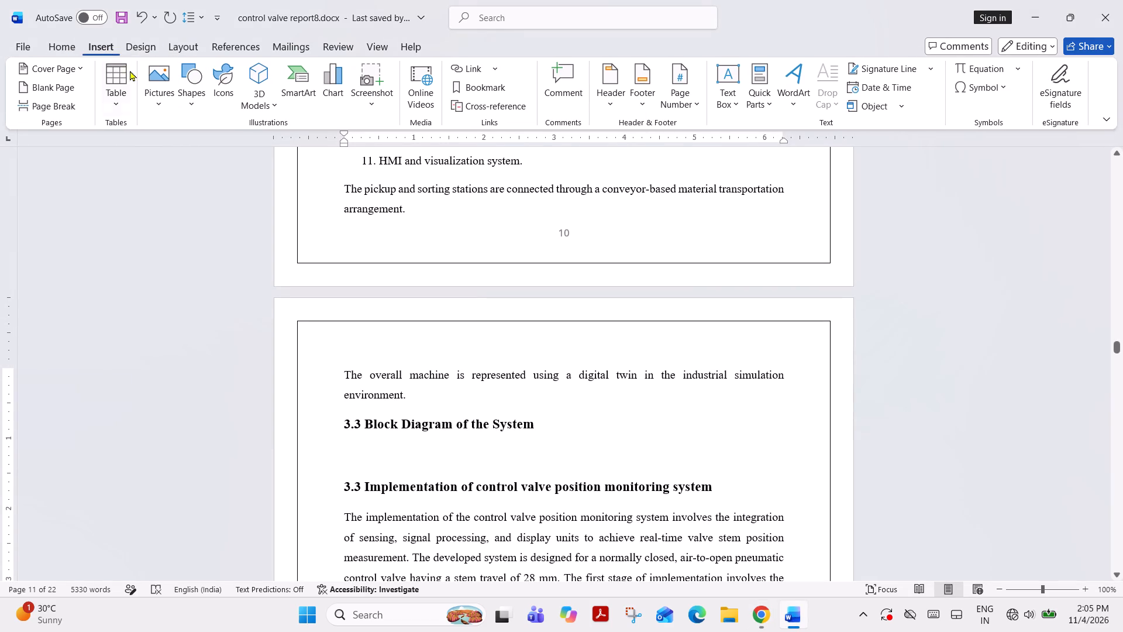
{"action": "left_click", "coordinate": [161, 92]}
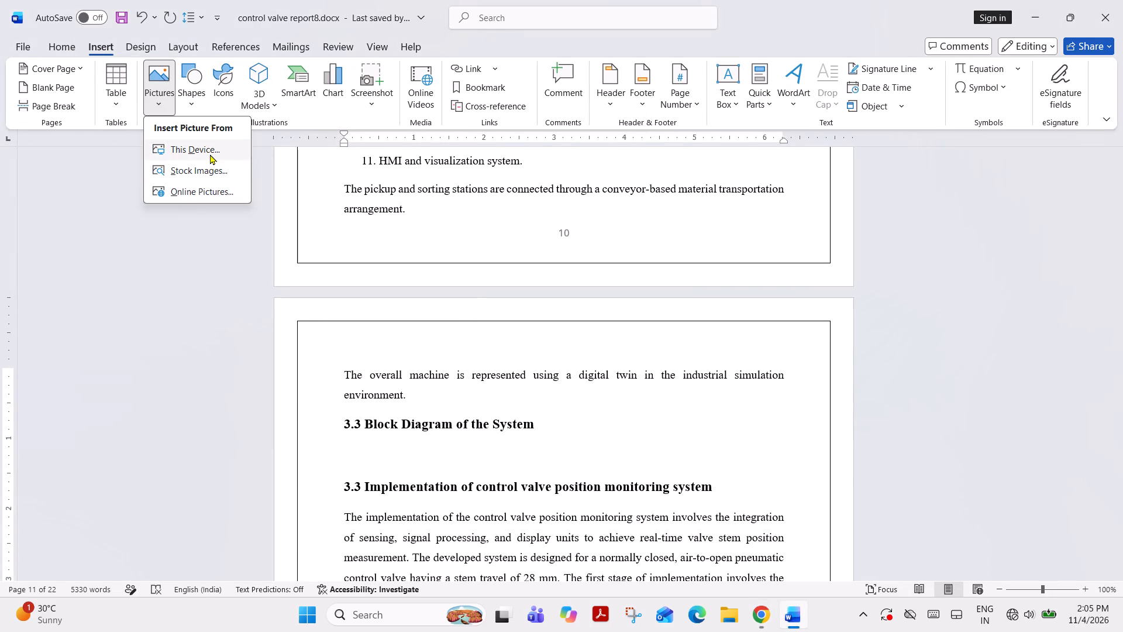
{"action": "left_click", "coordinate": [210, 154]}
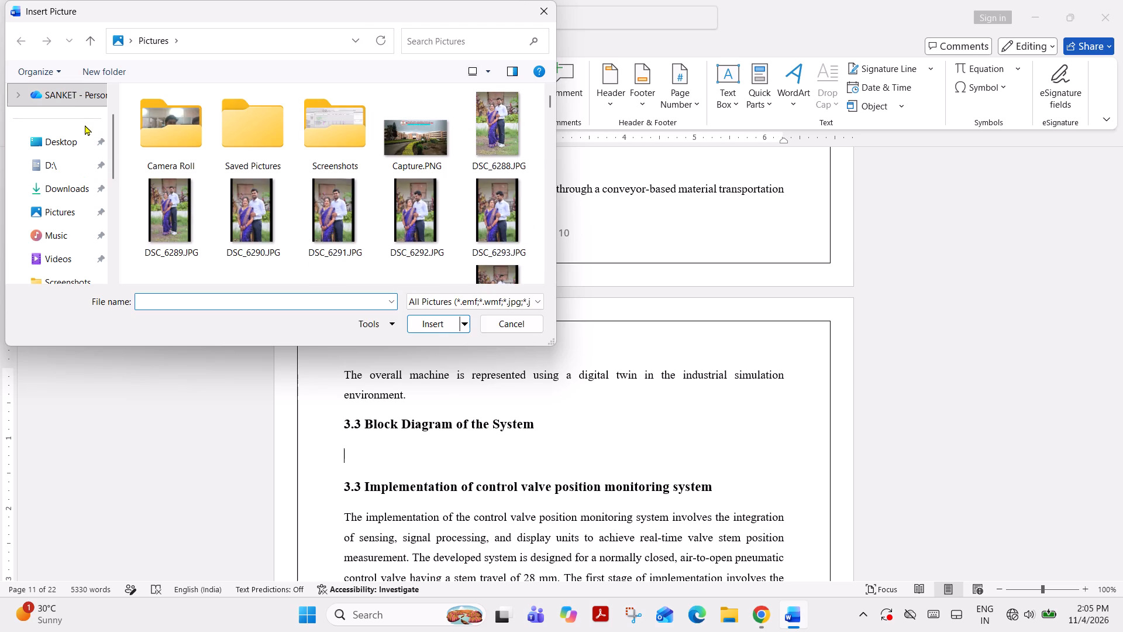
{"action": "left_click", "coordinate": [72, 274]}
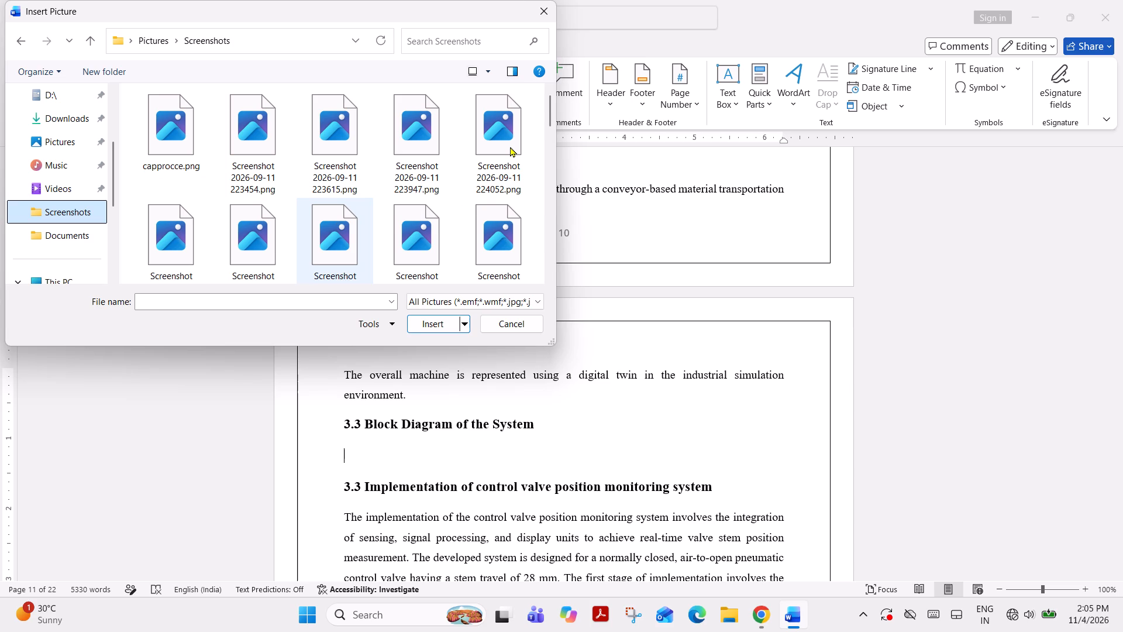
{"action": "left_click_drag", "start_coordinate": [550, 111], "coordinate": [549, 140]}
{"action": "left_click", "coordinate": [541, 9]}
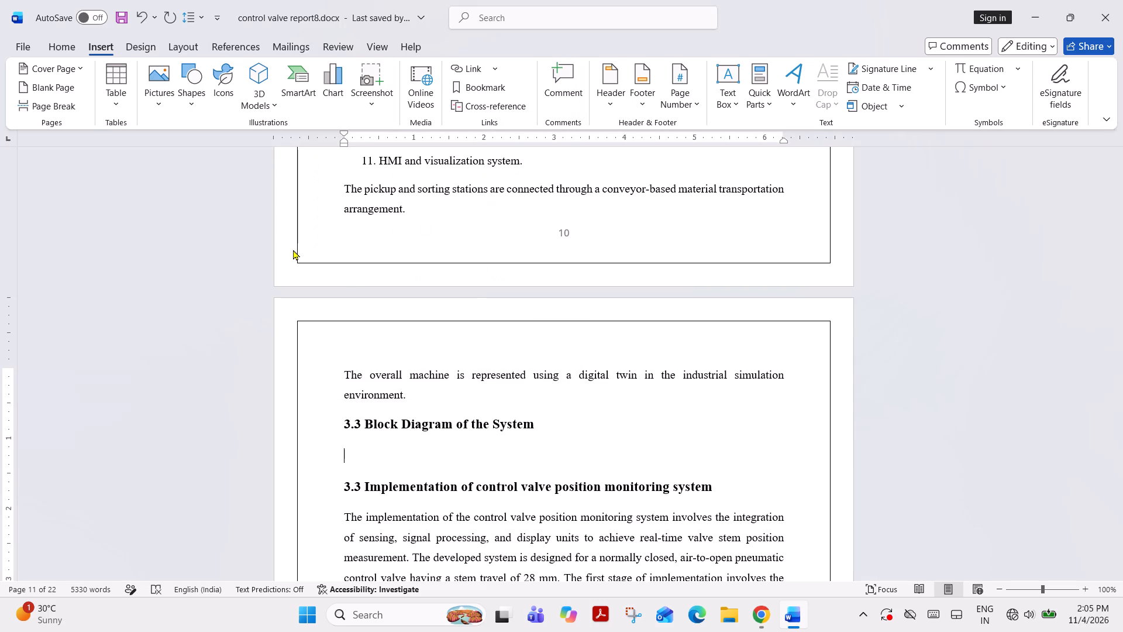
Save the report.
{"action": "key", "text": "ctrl+s"}
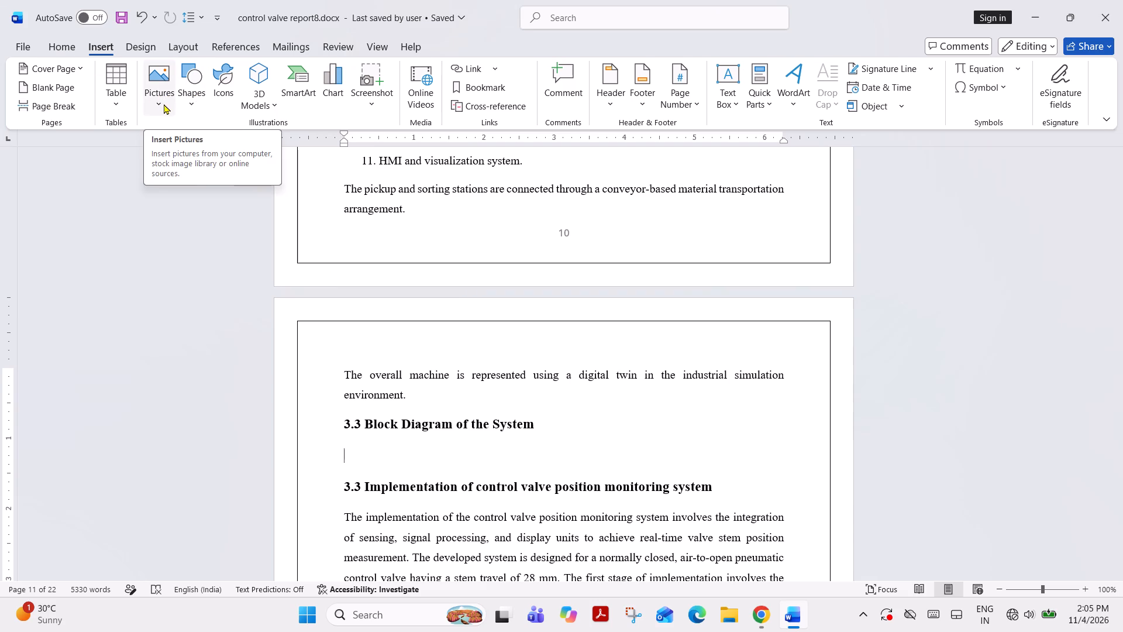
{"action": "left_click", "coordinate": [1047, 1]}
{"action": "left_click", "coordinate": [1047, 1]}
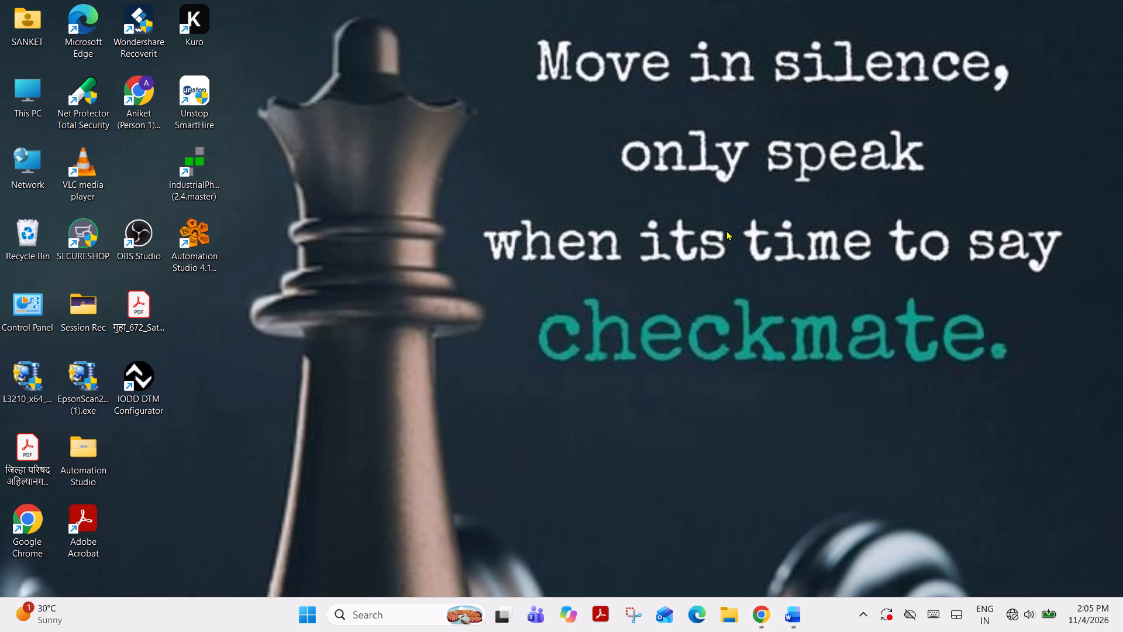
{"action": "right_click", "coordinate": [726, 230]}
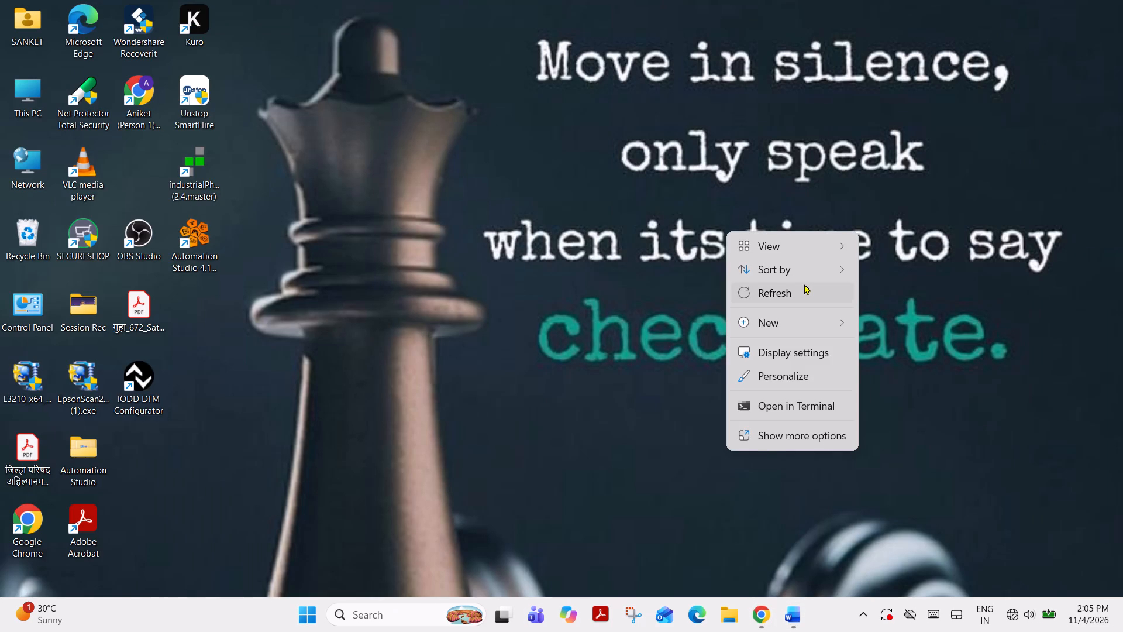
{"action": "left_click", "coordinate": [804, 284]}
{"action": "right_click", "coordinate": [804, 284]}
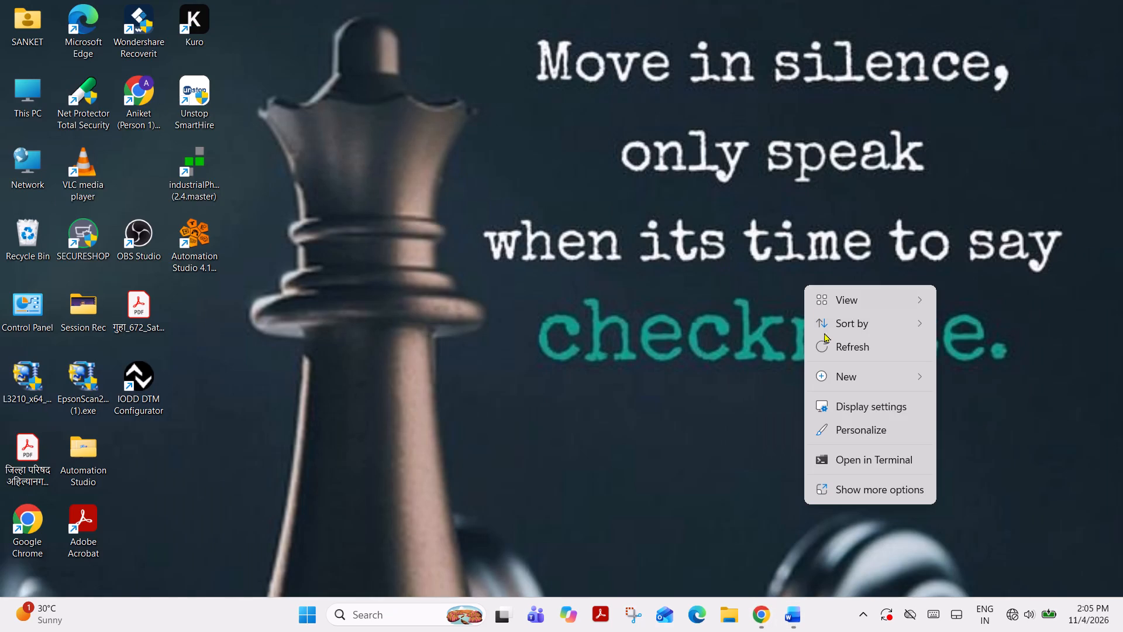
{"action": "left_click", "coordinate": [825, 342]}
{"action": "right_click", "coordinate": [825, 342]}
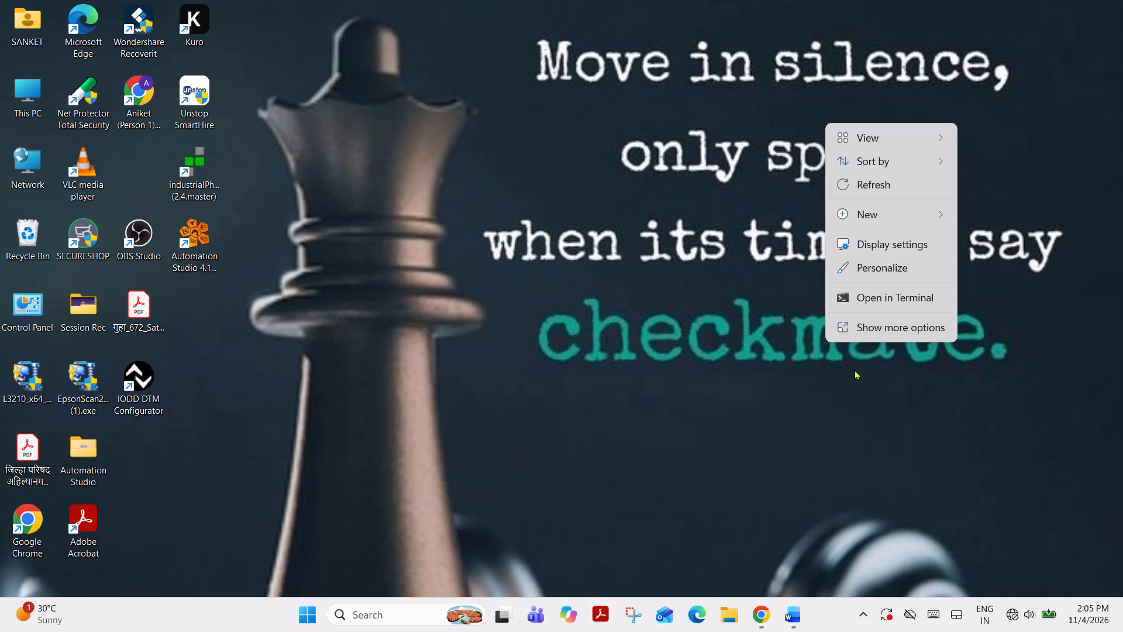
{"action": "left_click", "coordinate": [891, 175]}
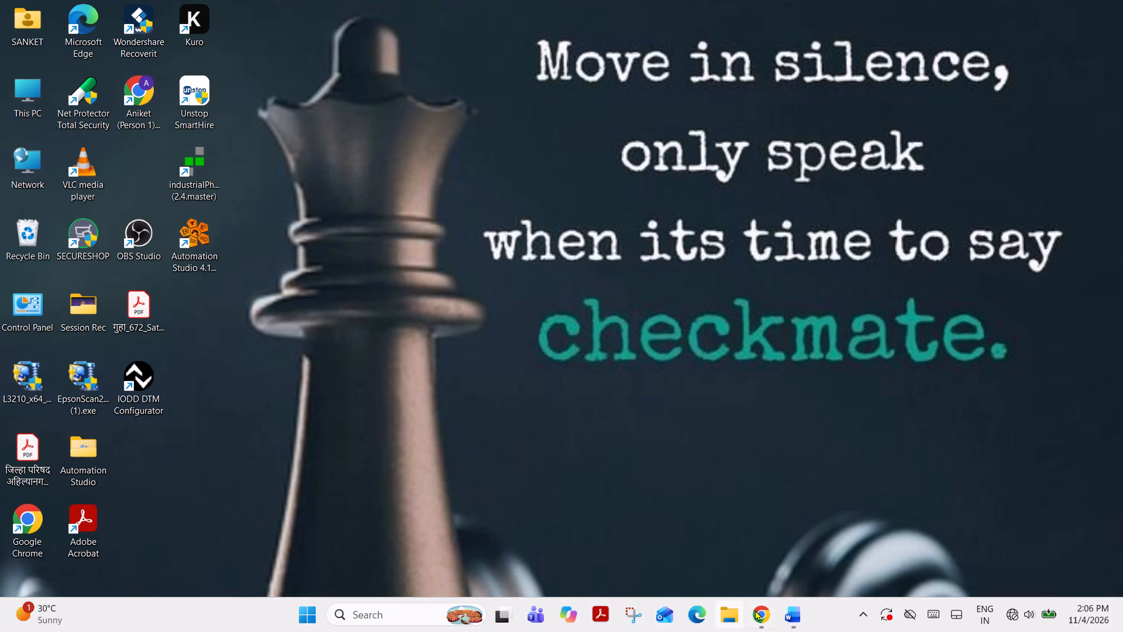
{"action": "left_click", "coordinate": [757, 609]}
Insert the picture capprocce.png from the Screenshots folder on the empty line below the report's "3.3 Block Diagram of the System" heading.
{"action": "left_click", "coordinate": [790, 620]}
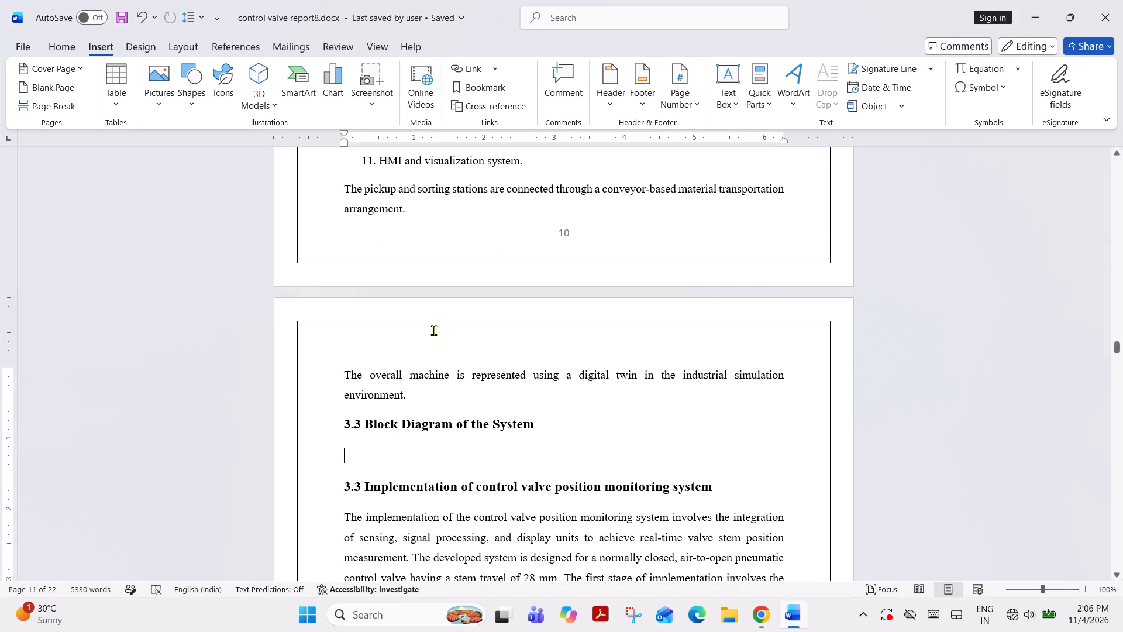
{"action": "left_click", "coordinate": [153, 85]}
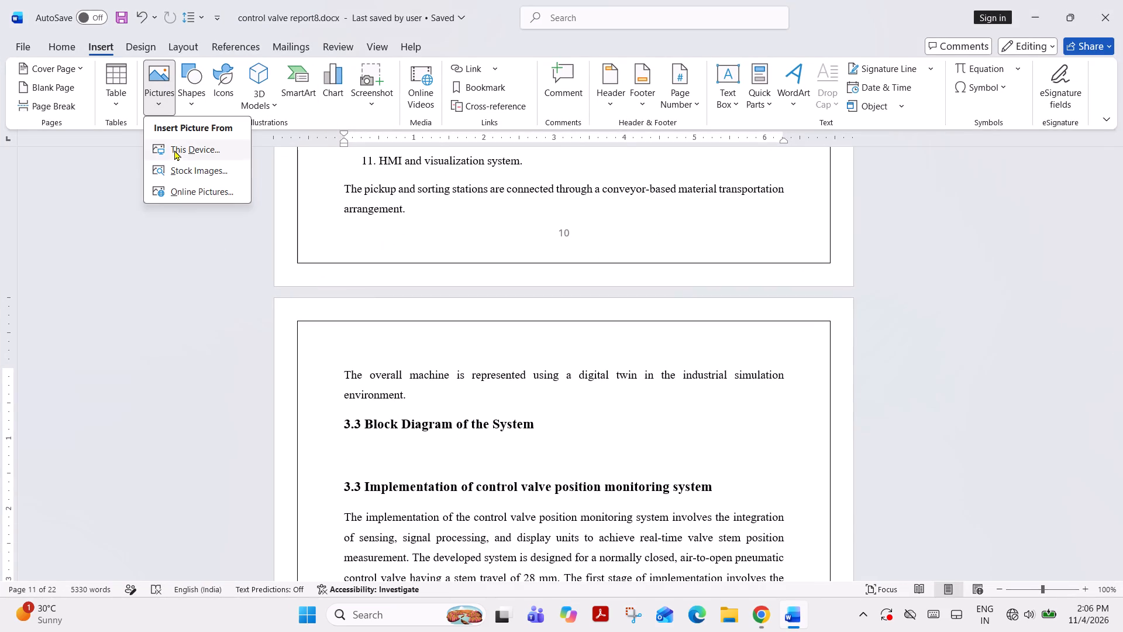
{"action": "left_click", "coordinate": [174, 152]}
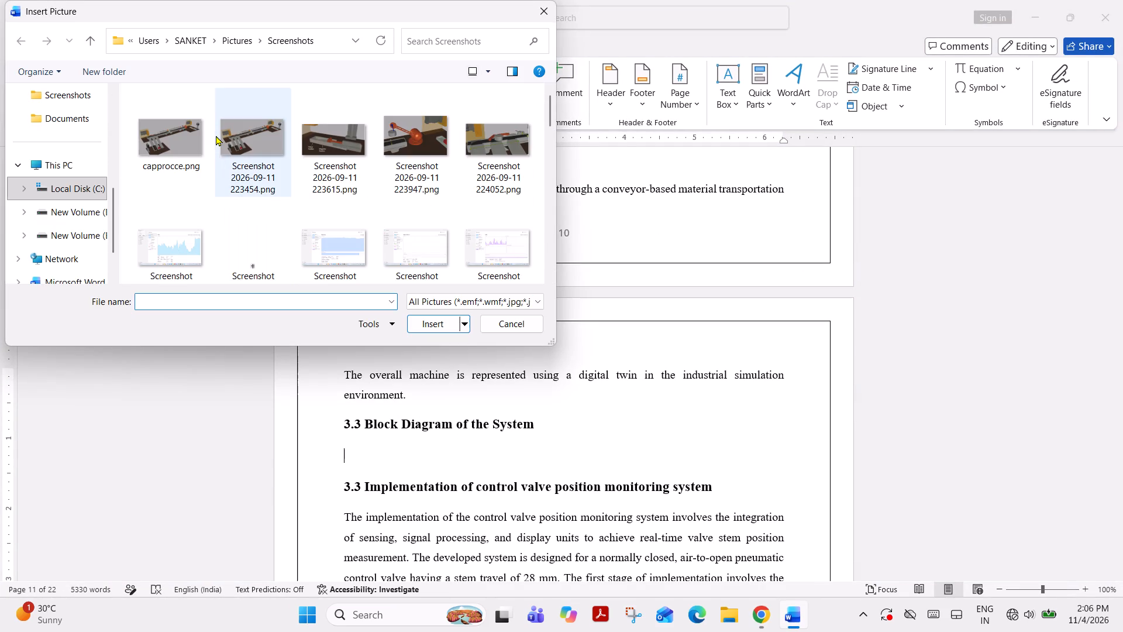
{"action": "left_click", "coordinate": [169, 146]}
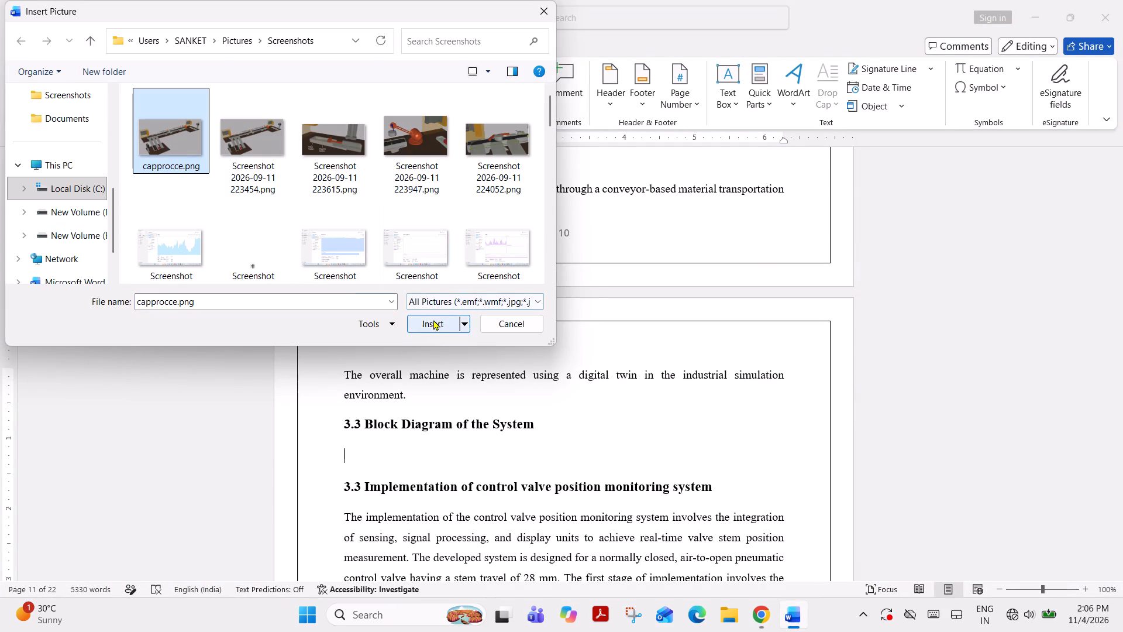
{"action": "left_click", "coordinate": [433, 320]}
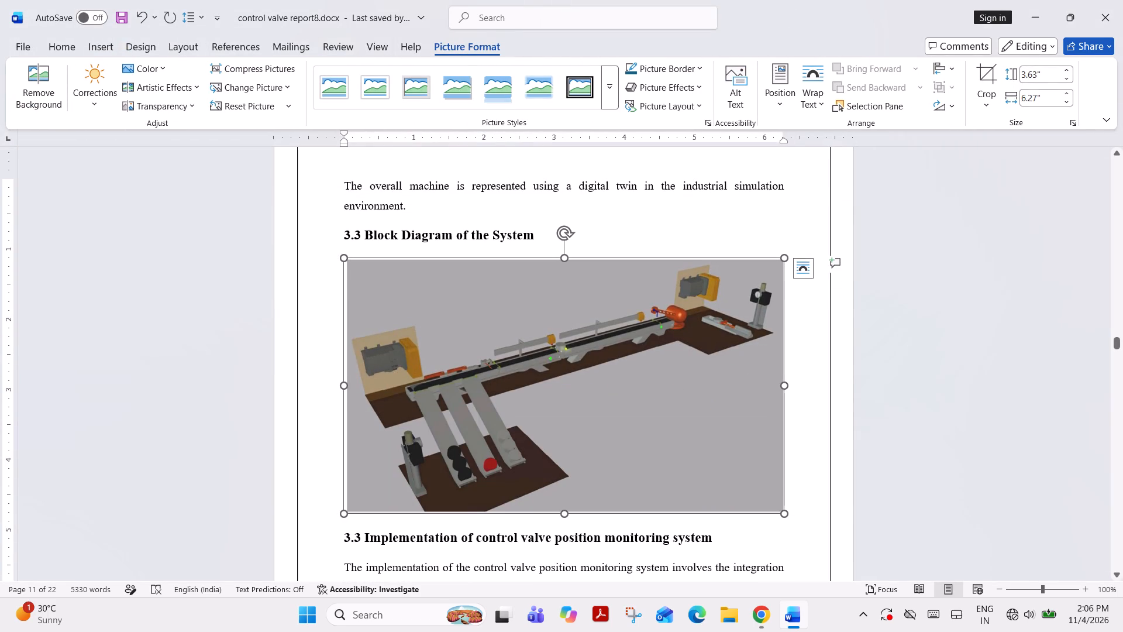
{"action": "left_click", "coordinate": [235, 405]}
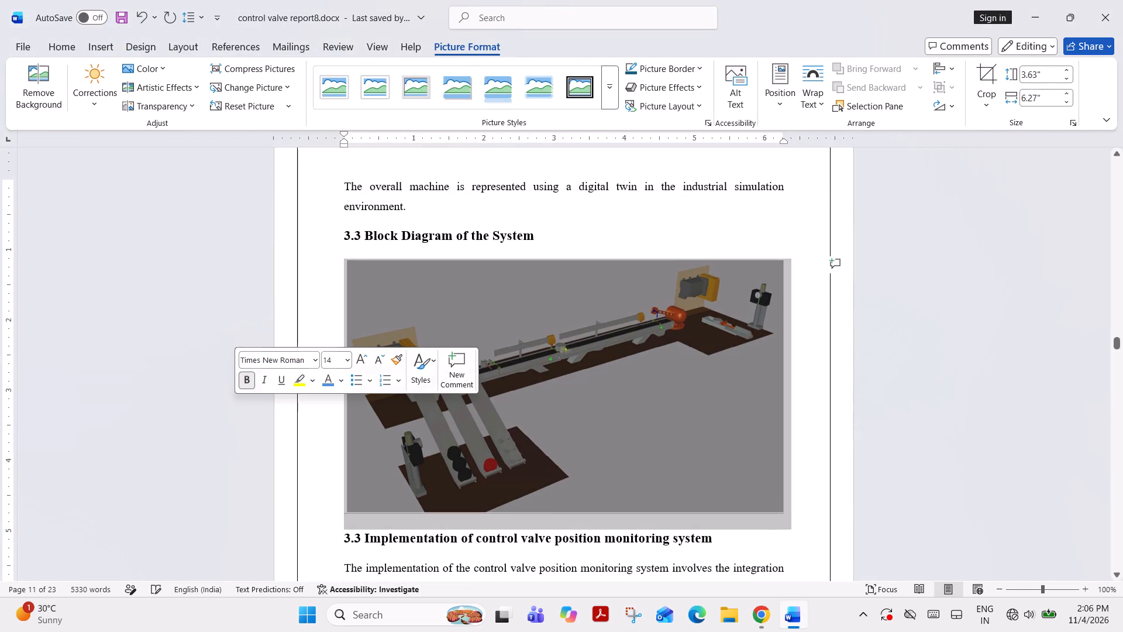
{"action": "left_click", "coordinate": [566, 446]}
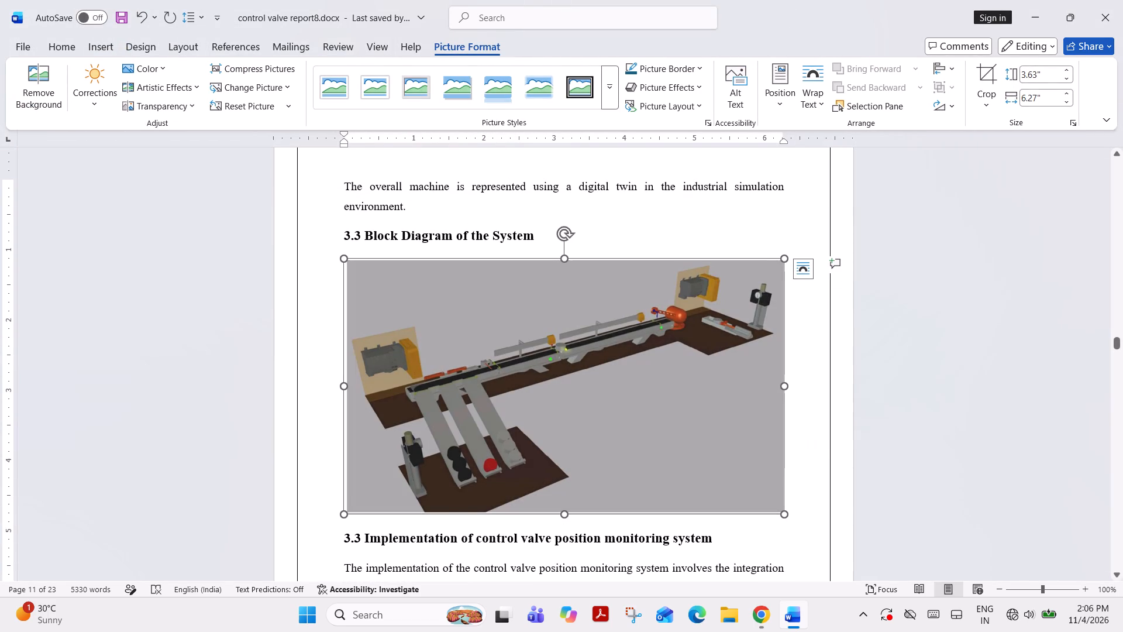
{"action": "left_click", "coordinate": [805, 447]}
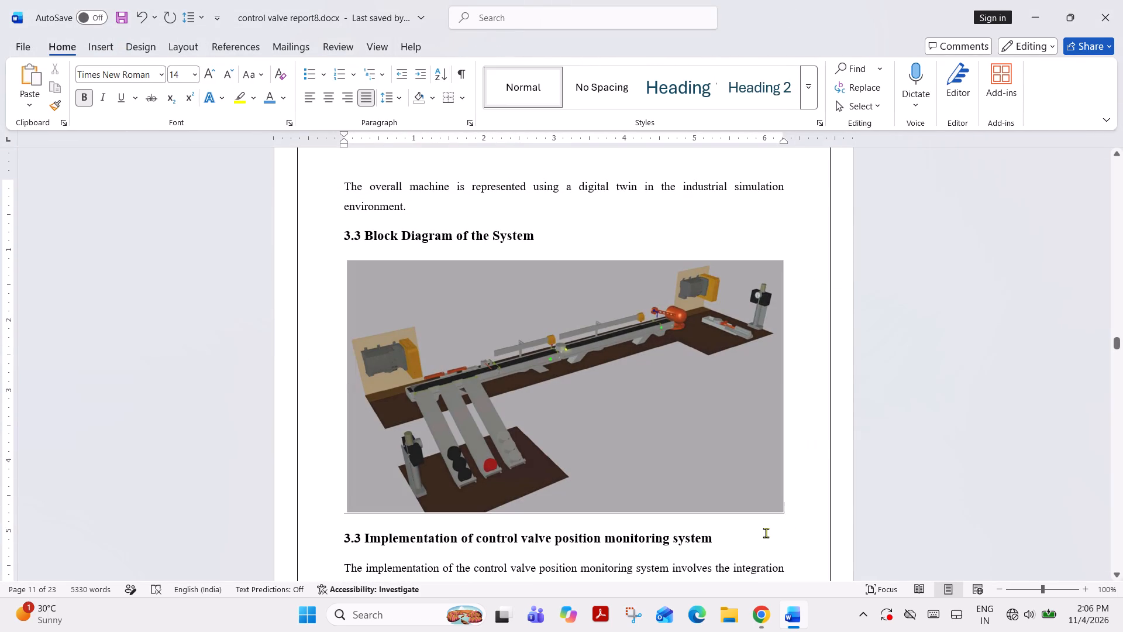
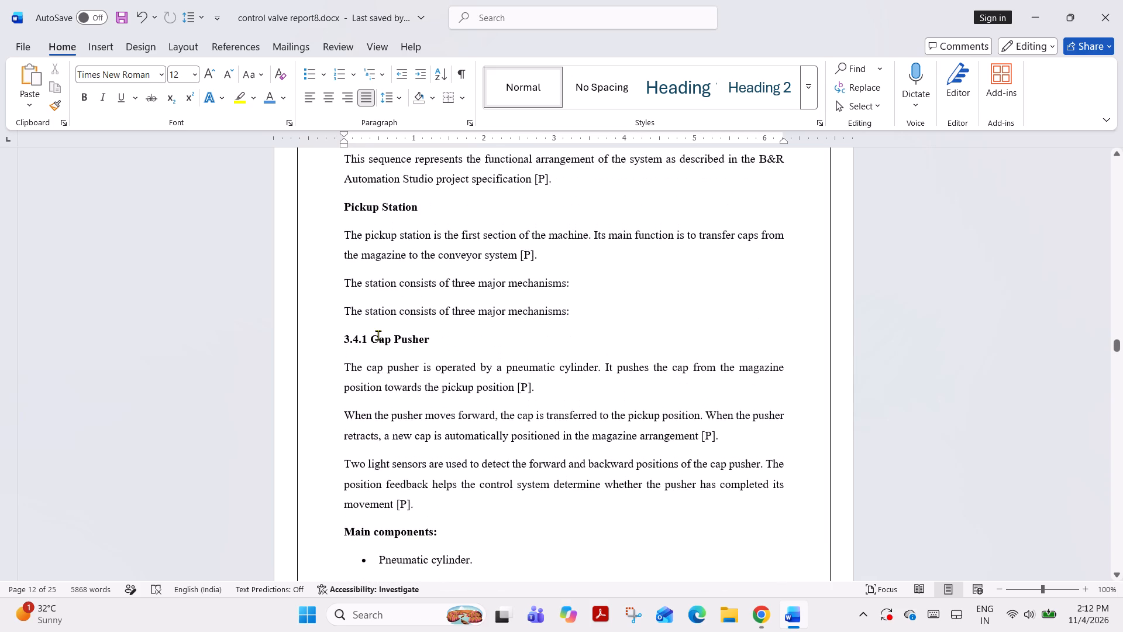
Delete the duplicate sentence "The station consists of three major mechanisms:" and its empty line above the 3.4.1 Cap Pusher heading.
{"action": "left_click_drag", "start_coordinate": [347, 304], "coordinate": [481, 301]}
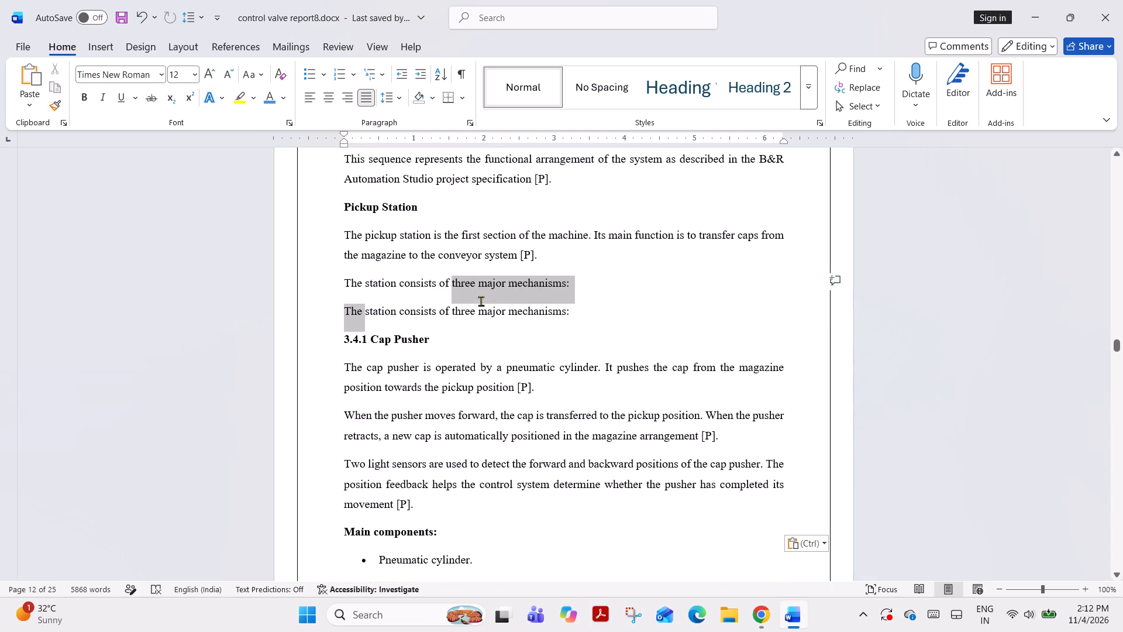
{"action": "left_click_drag", "start_coordinate": [481, 301], "coordinate": [555, 309]}
{"action": "key", "text": "BackSpace"}
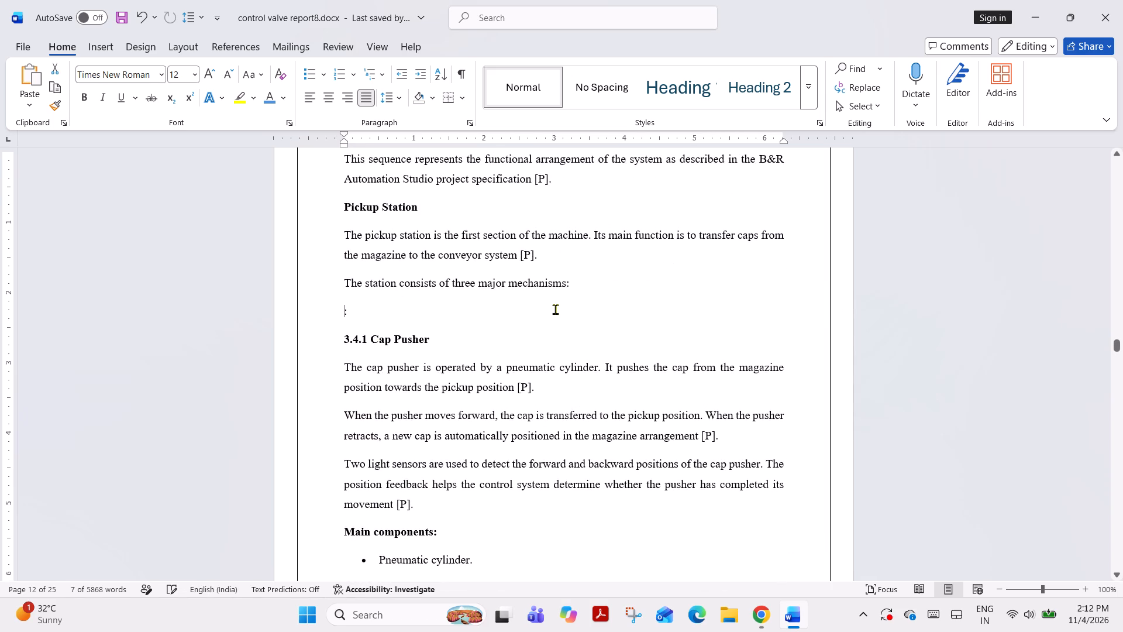
{"action": "key", "text": "BackSpace"}
{"action": "key", "text": "BackSpace"}
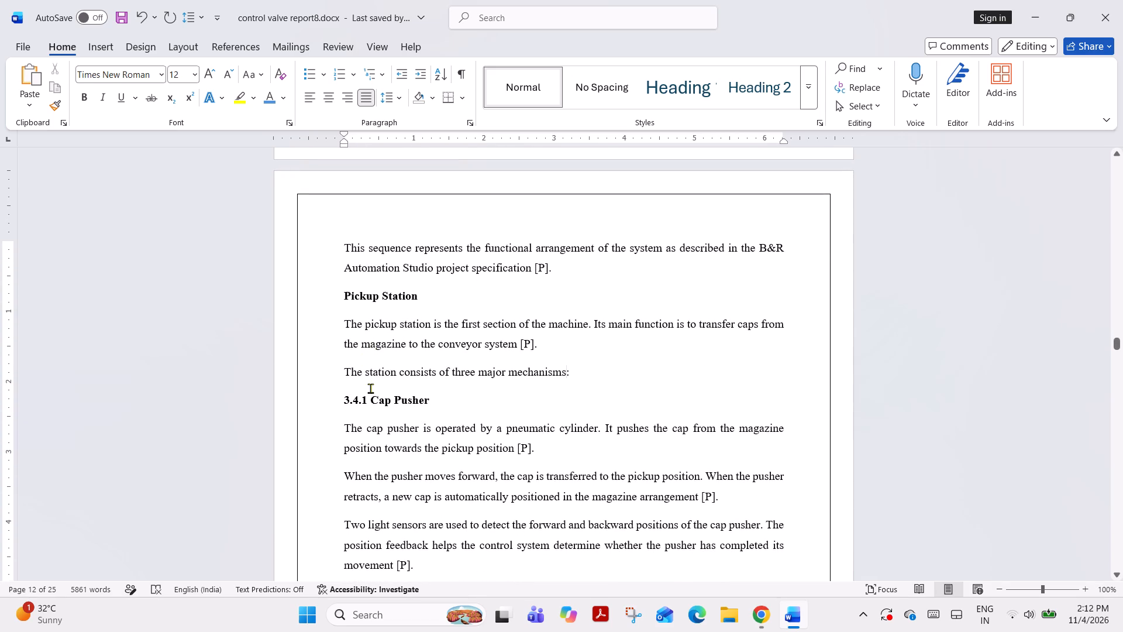
Number the Pickup Station heading 3.4 and set its font size to 14.
{"action": "left_click", "coordinate": [343, 293]}
{"action": "type", "text": "3.4"}
{"action": "key", "text": "space"}
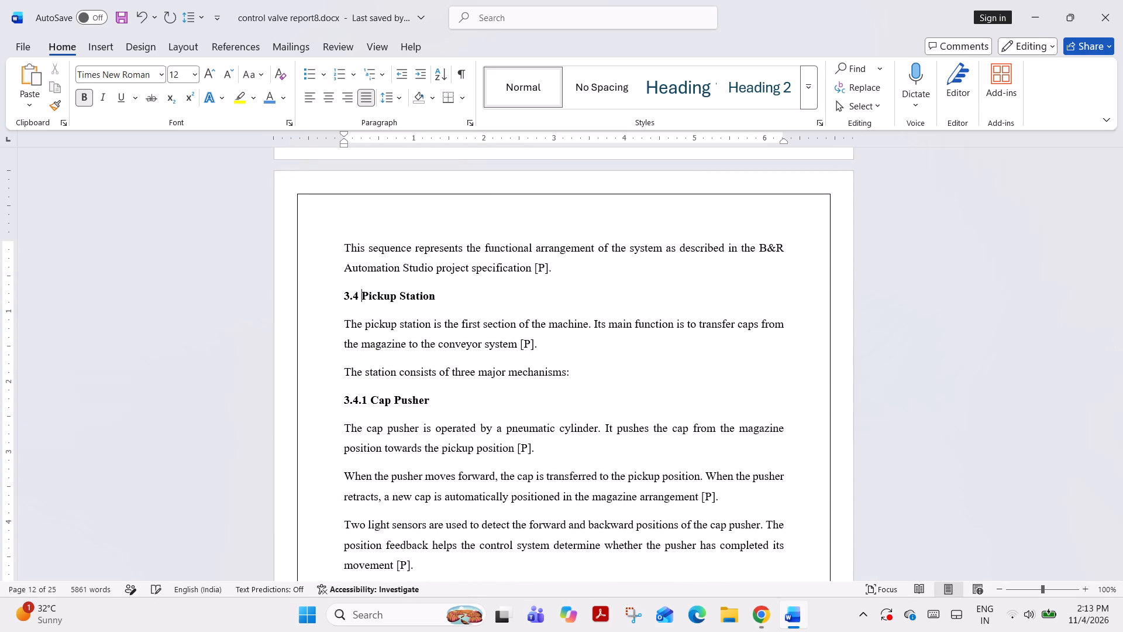
{"action": "left_click_drag", "start_coordinate": [344, 290], "coordinate": [426, 299]}
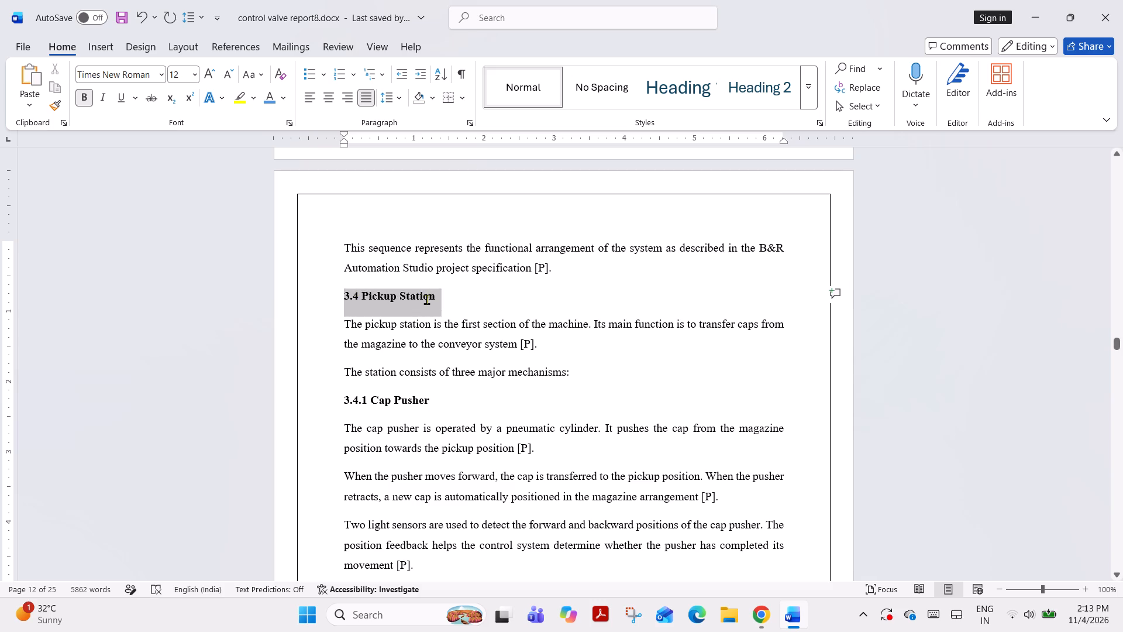
{"action": "left_click_drag", "start_coordinate": [426, 299], "coordinate": [427, 299]}
{"action": "left_click", "coordinate": [524, 253]}
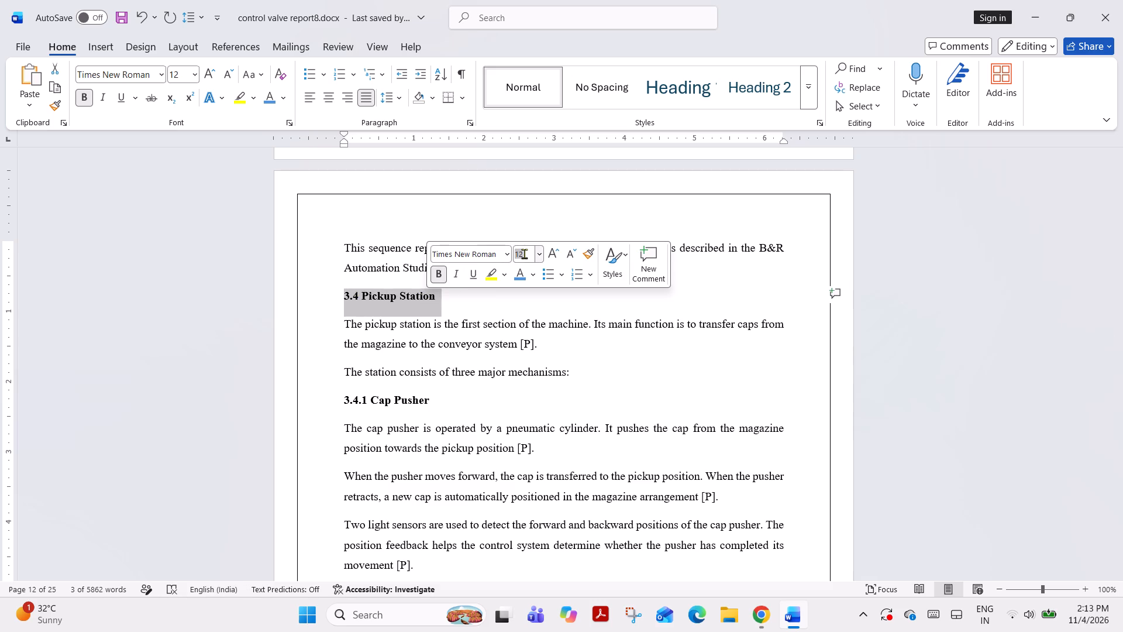
{"action": "type", "text": "14"}
{"action": "key", "text": "Return"}
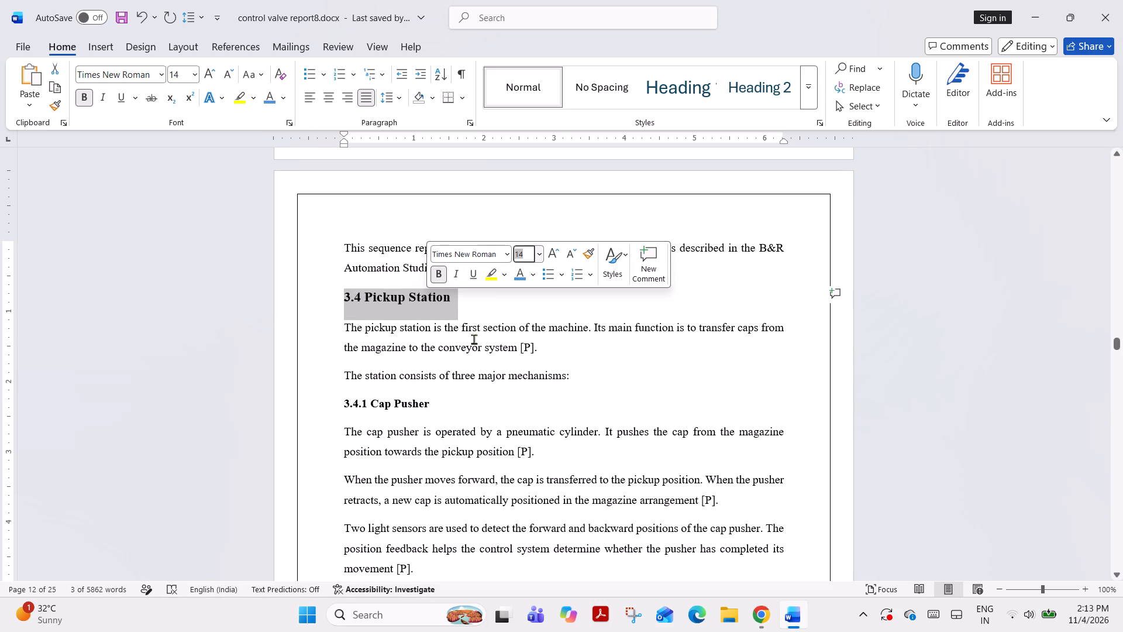
{"action": "left_click", "coordinate": [463, 372]}
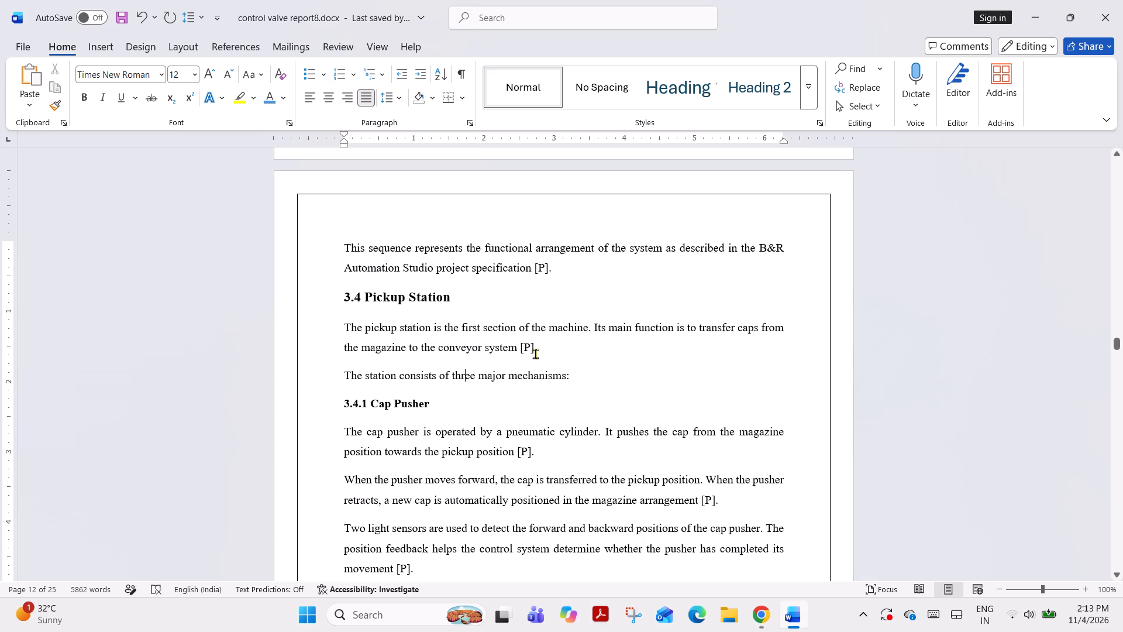
Remove the [P] citations from the first Pickup Station paragraph and from the project specification sentence above the heading, keeping the full stops.
{"action": "left_click", "coordinate": [535, 353]}
{"action": "key", "text": "BackSpace"}
{"action": "key", "text": "BackSpace"}
{"action": "key", "text": "BackSpace"}
{"action": "key", "text": "BackSpace"}
{"action": "left_click", "coordinate": [546, 272]}
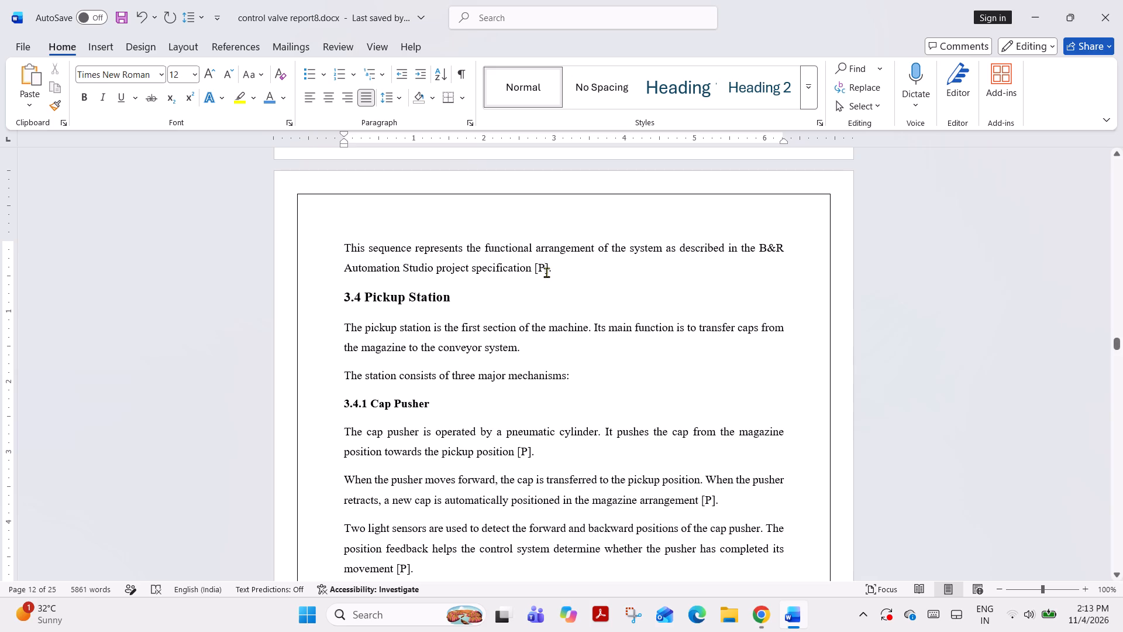
{"action": "key", "text": "Right"}
{"action": "key", "text": "BackSpace"}
{"action": "key", "text": "BackSpace"}
{"action": "key", "text": "BackSpace"}
{"action": "key", "text": "BackSpace"}
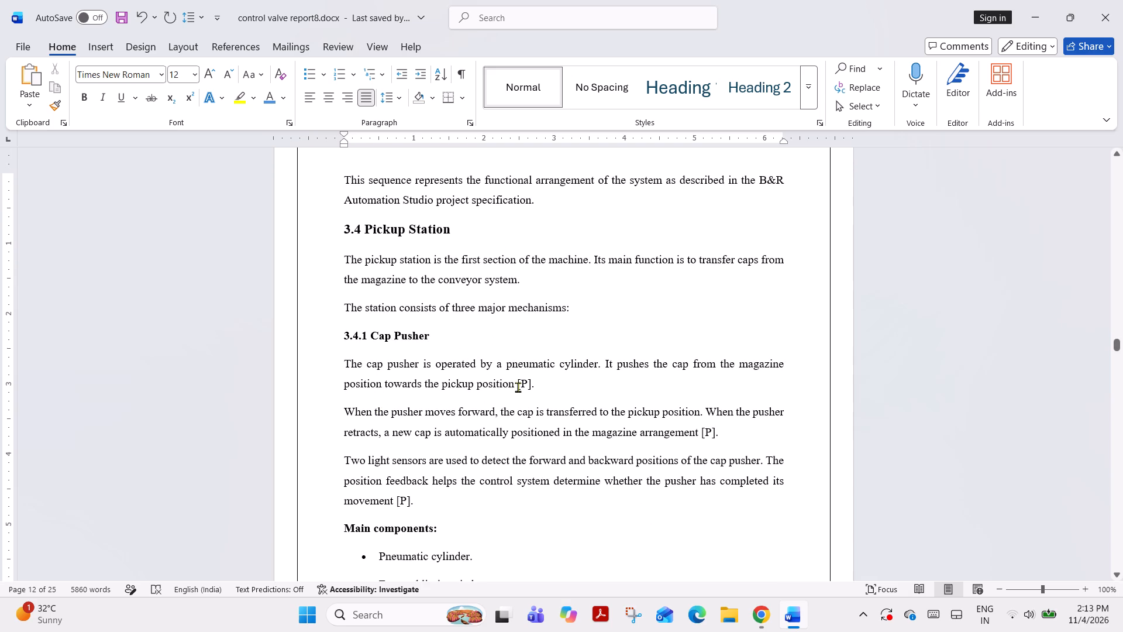
Remove the [P] citations from the three paragraphs under 3.4.1 Cap Pusher, ending each one with a full stop.
{"action": "left_click_drag", "start_coordinate": [518, 387], "coordinate": [530, 386]}
{"action": "key", "text": "BackSpace"}
{"action": "key", "text": "BackSpace"}
{"action": "key", "text": "period"}
{"action": "left_click_drag", "start_coordinate": [704, 432], "coordinate": [719, 434]}
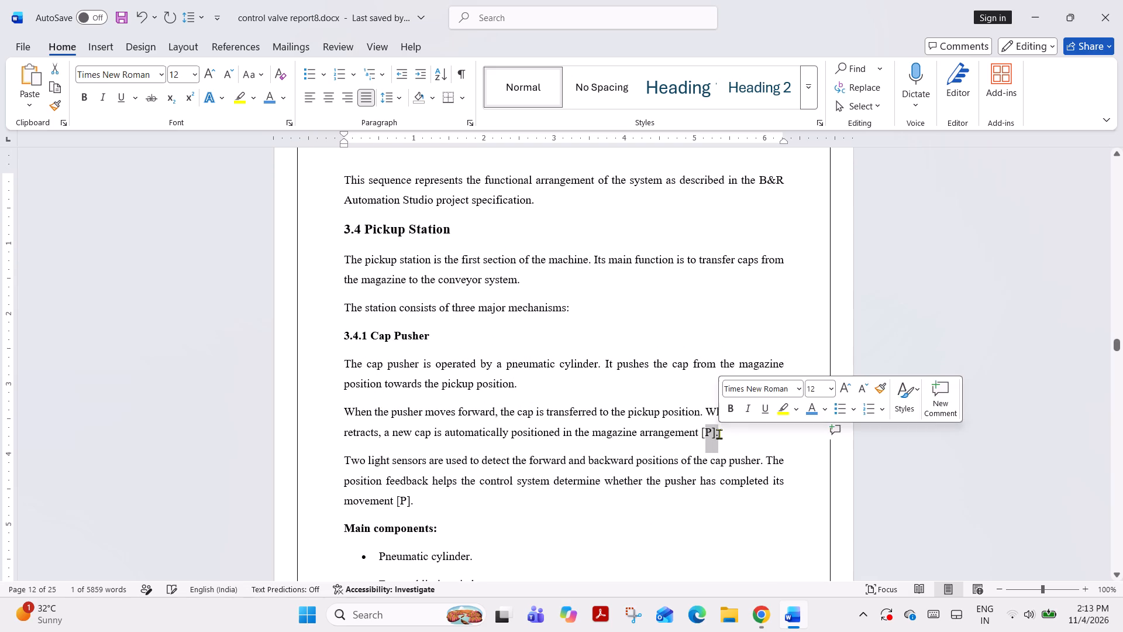
{"action": "key", "text": "BackSpace"}
{"action": "key", "text": "BackSpace"}
{"action": "key", "text": "BackSpace"}
{"action": "key", "text": "period"}
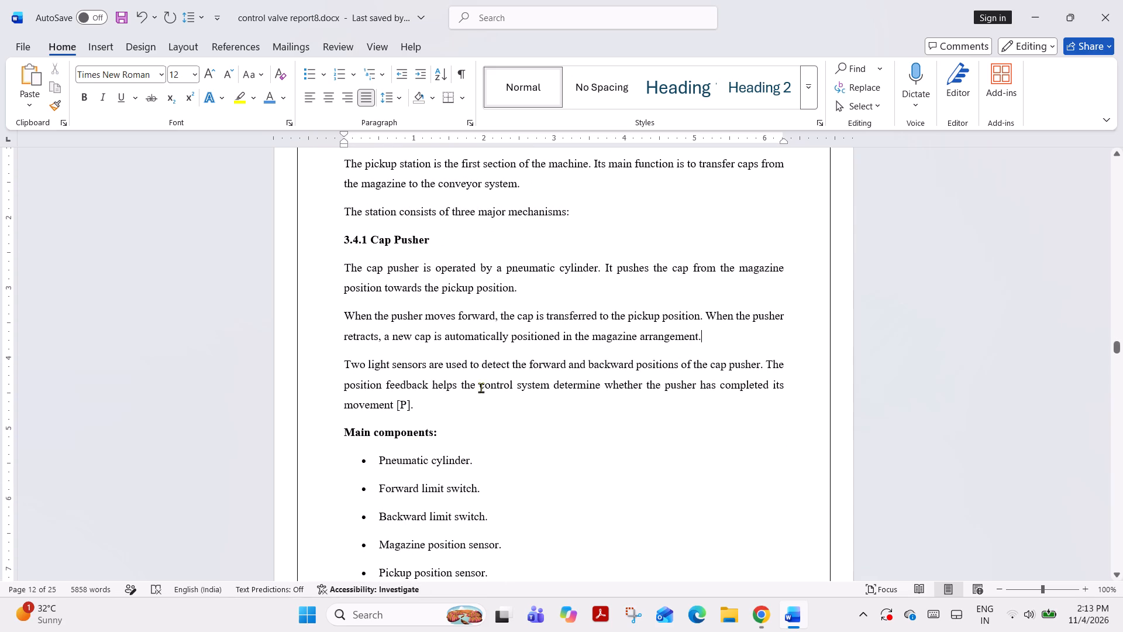
{"action": "left_click_drag", "start_coordinate": [396, 401], "coordinate": [412, 403]}
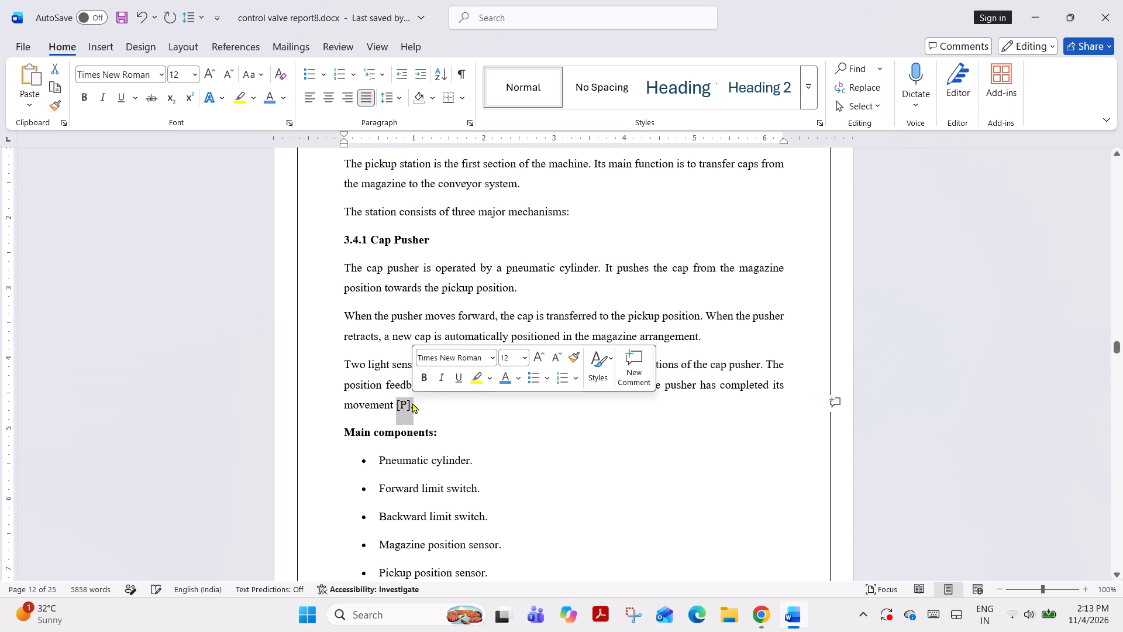
{"action": "key", "text": "BackSpace"}
{"action": "key", "text": "BackSpace"}
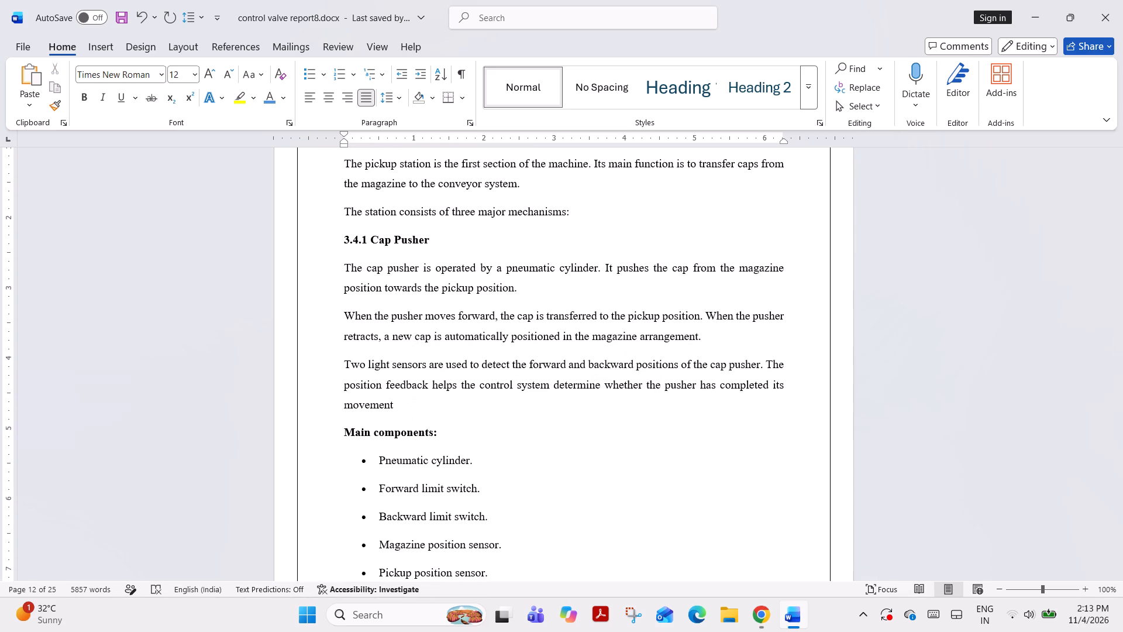
{"action": "key", "text": "period"}
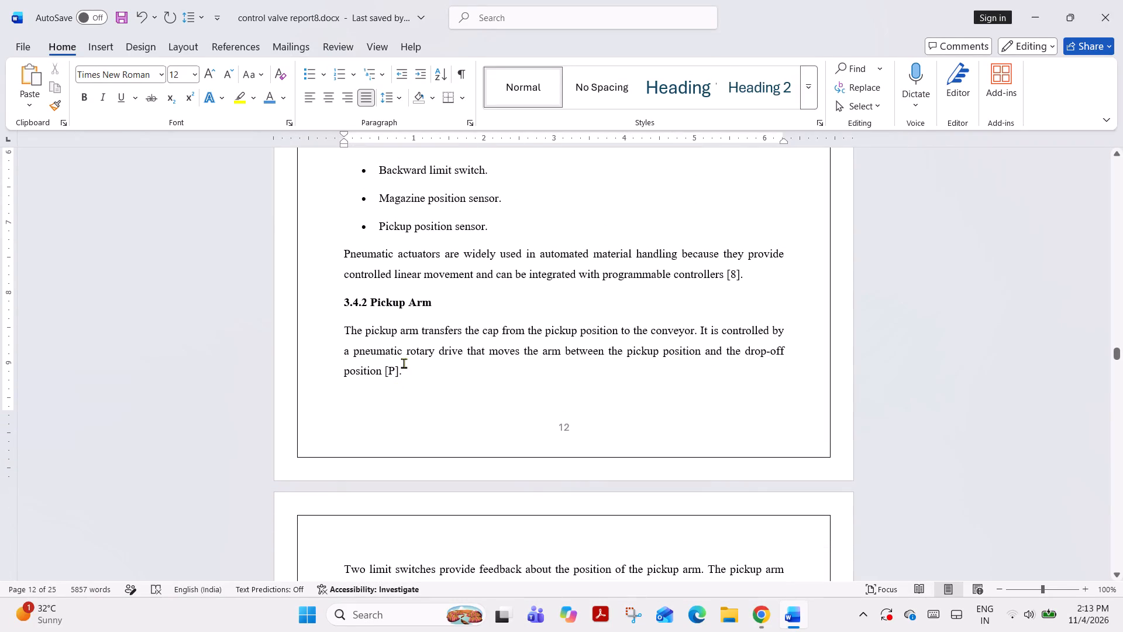
Remove [P] from the first 3.4.2 Pickup Arm paragraph and [8] from the pneumatic actuators paragraph above it.
{"action": "left_click", "coordinate": [399, 370]}
{"action": "key", "text": "BackSpace"}
{"action": "key", "text": "BackSpace"}
{"action": "key", "text": "BackSpace"}
{"action": "key", "text": "BackSpace"}
{"action": "left_click", "coordinate": [741, 275]}
{"action": "key", "text": "BackSpace"}
{"action": "key", "text": "BackSpace"}
{"action": "key", "text": "BackSpace"}
{"action": "key", "text": "BackSpace"}
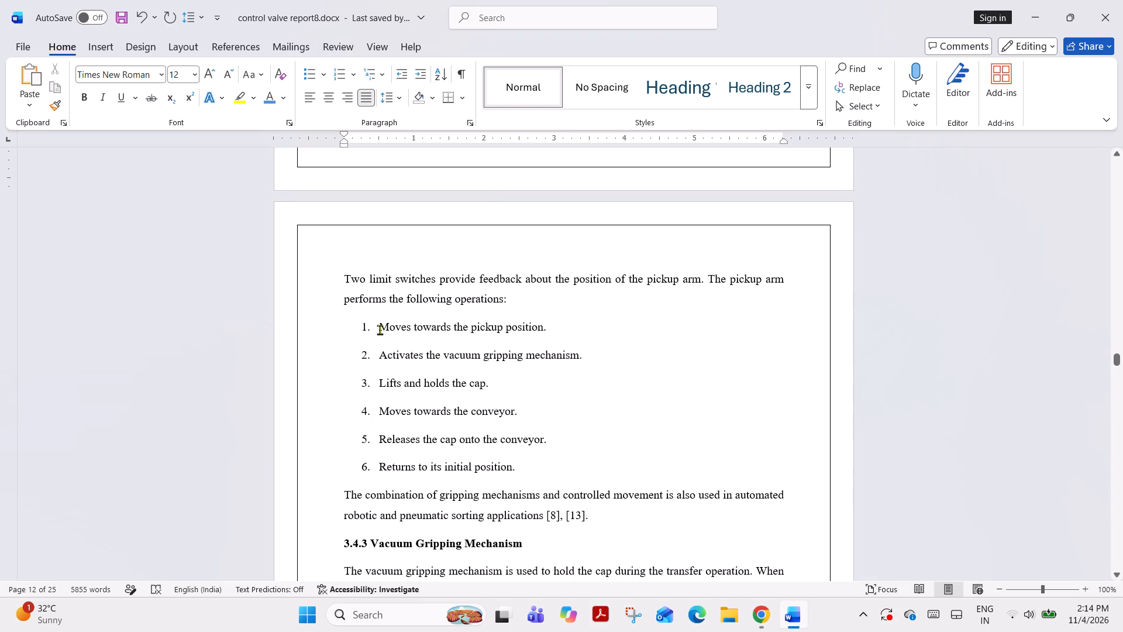
Remove citations [8], [13] from the gripping mechanisms paragraph below the numbered pickup arm operations, ending it with a full stop.
{"action": "left_click_drag", "start_coordinate": [380, 329], "coordinate": [418, 361]}
{"action": "left_click", "coordinate": [418, 361]}
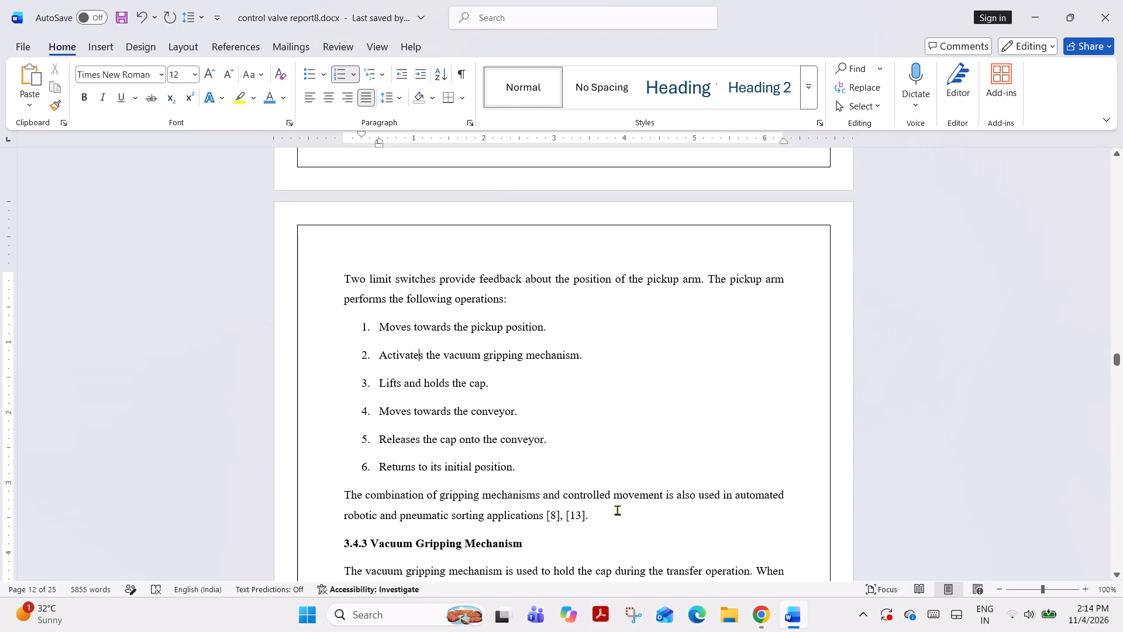
{"action": "left_click", "coordinate": [587, 514]}
{"action": "key", "text": "BackSpace"}
{"action": "key", "text": "BackSpace"}
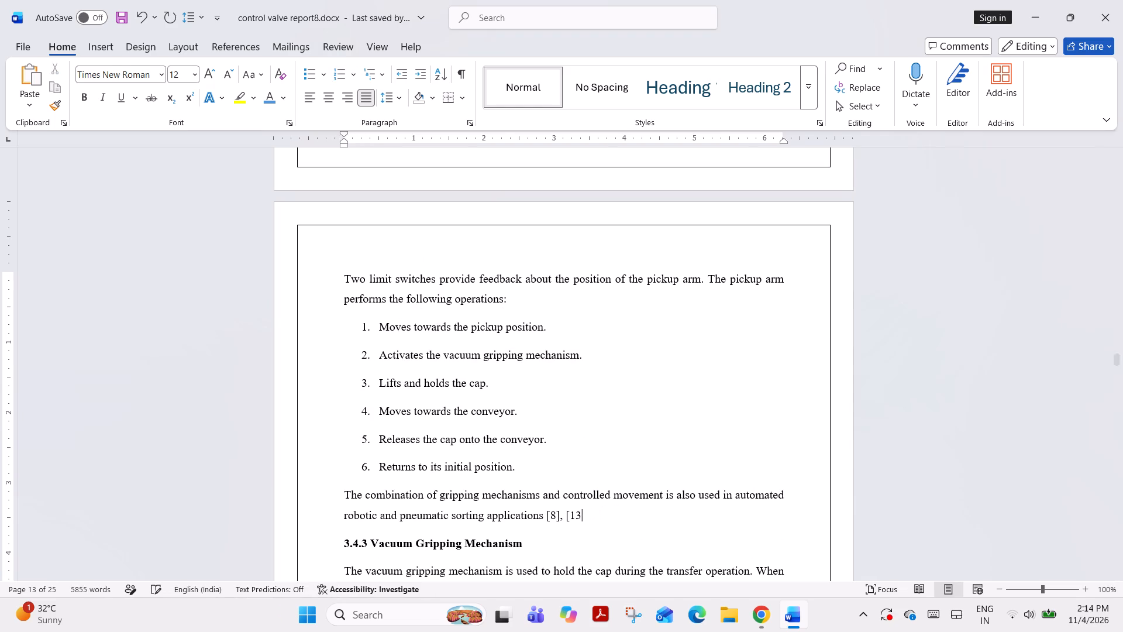
{"action": "key", "text": "BackSpace"}
{"action": "key", "text": "BackSpace"}
{"action": "key", "text": "BackSpace"}
{"action": "key", "text": "BackSpace"}
{"action": "key", "text": "BackSpace"}
{"action": "key", "text": "BackSpace"}
{"action": "key", "text": "BackSpace"}
{"action": "key", "text": "BackSpace"}
{"action": "key", "text": "BackSpace"}
{"action": "key", "text": "period"}
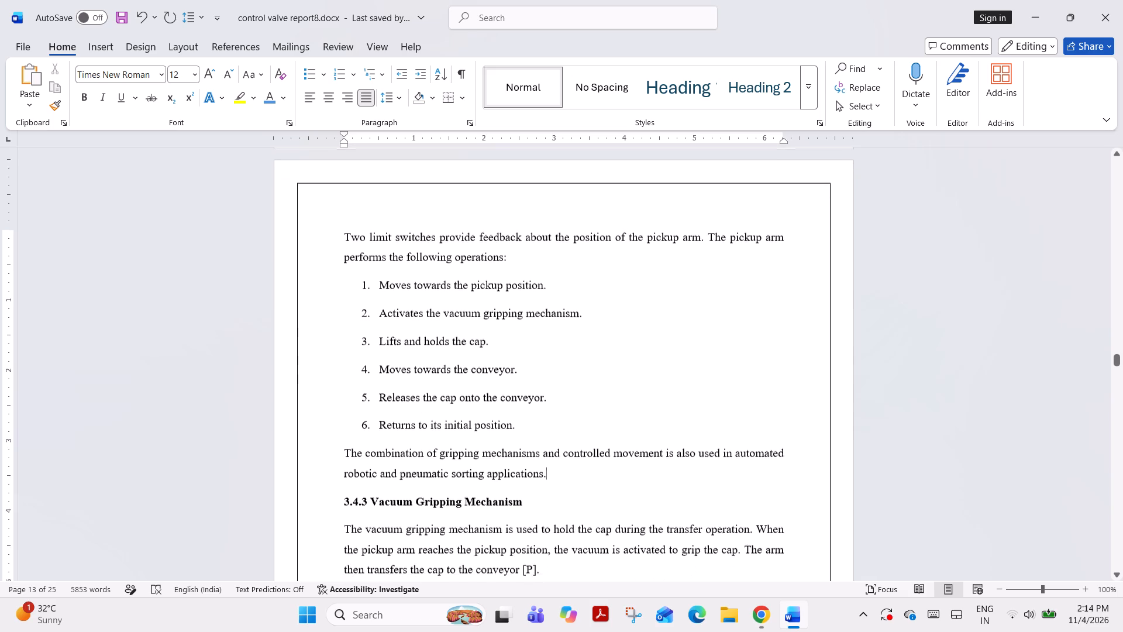
Remove the [P] and [8] citations from the two paragraphs under 3.4.3 Vacuum Gripping Mechanism.
{"action": "left_click", "coordinate": [536, 448]}
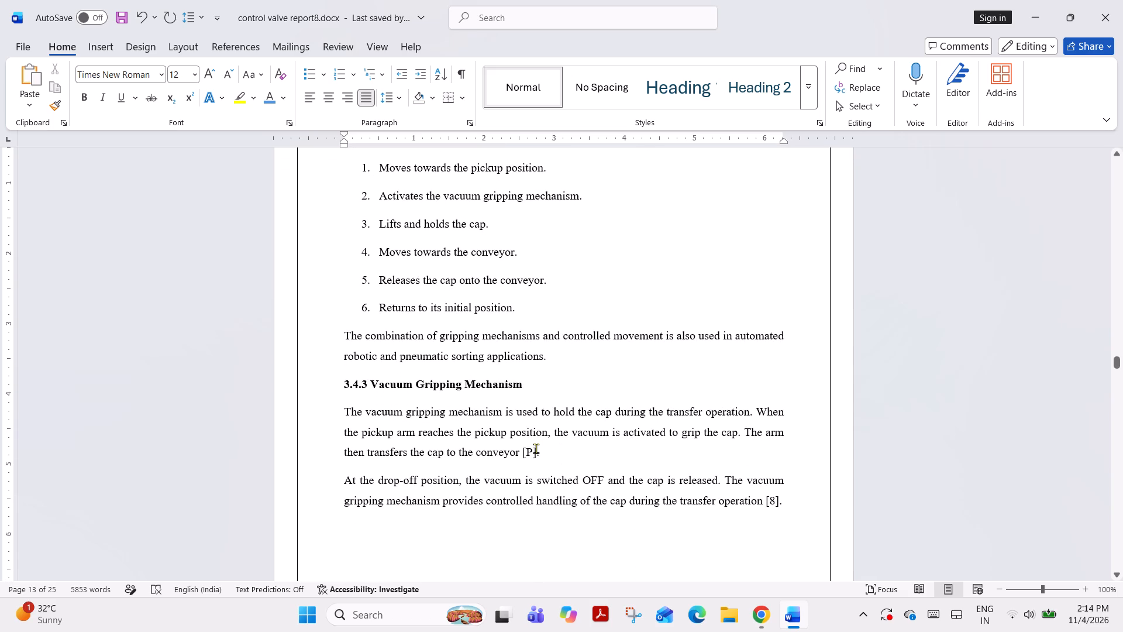
{"action": "key", "text": "BackSpace"}
{"action": "key", "text": "BackSpace"}
{"action": "key", "text": "BackSpace"}
{"action": "key", "text": "BackSpace"}
{"action": "left_click", "coordinate": [779, 497]}
{"action": "key", "text": "BackSpace"}
{"action": "key", "text": "BackSpace"}
{"action": "key", "text": "BackSpace"}
{"action": "key", "text": "BackSpace"}
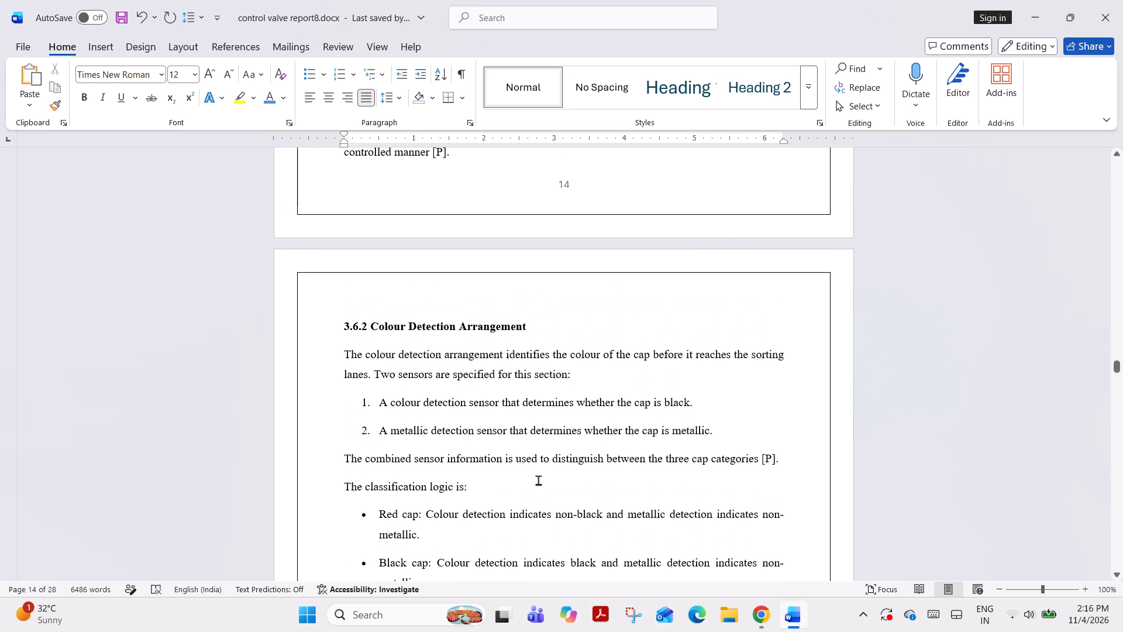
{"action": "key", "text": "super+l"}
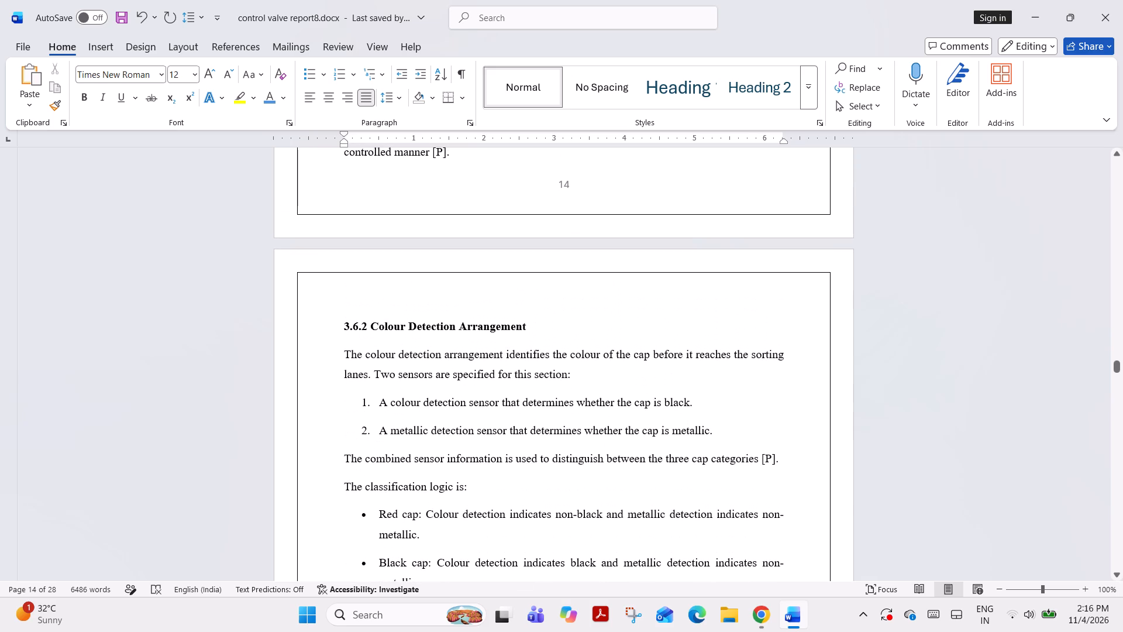
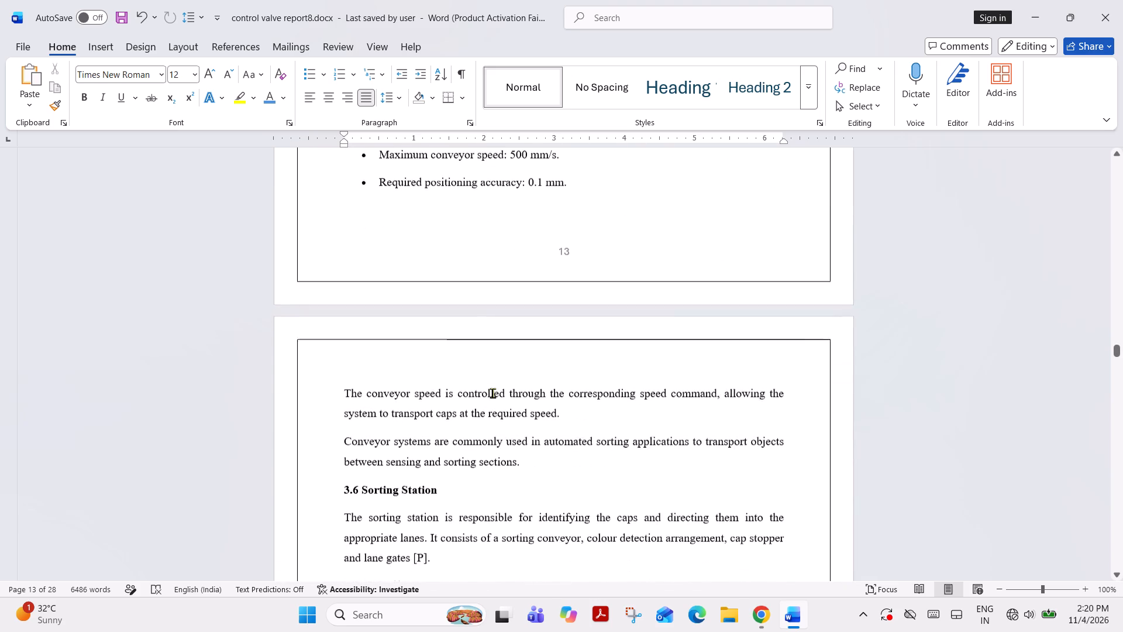
Set the 3.6 Sorting Station heading to font size 14.
{"action": "left_click_drag", "start_coordinate": [339, 399], "coordinate": [340, 399]}
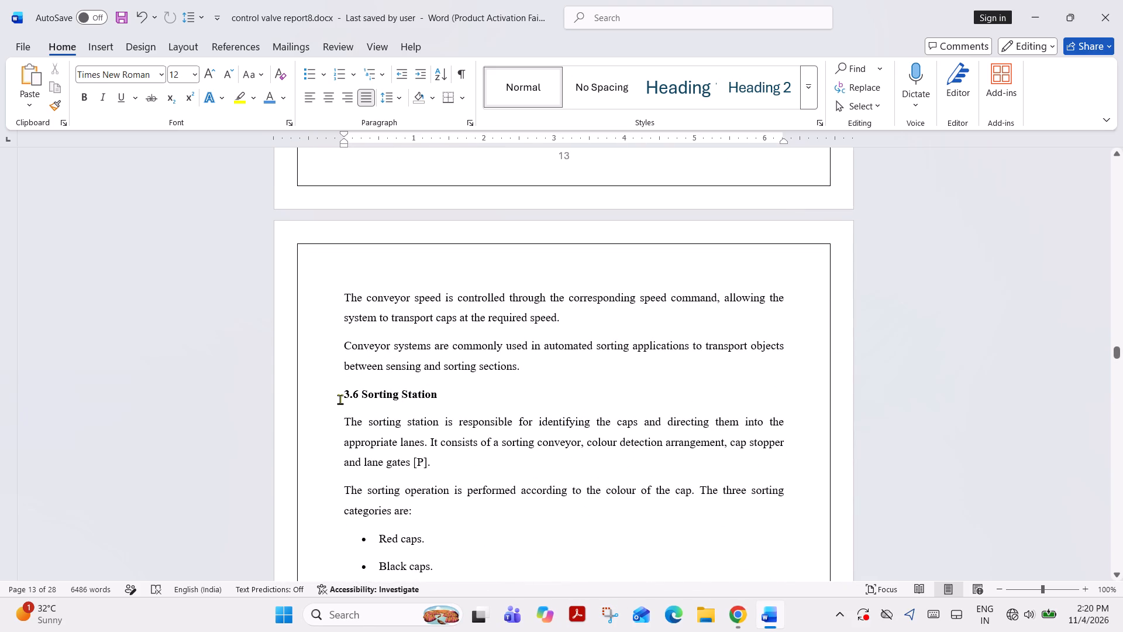
{"action": "left_click_drag", "start_coordinate": [340, 399], "coordinate": [433, 404]}
{"action": "left_click", "coordinate": [529, 353]}
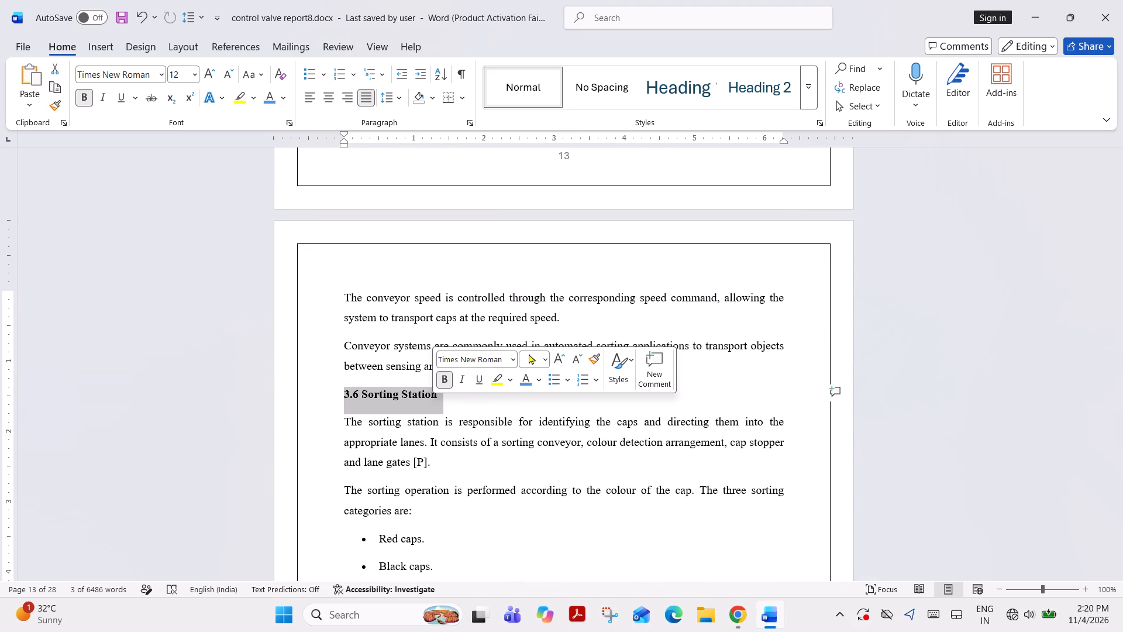
{"action": "left_click", "coordinate": [529, 356]}
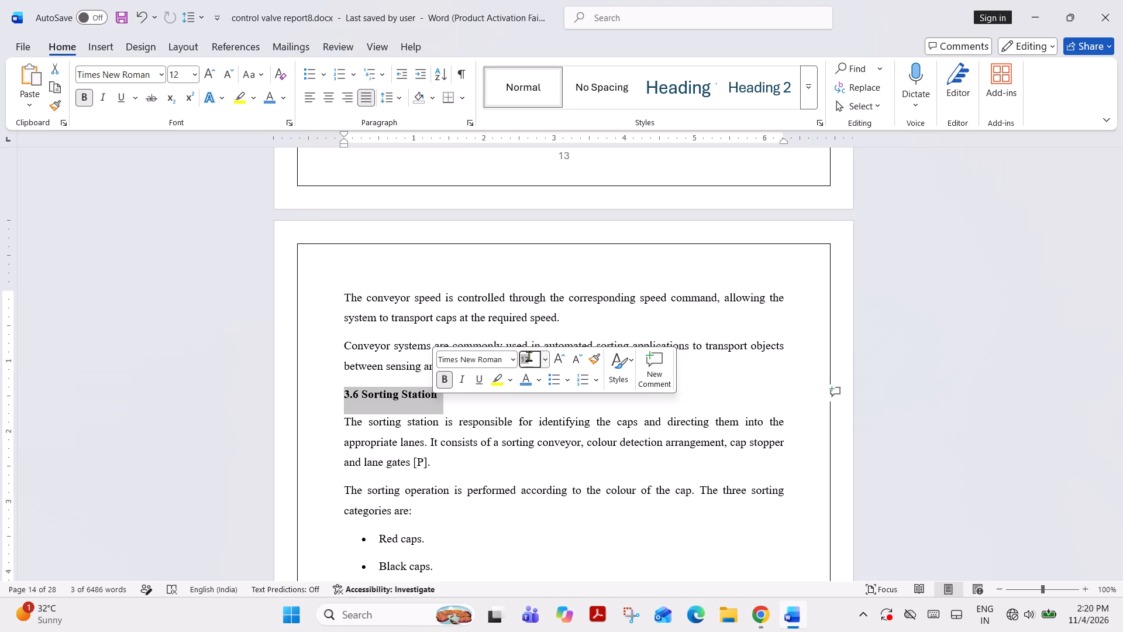
{"action": "type", "text": "14"}
{"action": "key", "text": "Return"}
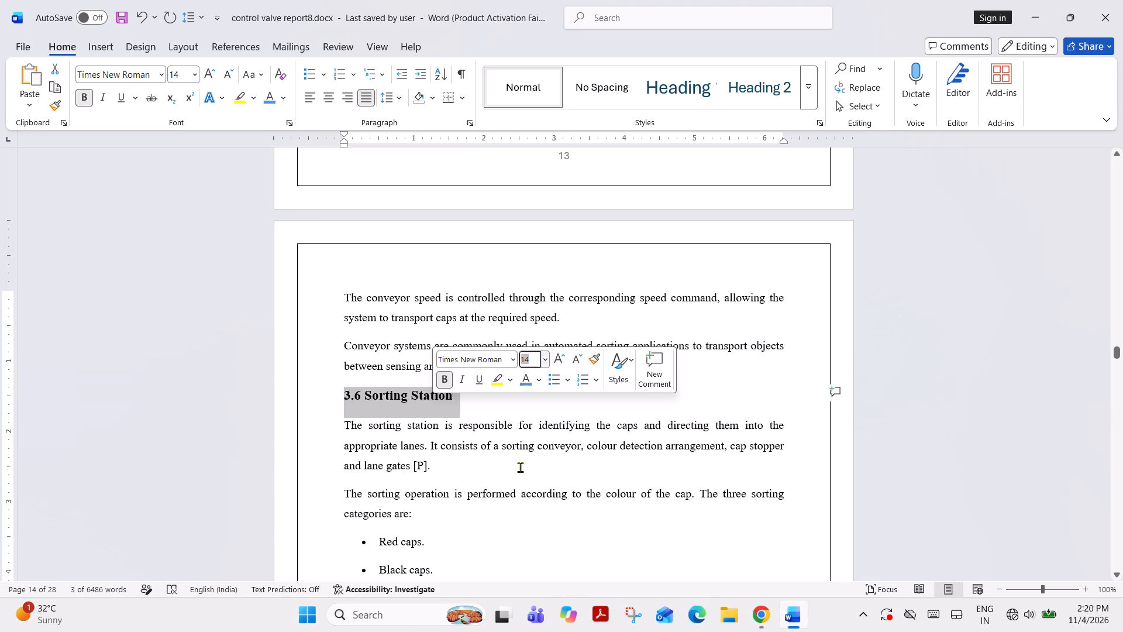
Remove the [P] citation from the opening 3.6 paragraph ending in "lane gates", keeping its full stop.
{"action": "left_click", "coordinate": [520, 467]}
{"action": "key", "text": "Left"}
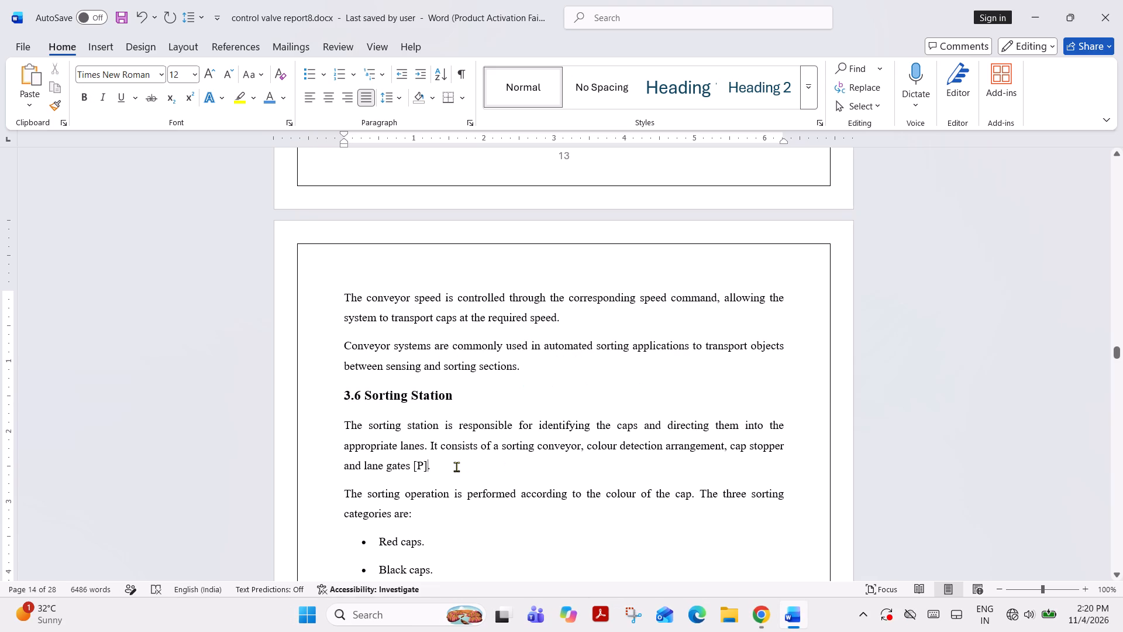
{"action": "key", "text": "BackSpace"}
{"action": "key", "text": "BackSpace"}
{"action": "key", "text": "BackSpace"}
{"action": "key", "text": "BackSpace"}
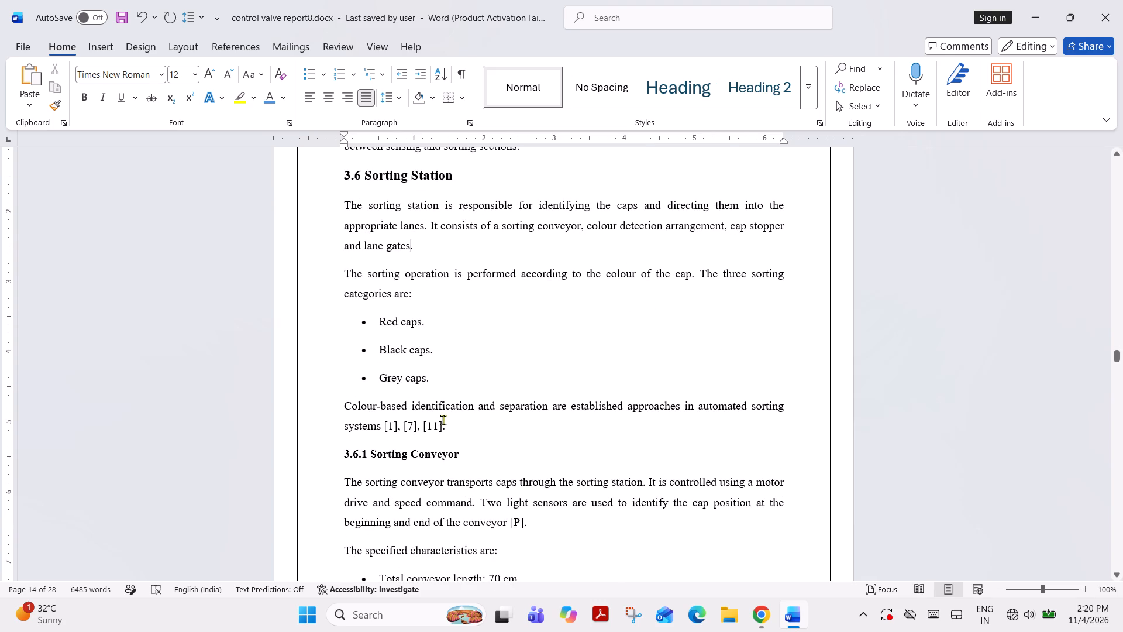
Remove citations [1], [7], [11] from the 3.6 paragraph about colour-based identification, keeping its full stop.
{"action": "left_click", "coordinate": [442, 428]}
{"action": "key", "text": "BackSpace"}
{"action": "key", "text": "BackSpace"}
{"action": "key", "text": "BackSpace"}
{"action": "key", "text": "BackSpace"}
{"action": "key", "text": "BackSpace"}
{"action": "key", "text": "BackSpace"}
{"action": "key", "text": "BackSpace"}
{"action": "key", "text": "BackSpace"}
{"action": "key", "text": "BackSpace"}
{"action": "key", "text": "BackSpace"}
{"action": "key", "text": "BackSpace"}
{"action": "key", "text": "BackSpace"}
{"action": "key", "text": "BackSpace"}
{"action": "key", "text": "BackSpace"}
{"action": "key", "text": "BackSpace"}
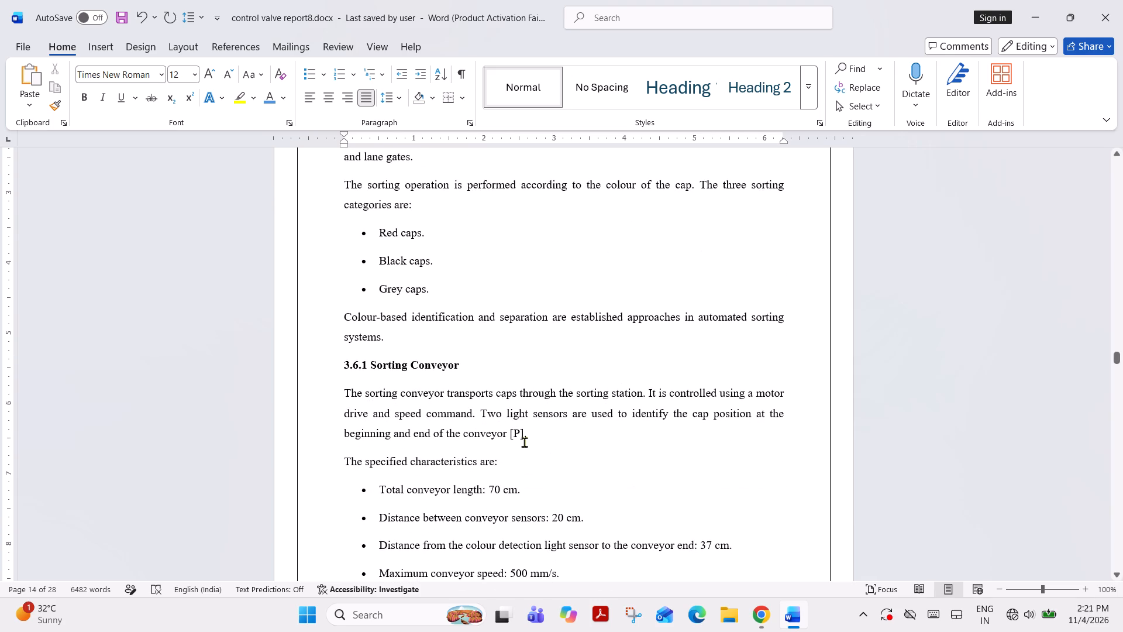
Remove the [P] citations from the opening and closing paragraphs of 3.6.1 Sorting Conveyor, keeping their full stops.
{"action": "left_click", "coordinate": [524, 437]}
{"action": "key", "text": "BackSpace"}
{"action": "key", "text": "BackSpace"}
{"action": "key", "text": "BackSpace"}
{"action": "key", "text": "BackSpace"}
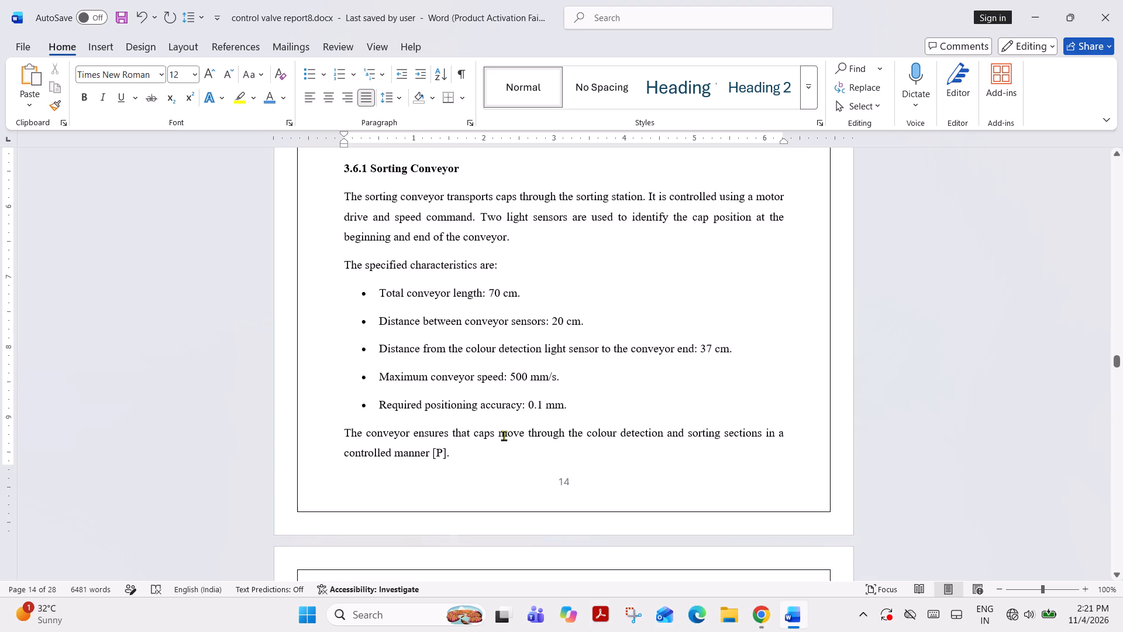
{"action": "left_click", "coordinate": [446, 454]}
{"action": "key", "text": "BackSpace"}
{"action": "key", "text": "BackSpace"}
{"action": "key", "text": "BackSpace"}
{"action": "key", "text": "BackSpace"}
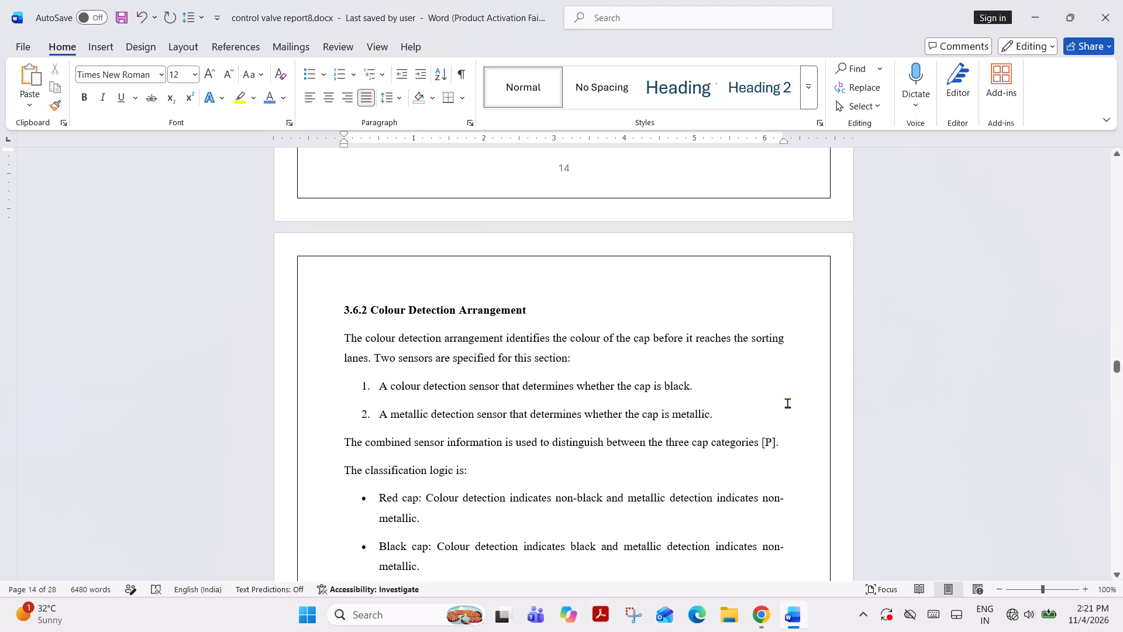
Remove the [P] citation from the 3.6.2 sentence about combined sensor information, keeping its full stop.
{"action": "left_click", "coordinate": [777, 442]}
{"action": "key", "text": "BackSpace"}
{"action": "key", "text": "BackSpace"}
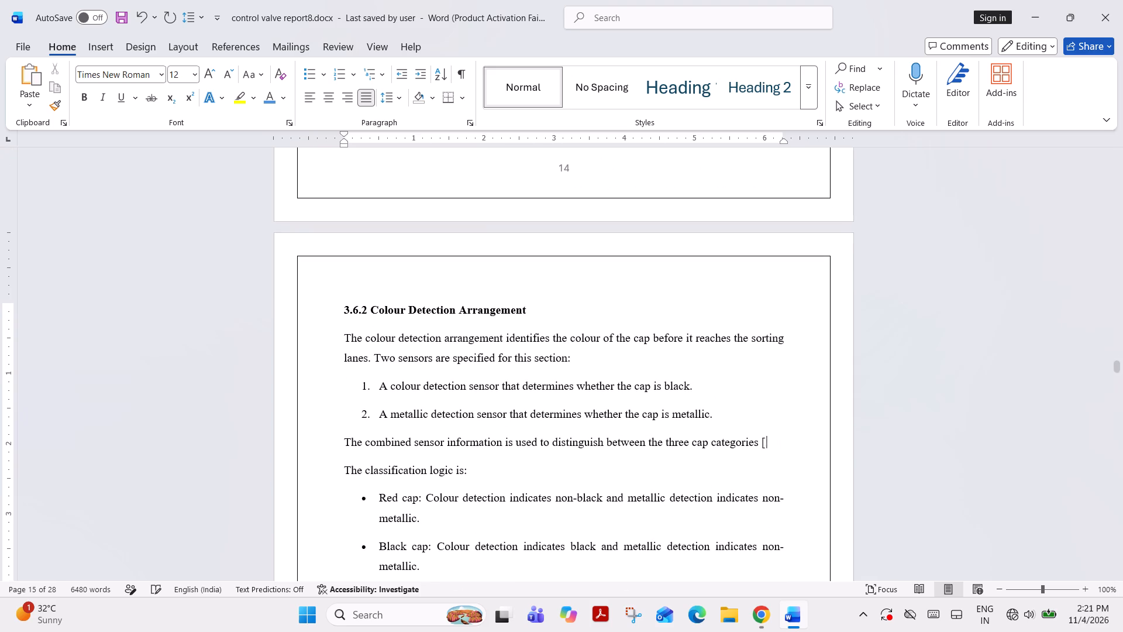
{"action": "key", "text": "BackSpace"}
{"action": "key", "text": "BackSpace"}
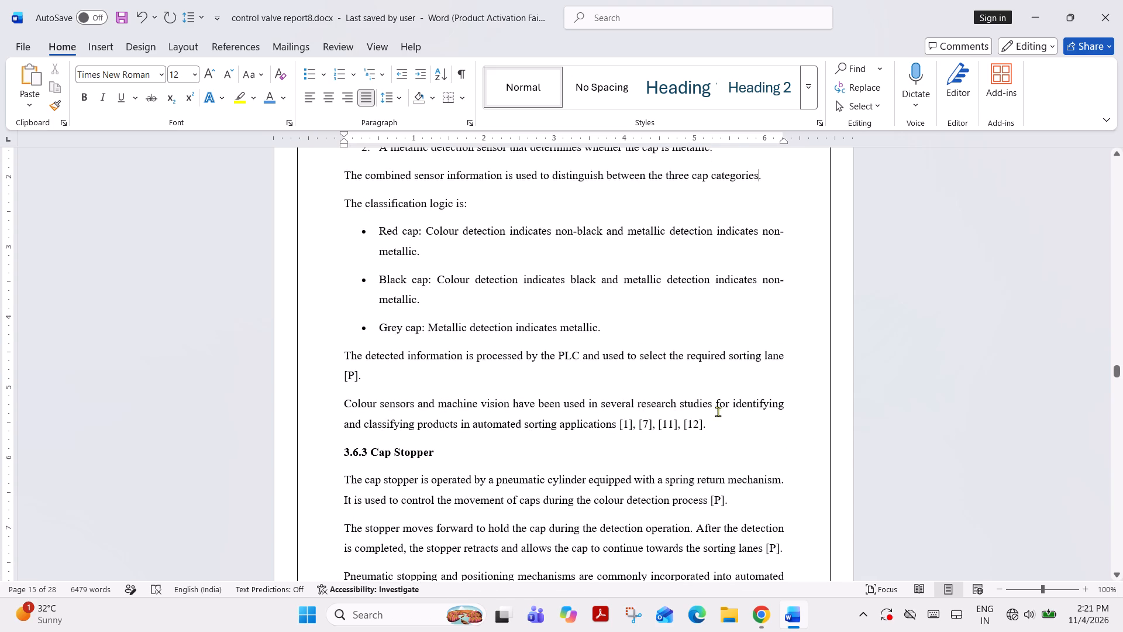
Remove citations [1], [7], [11], [12] from the last 3.6.2 paragraph about colour sensors and machine vision, keeping its full stop.
{"action": "left_click", "coordinate": [707, 419]}
{"action": "key", "text": "Left"}
{"action": "key", "text": "BackSpace"}
{"action": "key", "text": "BackSpace"}
{"action": "key", "text": "BackSpace"}
{"action": "key", "text": "BackSpace"}
{"action": "key", "text": "BackSpace"}
{"action": "key", "text": "BackSpace"}
{"action": "key", "text": "BackSpace"}
{"action": "key", "text": "BackSpace"}
{"action": "key", "text": "BackSpace"}
{"action": "key", "text": "BackSpace"}
{"action": "key", "text": "BackSpace"}
{"action": "key", "text": "BackSpace"}
{"action": "key", "text": "BackSpace"}
{"action": "key", "text": "BackSpace"}
{"action": "key", "text": "BackSpace"}
{"action": "key", "text": "BackSpace"}
{"action": "key", "text": "BackSpace"}
{"action": "key", "text": "BackSpace"}
{"action": "key", "text": "BackSpace"}
{"action": "key", "text": "BackSpace"}
{"action": "key", "text": "BackSpace"}
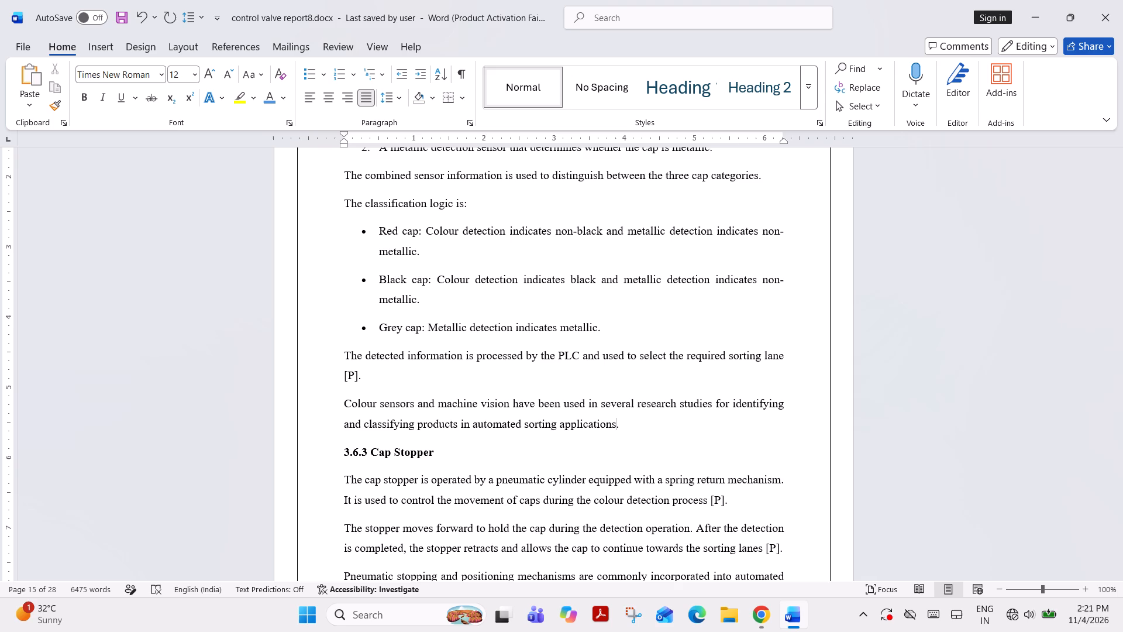
Remove the [P] citation from the 3.6.2 sentence about the PLC selecting the required sorting lane, keeping its full stop.
{"action": "left_click", "coordinate": [359, 377]}
{"action": "key", "text": "BackSpace"}
{"action": "key", "text": "BackSpace"}
{"action": "key", "text": "BackSpace"}
{"action": "key", "text": "BackSpace"}
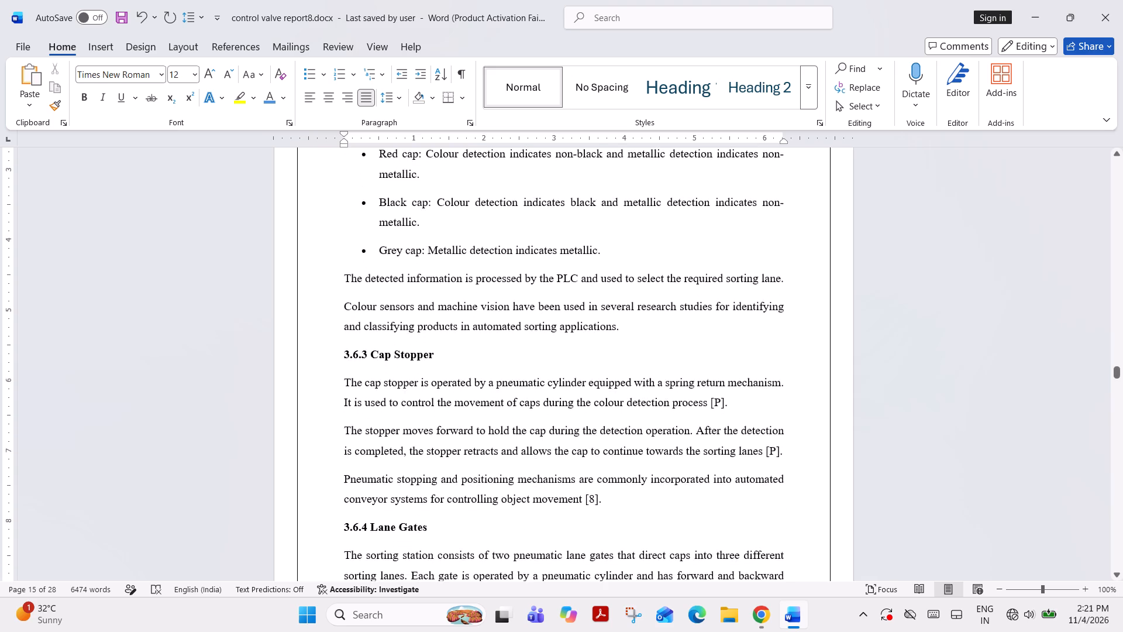
Remove citation [8] from the last 3.6.3 Cap Stopper paragraph about pneumatic stopping mechanisms, keeping its full stop.
{"action": "left_click", "coordinate": [601, 434]}
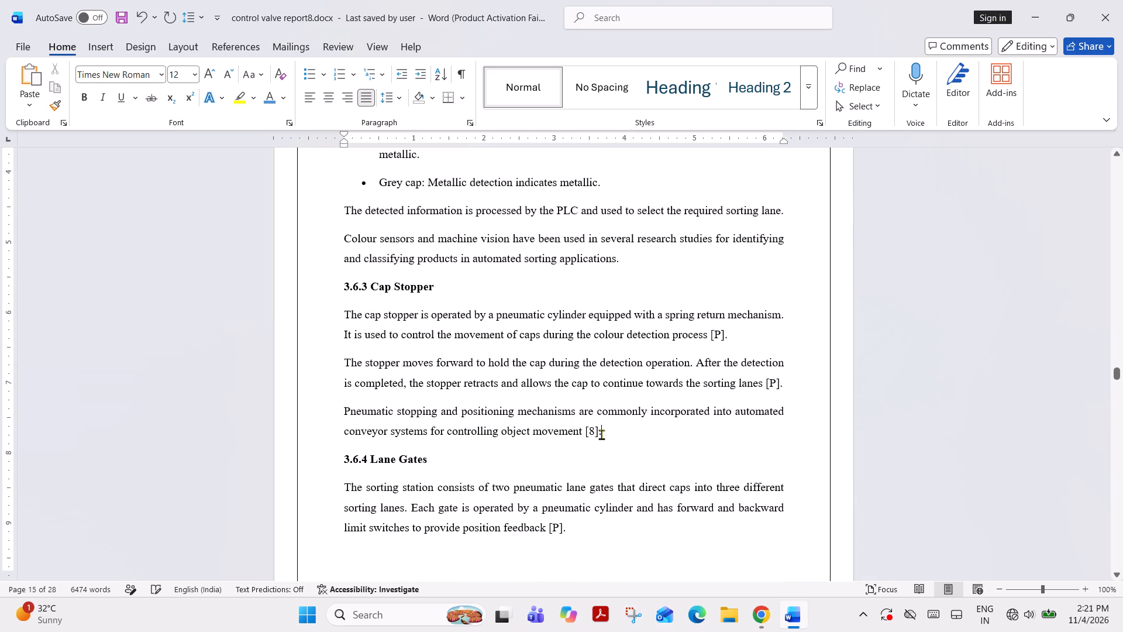
{"action": "key", "text": "Left"}
{"action": "key", "text": "BackSpace"}
{"action": "key", "text": "BackSpace"}
{"action": "key", "text": "BackSpace"}
{"action": "key", "text": "BackSpace"}
Remove the [P] citations from the first two 3.6.3 Cap Stopper paragraphs, leaving each ending with a full stop.
{"action": "left_click", "coordinate": [782, 384]}
{"action": "key", "text": "Left"}
{"action": "key", "text": "BackSpace"}
{"action": "key", "text": "BackSpace"}
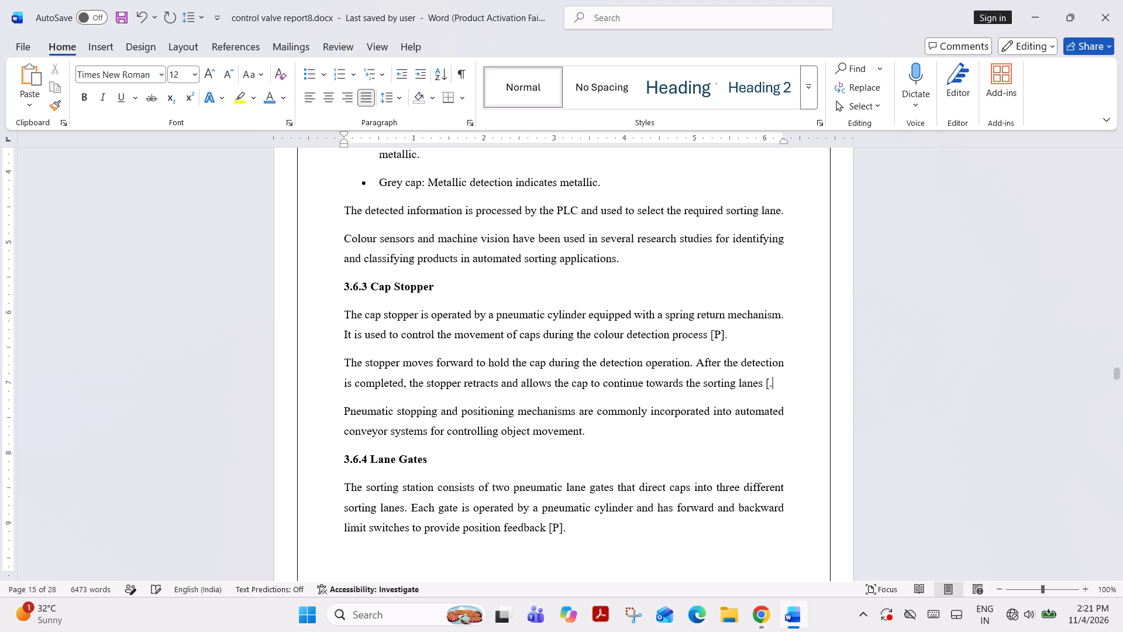
{"action": "key", "text": "BackSpace"}
{"action": "key", "text": "BackSpace"}
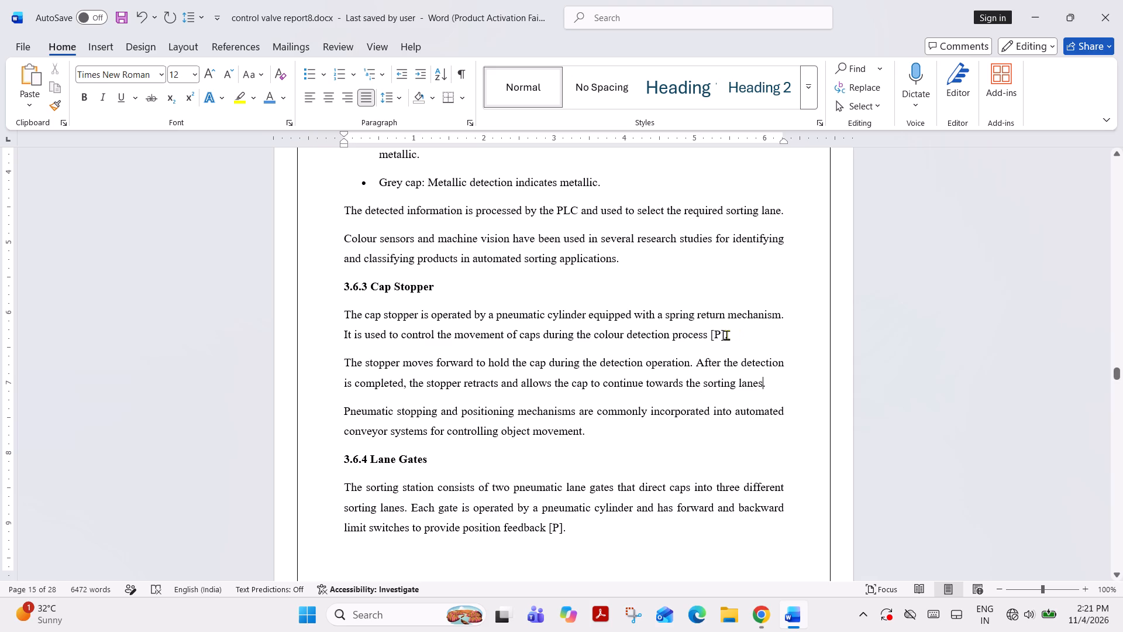
{"action": "left_click", "coordinate": [726, 335]}
{"action": "key", "text": "BackSpace"}
{"action": "key", "text": "BackSpace"}
{"action": "key", "text": "BackSpace"}
{"action": "key", "text": "BackSpace"}
{"action": "key", "text": "BackSpace"}
{"action": "key", "text": "period"}
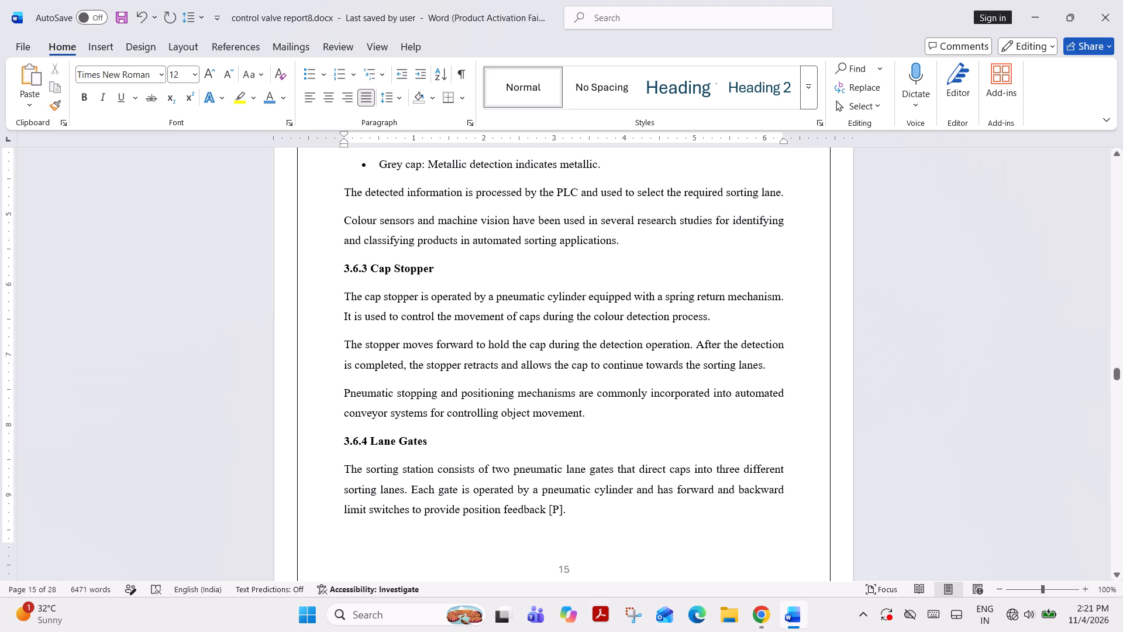
Remove the [P] citation from the first 3.6.4 Lane Gates paragraph about position feedback, keeping its full stop.
{"action": "left_click_drag", "start_coordinate": [726, 335], "coordinate": [672, 464]}
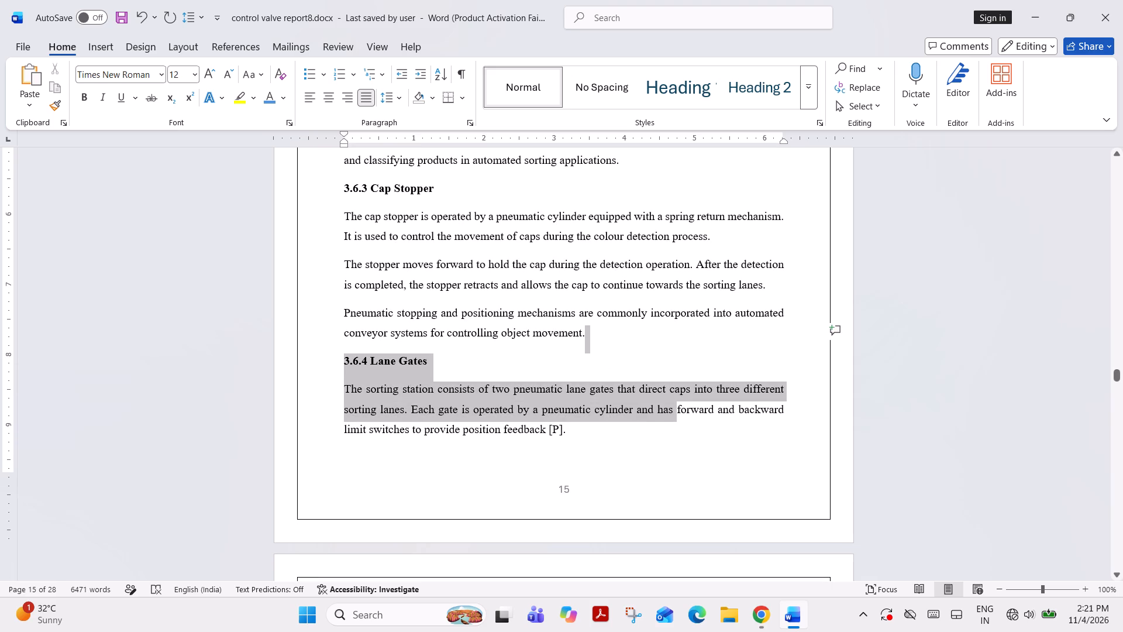
{"action": "left_click_drag", "start_coordinate": [672, 464], "coordinate": [653, 425]}
{"action": "left_click", "coordinate": [653, 425]}
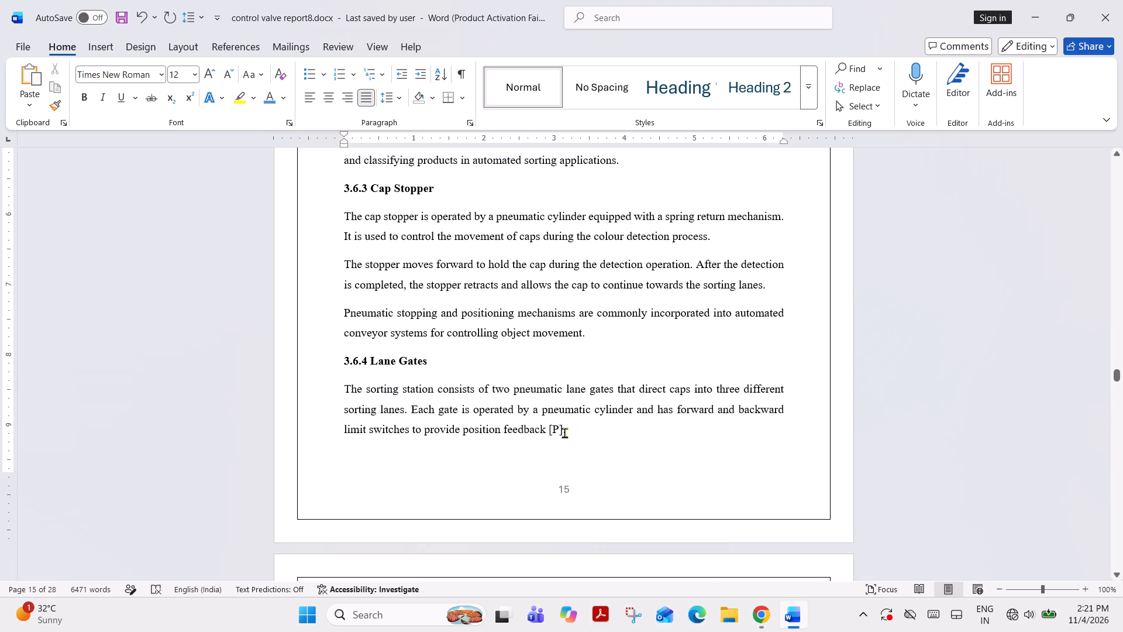
{"action": "left_click", "coordinate": [564, 433]}
{"action": "key", "text": "BackSpace"}
{"action": "key", "text": "BackSpace"}
{"action": "key", "text": "BackSpace"}
{"action": "key", "text": "BackSpace"}
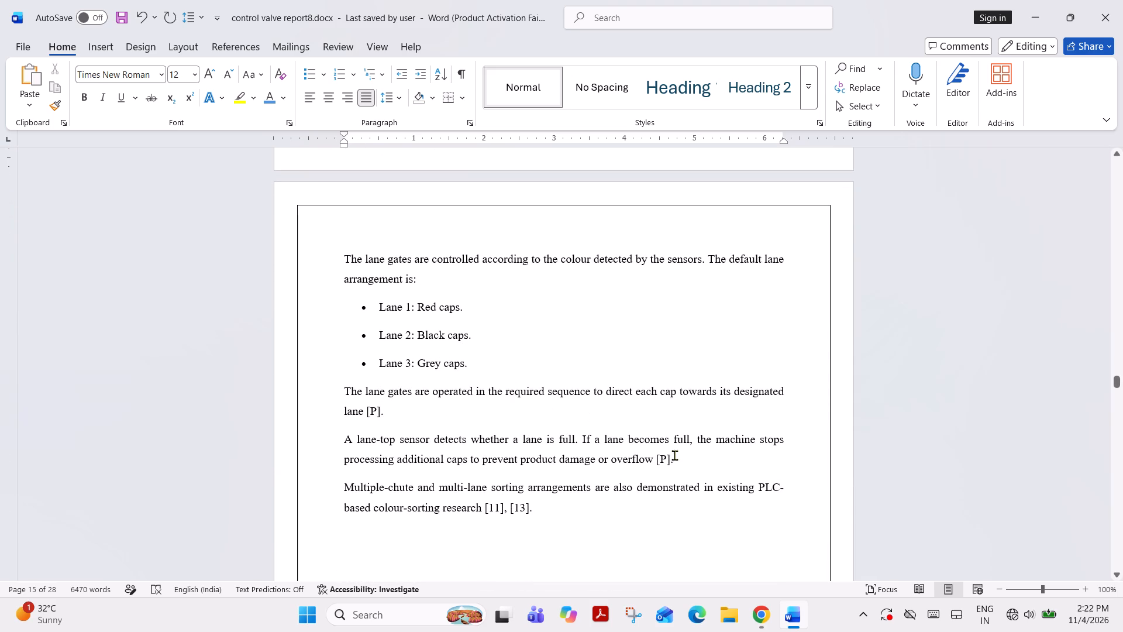
Remove the [P] citation from the 3.6.4 paragraph about the lane-top sensor, keeping its full stop.
{"action": "left_click", "coordinate": [667, 464]}
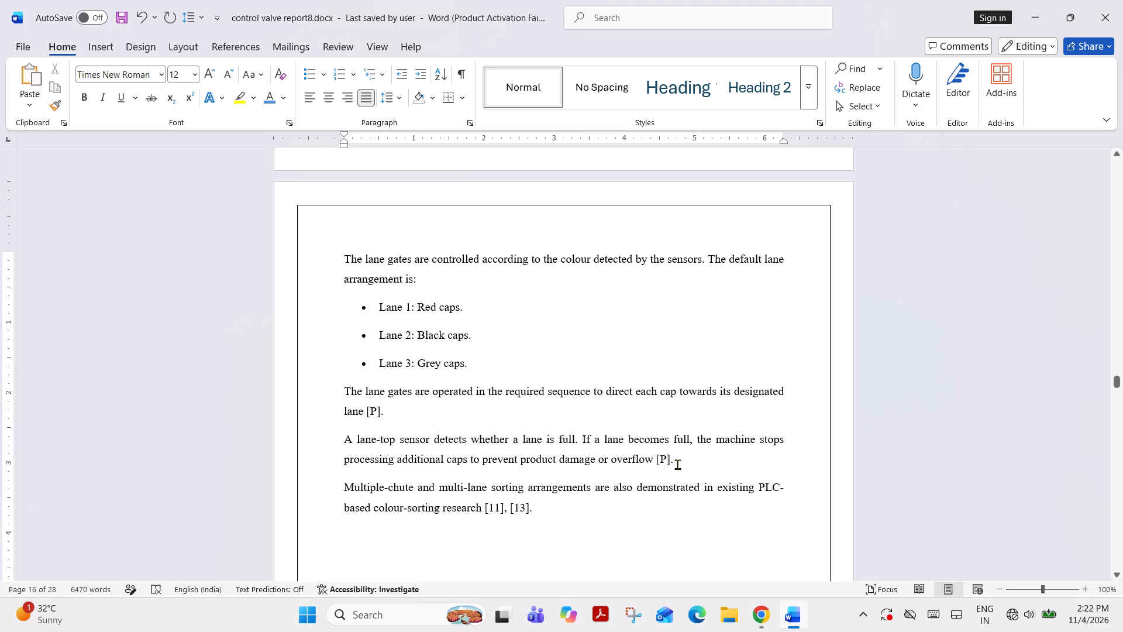
{"action": "key", "text": "Right"}
{"action": "key", "text": "BackSpace"}
{"action": "key", "text": "BackSpace"}
{"action": "key", "text": "BackSpace"}
{"action": "key", "text": "BackSpace"}
Remove citations [11], [13] from the last 3.6.4 paragraph about multi-lane sorting arrangements, keeping its full stop.
{"action": "left_click", "coordinate": [531, 508]}
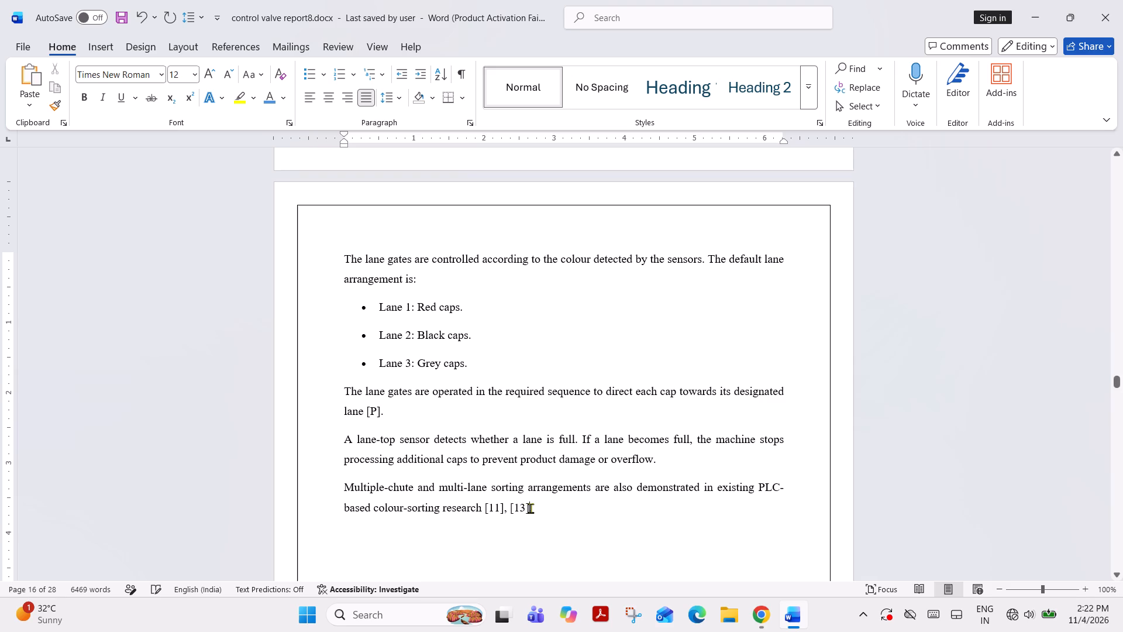
{"action": "key", "text": "BackSpace"}
{"action": "key", "text": "BackSpace"}
{"action": "key", "text": "BackSpace"}
{"action": "key", "text": "BackSpace"}
{"action": "key", "text": "BackSpace"}
{"action": "key", "text": "BackSpace"}
{"action": "key", "text": "BackSpace"}
{"action": "key", "text": "BackSpace"}
{"action": "key", "text": "BackSpace"}
{"action": "key", "text": "BackSpace"}
{"action": "key", "text": "BackSpace"}
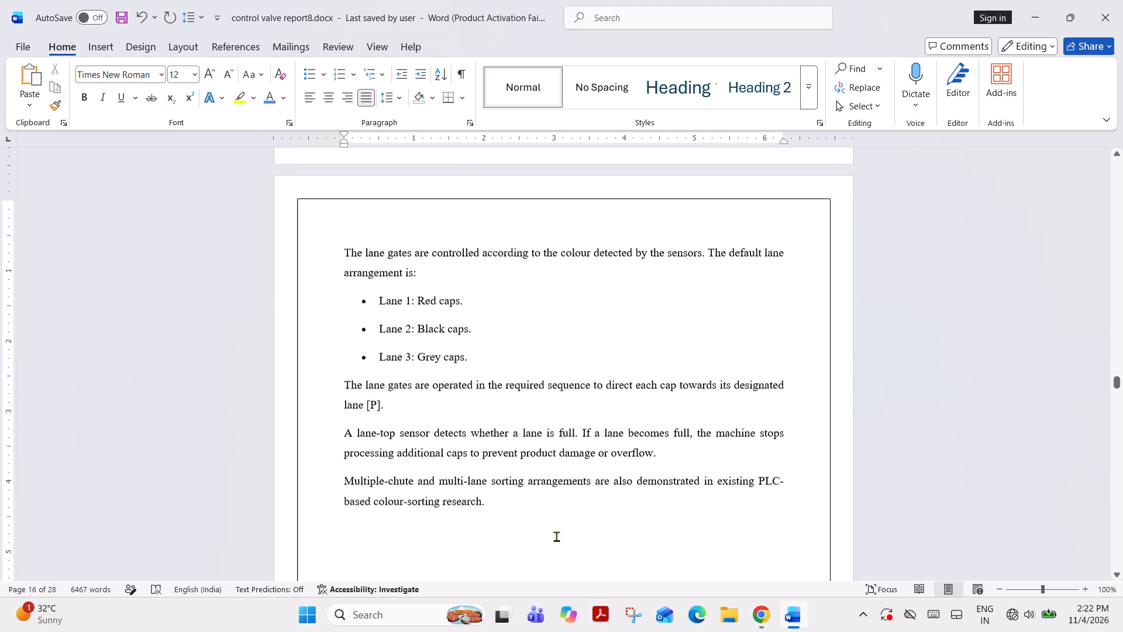
Remove the [P] citation from the 3.6.4 sentence about directing each cap towards its designated lane, keeping its full stop.
{"action": "left_click", "coordinate": [378, 335]}
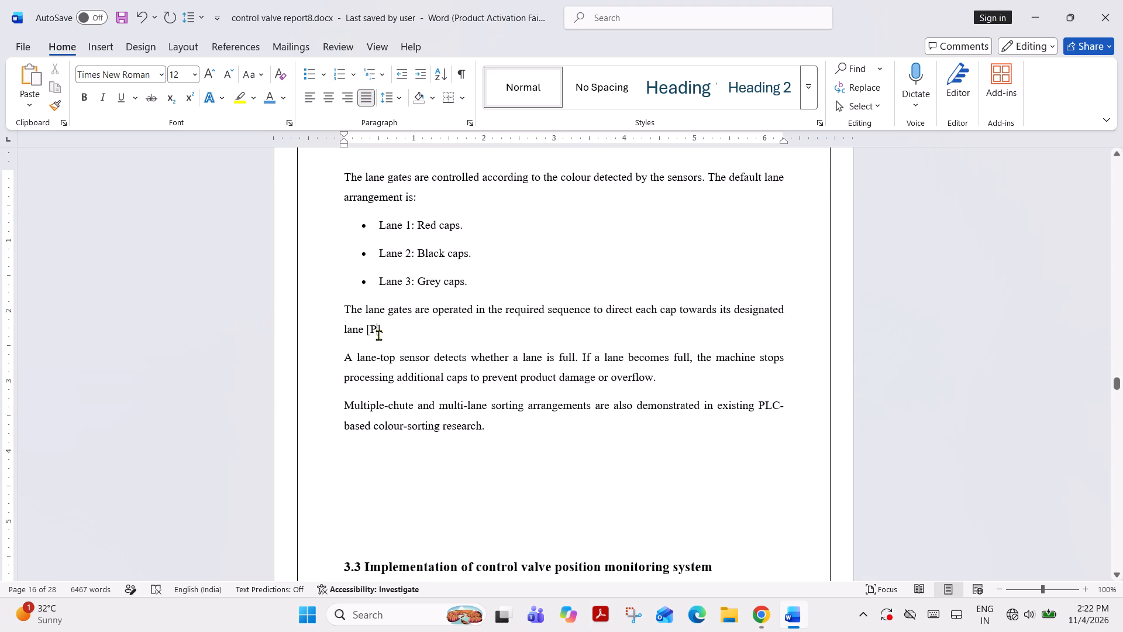
{"action": "key", "text": "Right"}
{"action": "key", "text": "BackSpace"}
{"action": "key", "text": "BackSpace"}
{"action": "key", "text": "BackSpace"}
{"action": "key", "text": "BackSpace"}
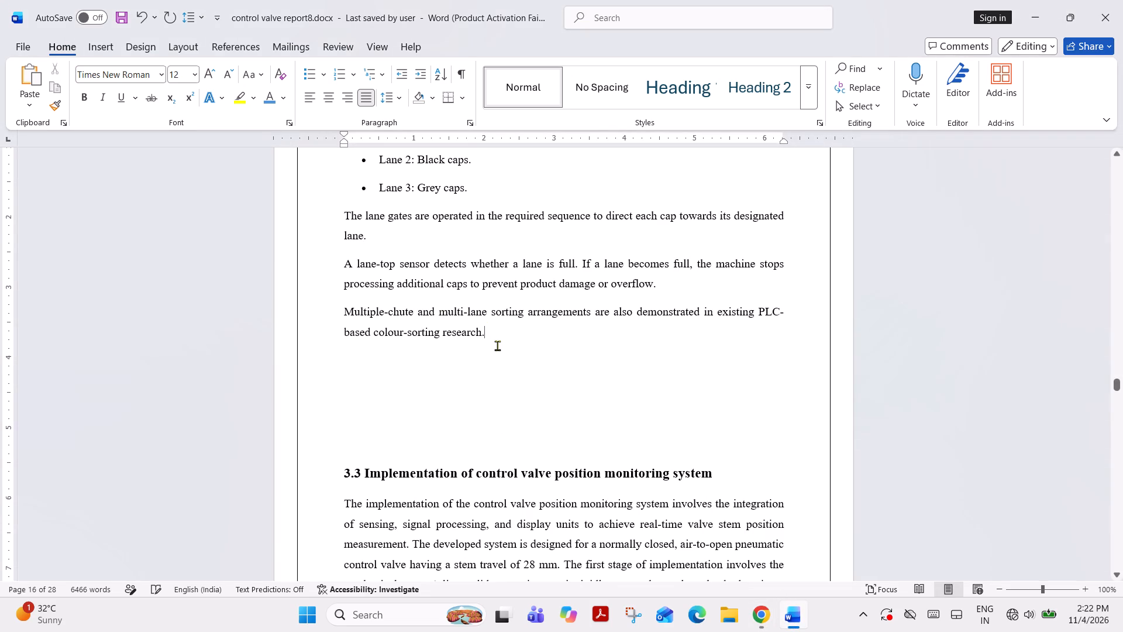
{"action": "left_click", "coordinate": [502, 336]}
{"action": "key", "text": "Return"}
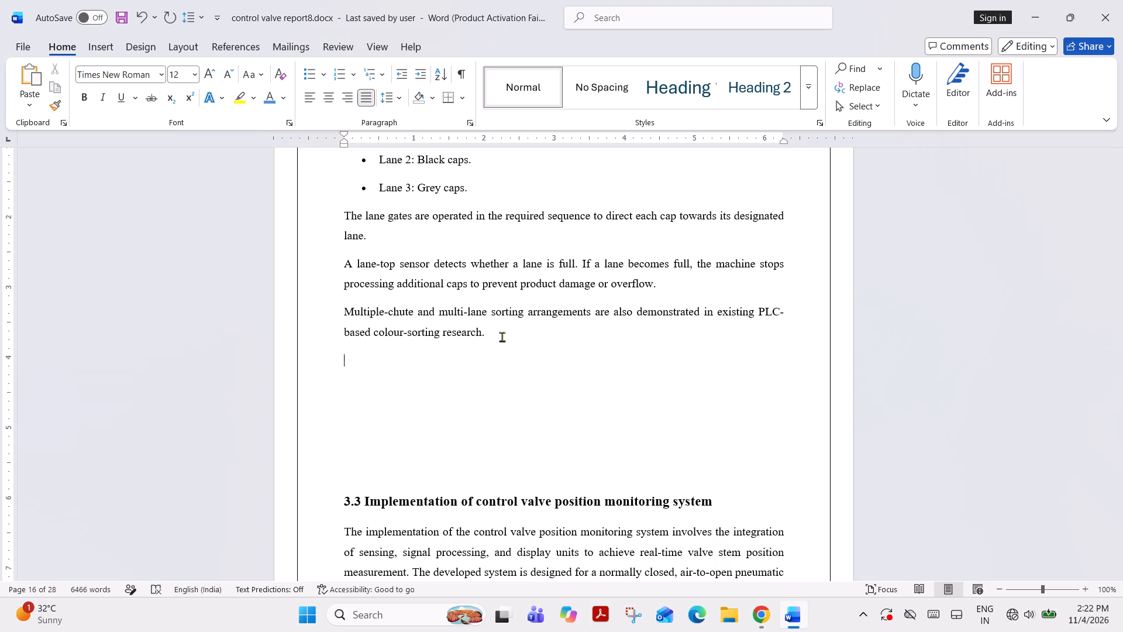
{"action": "key", "text": "ctrl+v"}
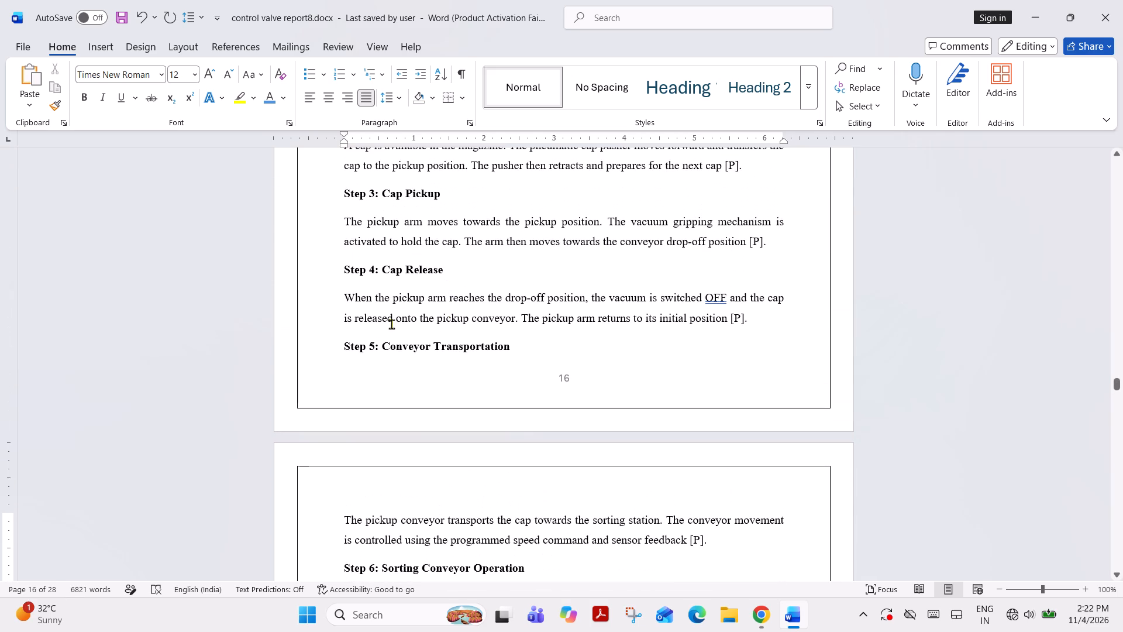
Insert a blank line before the "Step 5: Conveyor Transportation" heading to push it onto the next page with its paragraph.
{"action": "left_click", "coordinate": [343, 349]}
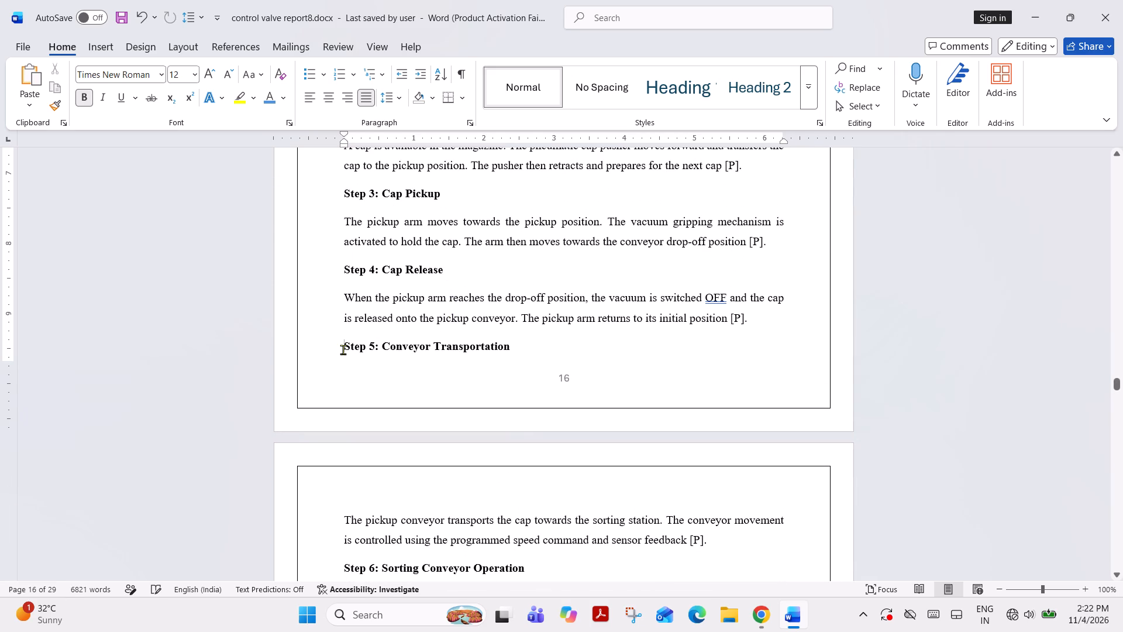
{"action": "key", "text": "Return"}
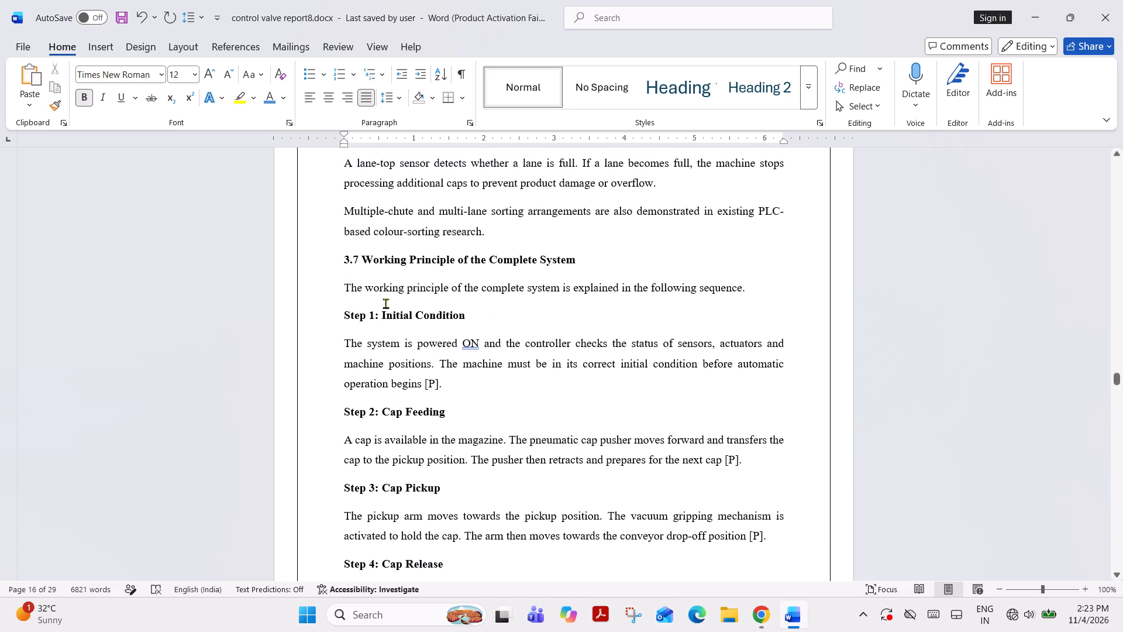
Set the "3.7 Working Principle of the Complete System" heading to font size 14.
{"action": "left_click_drag", "start_coordinate": [340, 262], "coordinate": [588, 279]}
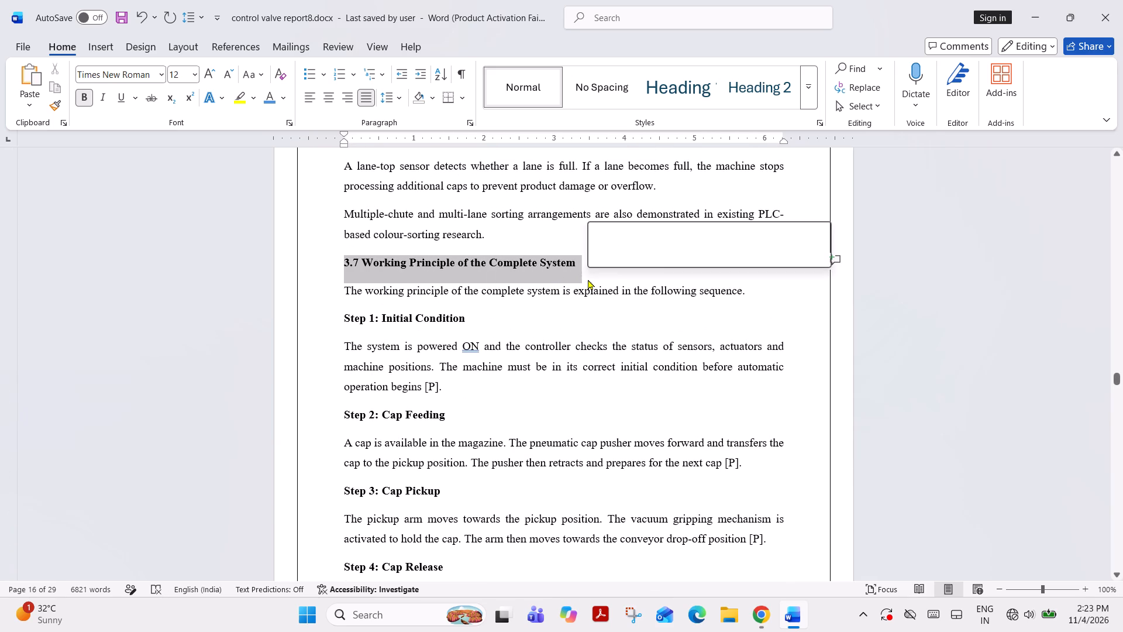
{"action": "left_click", "coordinate": [684, 233]}
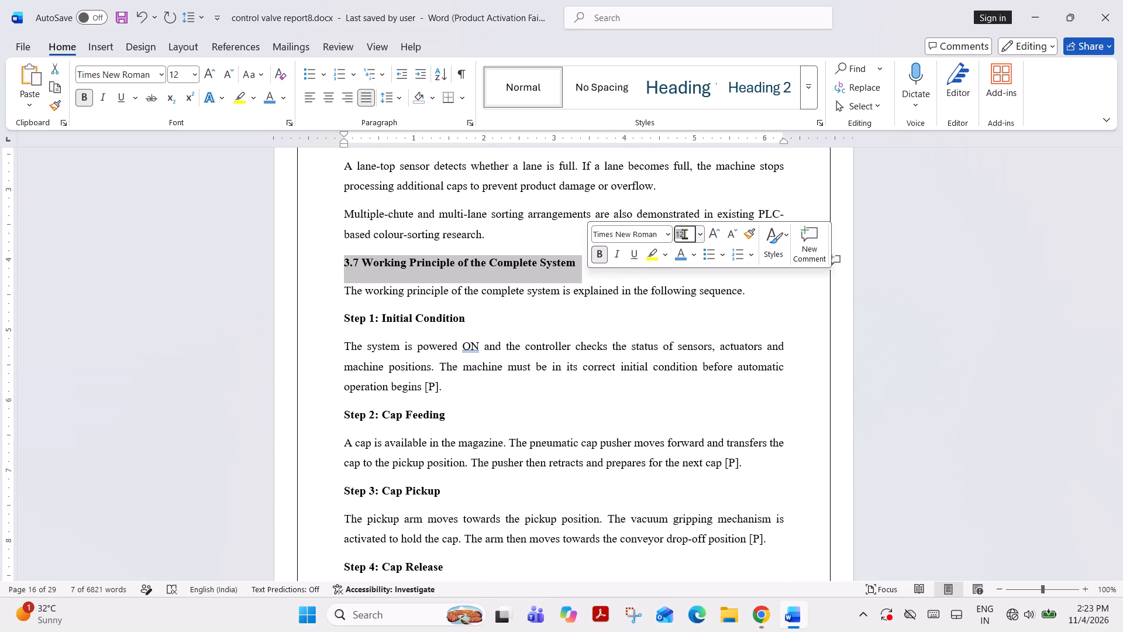
{"action": "type", "text": "14"}
{"action": "key", "text": "Return"}
{"action": "left_click", "coordinate": [601, 416]}
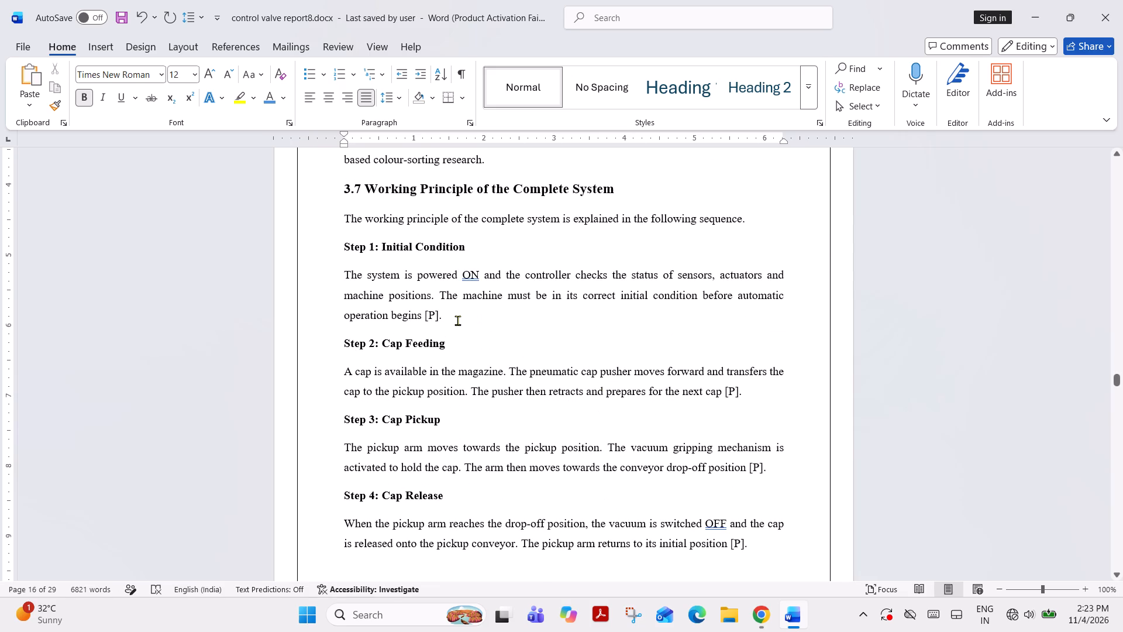
Remove the [P] citation from the Step 1: Initial Condition paragraph, keeping its full stop.
{"action": "left_click", "coordinate": [440, 314]}
{"action": "key", "text": "BackSpace"}
{"action": "key", "text": "BackSpace"}
{"action": "key", "text": "BackSpace"}
{"action": "key", "text": "BackSpace"}
Accept the grammar suggestion "ON," in the first sentence of the Step 1: Initial Condition paragraph.
{"action": "left_click", "coordinate": [478, 281]}
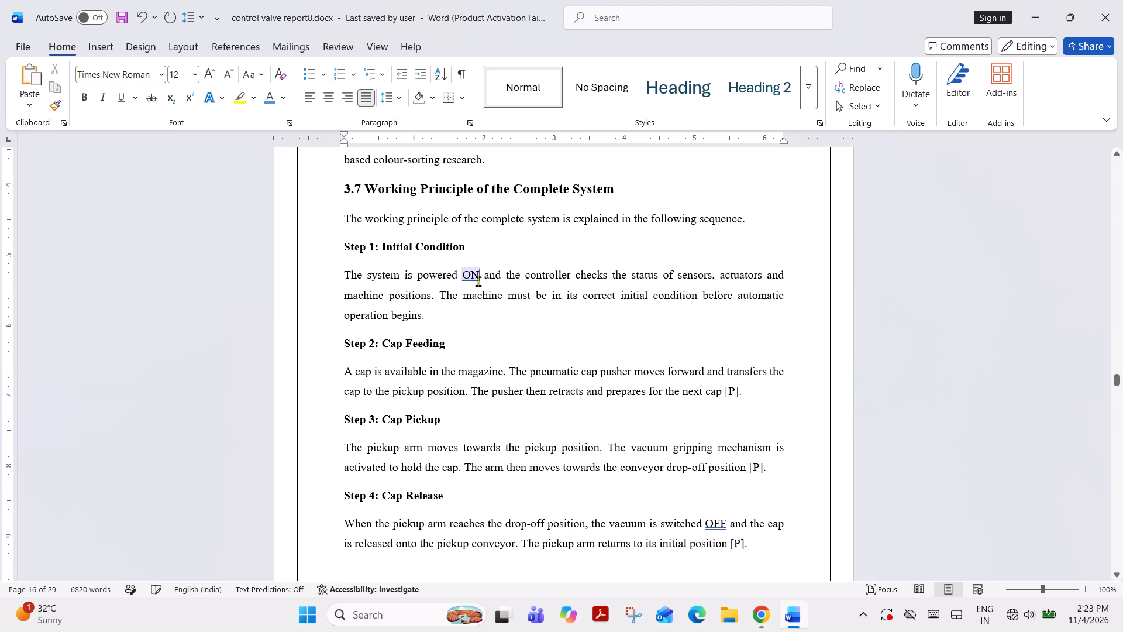
{"action": "left_click", "coordinate": [473, 275]}
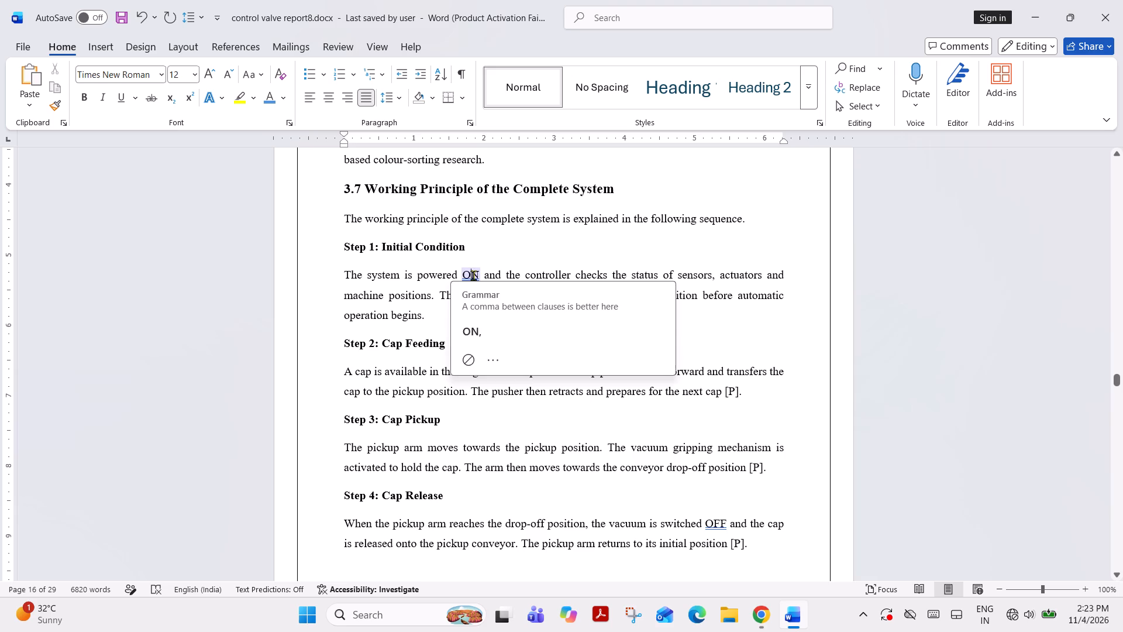
{"action": "left_click", "coordinate": [477, 324]}
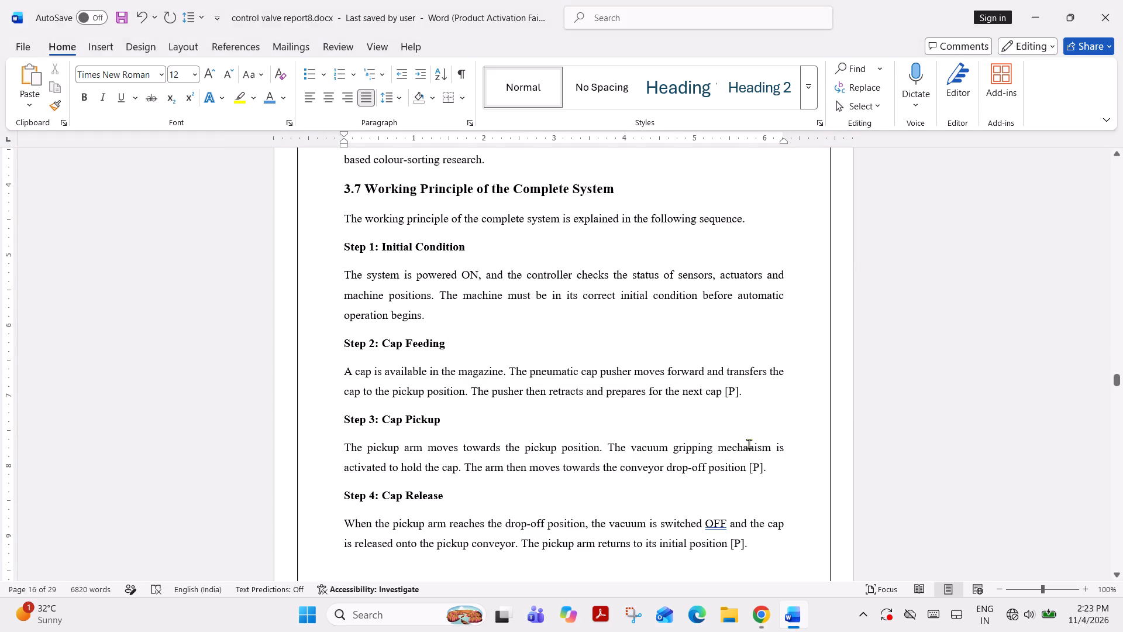
Remove the [P] citation from the Step 3: Cap Pickup paragraph, keeping its full stop.
{"action": "left_click", "coordinate": [766, 470]}
{"action": "key", "text": "Left"}
{"action": "key", "text": "BackSpace"}
{"action": "key", "text": "BackSpace"}
{"action": "key", "text": "BackSpace"}
{"action": "key", "text": "BackSpace"}
Remove the [P] citation from the Step 2: Cap Feeding paragraph, keeping its full stop.
{"action": "left_click", "coordinate": [759, 409]}
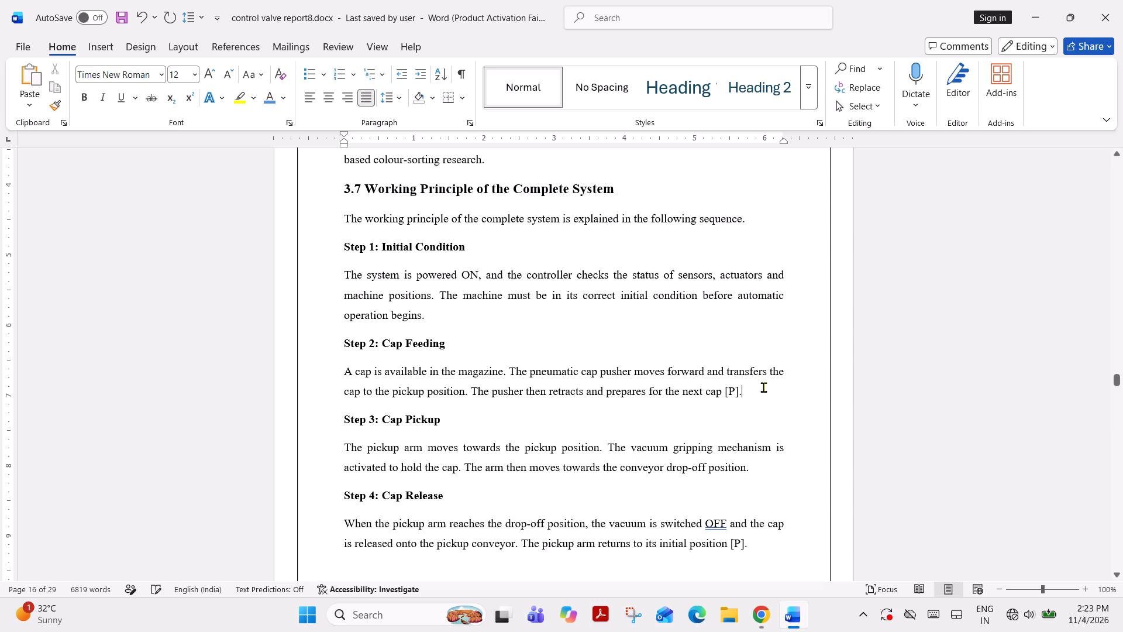
{"action": "key", "text": "Left"}
{"action": "key", "text": "BackSpace"}
{"action": "key", "text": "BackSpace"}
{"action": "key", "text": "BackSpace"}
{"action": "key", "text": "BackSpace"}
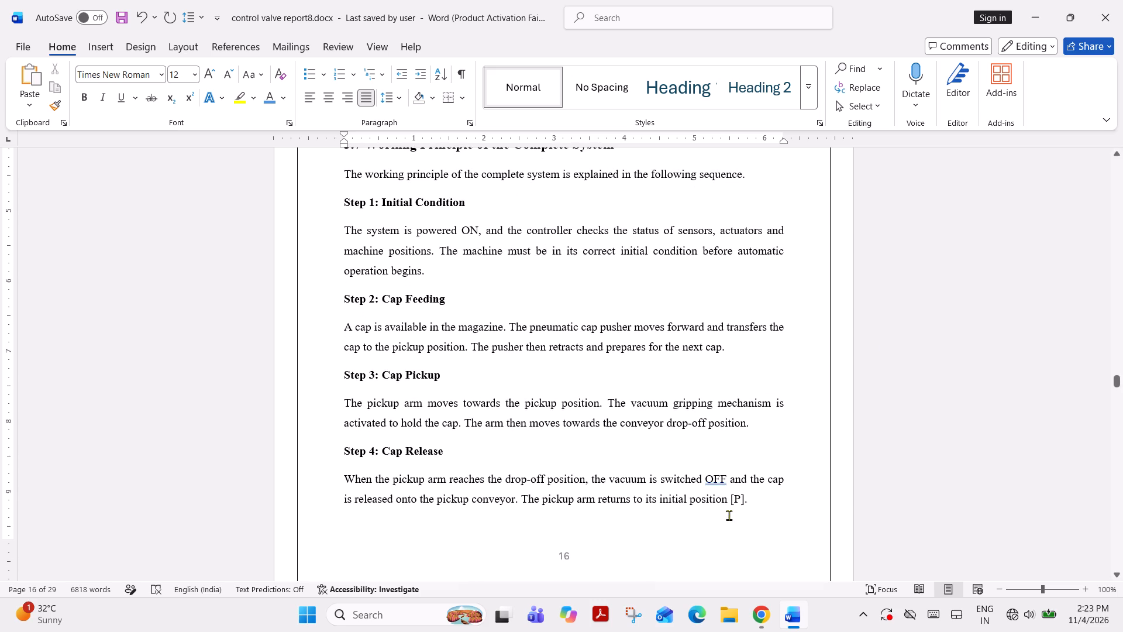
Remove the [P] citation from the Step 4: Cap Release paragraph, keeping its full stop.
{"action": "left_click", "coordinate": [752, 504]}
{"action": "key", "text": "Left"}
{"action": "key", "text": "BackSpace"}
{"action": "key", "text": "BackSpace"}
{"action": "key", "text": "BackSpace"}
{"action": "key", "text": "BackSpace"}
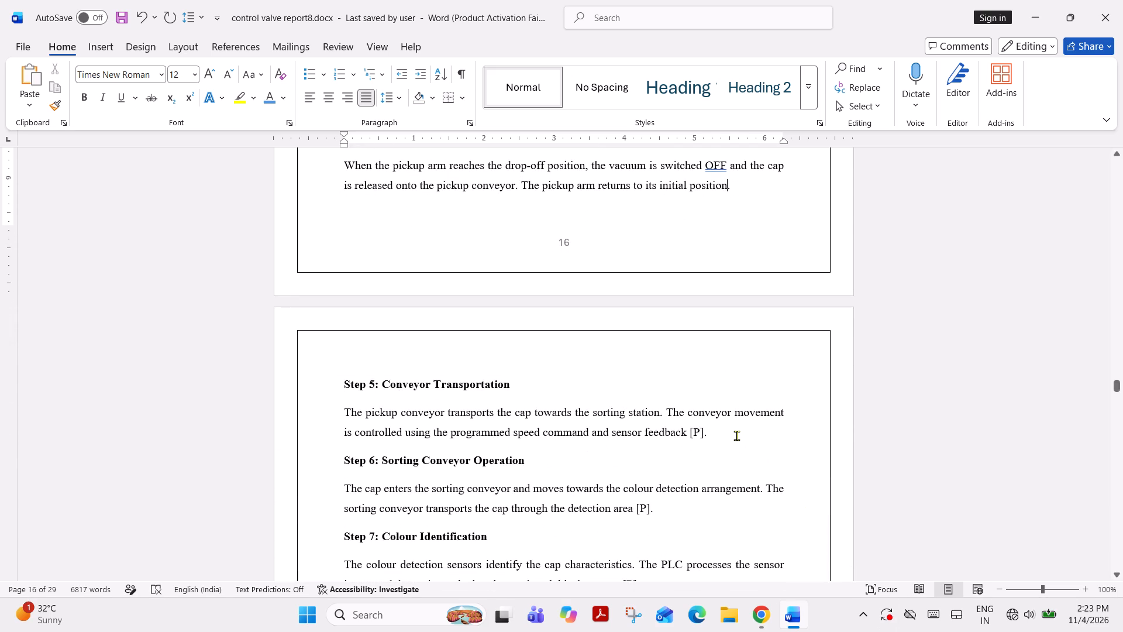
Remove the [P] citation from the Step 5: Conveyor Transportation paragraph, keeping its full stop.
{"action": "left_click", "coordinate": [732, 429]}
{"action": "key", "text": "Left"}
{"action": "key", "text": "BackSpace"}
{"action": "key", "text": "BackSpace"}
{"action": "key", "text": "BackSpace"}
{"action": "key", "text": "BackSpace"}
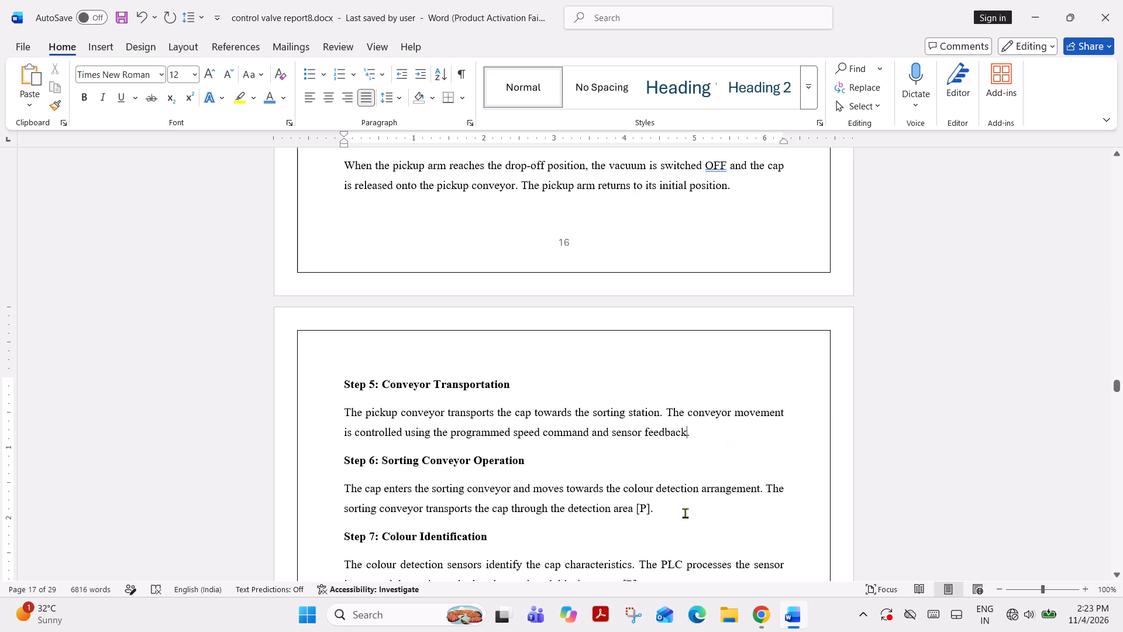
Remove the [P] citation from the Step 6: Sorting Conveyor Operation paragraph, keeping its full stop.
{"action": "left_click", "coordinate": [685, 509]}
{"action": "key", "text": "Left"}
{"action": "key", "text": "BackSpace"}
{"action": "key", "text": "BackSpace"}
{"action": "key", "text": "BackSpace"}
{"action": "key", "text": "BackSpace"}
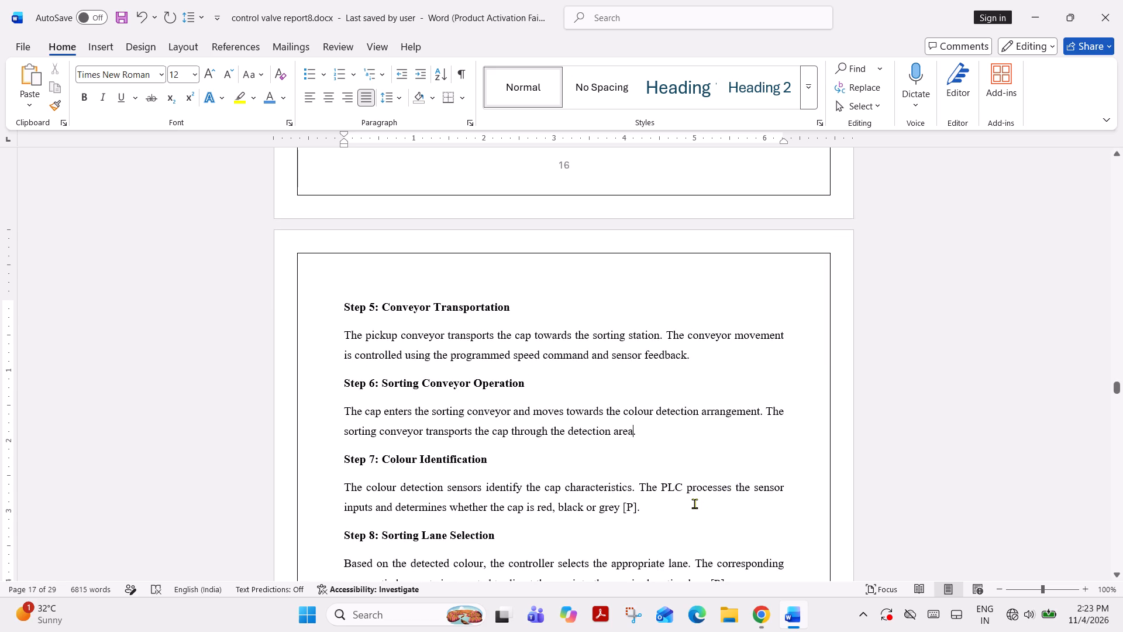
Remove the [P] citation from the Step 7: Colour Identification paragraph, keeping its full stop.
{"action": "left_click", "coordinate": [694, 503]}
{"action": "key", "text": "Left"}
{"action": "key", "text": "BackSpace"}
{"action": "key", "text": "BackSpace"}
{"action": "key", "text": "BackSpace"}
{"action": "key", "text": "BackSpace"}
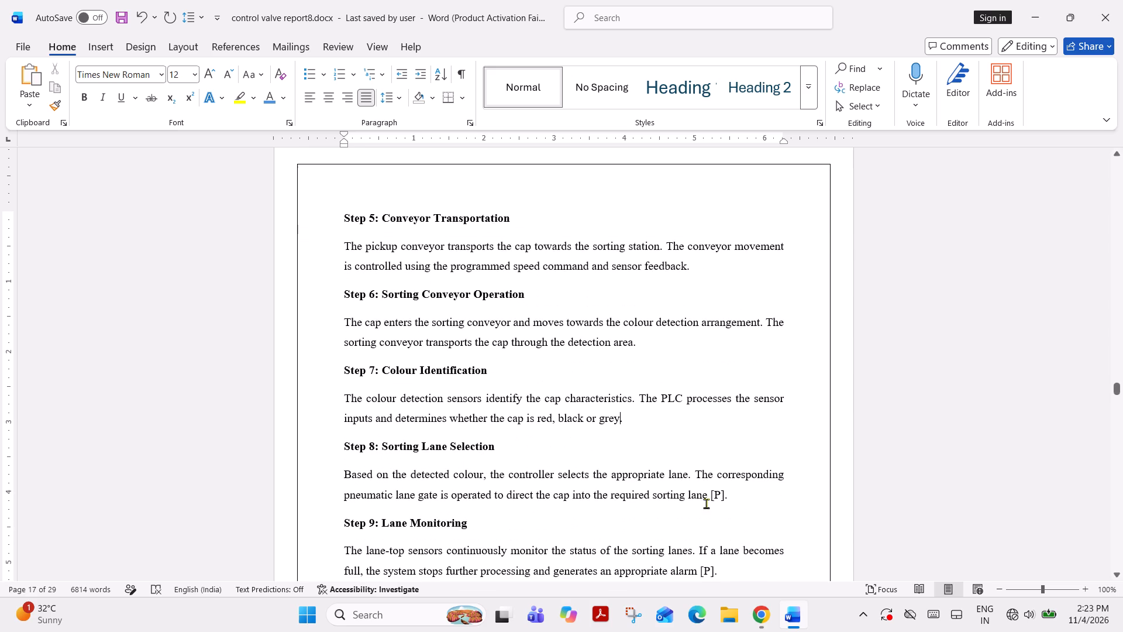
Remove the [P] citation from the Step 8: Sorting Lane Selection paragraph, keeping its full stop.
{"action": "left_click", "coordinate": [733, 502]}
{"action": "key", "text": "Left"}
{"action": "key", "text": "BackSpace"}
{"action": "key", "text": "BackSpace"}
{"action": "key", "text": "BackSpace"}
{"action": "key", "text": "BackSpace"}
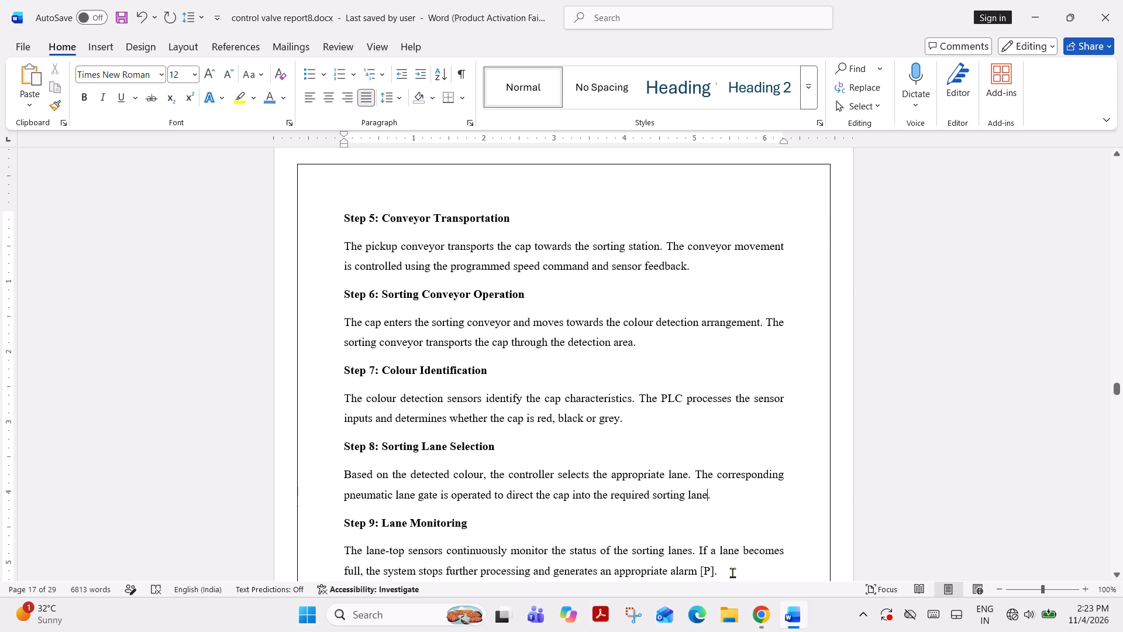
Remove the [P] citation from the Step 9: Lane Monitoring paragraph, keeping its full stop.
{"action": "left_click", "coordinate": [732, 572]}
{"action": "key", "text": "Left"}
{"action": "key", "text": "BackSpace"}
{"action": "key", "text": "BackSpace"}
{"action": "key", "text": "BackSpace"}
{"action": "key", "text": "BackSpace"}
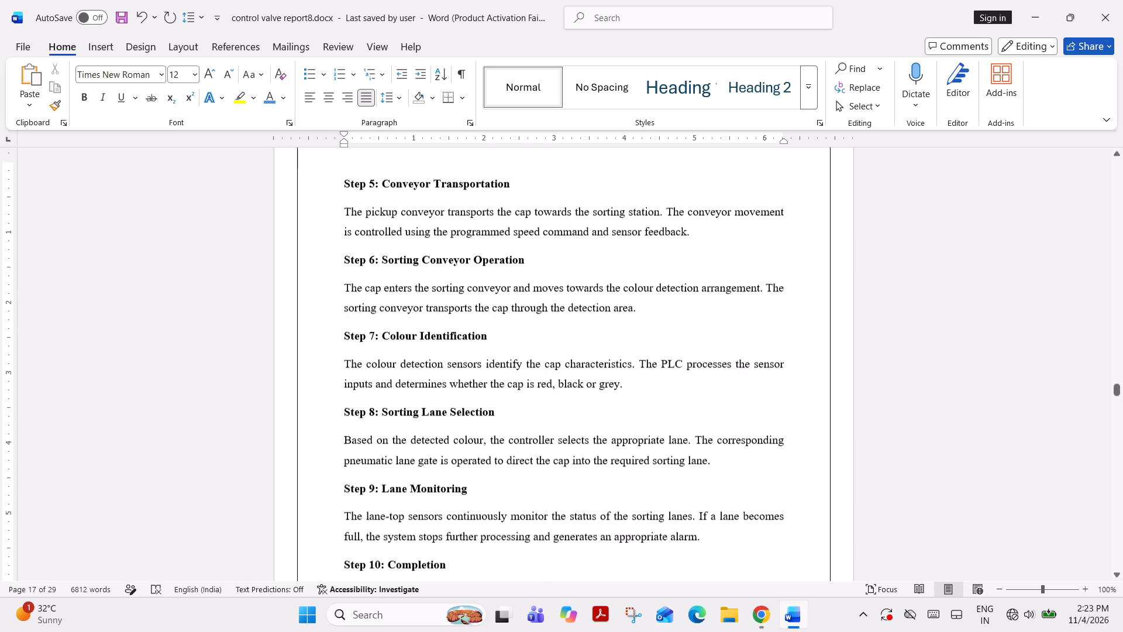
Remove the [P] citation from the Step 10: Completion paragraph, keeping its full stop.
{"action": "left_click", "coordinate": [607, 492]}
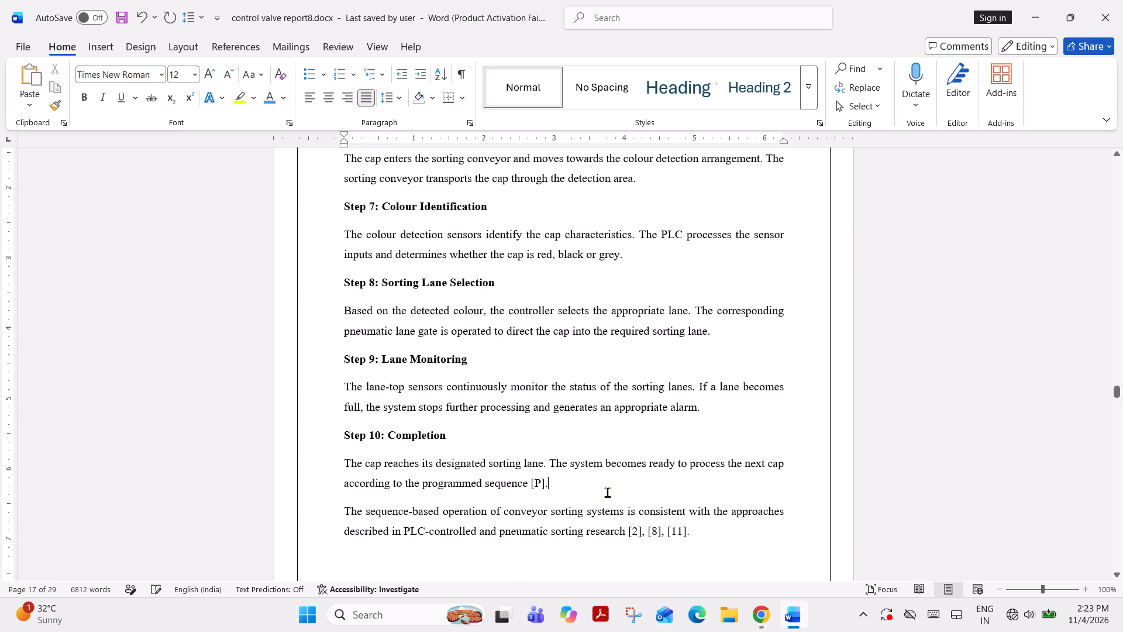
{"action": "key", "text": "Left"}
{"action": "key", "text": "BackSpace"}
{"action": "key", "text": "BackSpace"}
{"action": "key", "text": "BackSpace"}
{"action": "key", "text": "BackSpace"}
Remove the citations [2], [8], [11] from the closing paragraph about sequence-based conveyor sorting, keeping its full stop.
{"action": "left_click", "coordinate": [697, 533]}
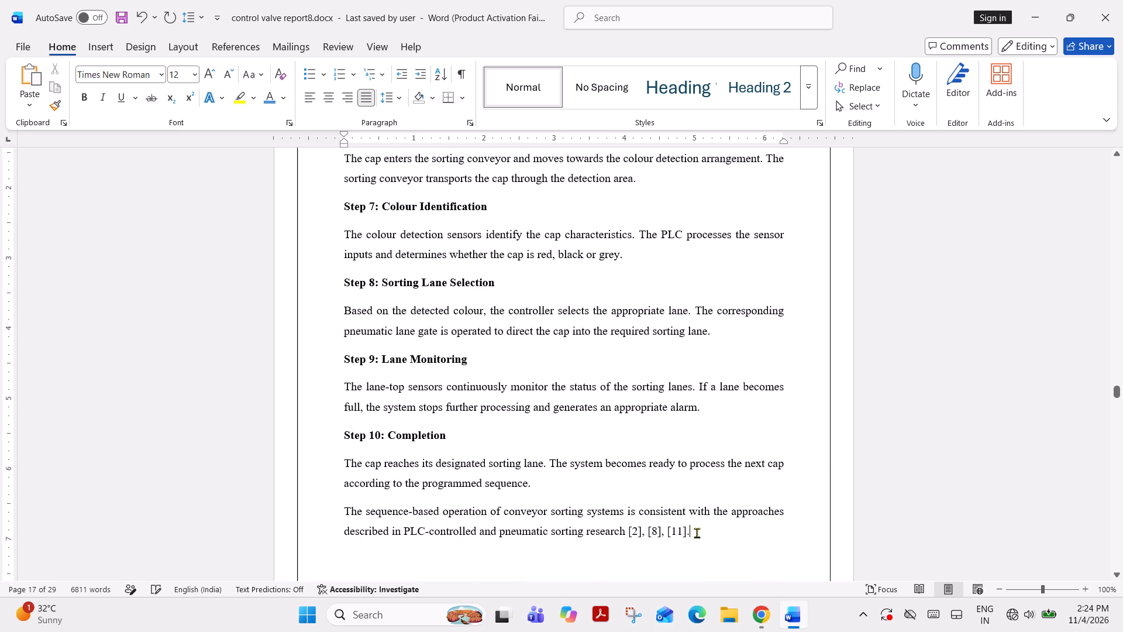
{"action": "key", "text": "Left"}
{"action": "key", "text": "BackSpace"}
{"action": "key", "text": "BackSpace"}
{"action": "key", "text": "BackSpace"}
{"action": "key", "text": "BackSpace"}
{"action": "key", "text": "BackSpace"}
{"action": "key", "text": "BackSpace"}
{"action": "key", "text": "BackSpace"}
{"action": "key", "text": "BackSpace"}
{"action": "key", "text": "BackSpace"}
{"action": "key", "text": "BackSpace"}
{"action": "key", "text": "BackSpace"}
{"action": "key", "text": "BackSpace"}
{"action": "key", "text": "BackSpace"}
{"action": "key", "text": "BackSpace"}
{"action": "key", "text": "BackSpace"}
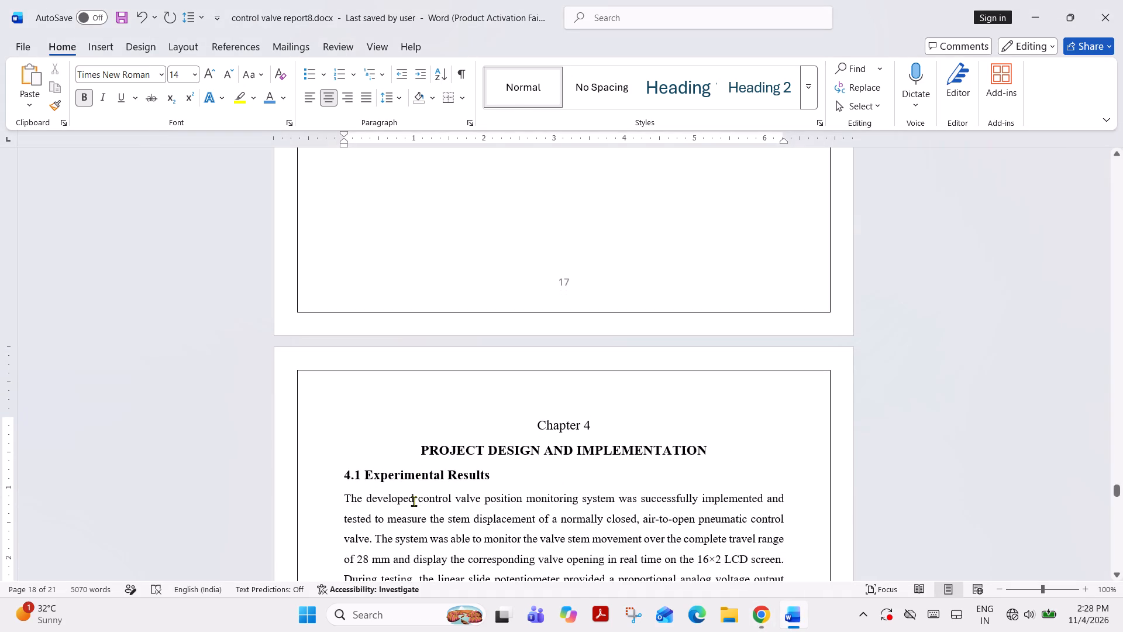
{"action": "left_click_drag", "start_coordinate": [343, 472], "coordinate": [457, 557]}
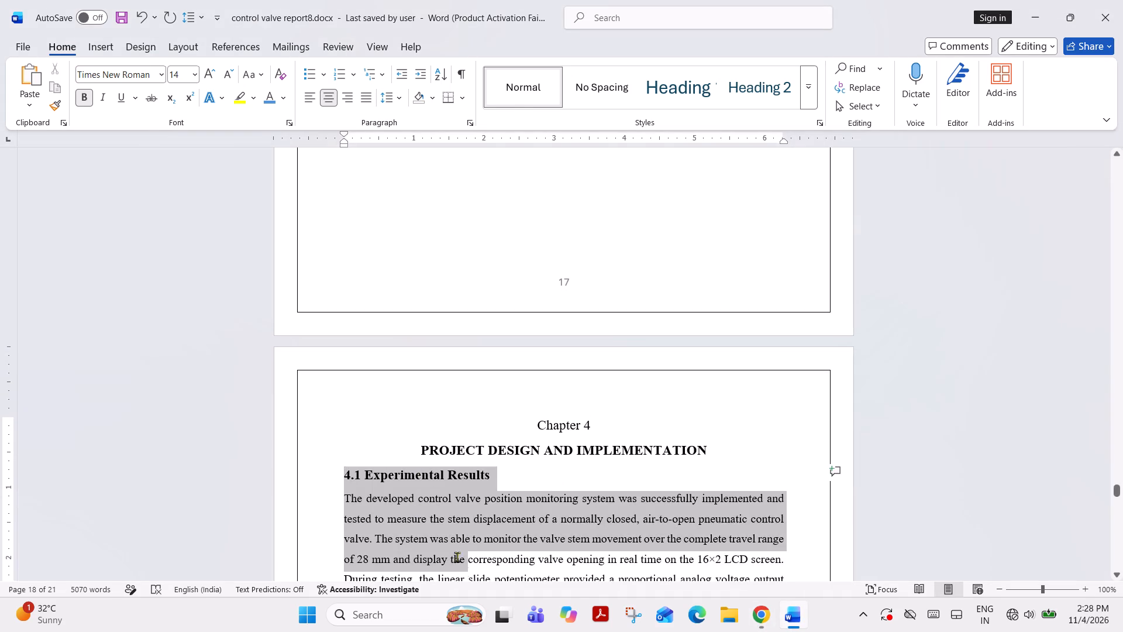
{"action": "left_click_drag", "start_coordinate": [457, 557], "coordinate": [585, 451]}
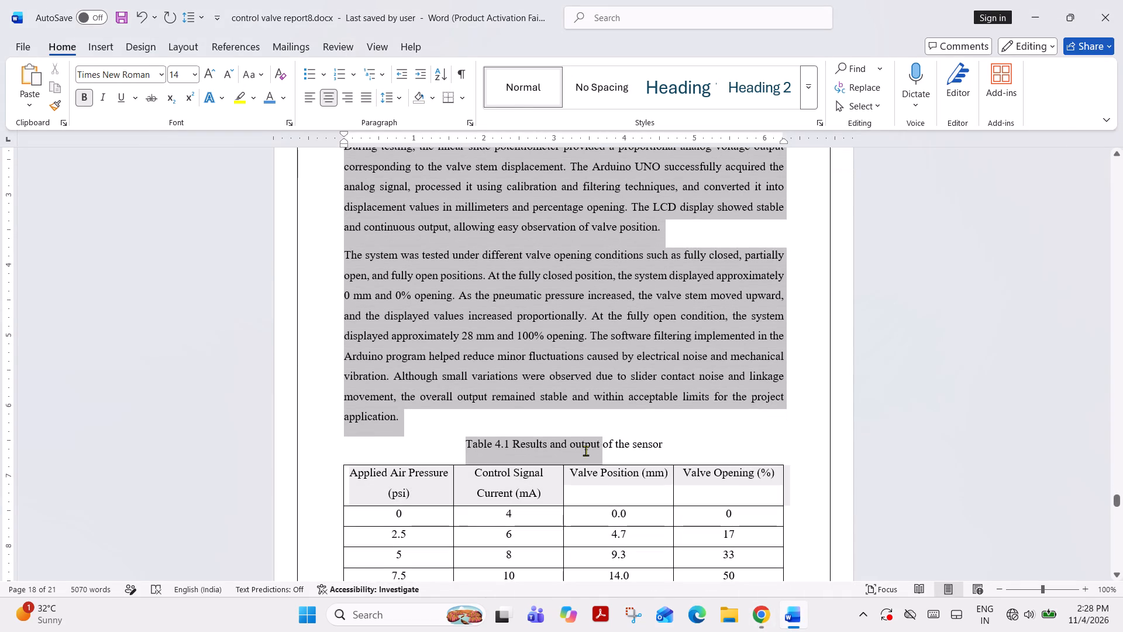
{"action": "left_click_drag", "start_coordinate": [585, 451], "coordinate": [592, 409]}
{"action": "key", "text": "ctrl+v"}
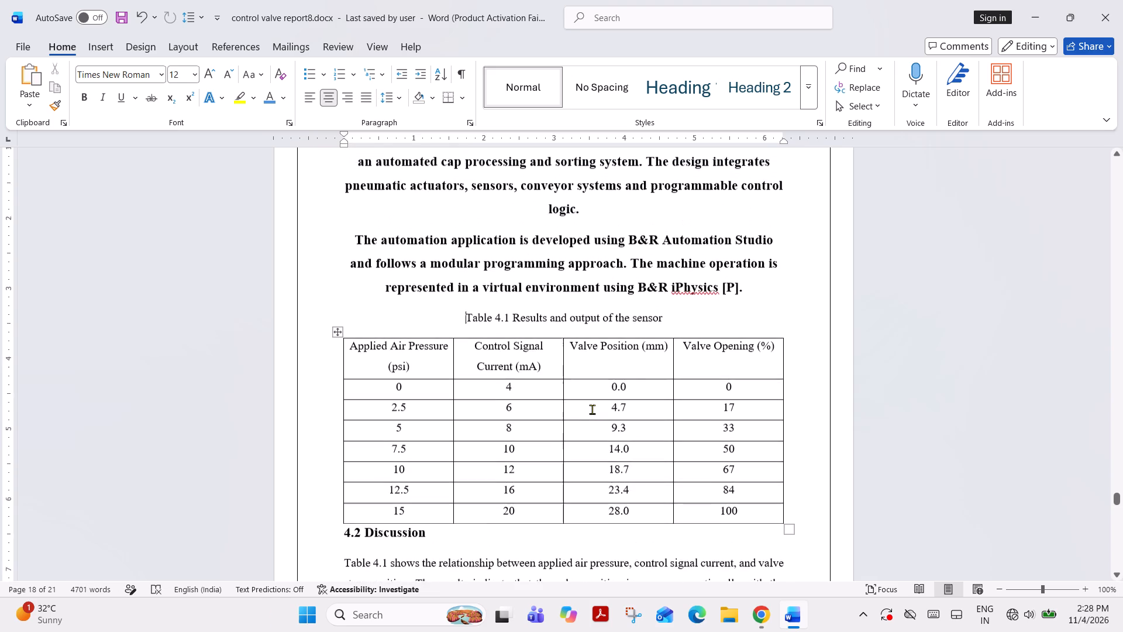
{"action": "key", "text": "ctrl+z"}
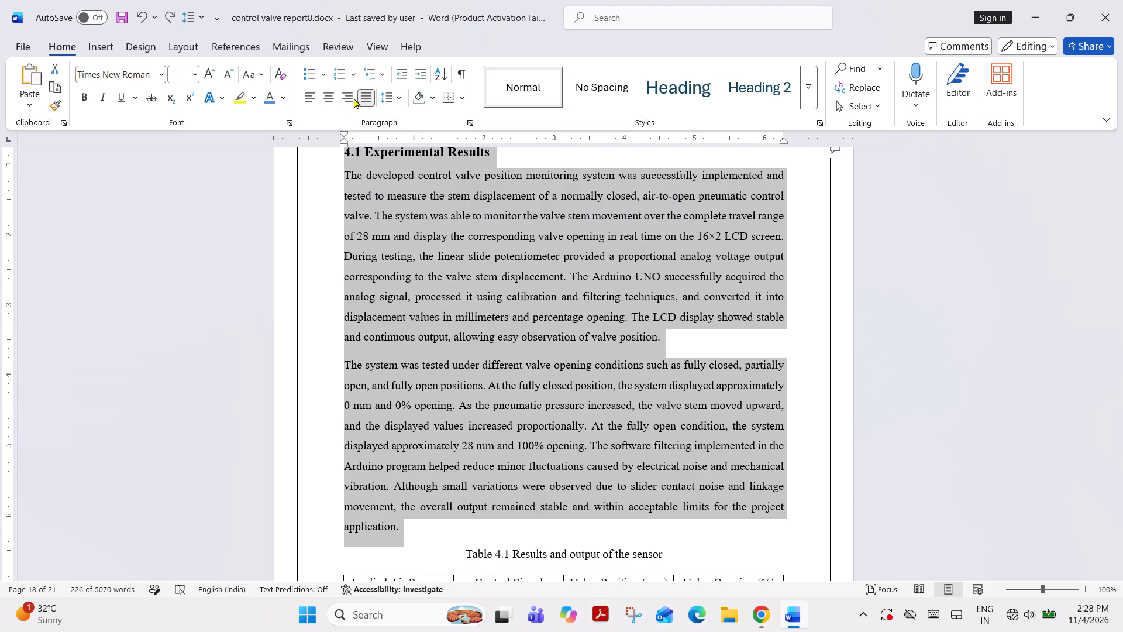
{"action": "left_click", "coordinate": [357, 98]}
{"action": "left_click", "coordinate": [357, 98]}
{"action": "key", "text": "ctrl+v"}
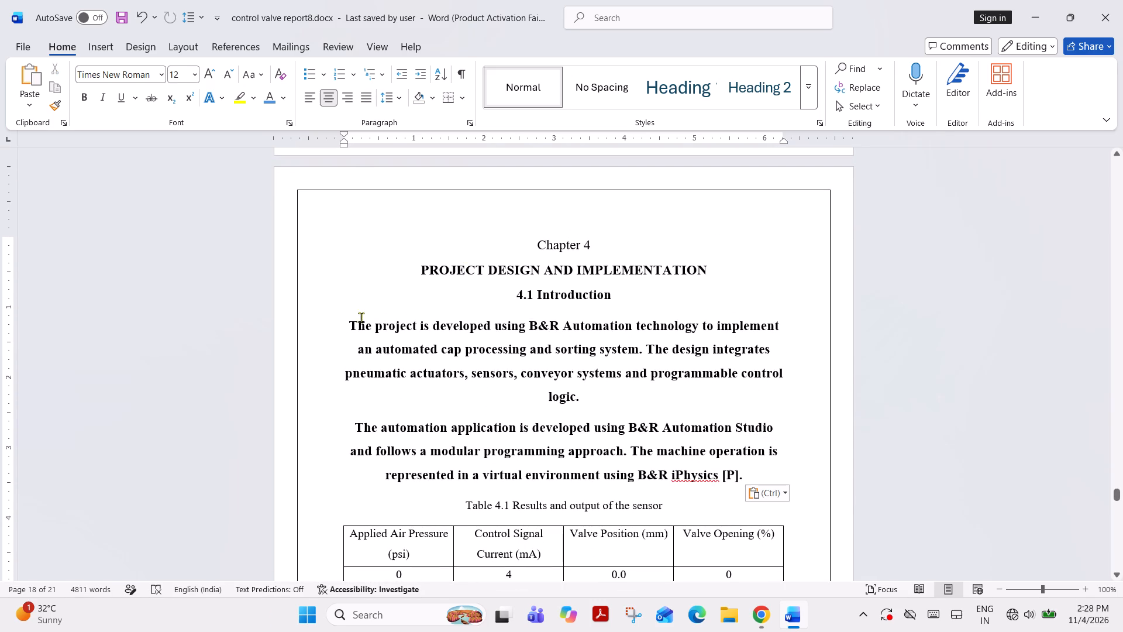
Format the pasted 4.1 Introduction heading and paragraphs as justified, non-bold text at size 12.
{"action": "left_click_drag", "start_coordinate": [515, 294], "coordinate": [515, 296]}
{"action": "left_click_drag", "start_coordinate": [515, 296], "coordinate": [766, 469]}
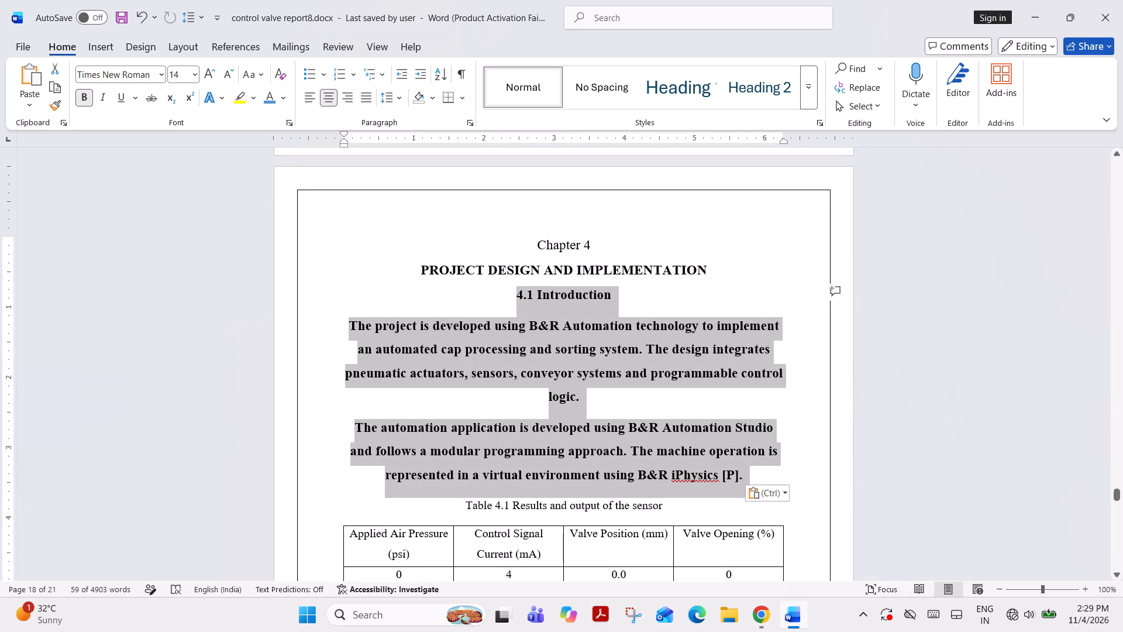
{"action": "left_click", "coordinate": [364, 102]}
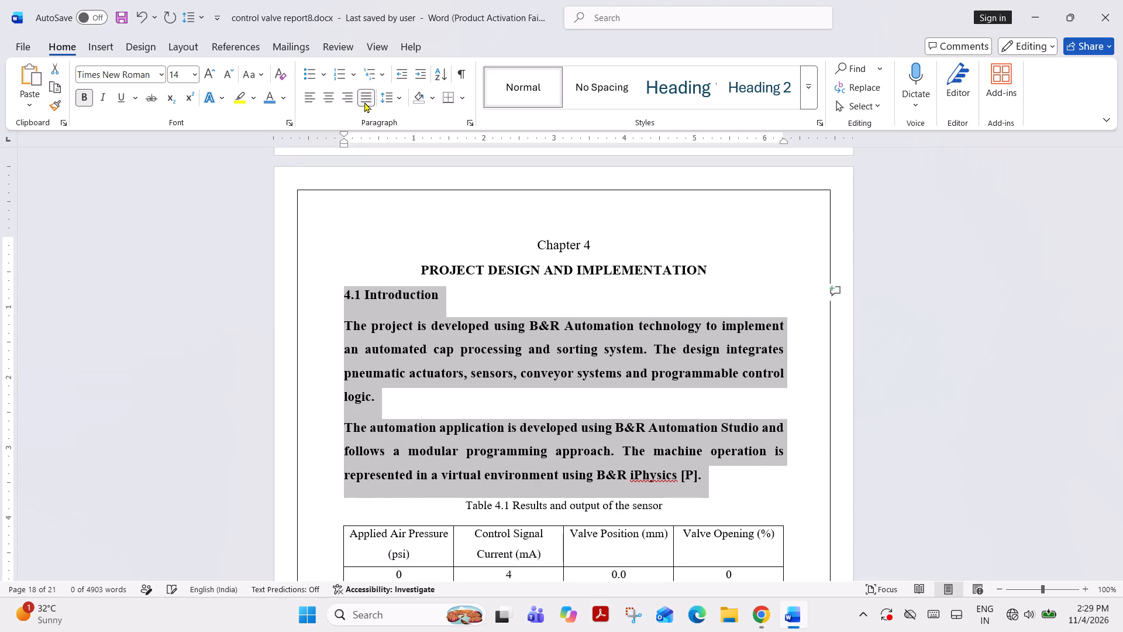
{"action": "left_click", "coordinate": [88, 99]}
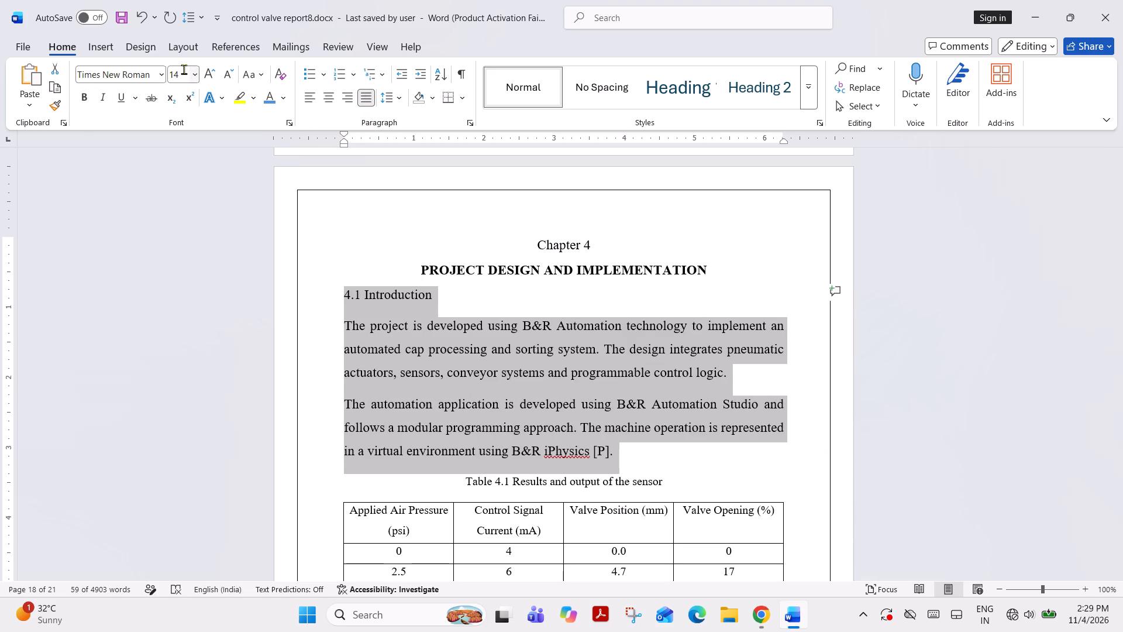
{"action": "left_click", "coordinate": [184, 69]}
{"action": "type", "text": "12"}
{"action": "key", "text": "Return"}
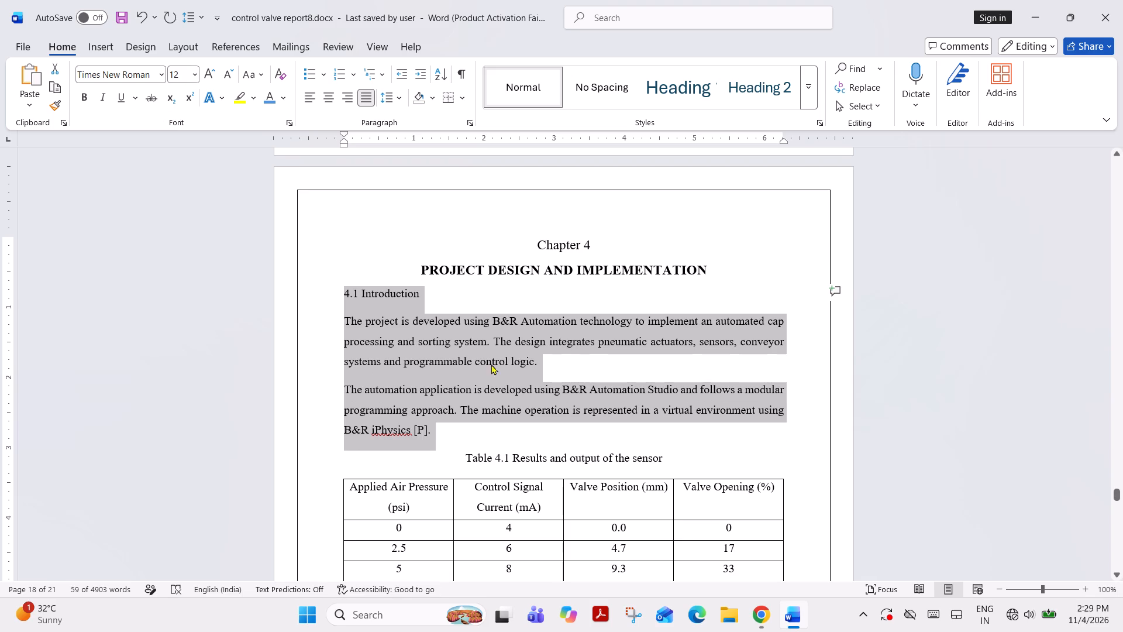
Make the 4.1 Introduction heading bold at size 14.
{"action": "left_click", "coordinate": [531, 411]}
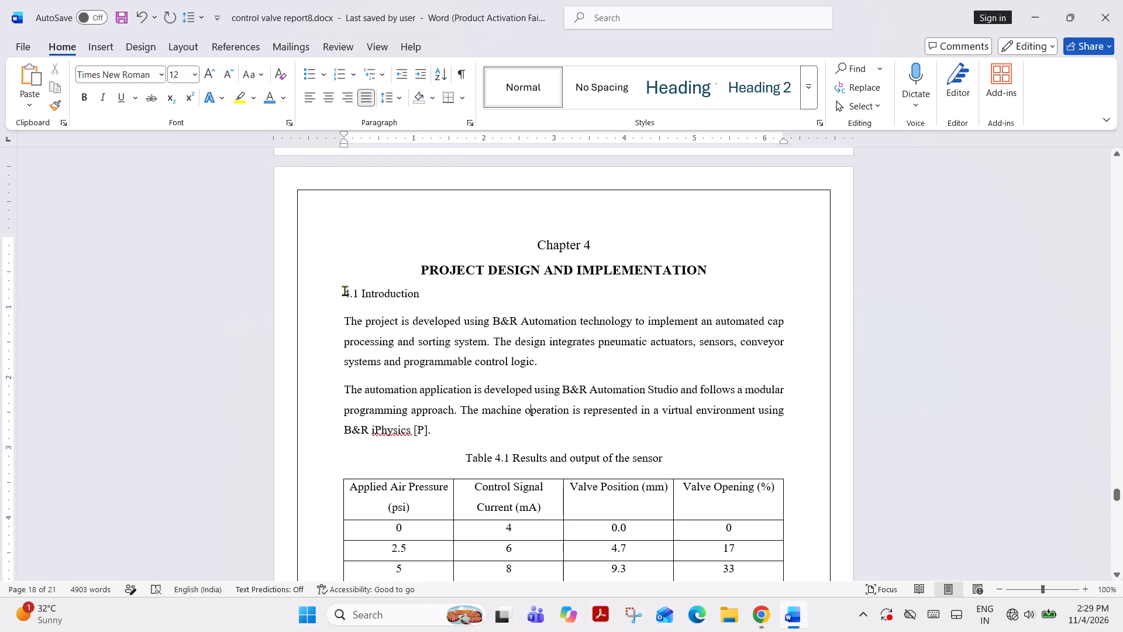
{"action": "left_click_drag", "start_coordinate": [343, 292], "coordinate": [404, 284]}
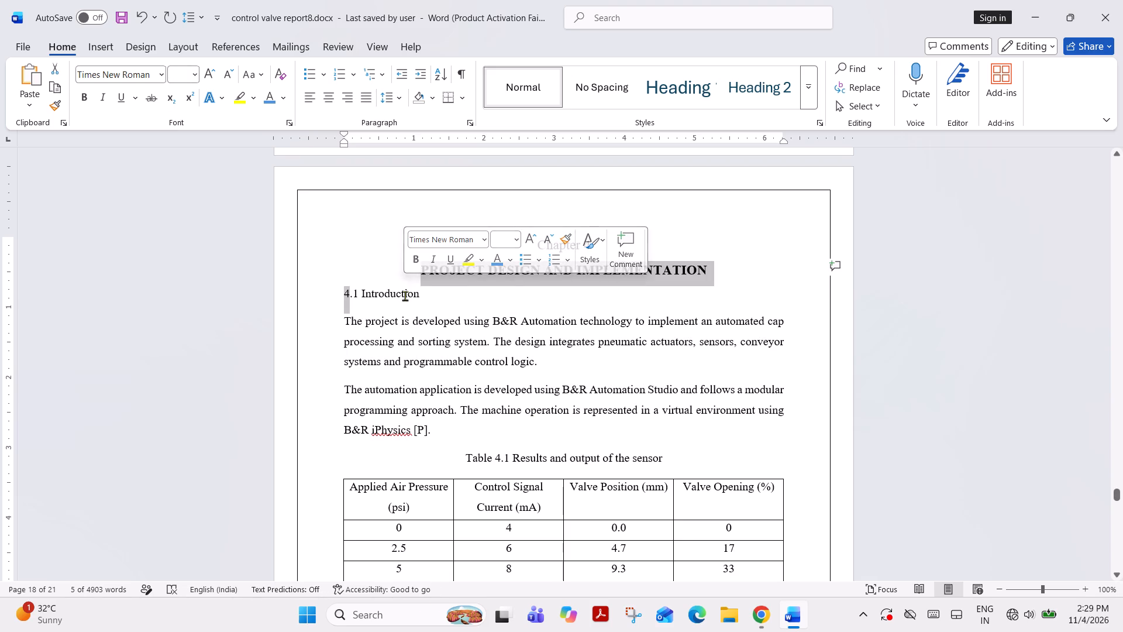
{"action": "triple_click", "coordinate": [405, 296]}
{"action": "left_click", "coordinate": [415, 276]}
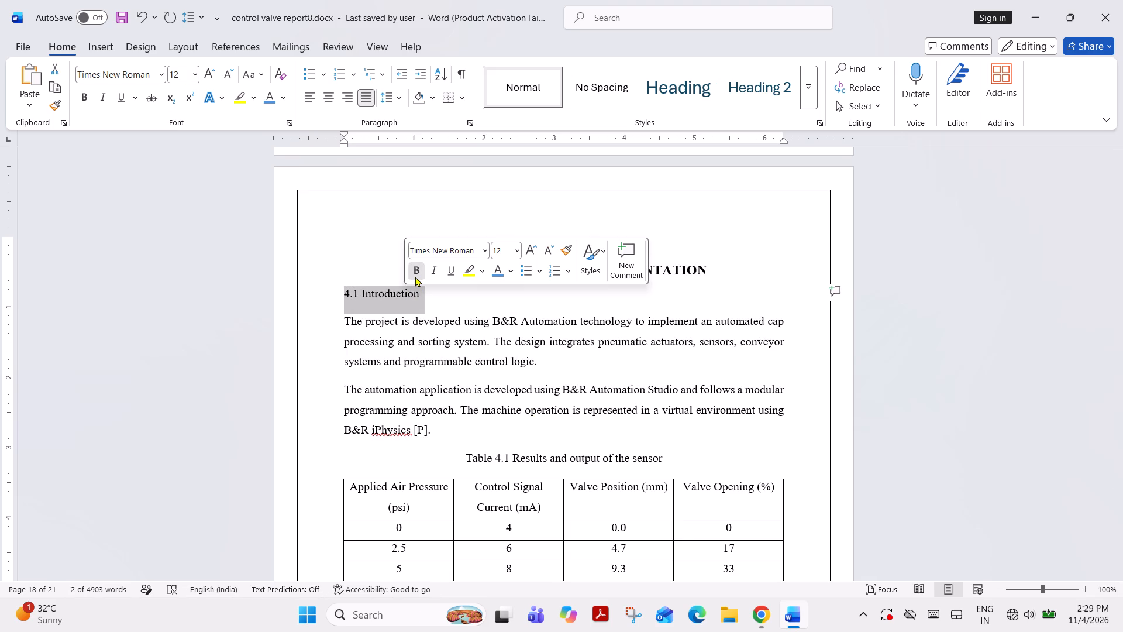
{"action": "left_click", "coordinate": [501, 250]}
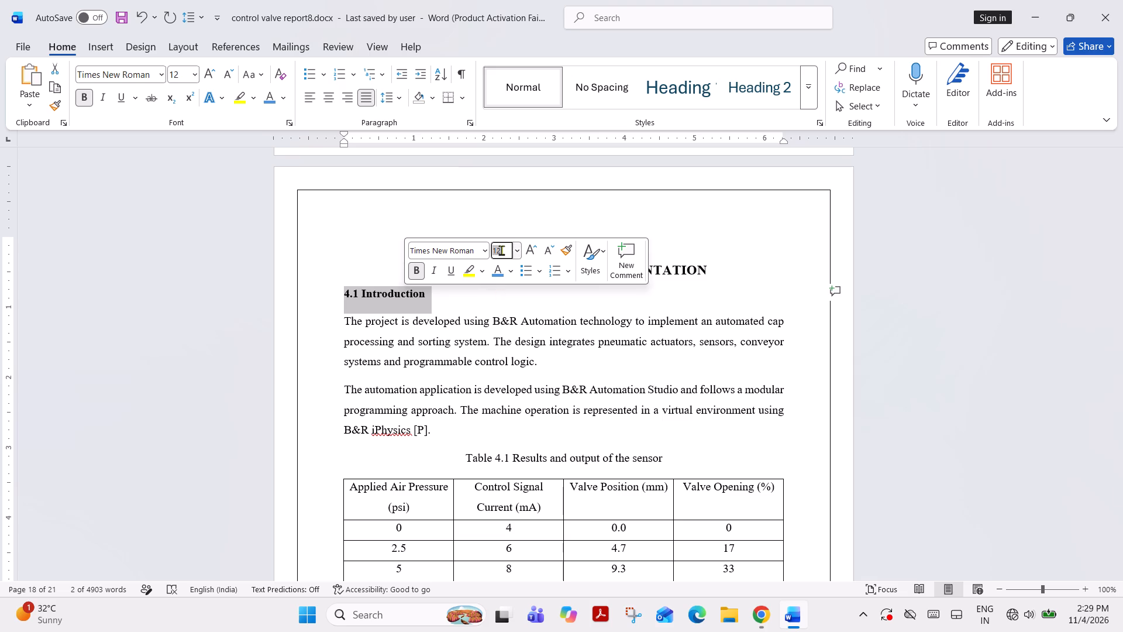
{"action": "type", "text": "14"}
{"action": "key", "text": "Return"}
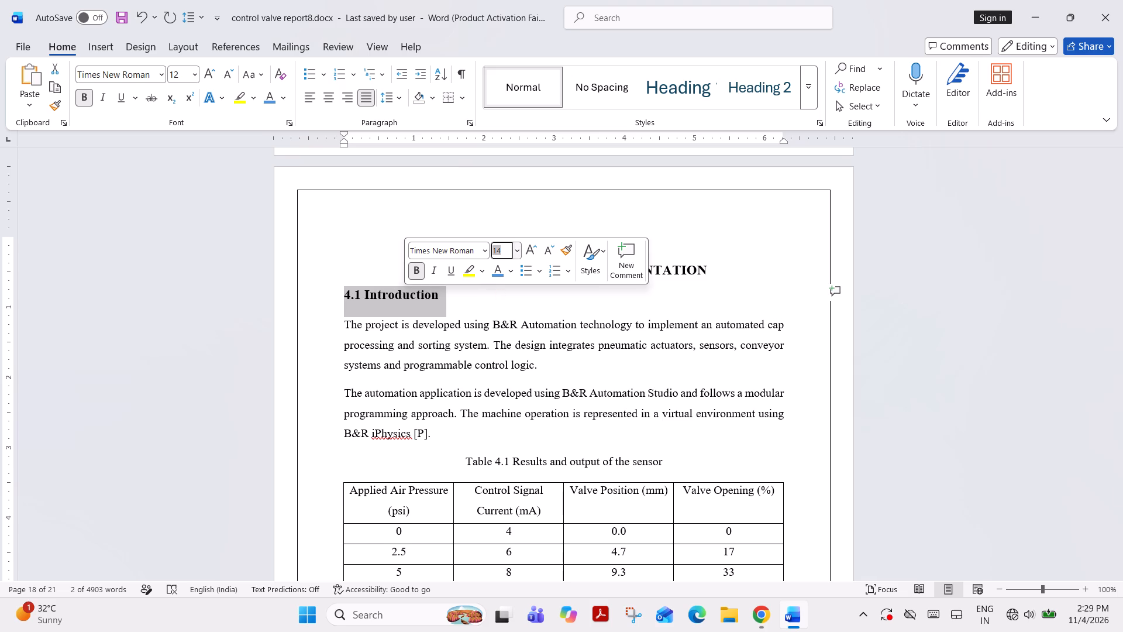
{"action": "left_click", "coordinate": [512, 405]}
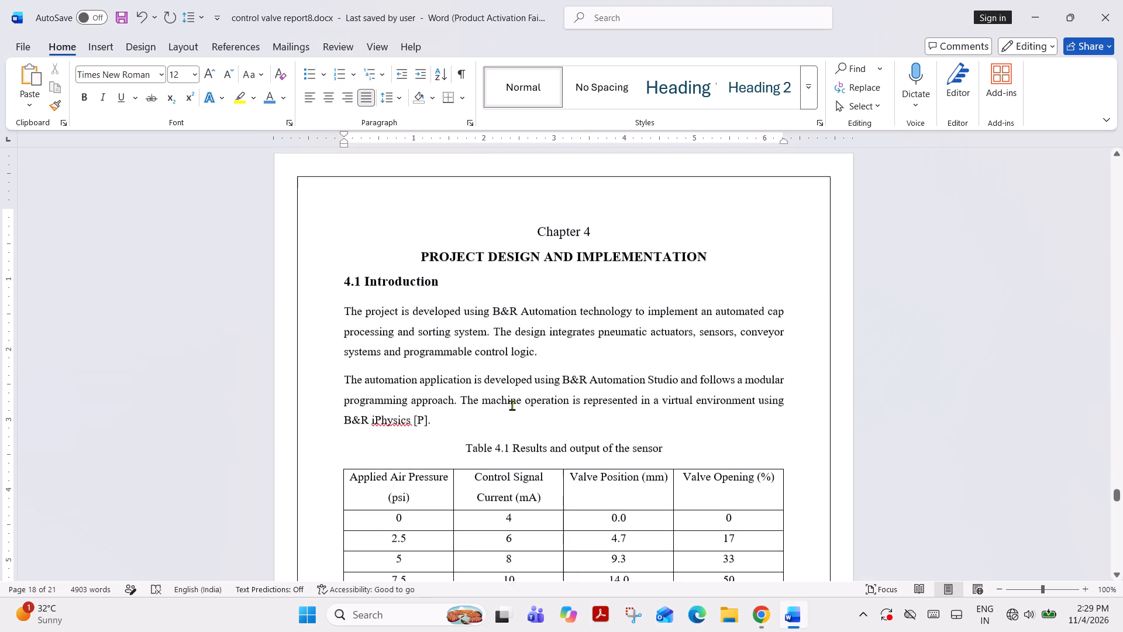
Delete the [P] citation after B&R iPhysics at the end of the second 4.1 Introduction paragraph.
{"action": "left_click", "coordinate": [427, 403]}
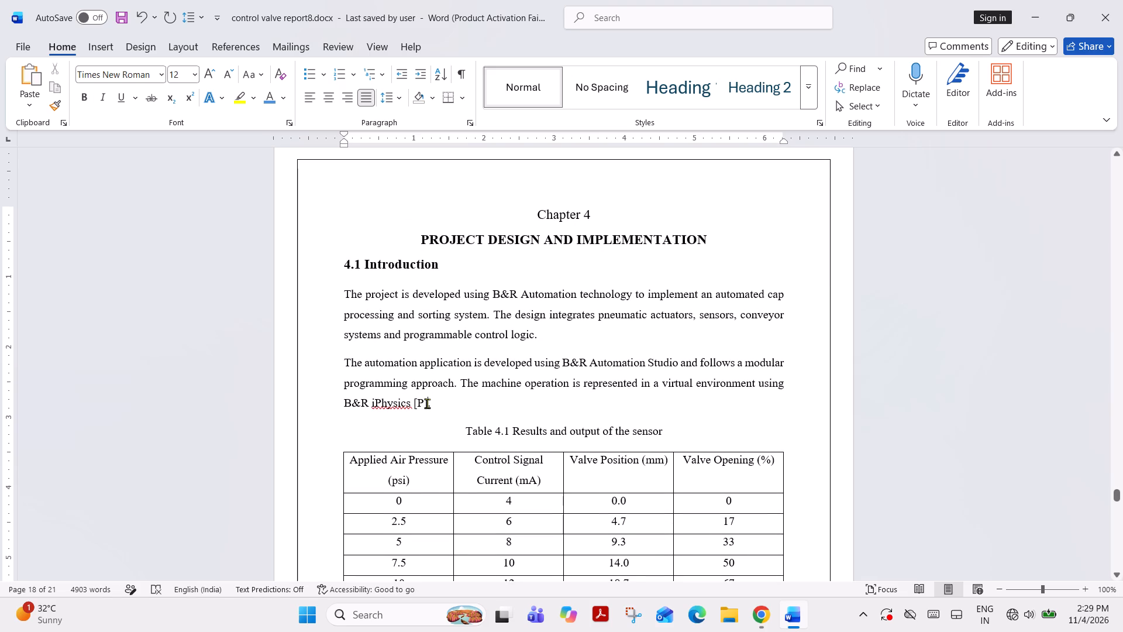
{"action": "key", "text": "BackSpace"}
{"action": "key", "text": "BackSpace"}
{"action": "key", "text": "BackSpace"}
{"action": "key", "text": "BackSpace"}
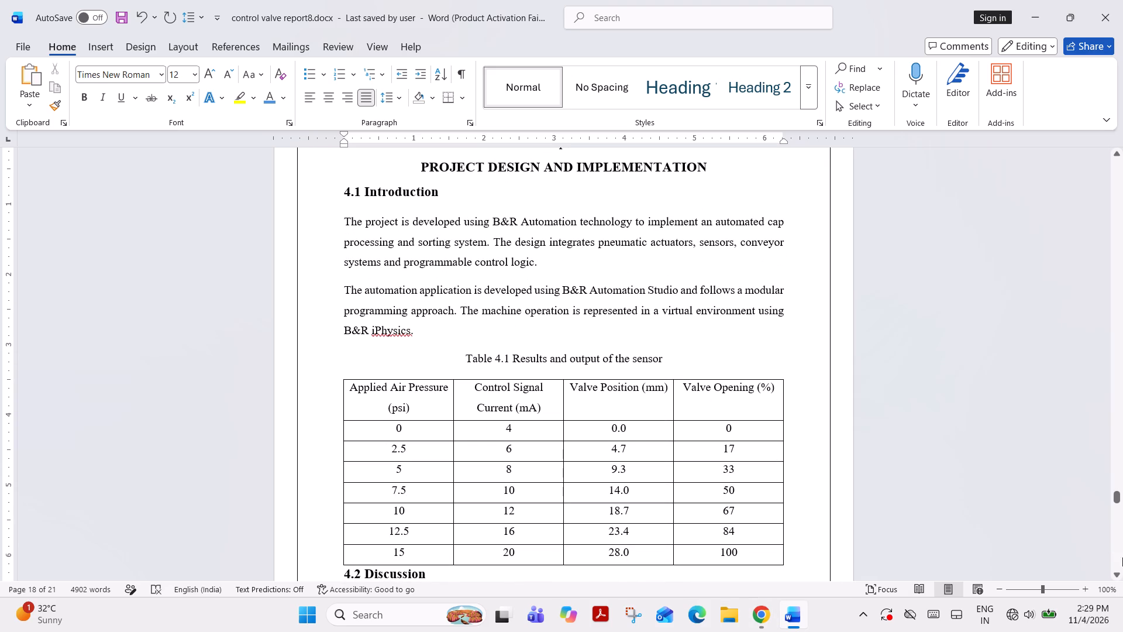
Copy "Fig 3.1" from the block diagram caption to the start of the paragraph below it and add "specifies" after it.
{"action": "left_click_drag", "start_coordinate": [1111, 499], "coordinate": [1114, 458]}
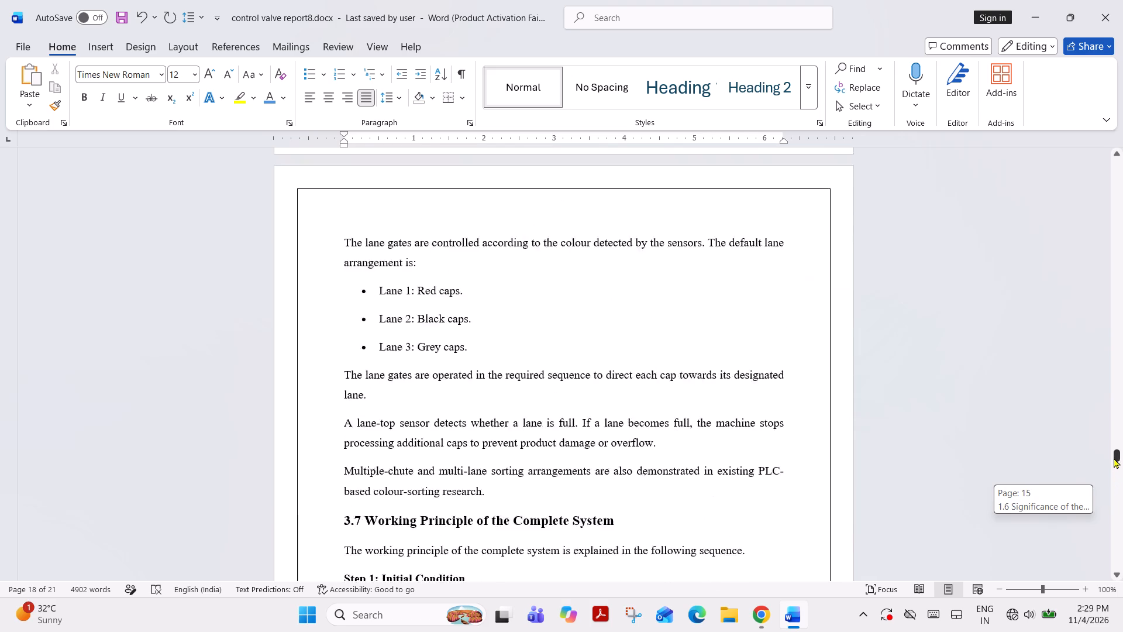
{"action": "left_click_drag", "start_coordinate": [1114, 458], "coordinate": [1112, 420]}
{"action": "left_click_drag", "start_coordinate": [1112, 420], "coordinate": [1117, 372]}
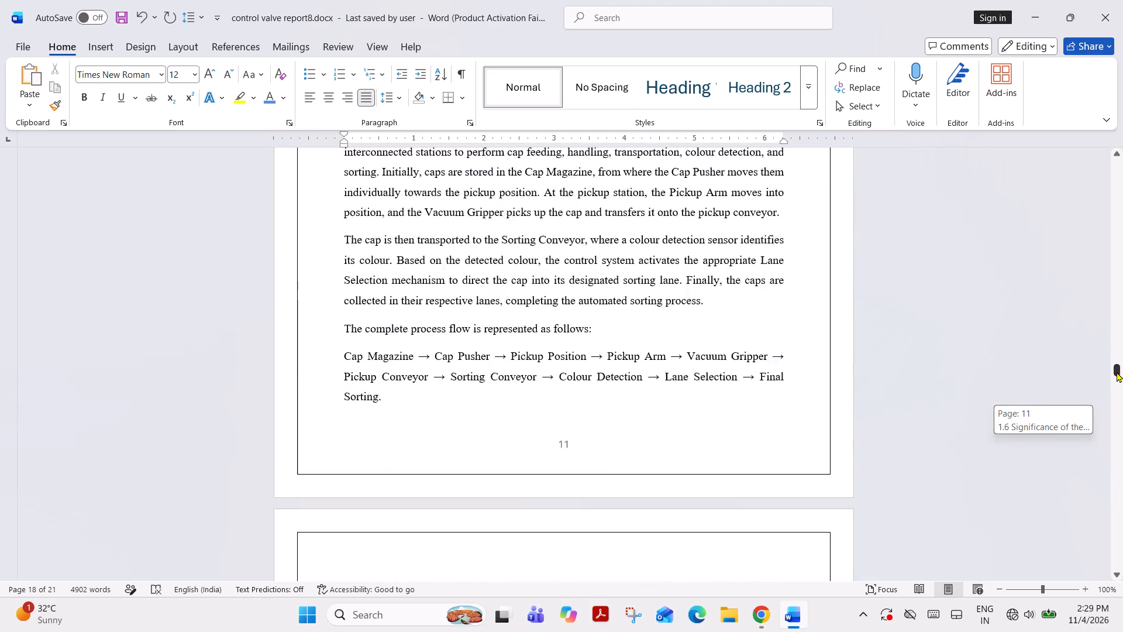
{"action": "left_click_drag", "start_coordinate": [1117, 372], "coordinate": [1117, 369]}
{"action": "left_click", "coordinate": [1117, 369]}
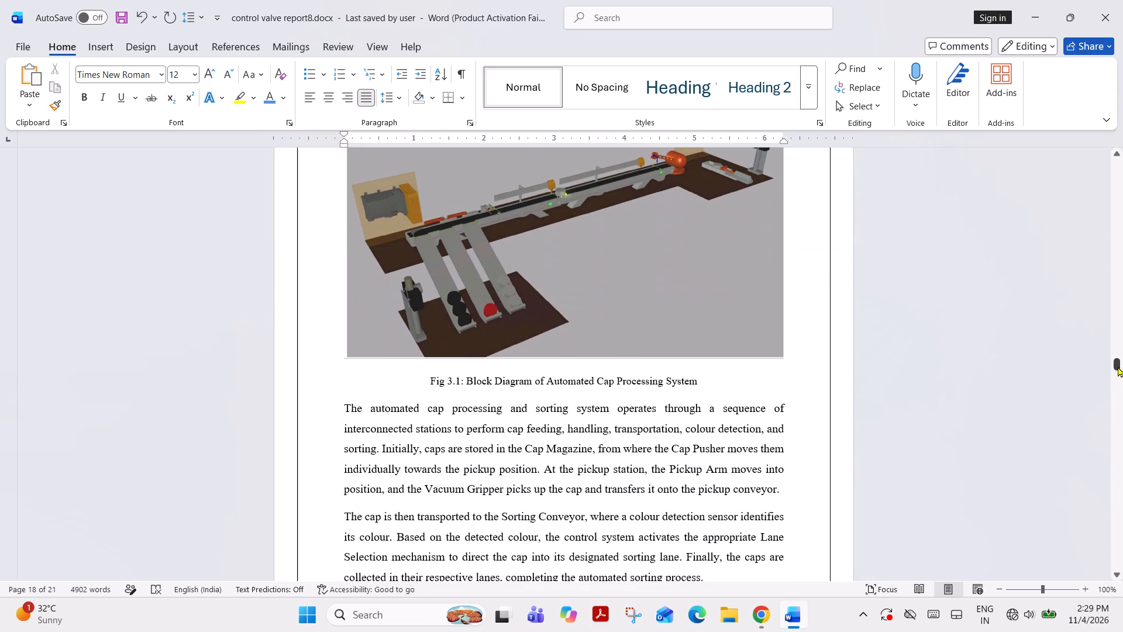
{"action": "left_click_drag", "start_coordinate": [432, 382], "coordinate": [459, 383]}
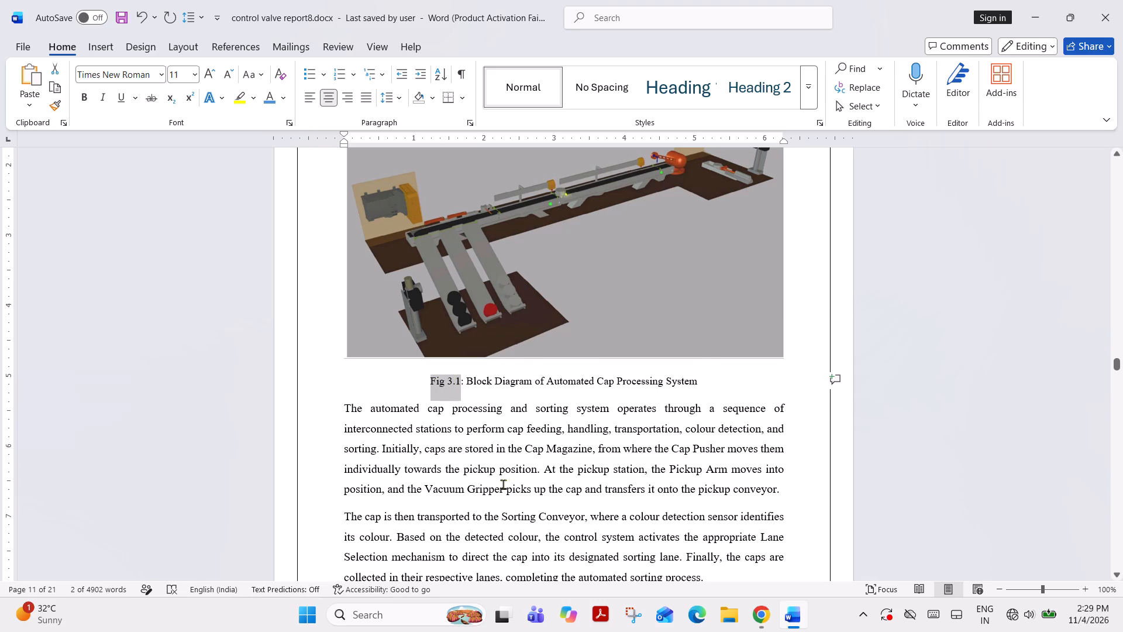
{"action": "key", "text": "ctrl+c"}
{"action": "left_click", "coordinate": [346, 408]}
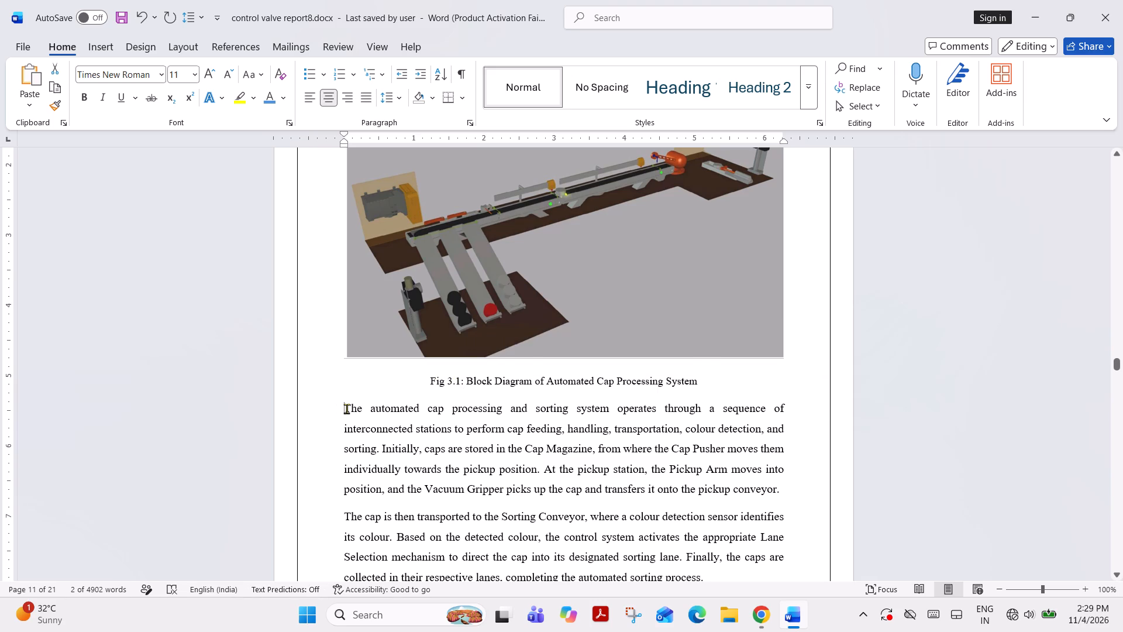
{"action": "key", "text": "ctrl+v"}
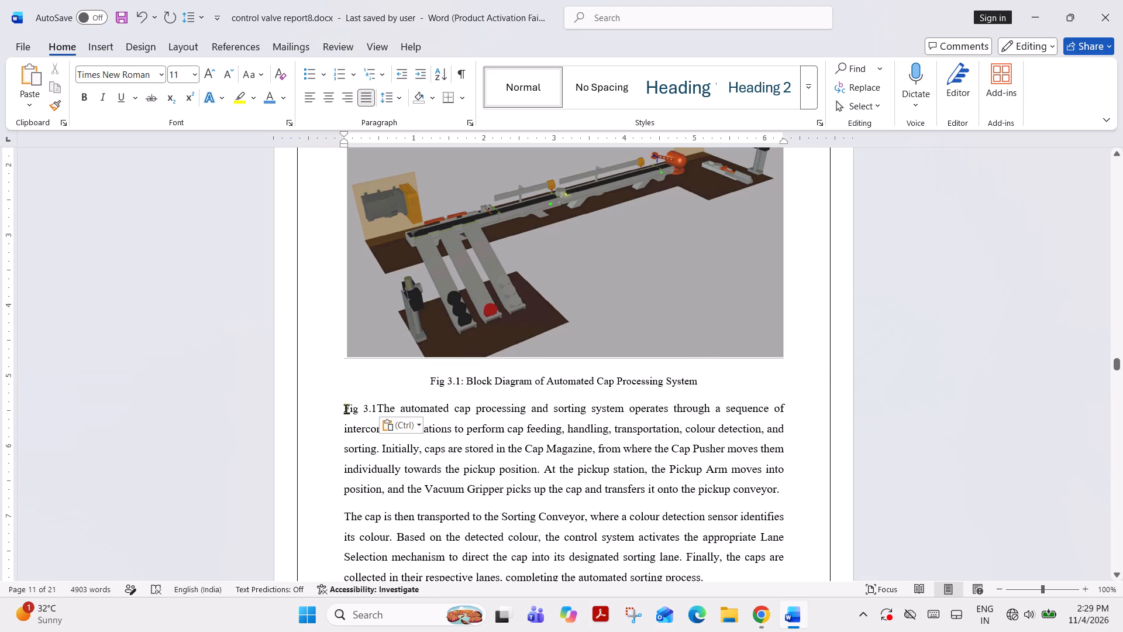
{"action": "key", "text": "space"}
{"action": "type", "text": "signifies"}
{"action": "key", "text": "BackSpace"}
{"action": "key", "text": "BackSpace"}
{"action": "key", "text": "BackSpace"}
{"action": "key", "text": "BackSpace"}
{"action": "key", "text": "BackSpace"}
{"action": "key", "text": "BackSpace"}
{"action": "key", "text": "BackSpace"}
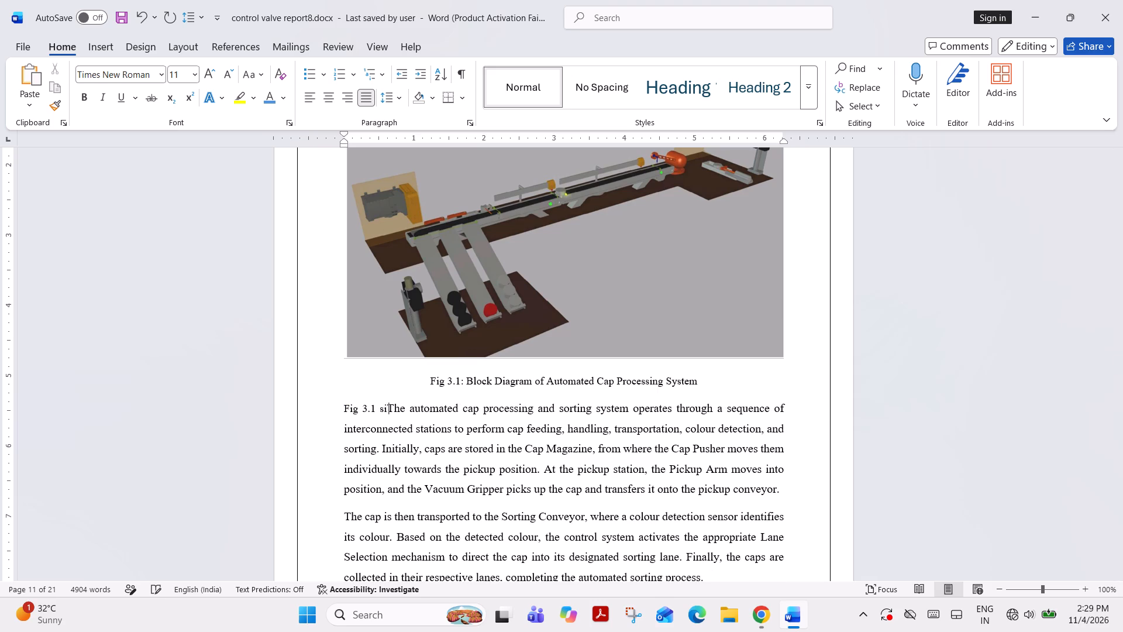
{"action": "key", "text": "BackSpace"}
{"action": "type", "text": "pecifies"}
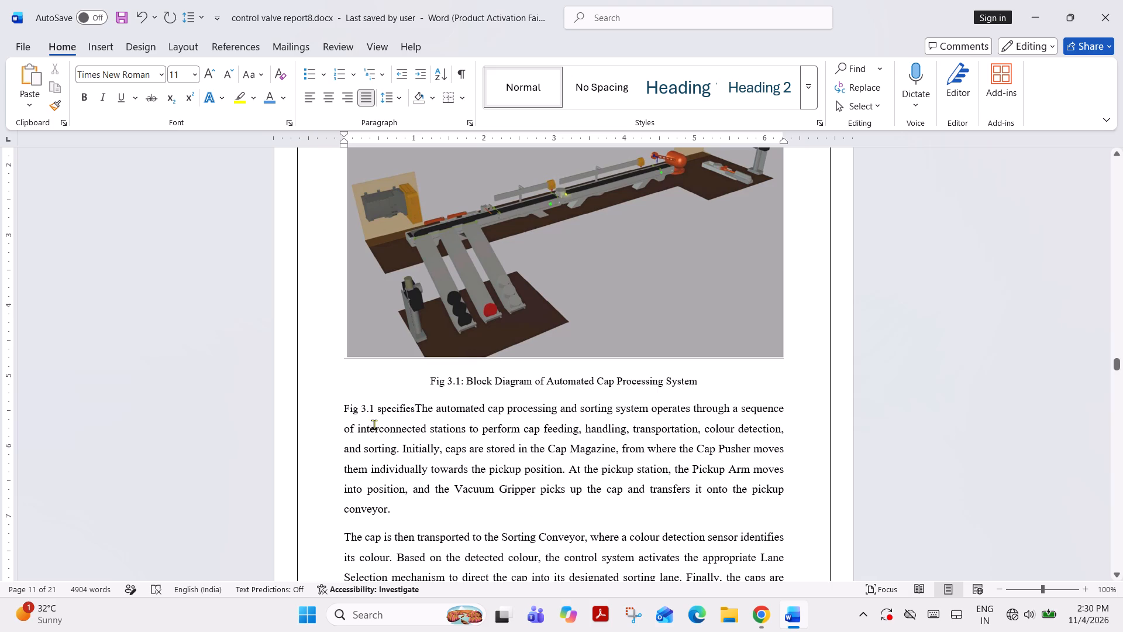
Set the added "Fig 3.1 specifies" text to font size 12.
{"action": "left_click_drag", "start_coordinate": [377, 410], "coordinate": [389, 410]}
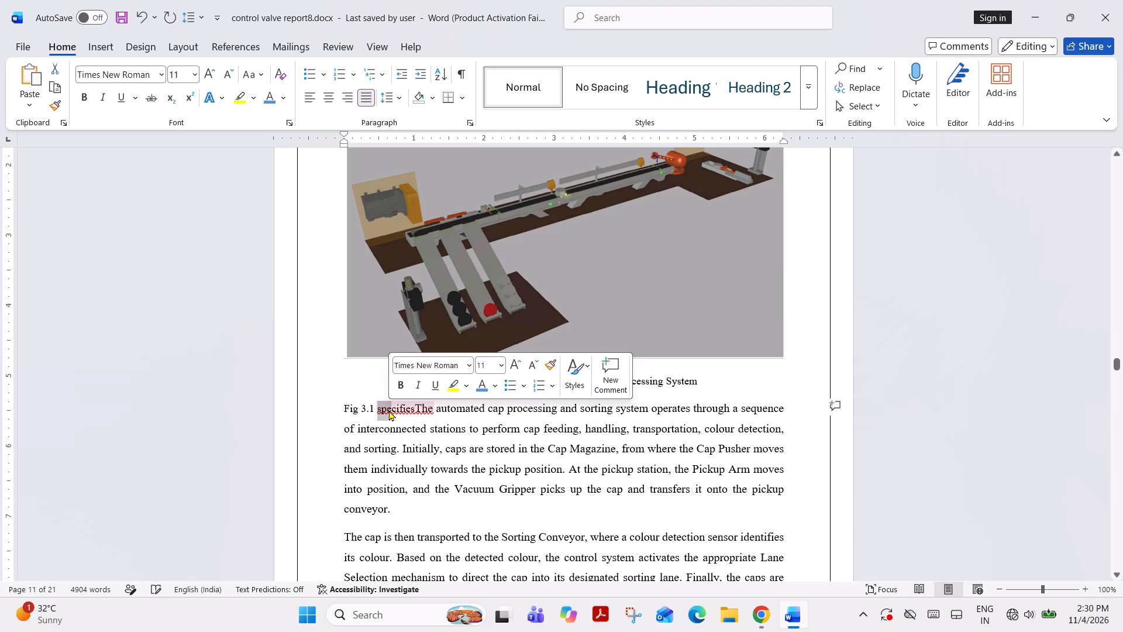
{"action": "left_click", "coordinate": [389, 410]}
{"action": "left_click_drag", "start_coordinate": [342, 408], "coordinate": [374, 407]}
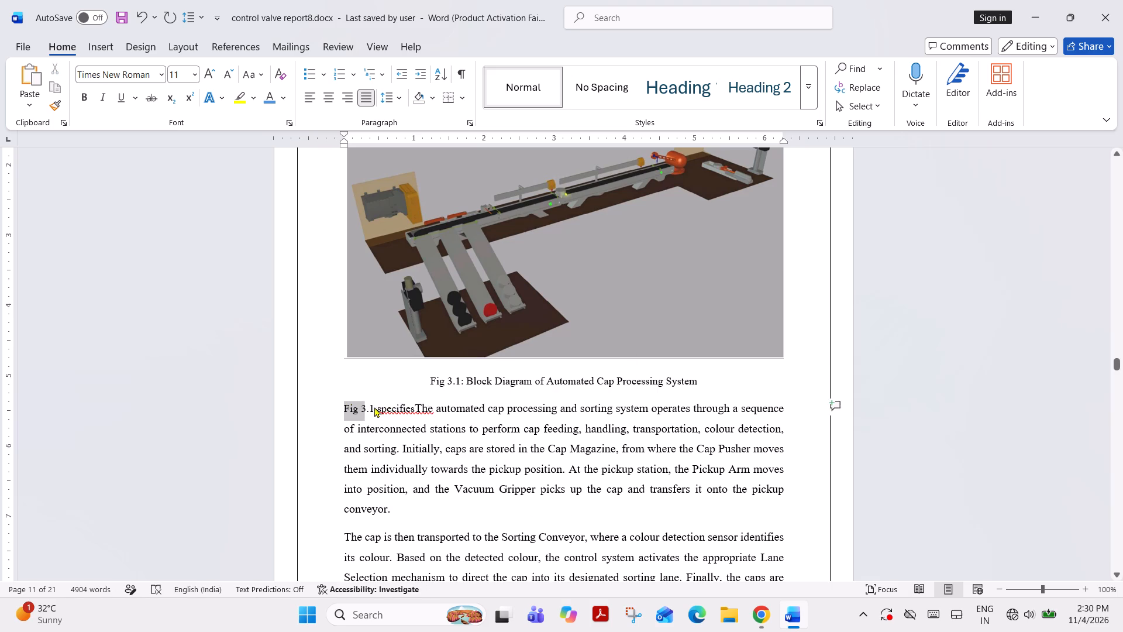
{"action": "left_click_drag", "start_coordinate": [374, 407], "coordinate": [415, 399]}
{"action": "left_click", "coordinate": [347, 411]}
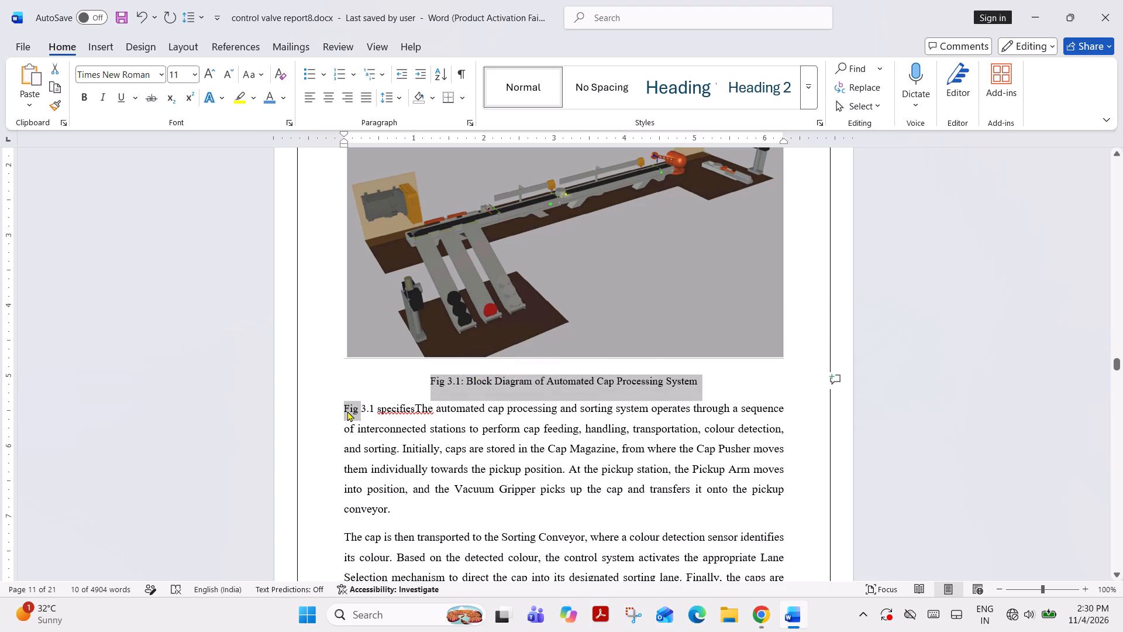
{"action": "left_click_drag", "start_coordinate": [342, 408], "coordinate": [413, 410]}
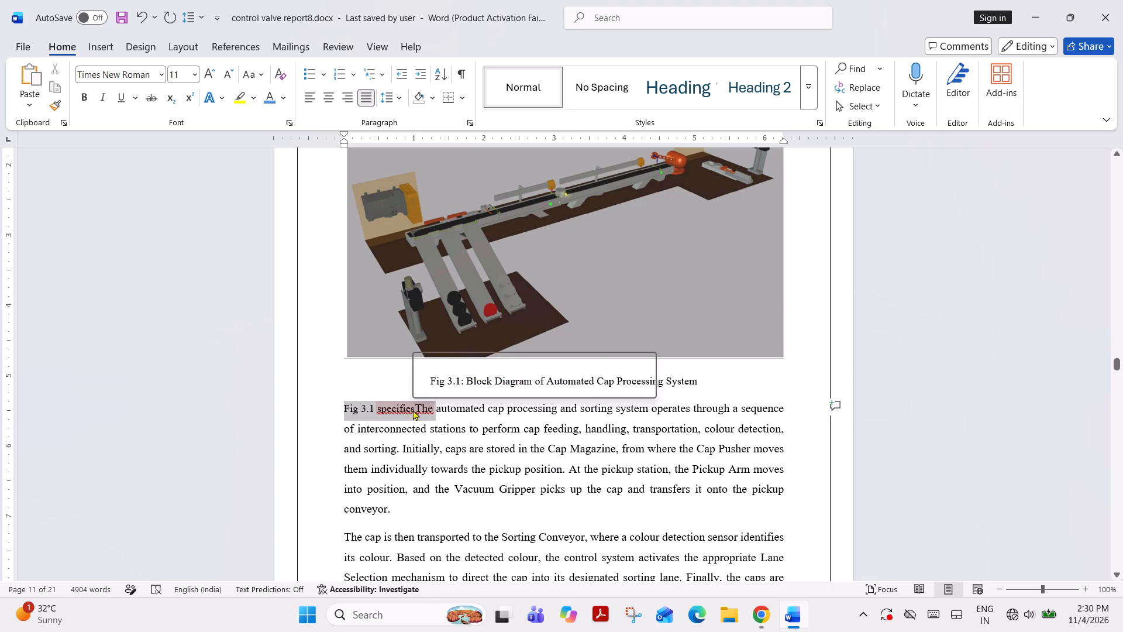
{"action": "left_click", "coordinate": [513, 367]}
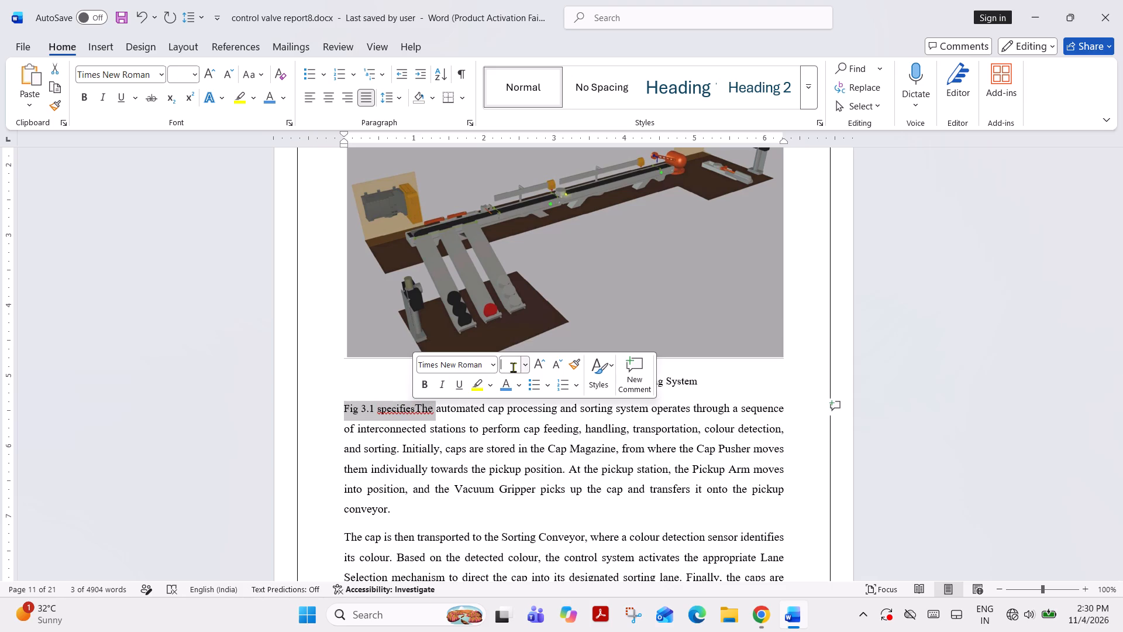
{"action": "type", "text": "12"}
{"action": "key", "text": "Return"}
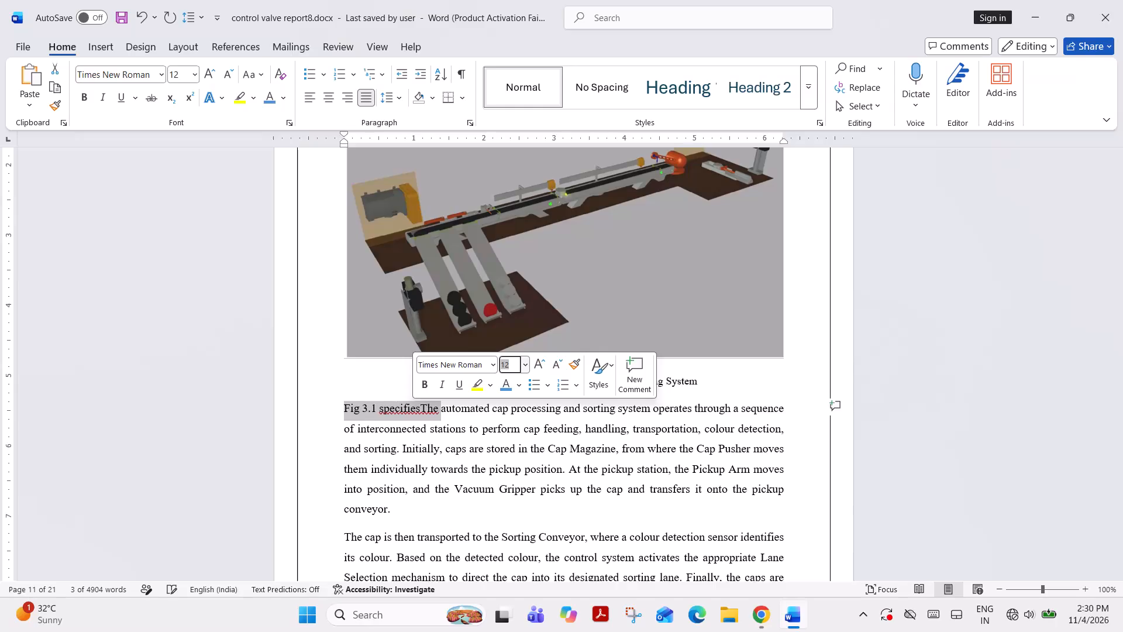
{"action": "left_click", "coordinate": [463, 448]}
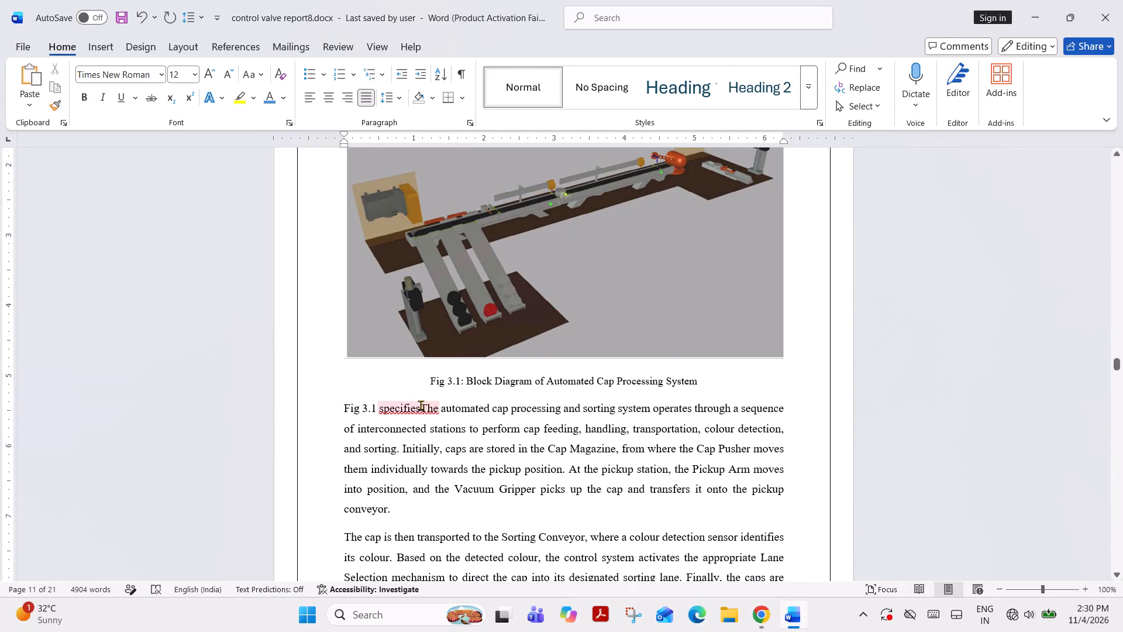
Separate "specifies" from the following word with a space and change "The" to lowercase "the".
{"action": "left_click", "coordinate": [419, 405]}
{"action": "left_click", "coordinate": [432, 461]}
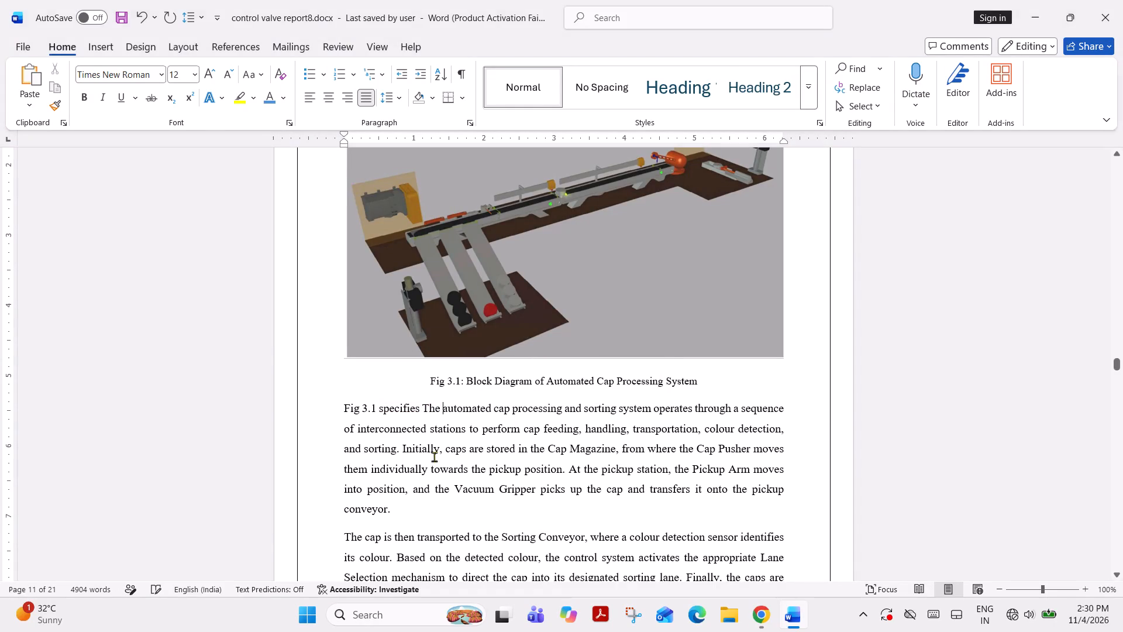
{"action": "left_click", "coordinate": [429, 408]}
{"action": "key", "text": "BackSpace"}
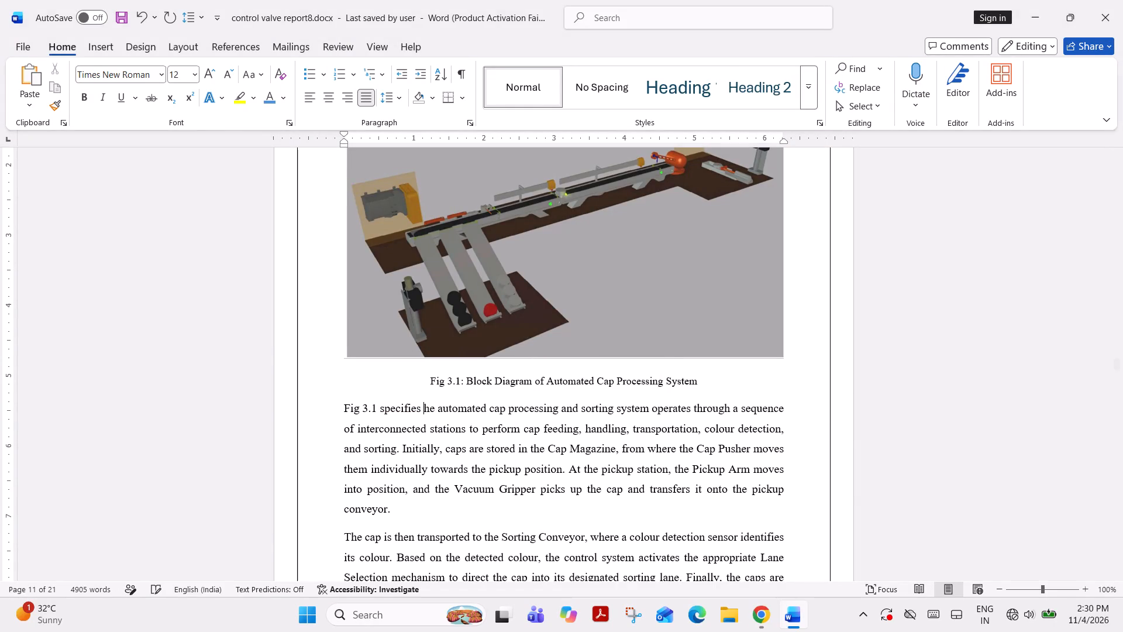
{"action": "key", "text": "t"}
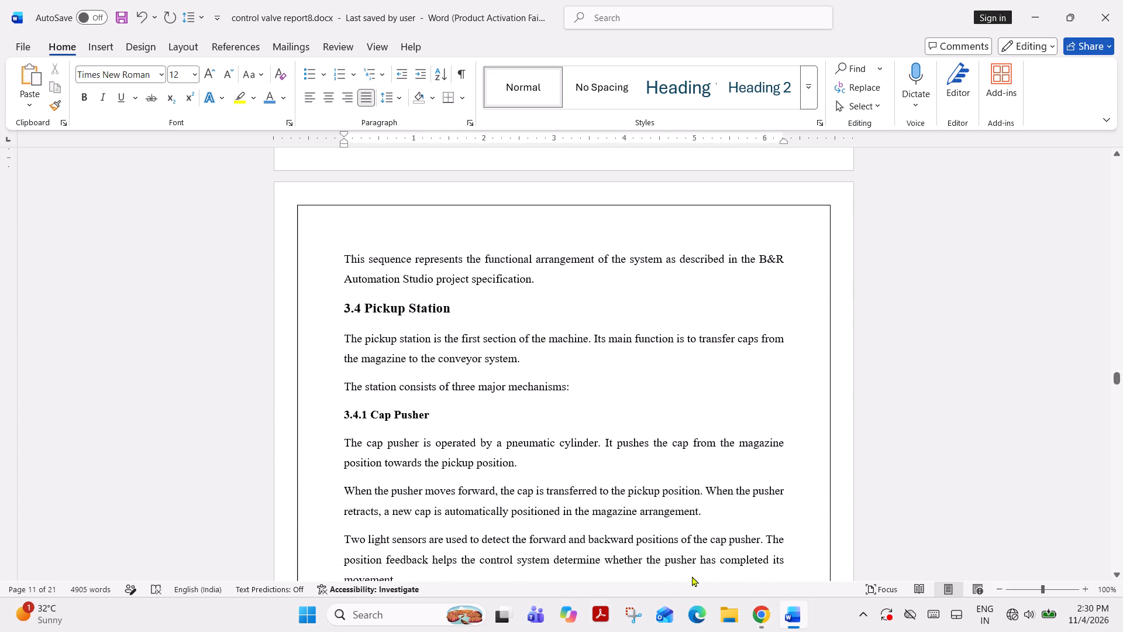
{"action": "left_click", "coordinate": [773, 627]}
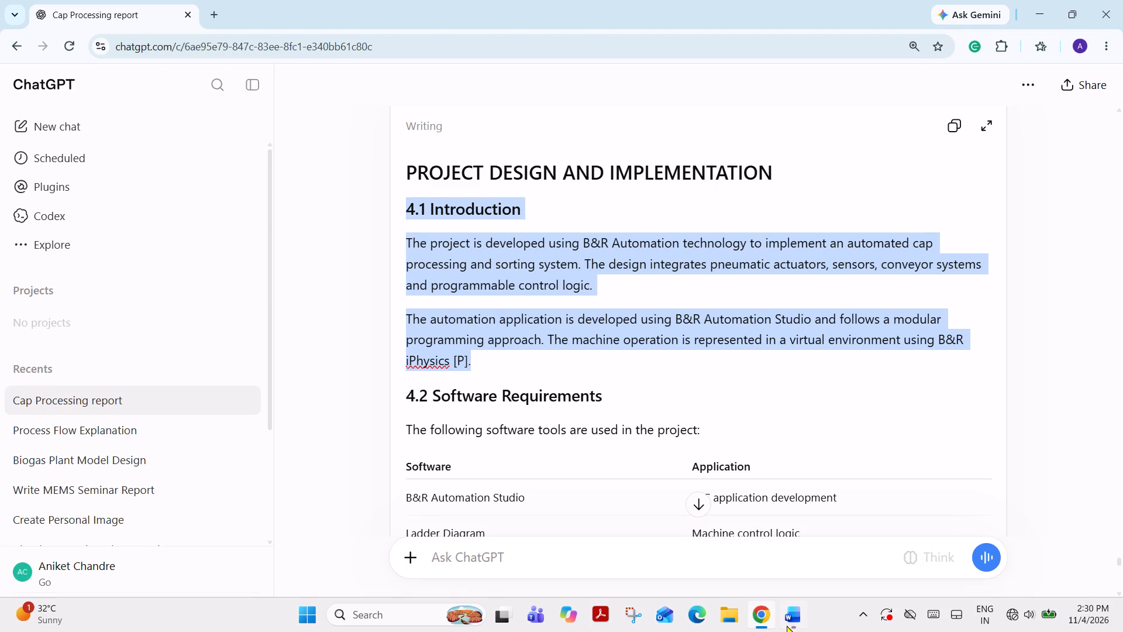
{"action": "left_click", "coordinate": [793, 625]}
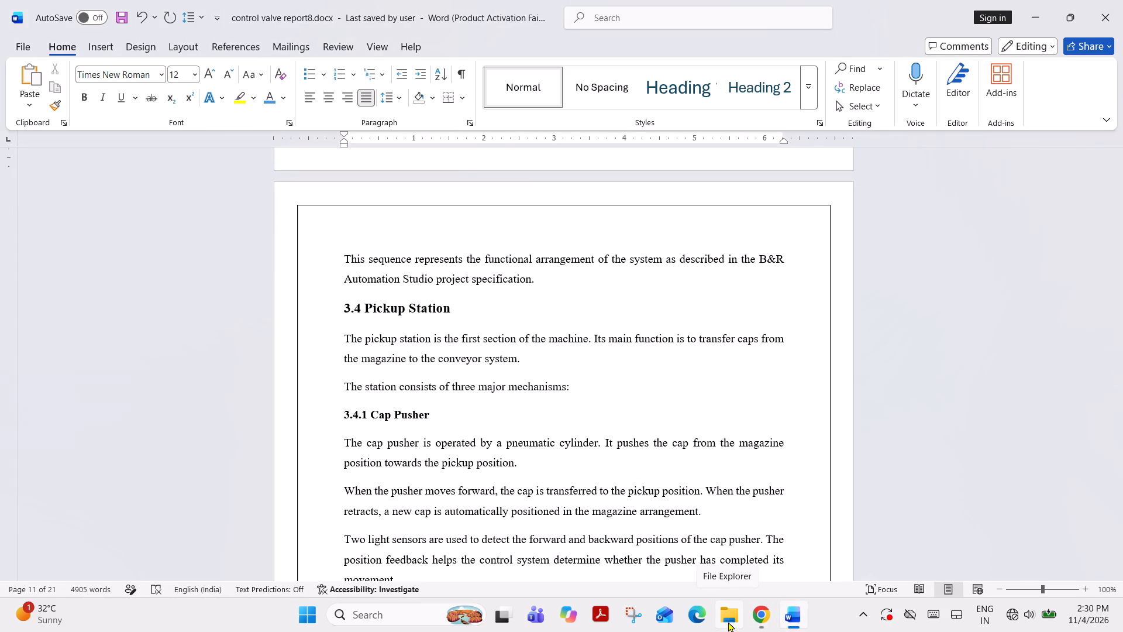
Insert the picture Screenshot 2026-09-11 223947.png on a new line below the 3.4 Pickup Station heading and reduce its height.
{"action": "left_click", "coordinate": [467, 318]}
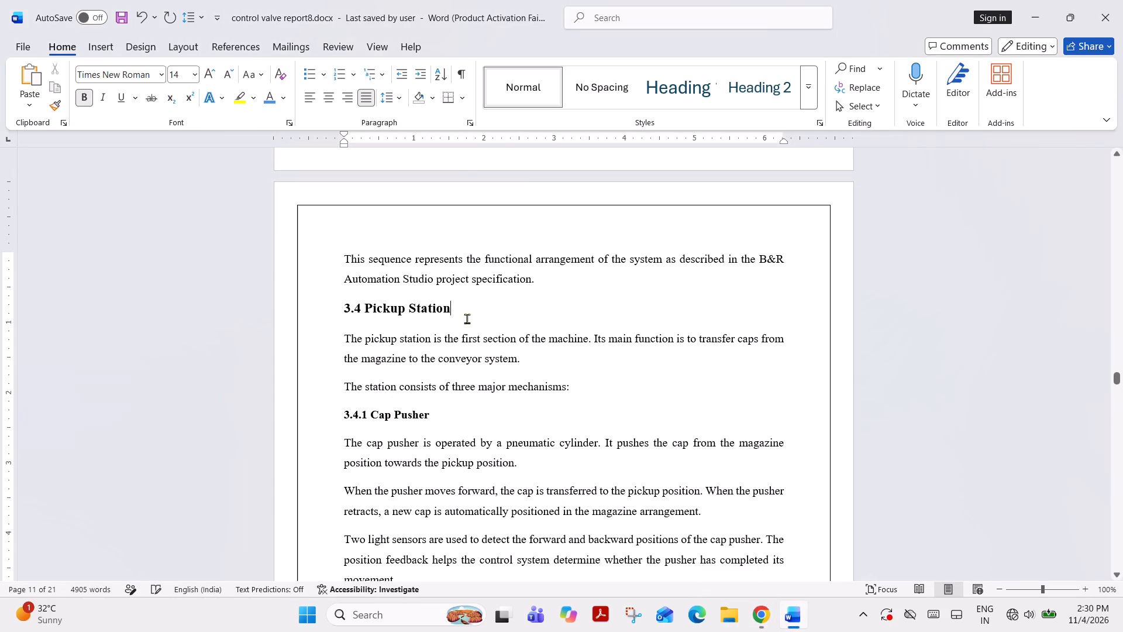
{"action": "key", "text": "Return"}
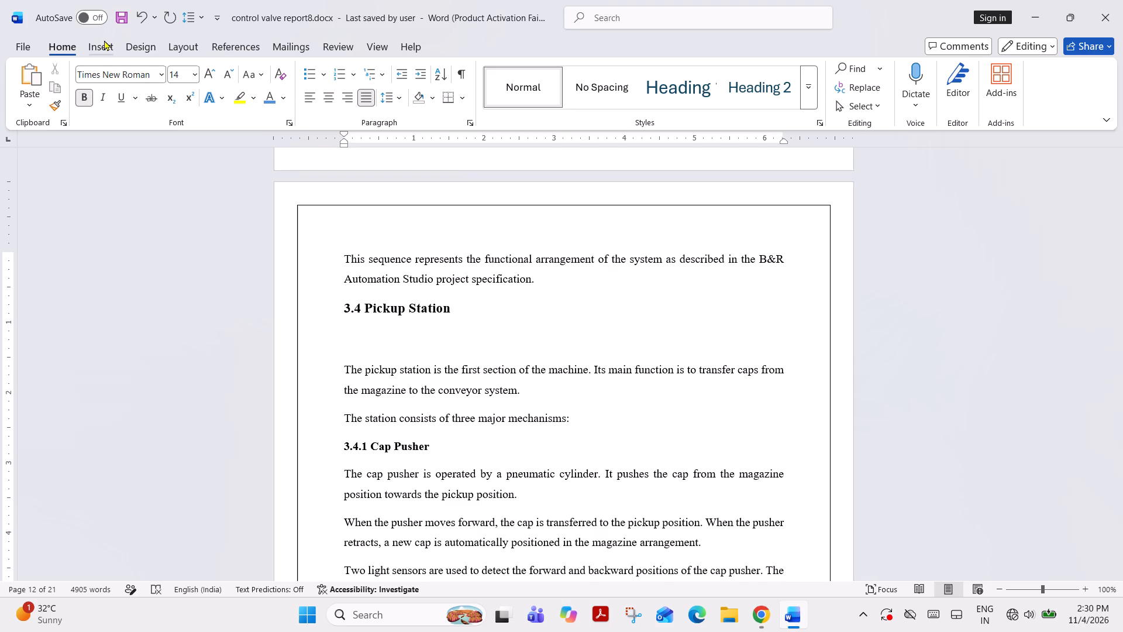
{"action": "left_click", "coordinate": [104, 40]}
{"action": "left_click", "coordinate": [164, 82]}
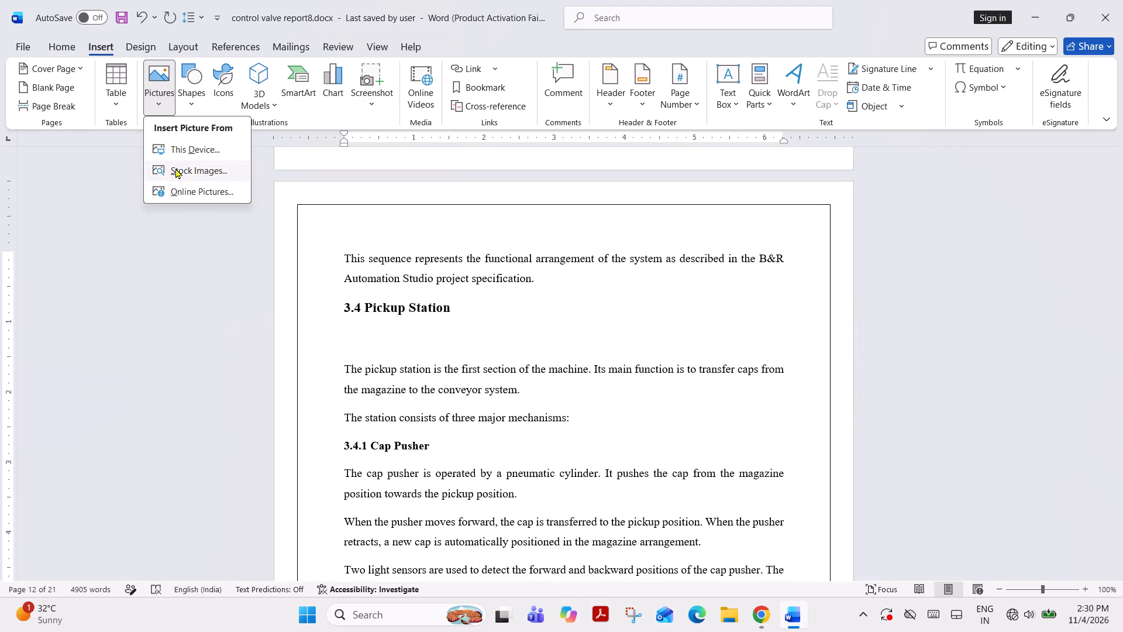
{"action": "left_click", "coordinate": [180, 154]}
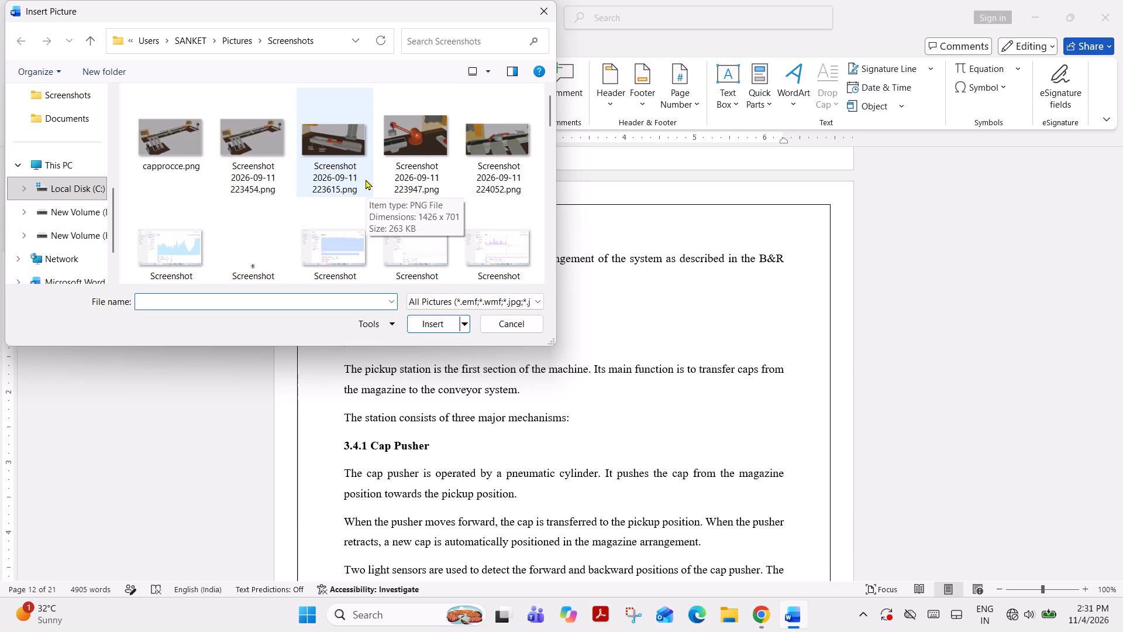
{"action": "left_click", "coordinate": [410, 162]}
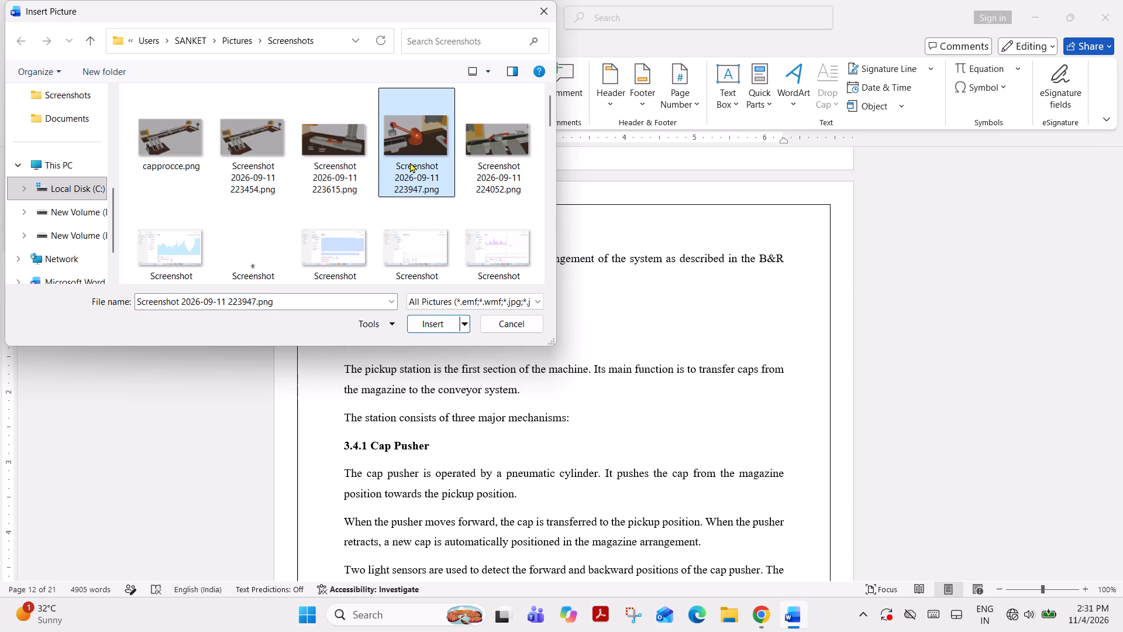
{"action": "key", "text": "Return"}
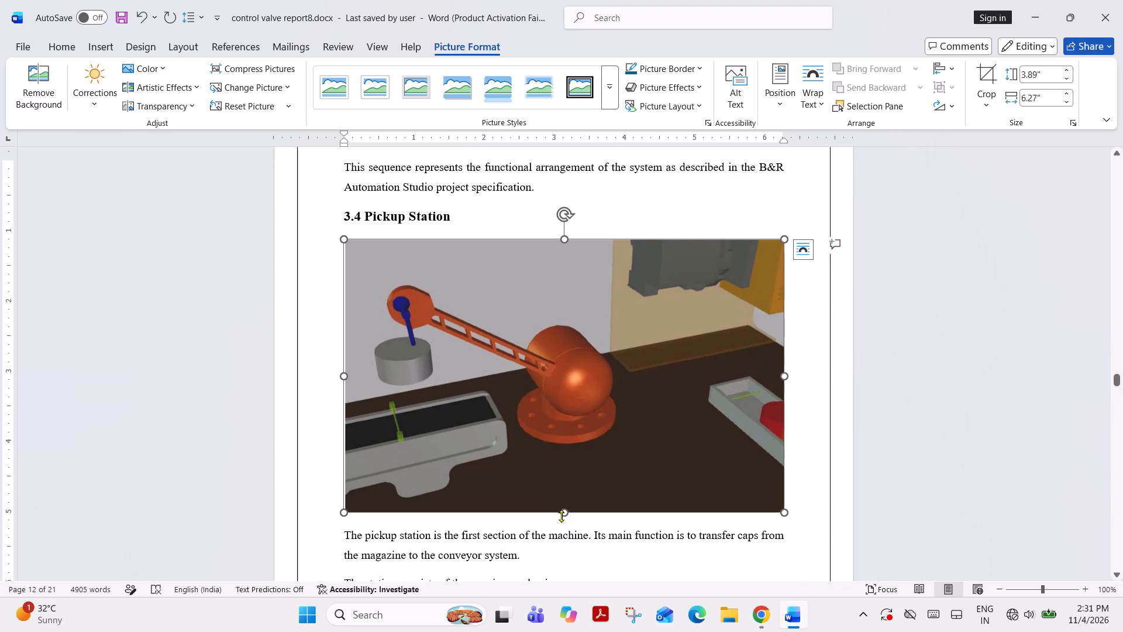
{"action": "left_click_drag", "start_coordinate": [563, 516], "coordinate": [561, 445]}
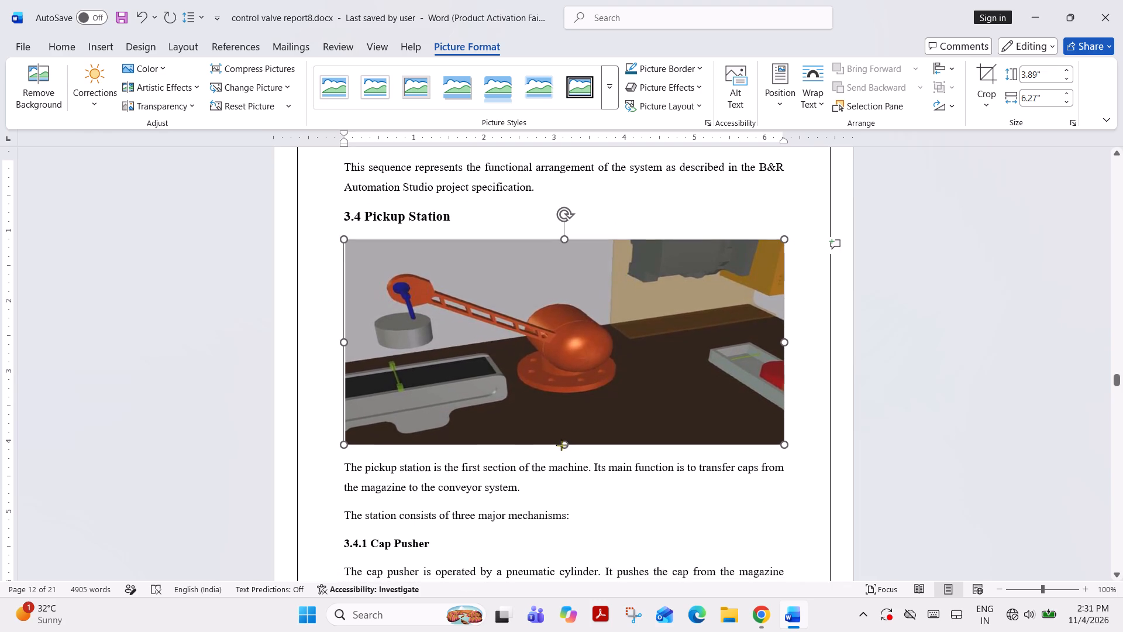
Slightly increase the height of the picture under the 3.4 Pickup Station heading.
{"action": "left_click_drag", "start_coordinate": [561, 445], "coordinate": [561, 450]}
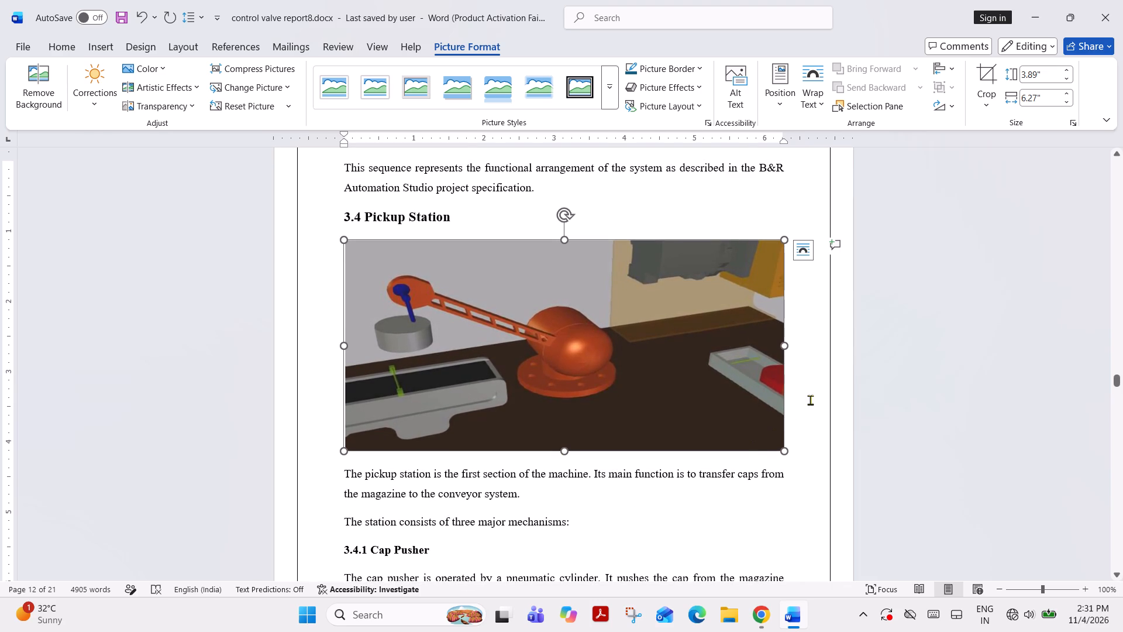
{"action": "left_click", "coordinate": [810, 400]}
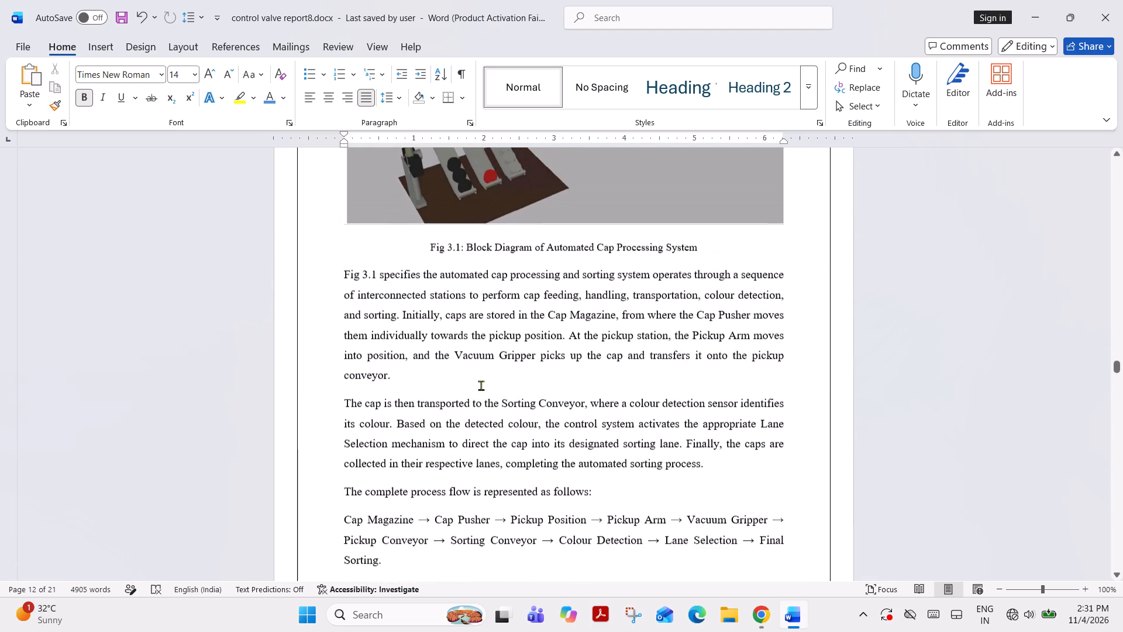
Copy the Fig 3.1 block diagram caption to a new line below the pickup station picture and renumber it Fig 3.2.
{"action": "double_click", "coordinate": [475, 271]}
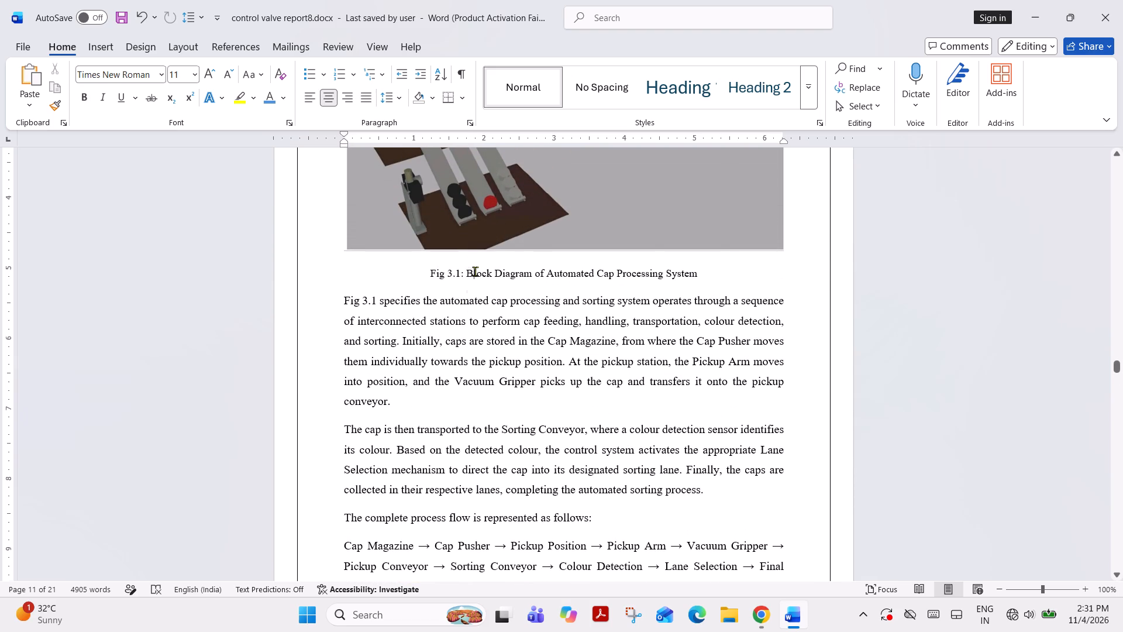
{"action": "double_click", "coordinate": [475, 271]}
{"action": "triple_click", "coordinate": [475, 271]}
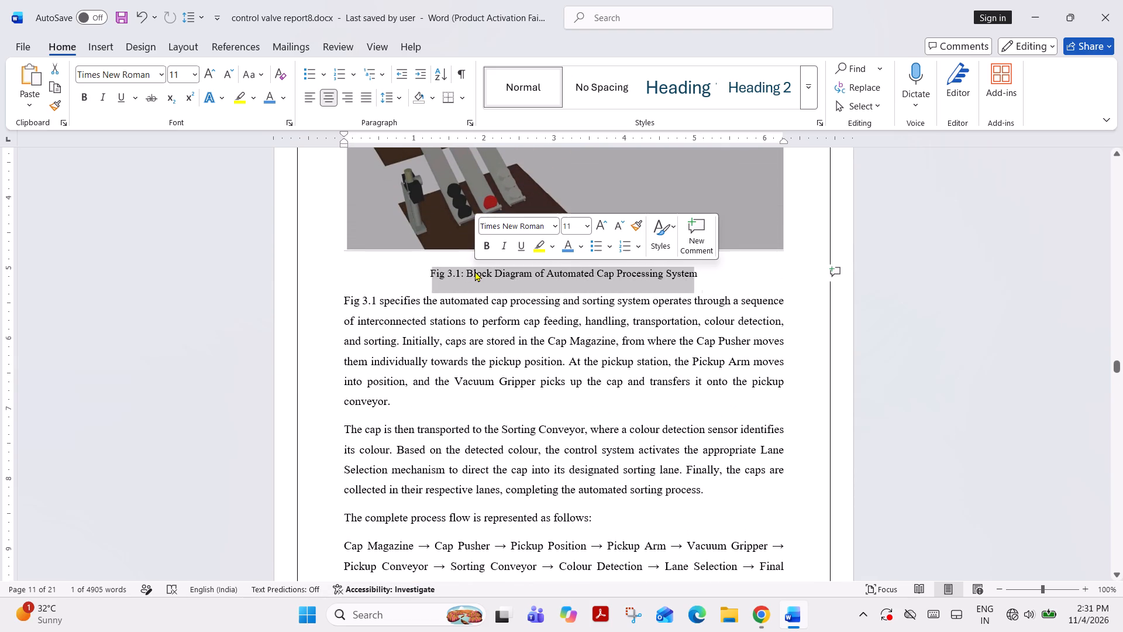
{"action": "key", "text": "ctrl+c"}
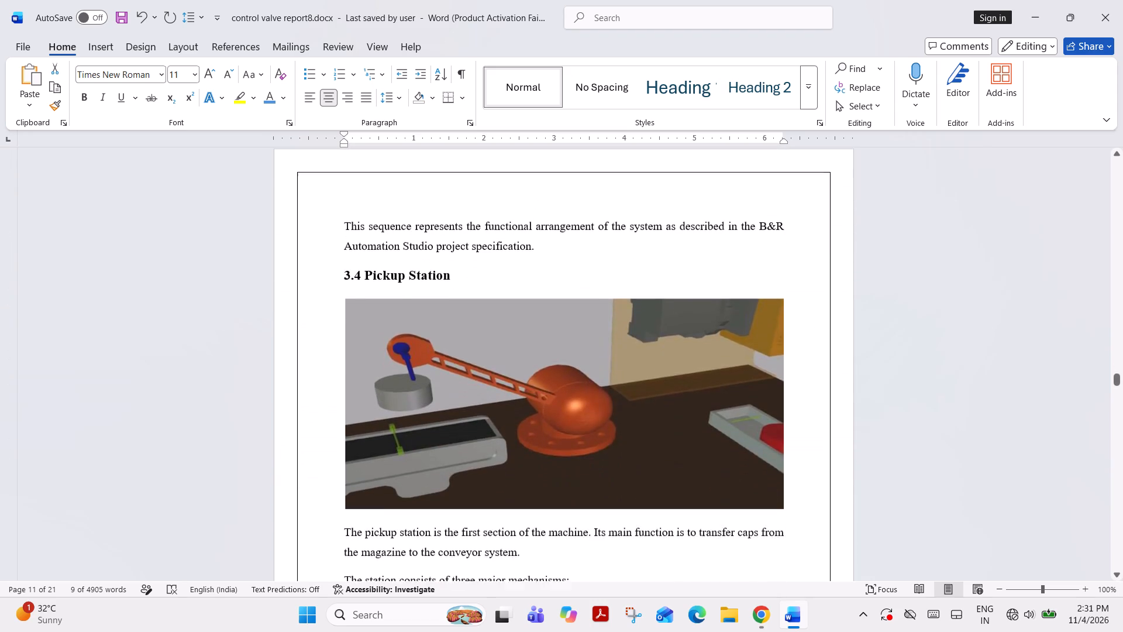
{"action": "left_click", "coordinate": [507, 457]}
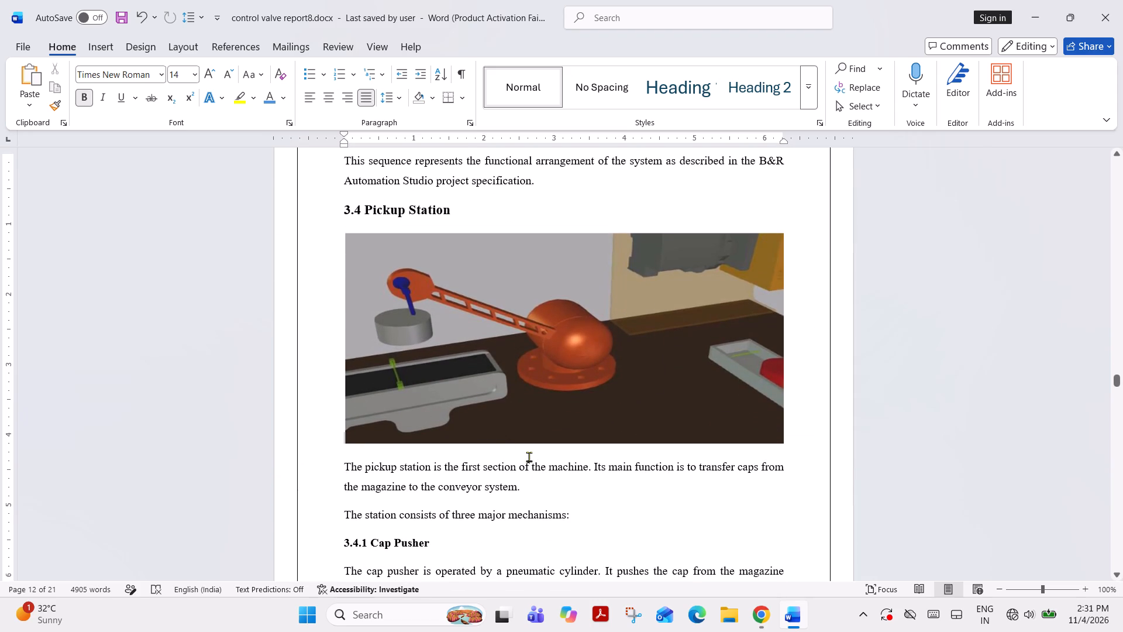
{"action": "key", "text": "Return"}
{"action": "key", "text": "BackSpace"}
{"action": "left_click", "coordinate": [802, 440]}
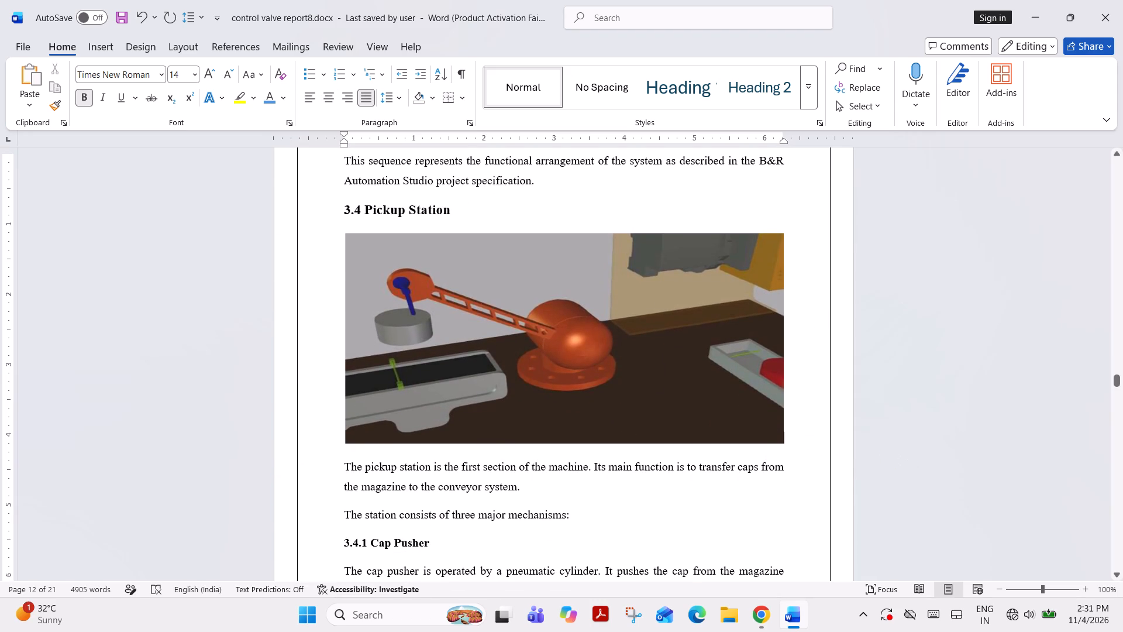
{"action": "key", "text": "Return"}
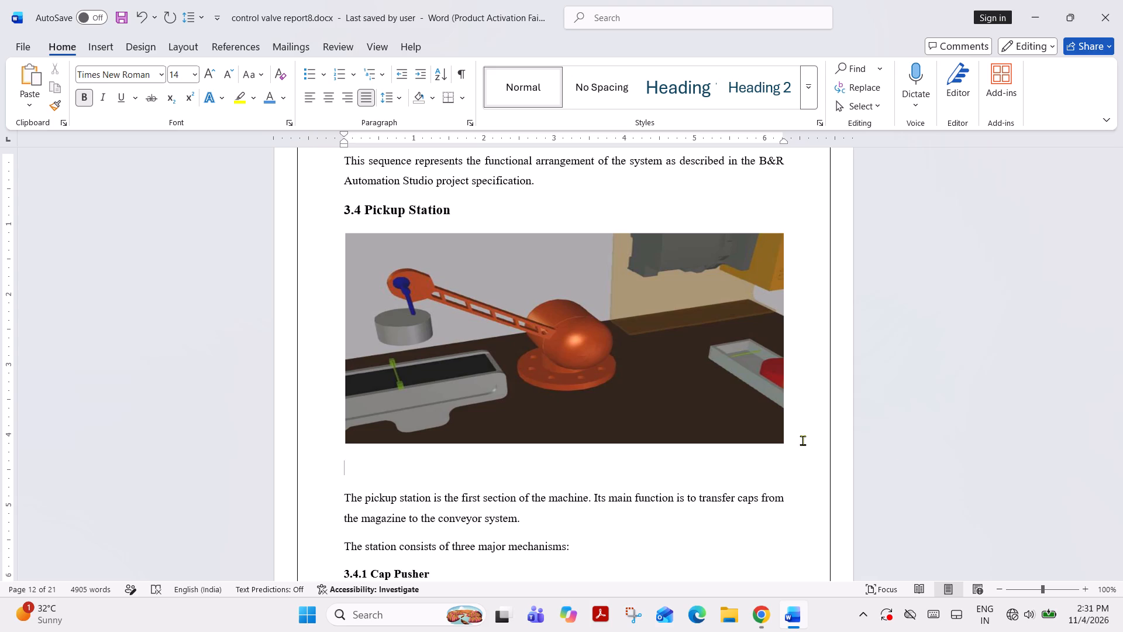
{"action": "key", "text": "ctrl+v"}
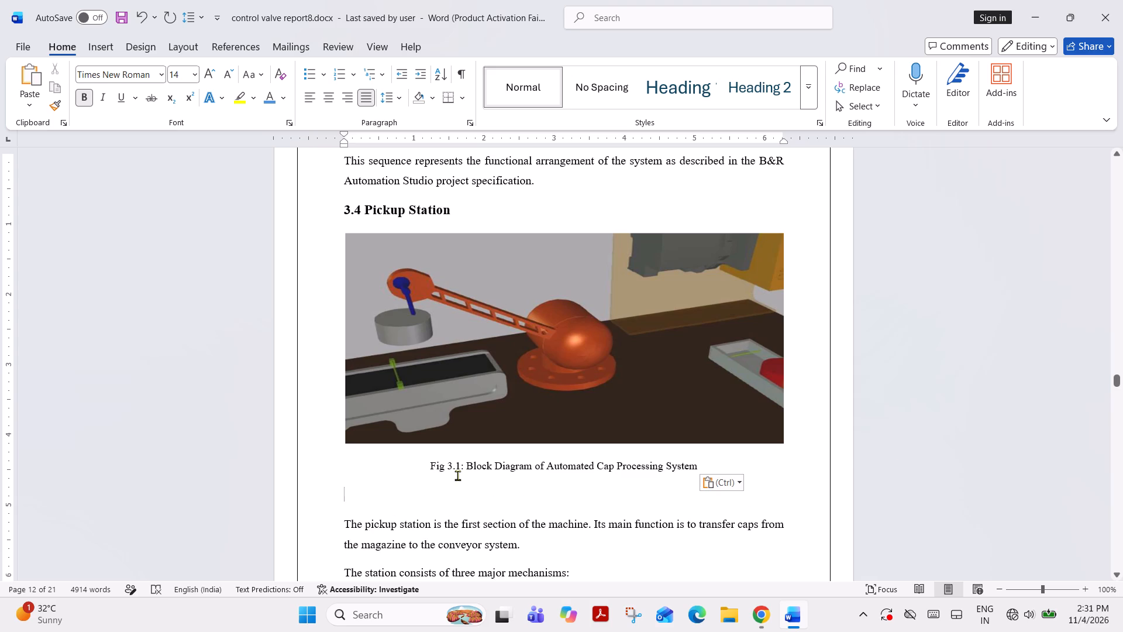
{"action": "left_click", "coordinate": [459, 466]}
{"action": "key", "text": "BackSpace"}
{"action": "key", "text": "2"}
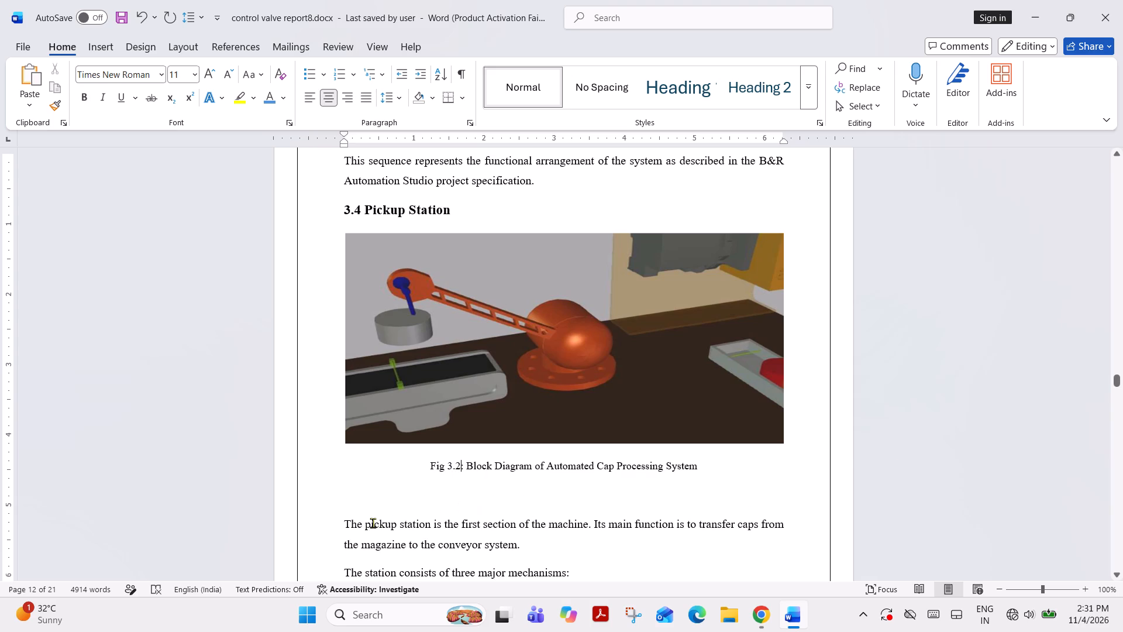
Add "Fig 3.2 describes" at the start of the pickup station paragraph and change "The" to lowercase "the".
{"action": "left_click", "coordinate": [340, 530]}
{"action": "type", "text": "fig"}
{"action": "key", "text": "BackSpace"}
{"action": "key", "text": "BackSpace"}
{"action": "key", "text": "BackSpace"}
{"action": "type", "text": "Fig 3.2"}
{"action": "key", "text": "space"}
{"action": "type", "text": "desc"}
{"action": "type", "text": "ribes"}
{"action": "key", "text": "space"}
{"action": "key", "text": "Right"}
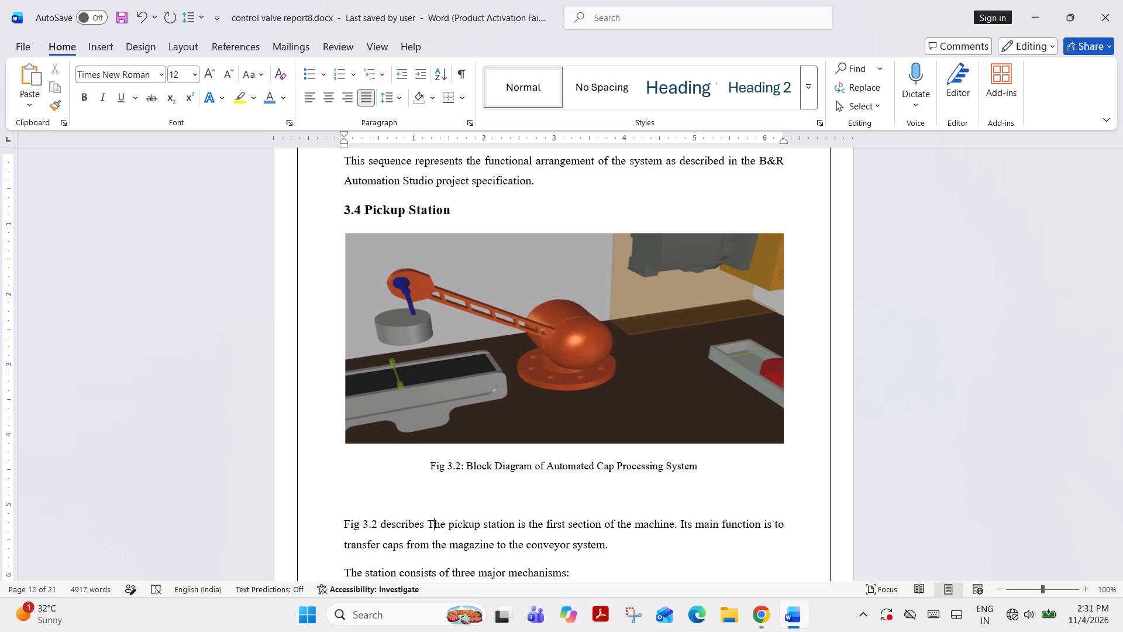
{"action": "key", "text": "BackSpace"}
{"action": "key", "text": "t"}
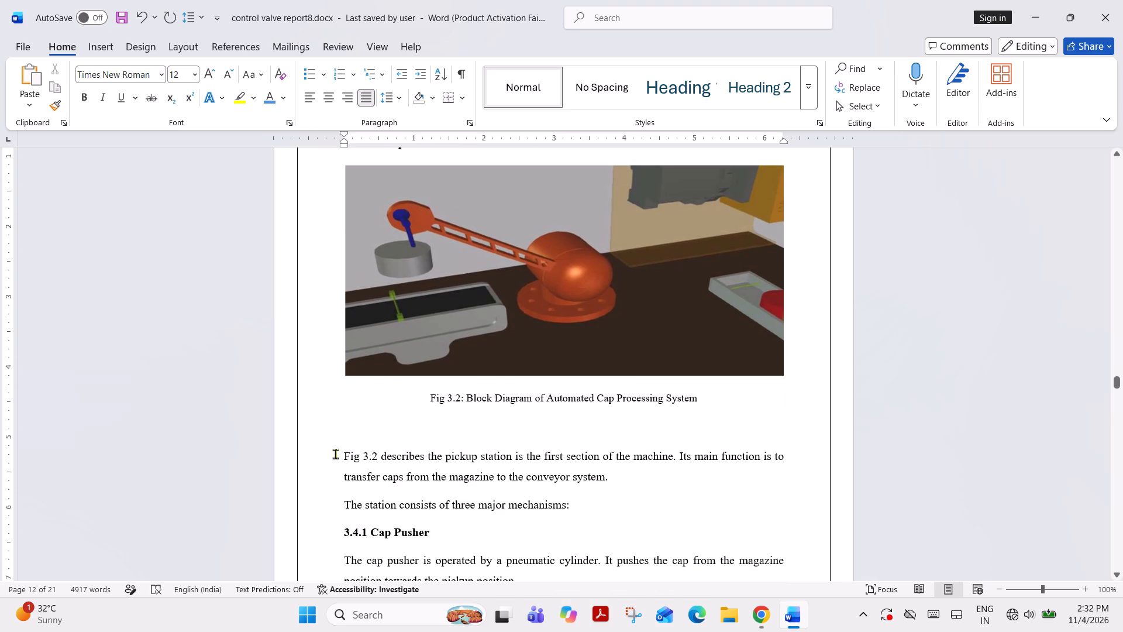
Remove the empty line between the Fig 3.2 caption and the paragraph below it.
{"action": "left_click", "coordinate": [339, 454]}
{"action": "key", "text": "BackSpace"}
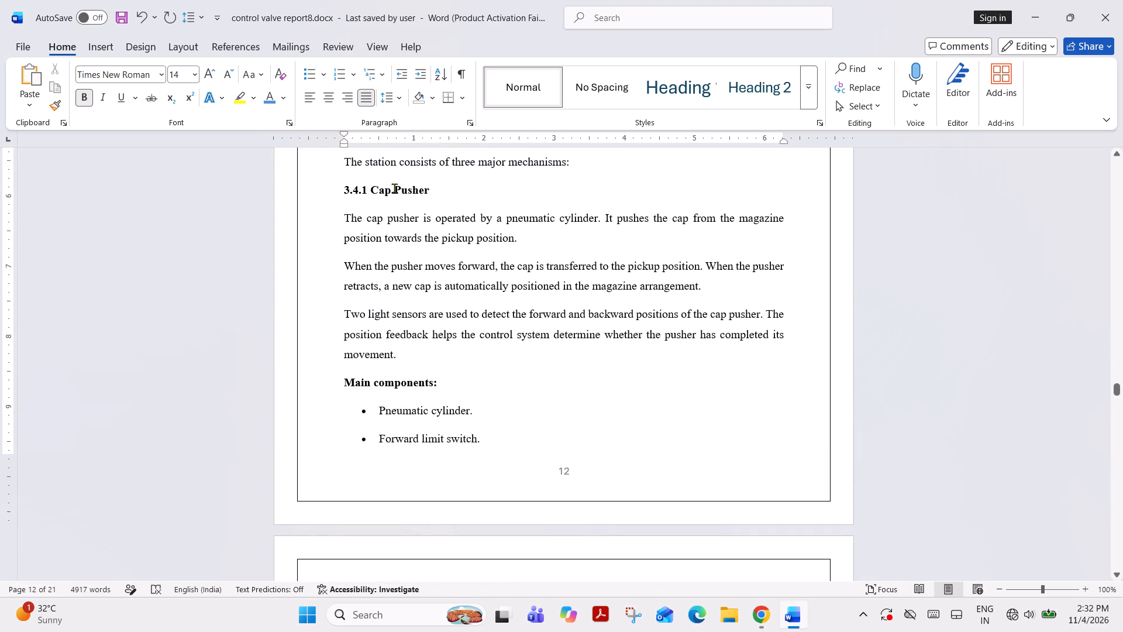
Insert the picture Screenshot 2026-09-11 223615.png on a new line below the 3.4.1 Cap Pusher heading and reduce its height.
{"action": "left_click", "coordinate": [434, 190]}
{"action": "key", "text": "Return"}
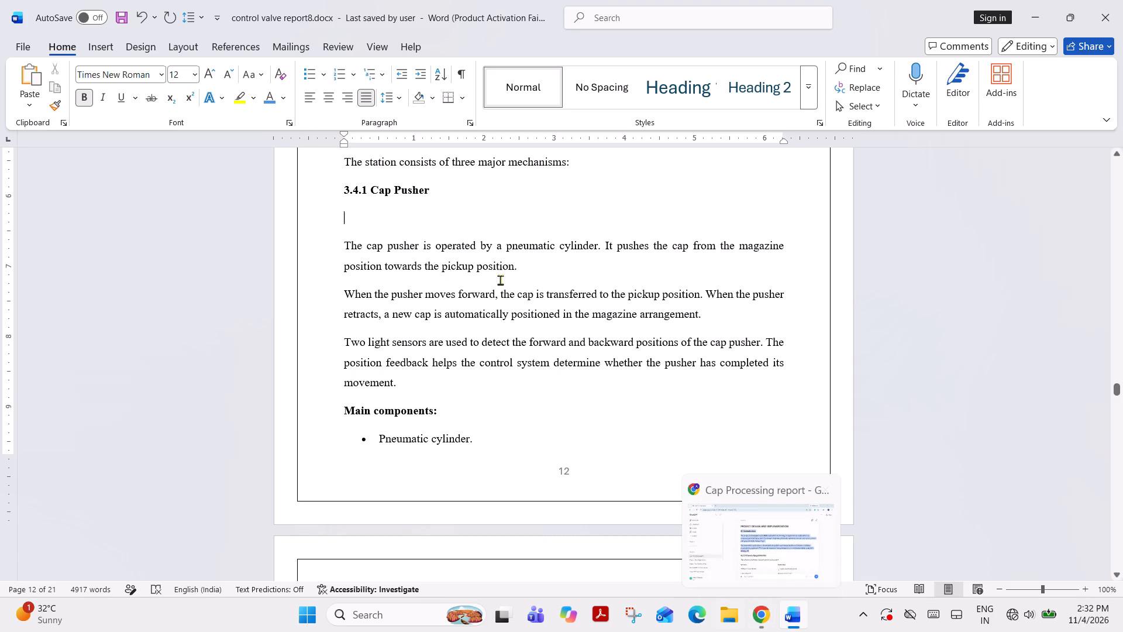
{"action": "left_click", "coordinate": [95, 48]}
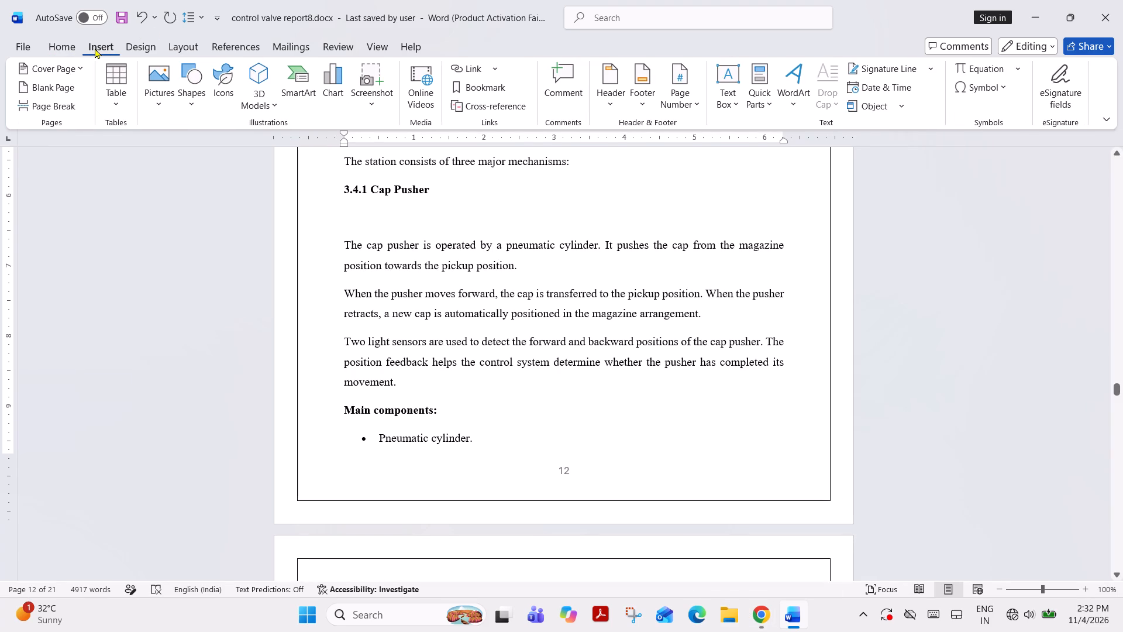
{"action": "left_click", "coordinate": [167, 84]}
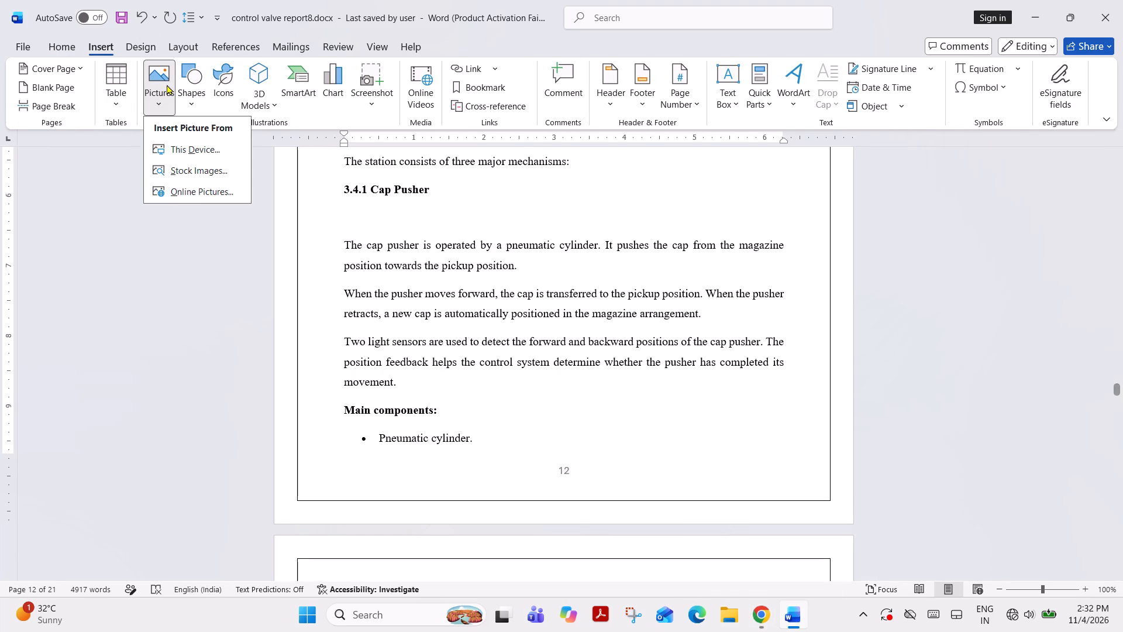
{"action": "left_click", "coordinate": [182, 158]}
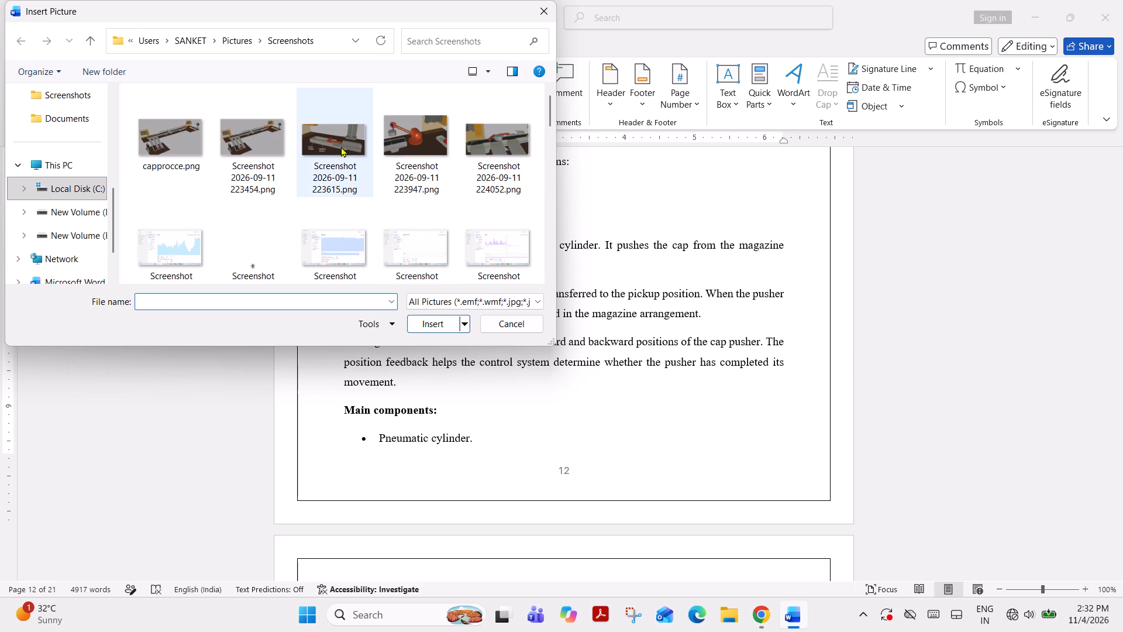
{"action": "left_click", "coordinate": [325, 147]}
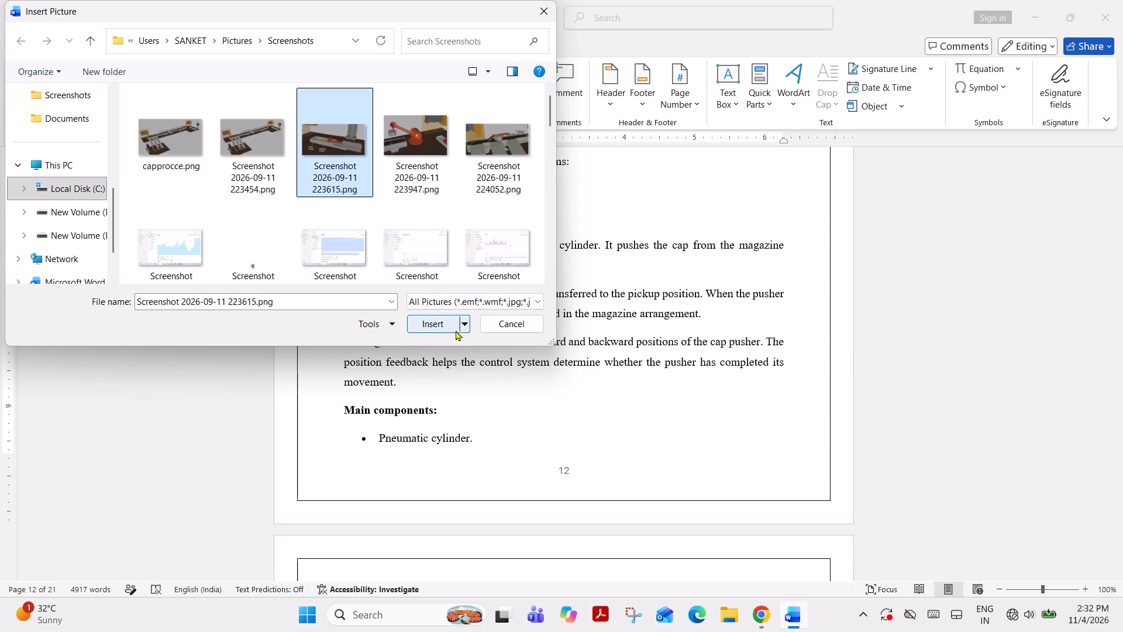
{"action": "left_click", "coordinate": [453, 330]}
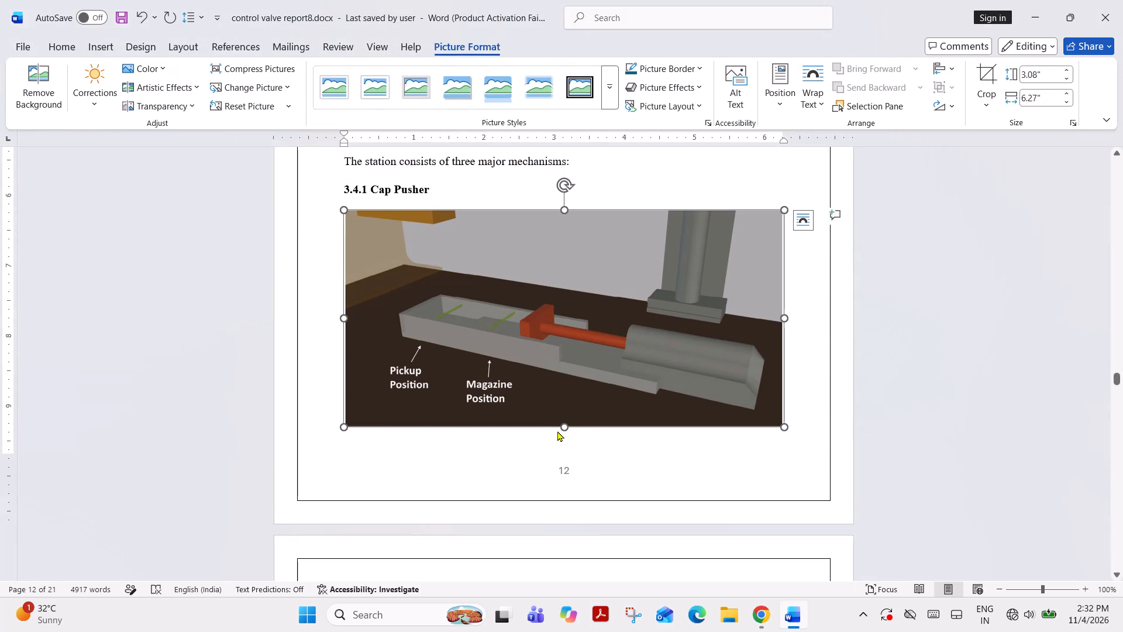
{"action": "left_click_drag", "start_coordinate": [565, 428], "coordinate": [561, 364]}
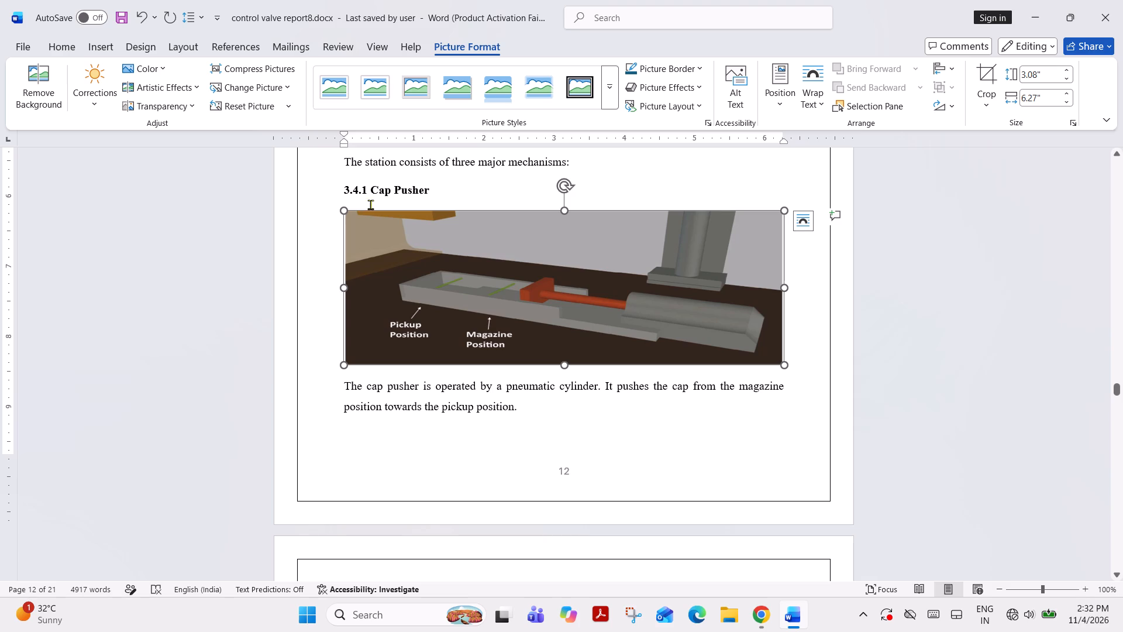
{"action": "left_click", "coordinate": [314, 333]}
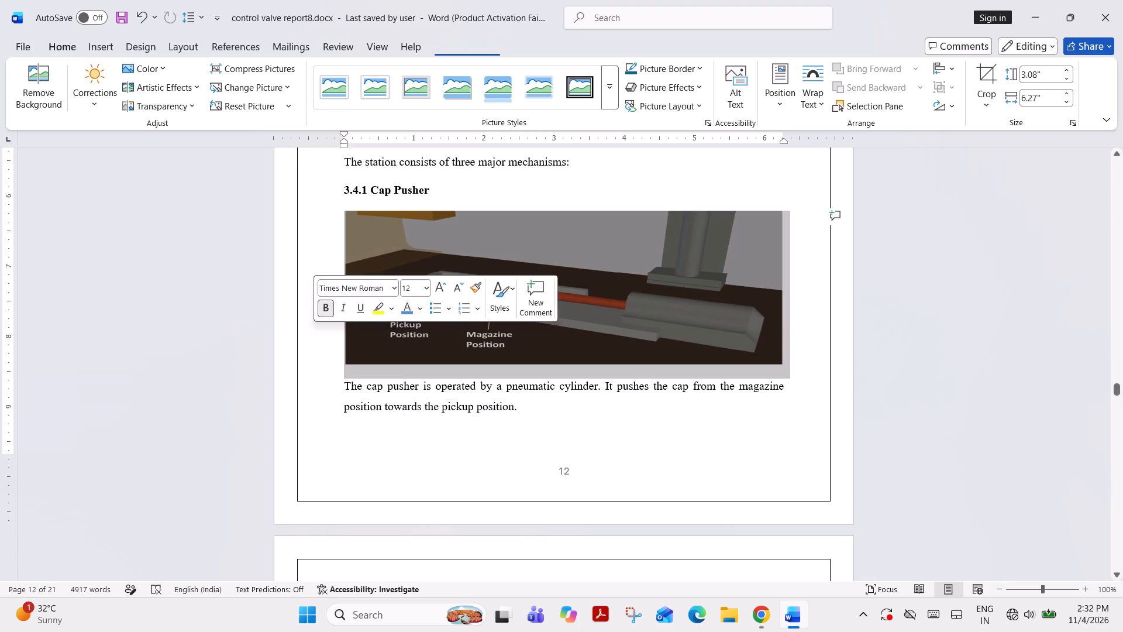
{"action": "left_click", "coordinate": [500, 454]}
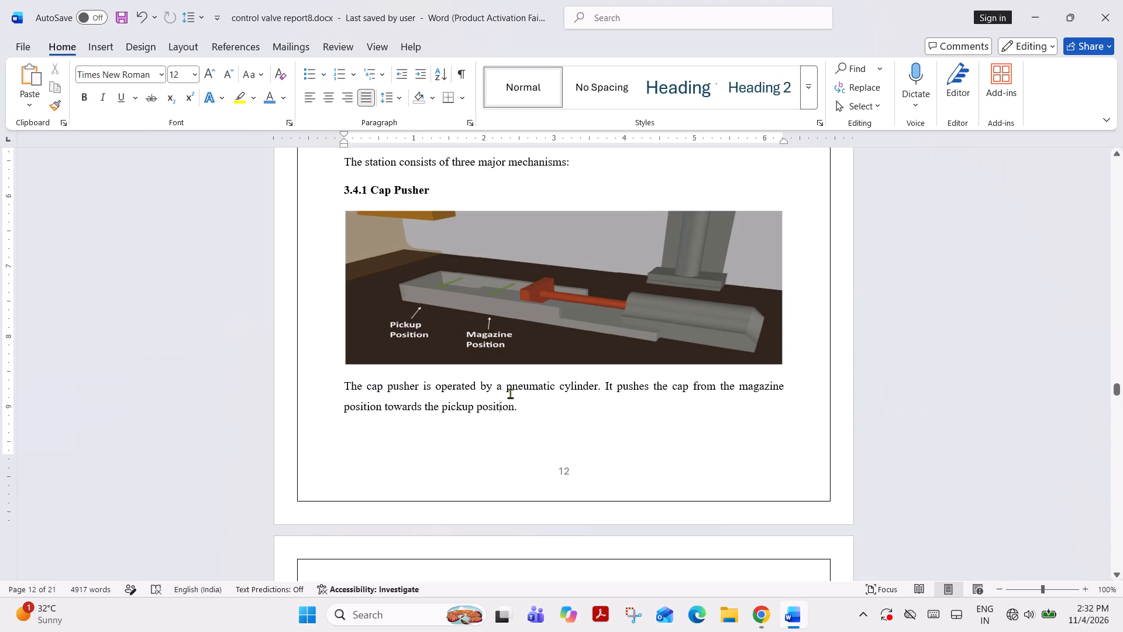
Paste the copied figure caption on a new line below the cap pusher picture and renumber it Fig 3.3.
{"action": "left_click", "coordinate": [500, 377]}
{"action": "left_click", "coordinate": [791, 357]}
{"action": "key", "text": "Return"}
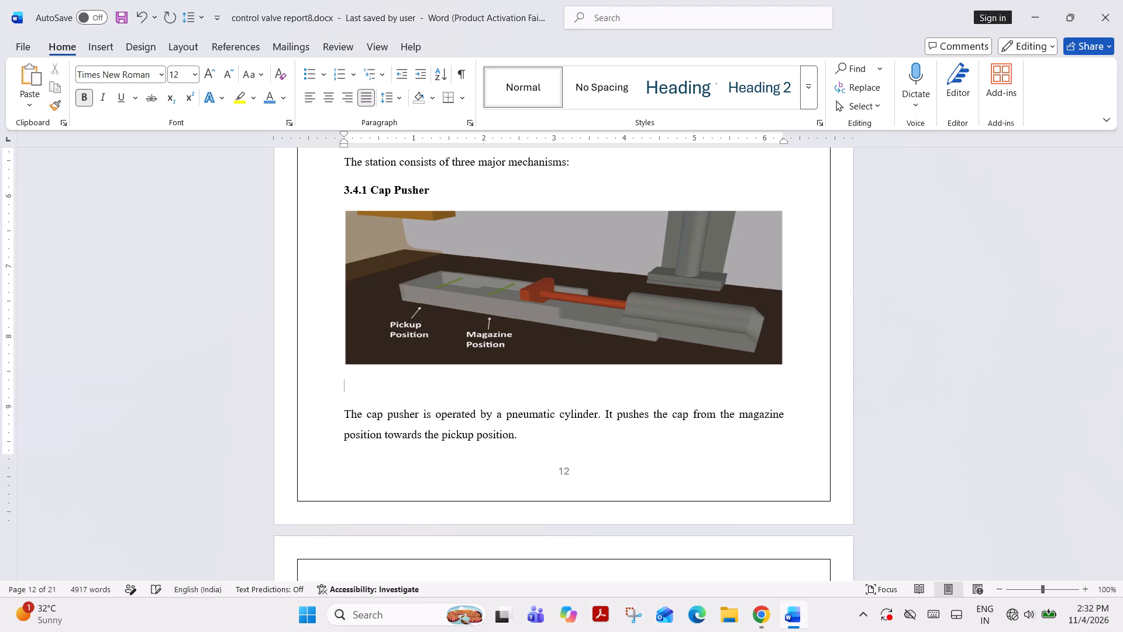
{"action": "key", "text": "ctrl+v"}
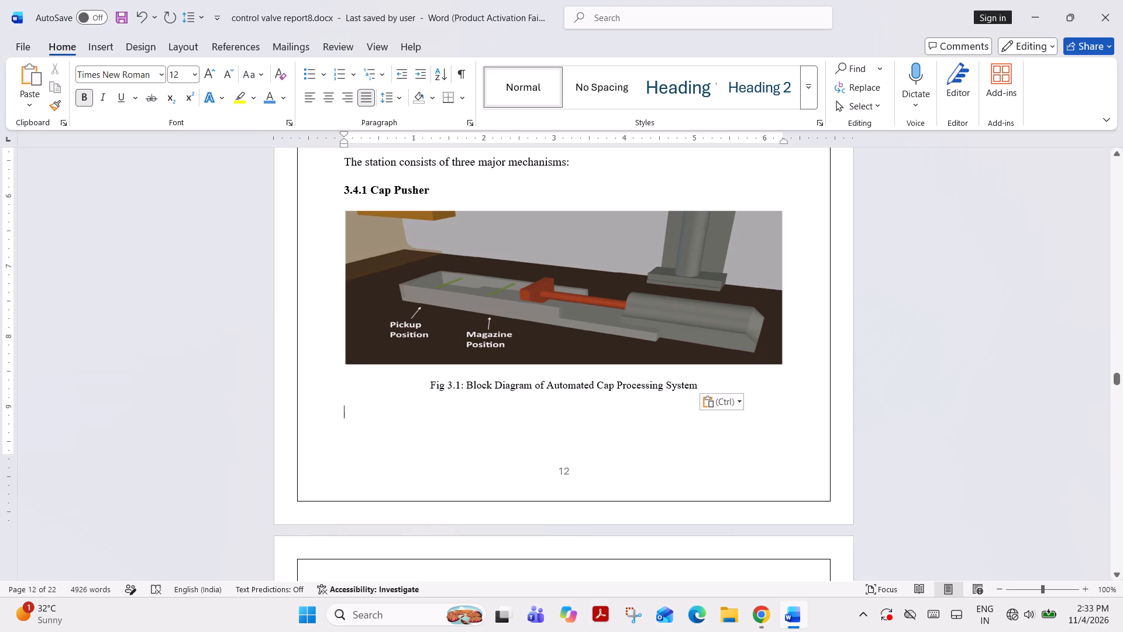
{"action": "left_click", "coordinate": [458, 383]}
{"action": "key", "text": "BackSpace"}
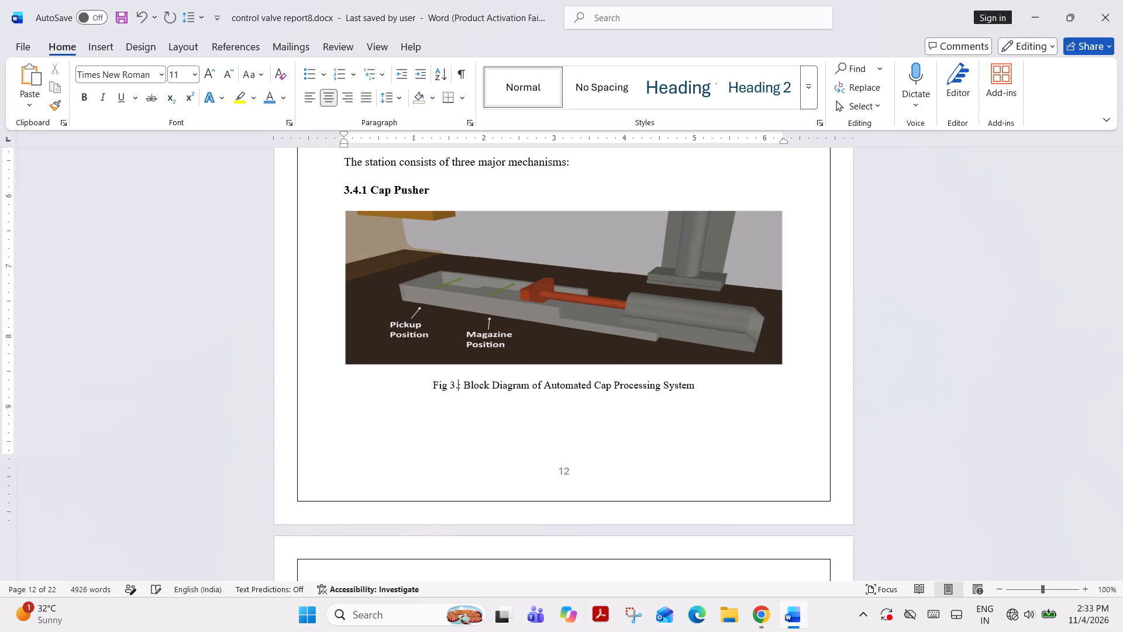
{"action": "key", "text": "3"}
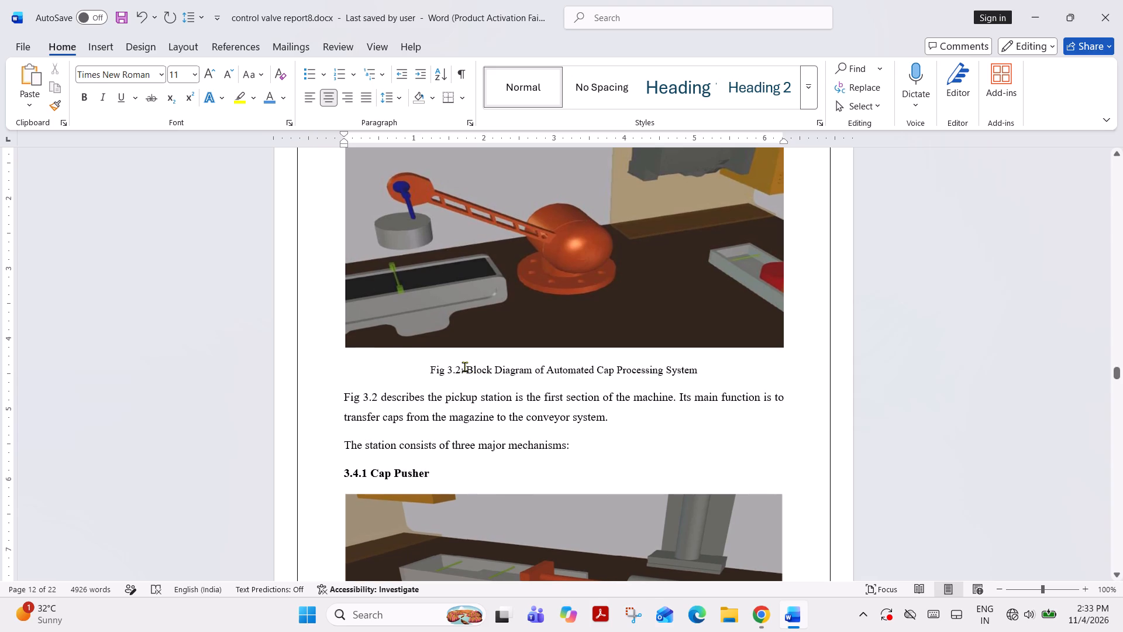
Replace "Block Diagram of" with "Pickup station" in the Fig 3.2 caption.
{"action": "left_click_drag", "start_coordinate": [469, 369], "coordinate": [542, 369]}
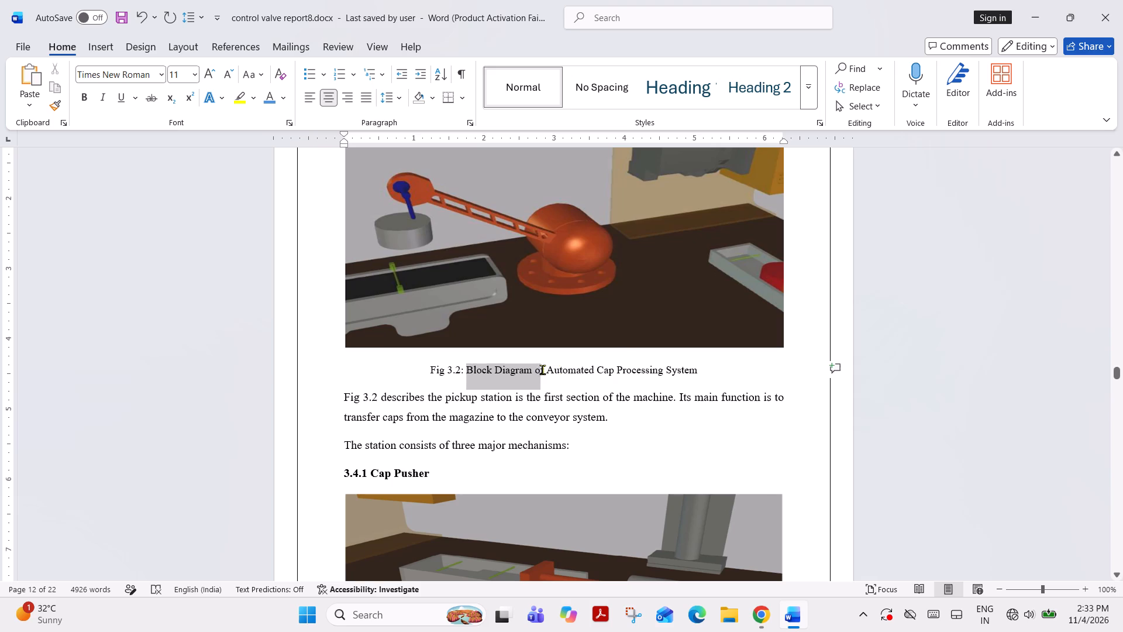
{"action": "left_click_drag", "start_coordinate": [542, 369], "coordinate": [543, 369]}
{"action": "type", "text": "pi"}
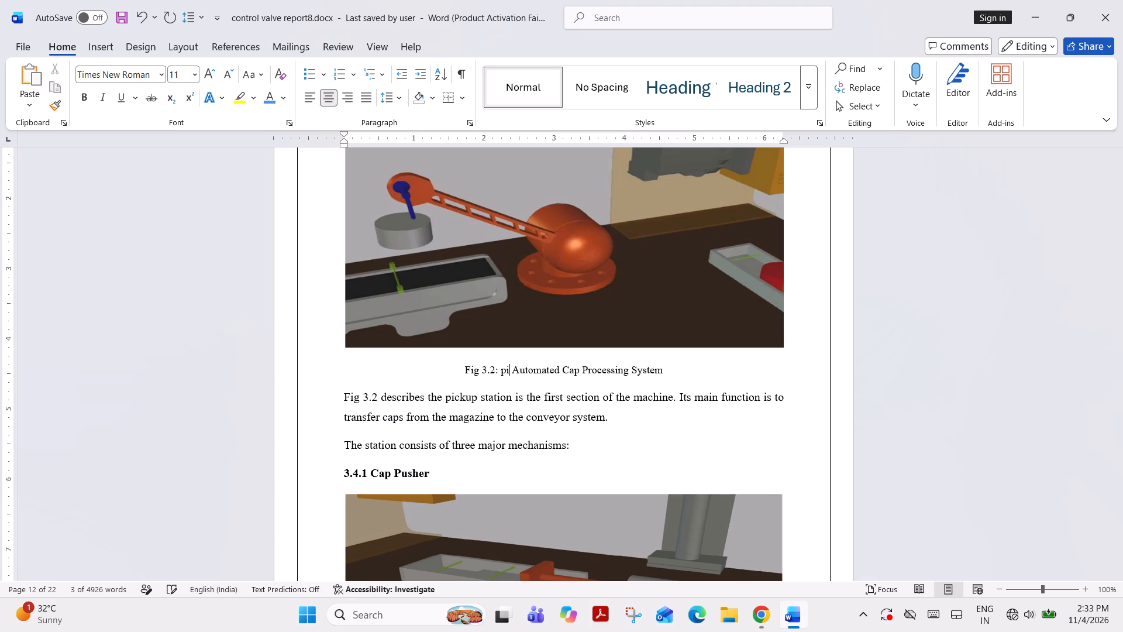
{"action": "key", "text": "BackSpace"}
{"action": "key", "text": "BackSpace"}
{"action": "type", "text": "Pickup station"}
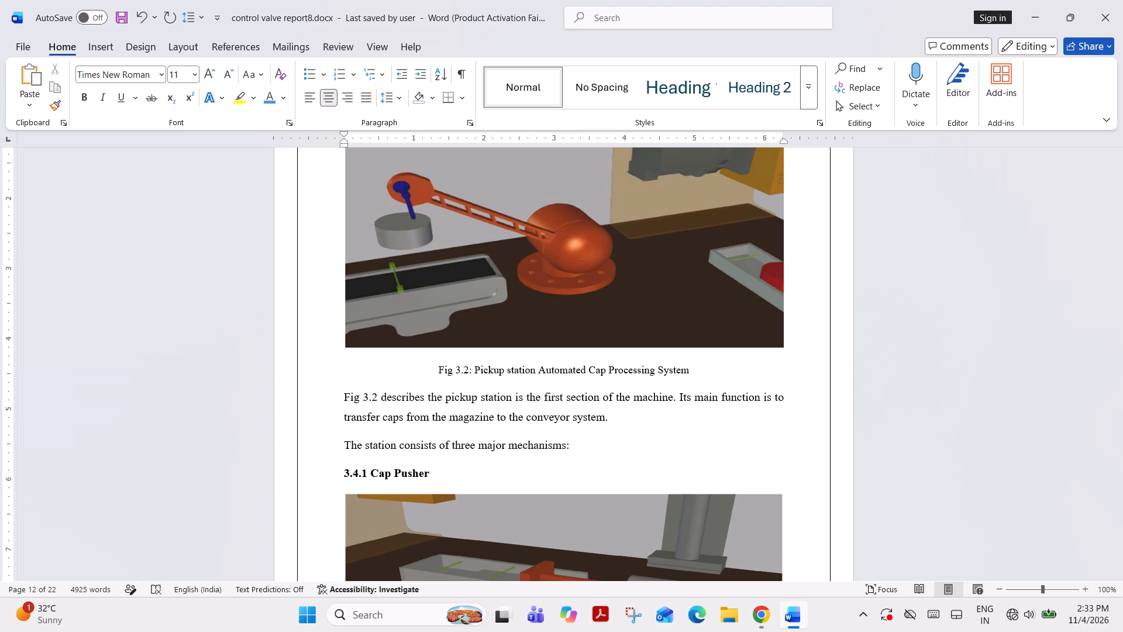
Add "of" after "Pickup station" in the Fig 3.2 caption, with a space between the words.
{"action": "type", "text": "of"}
{"action": "key", "text": "space"}
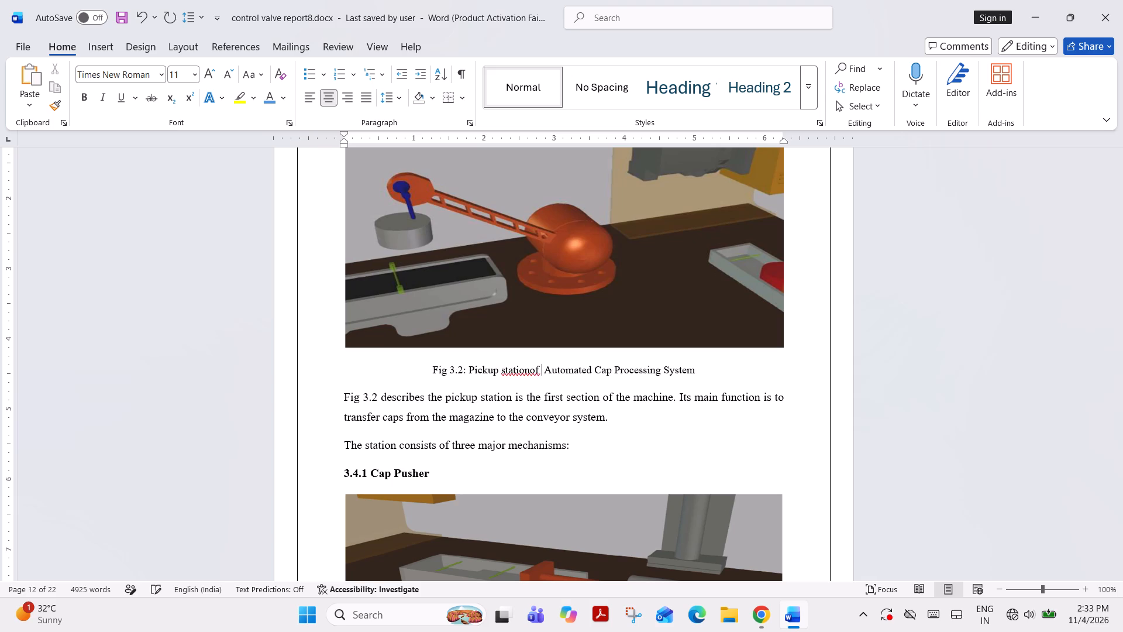
{"action": "key", "text": "BackSpace"}
{"action": "key", "text": "BackSpace"}
{"action": "key", "text": "BackSpace"}
{"action": "key", "text": "space"}
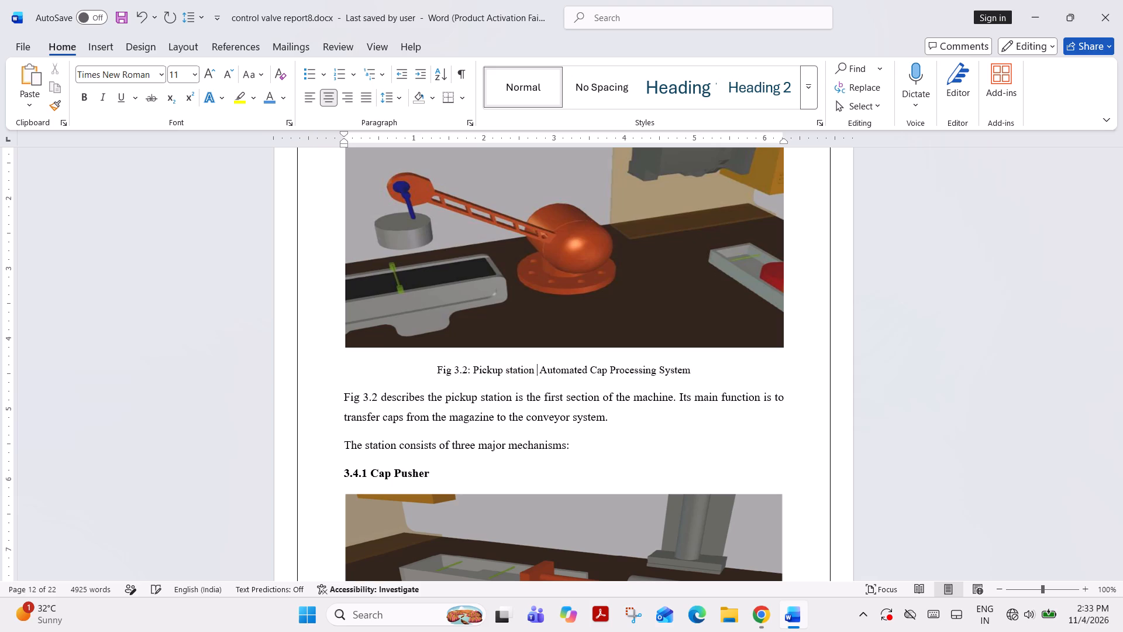
{"action": "type", "text": "of"}
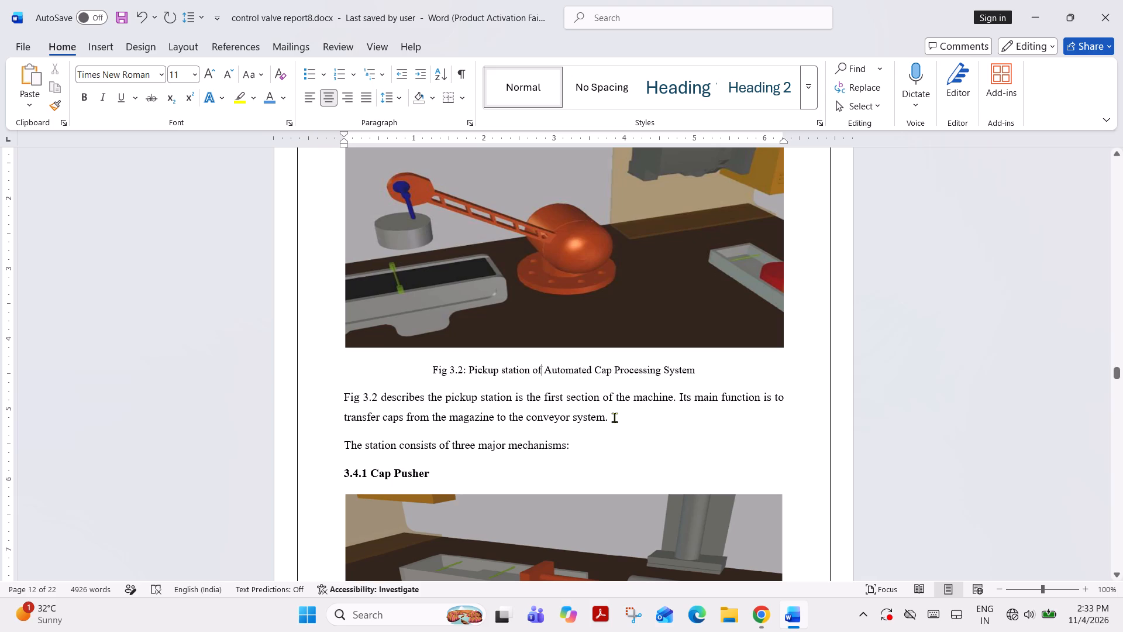
{"action": "left_click", "coordinate": [709, 369]}
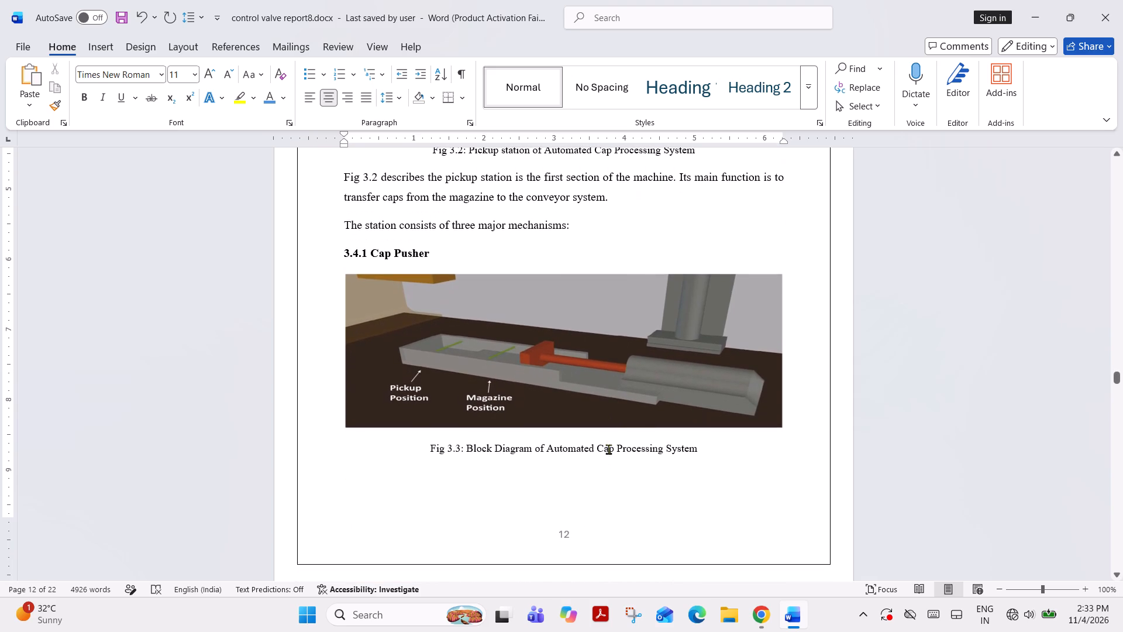
Replace "Block Diagram" in the Fig 3.3 caption with "Cap pusher arrangement".
{"action": "left_click_drag", "start_coordinate": [464, 446], "coordinate": [495, 448]}
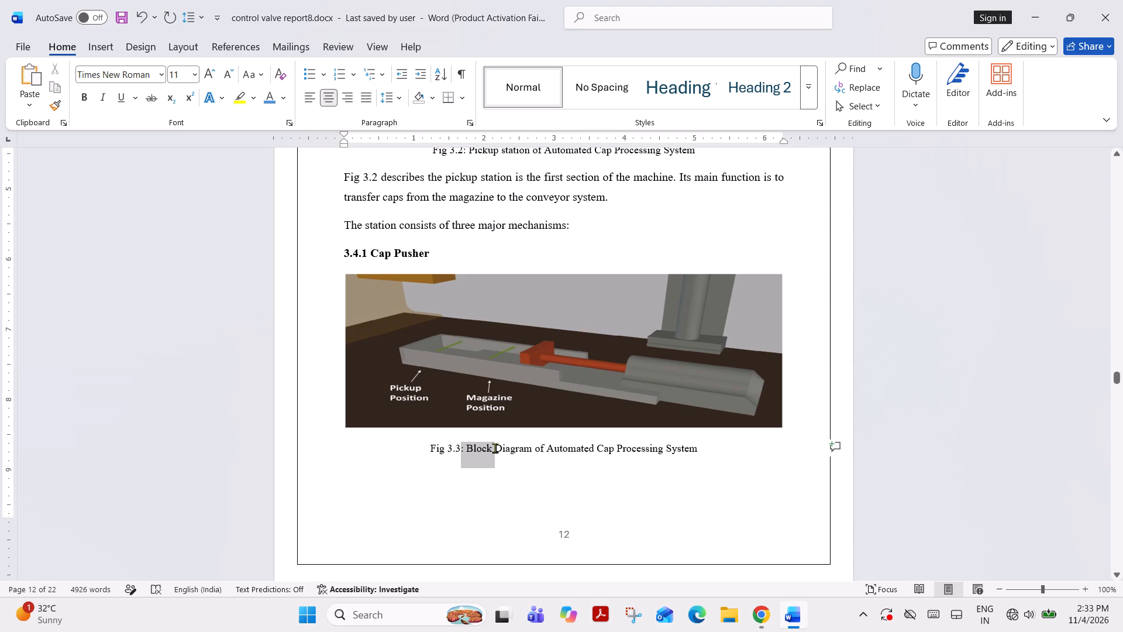
{"action": "left_click_drag", "start_coordinate": [495, 448], "coordinate": [496, 448]}
{"action": "left_click", "coordinate": [496, 448]}
{"action": "left_click_drag", "start_coordinate": [466, 449], "coordinate": [471, 449]}
{"action": "left_click_drag", "start_coordinate": [471, 449], "coordinate": [527, 449]}
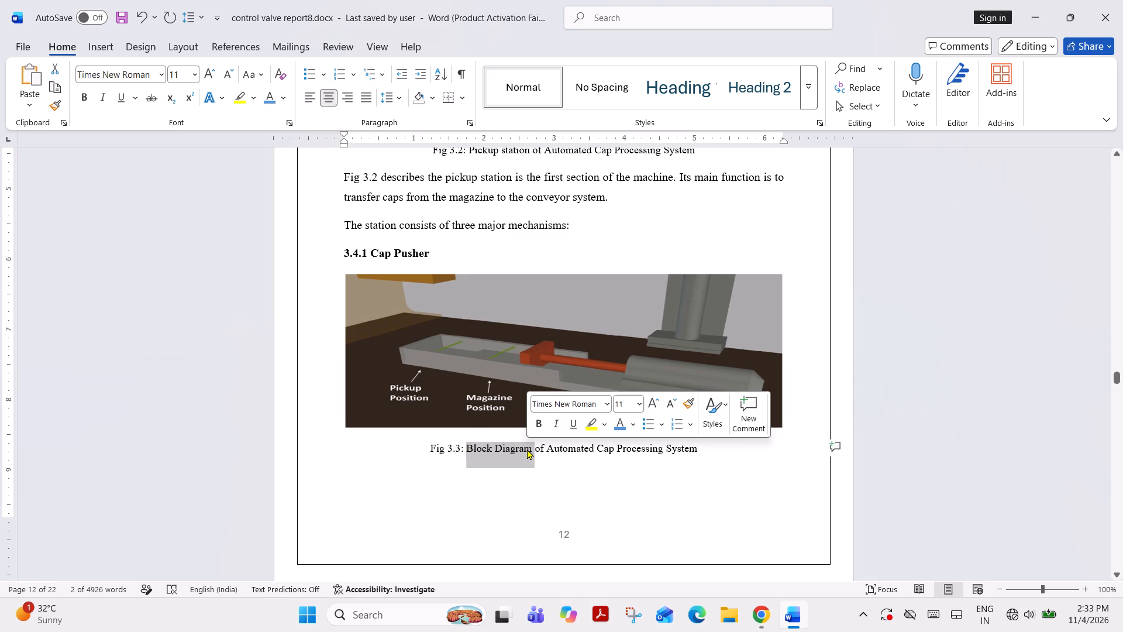
{"action": "type", "text": "Cap pusher"}
{"action": "key", "text": "space"}
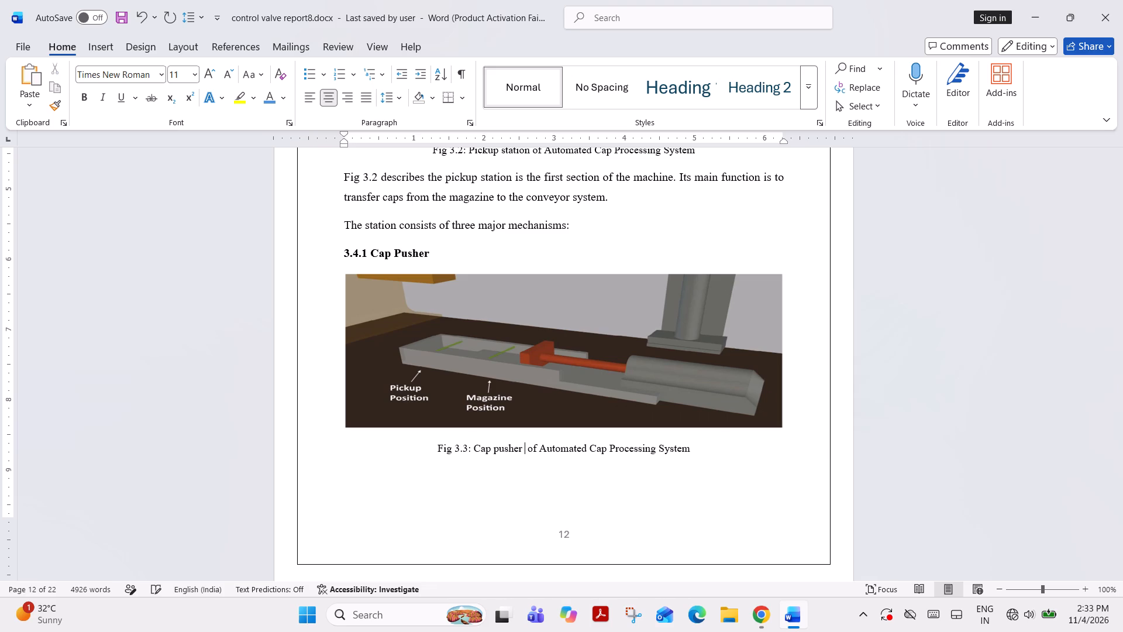
{"action": "key", "text": "BackSpace"}
{"action": "type", "text": "arrangement"}
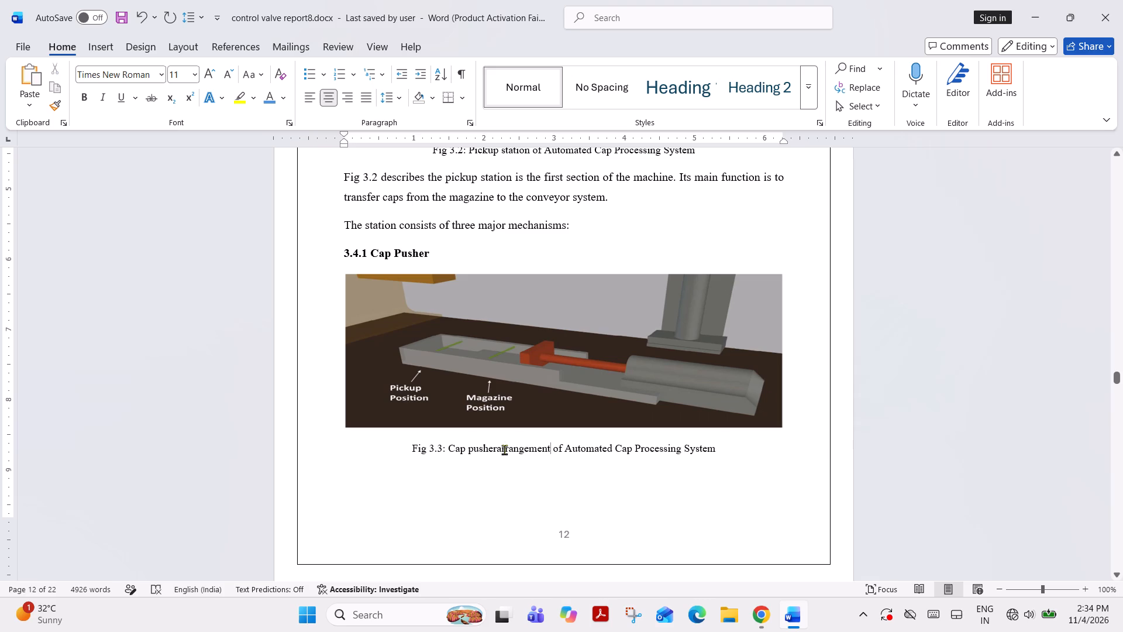
{"action": "left_click", "coordinate": [498, 451]}
{"action": "key", "text": "v"}
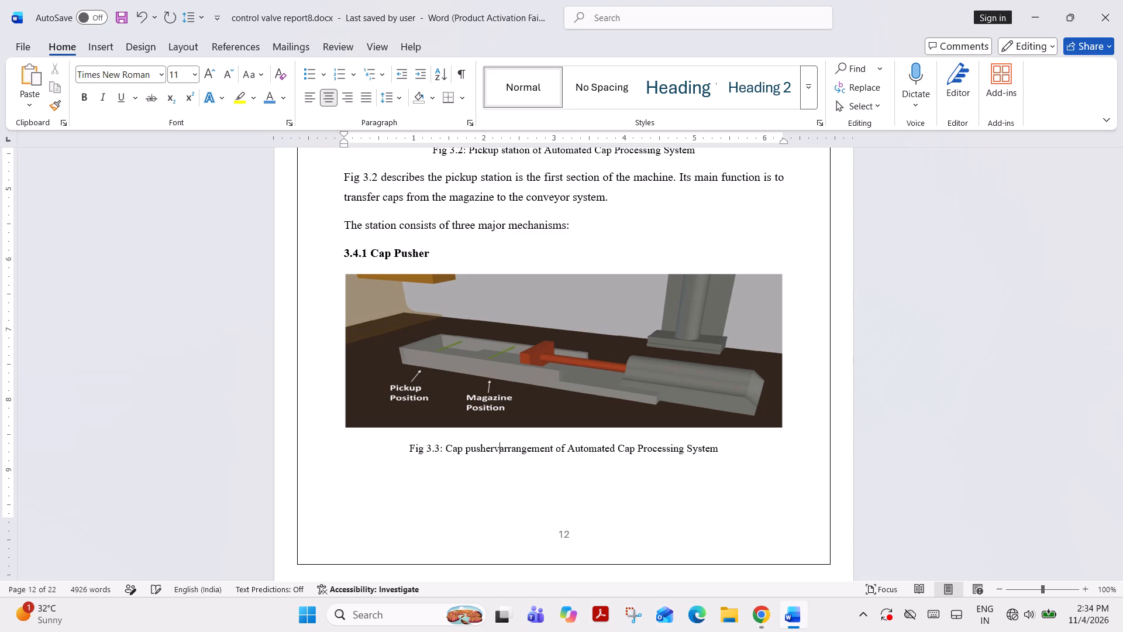
{"action": "key", "text": "BackSpace"}
{"action": "key", "text": "space"}
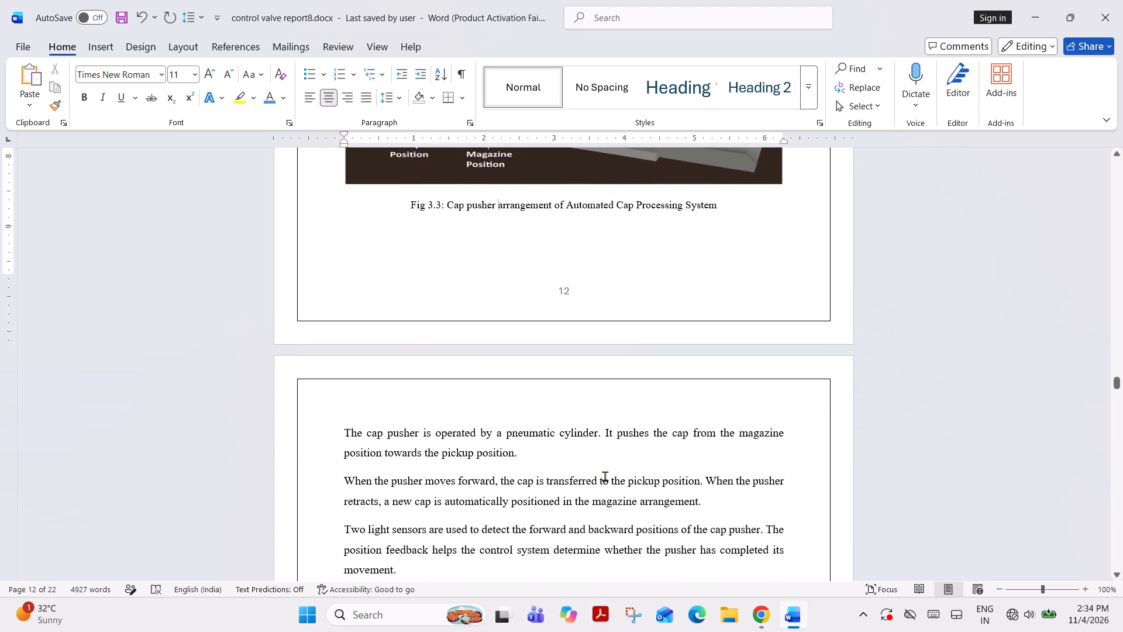
Begin the first cap pusher paragraph with "Fig 3.3 describes" and make the following "The" lowercase.
{"action": "left_click", "coordinate": [344, 434]}
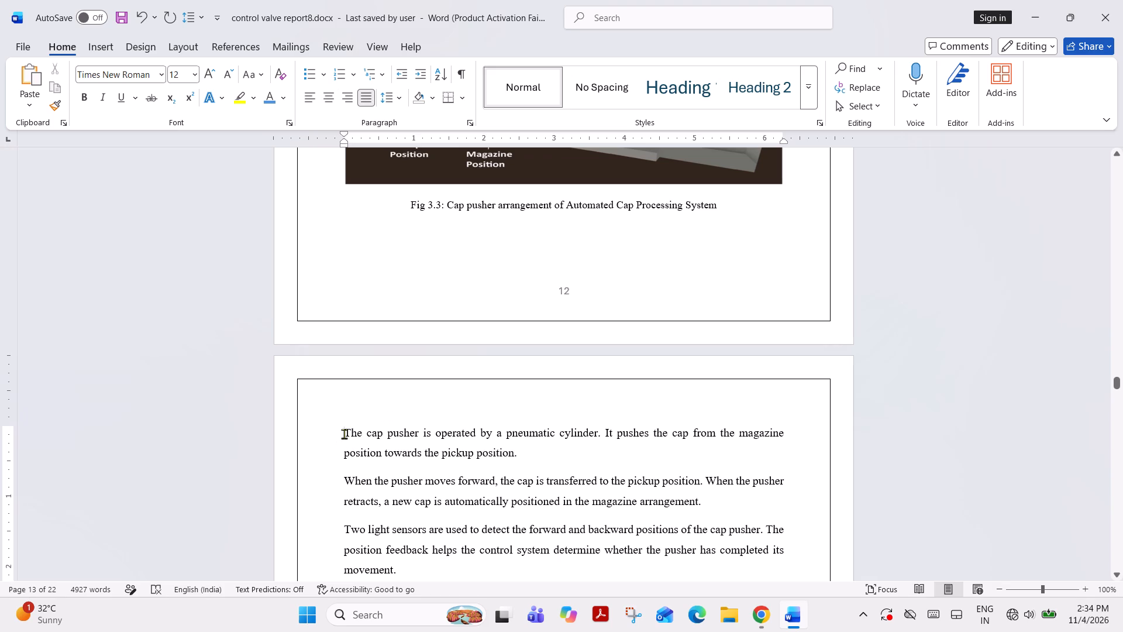
{"action": "type", "text": "Fig"}
{"action": "key", "text": "space"}
{"action": "type", "text": "3.3 desri"}
{"action": "key", "text": "BackSpace"}
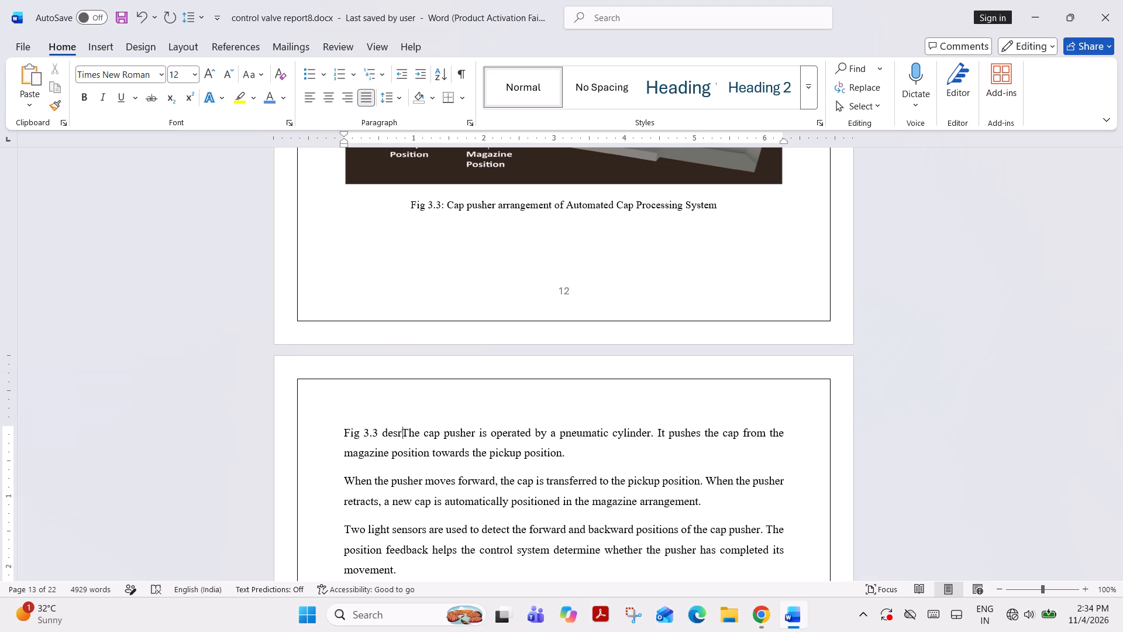
{"action": "type", "text": "ibes"}
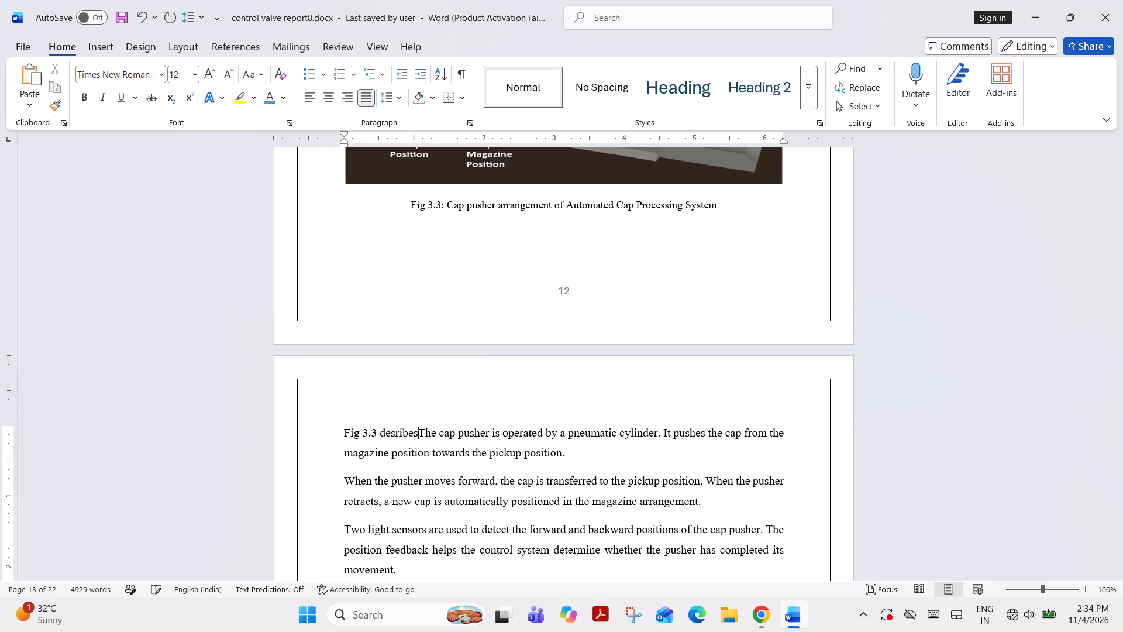
{"action": "key", "text": "BackSpace"}
{"action": "key", "text": "BackSpace"}
{"action": "key", "text": "BackSpace"}
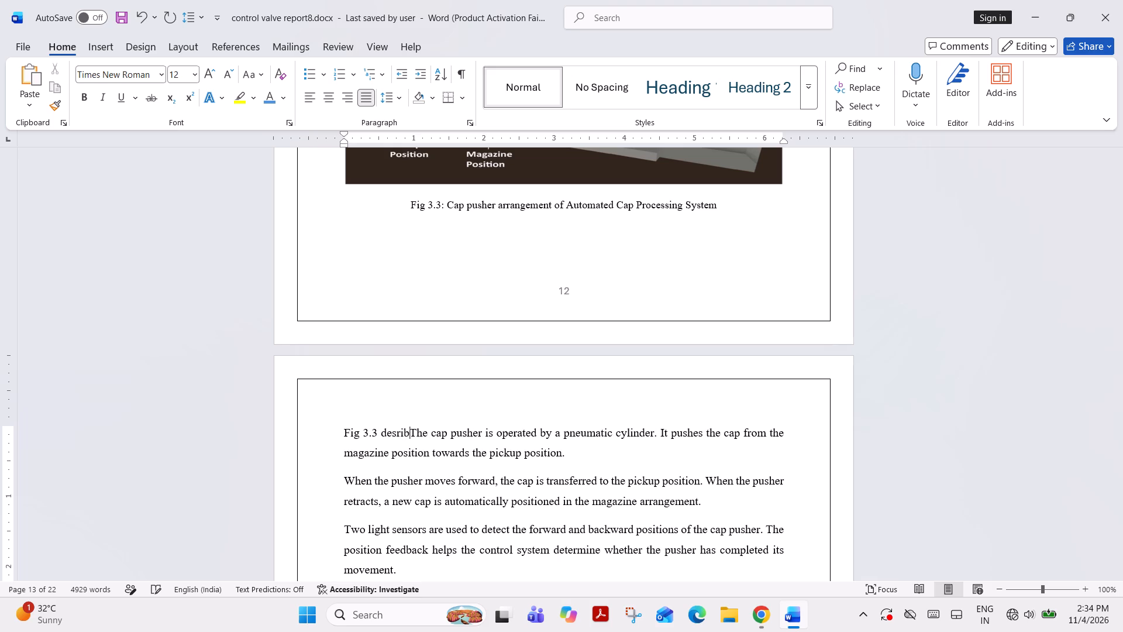
{"action": "key", "text": "BackSpace"}
{"action": "key", "text": "BackSpace"}
{"action": "type", "text": "cribes"}
{"action": "key", "text": "space"}
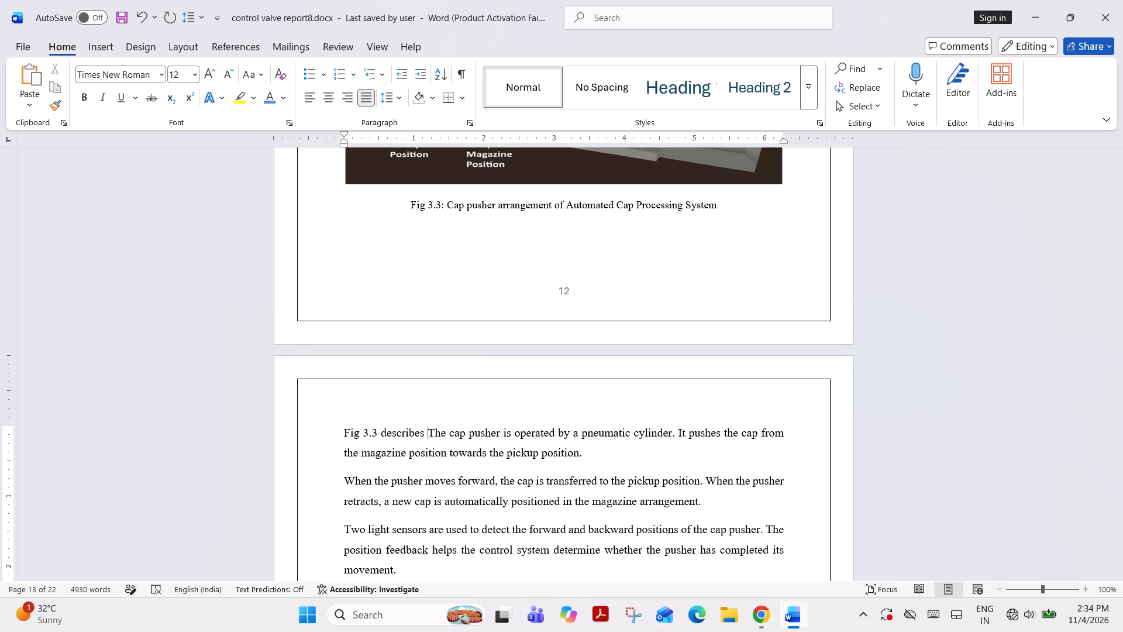
{"action": "key", "text": "BackSpace"}
{"action": "key", "text": "space"}
{"action": "key", "text": "Right"}
{"action": "key", "text": "BackSpace"}
{"action": "key", "text": "t"}
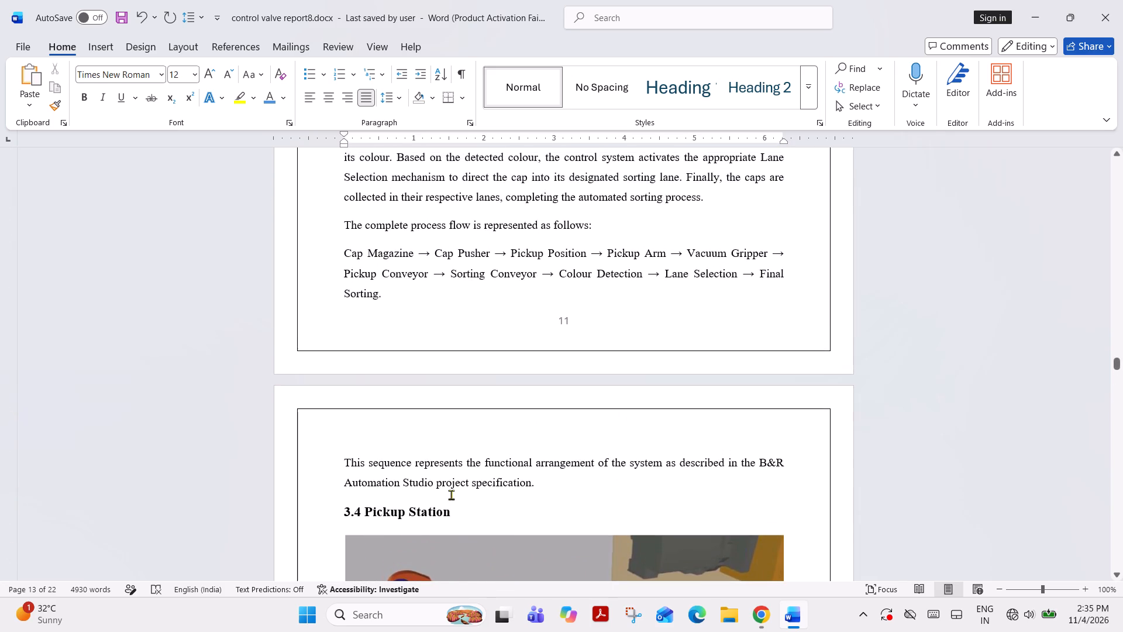
Move the picture under the 3.4 Pickup Station heading to a new line below the 3.4.2 Pickup Arm heading.
{"action": "left_click", "coordinate": [451, 494]}
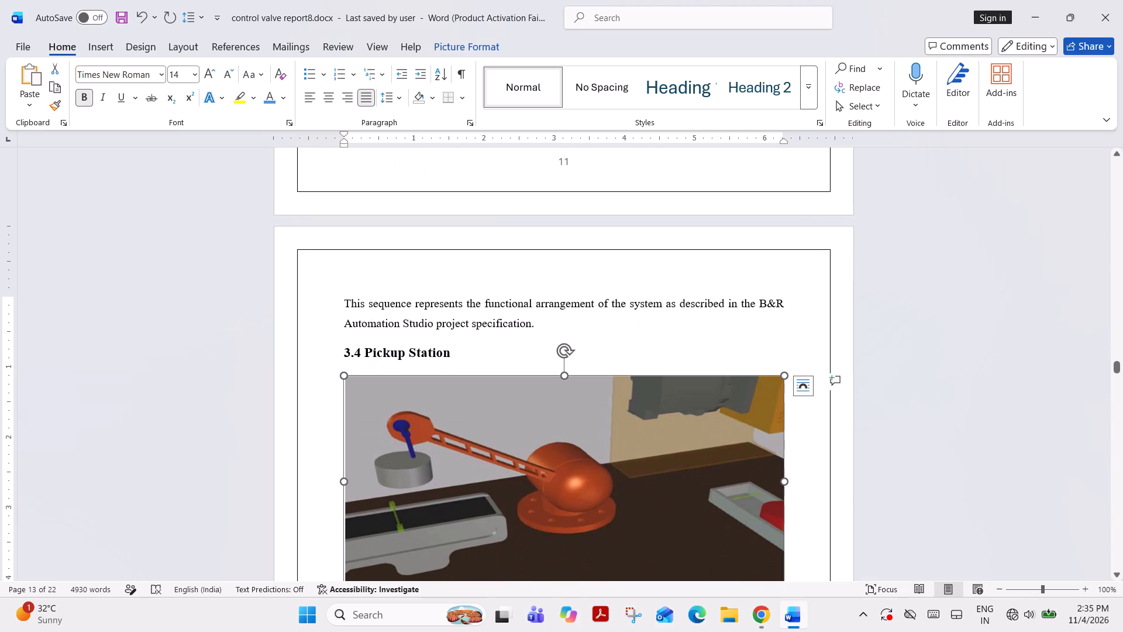
{"action": "key", "text": "ctrl+c"}
{"action": "key", "text": "BackSpace"}
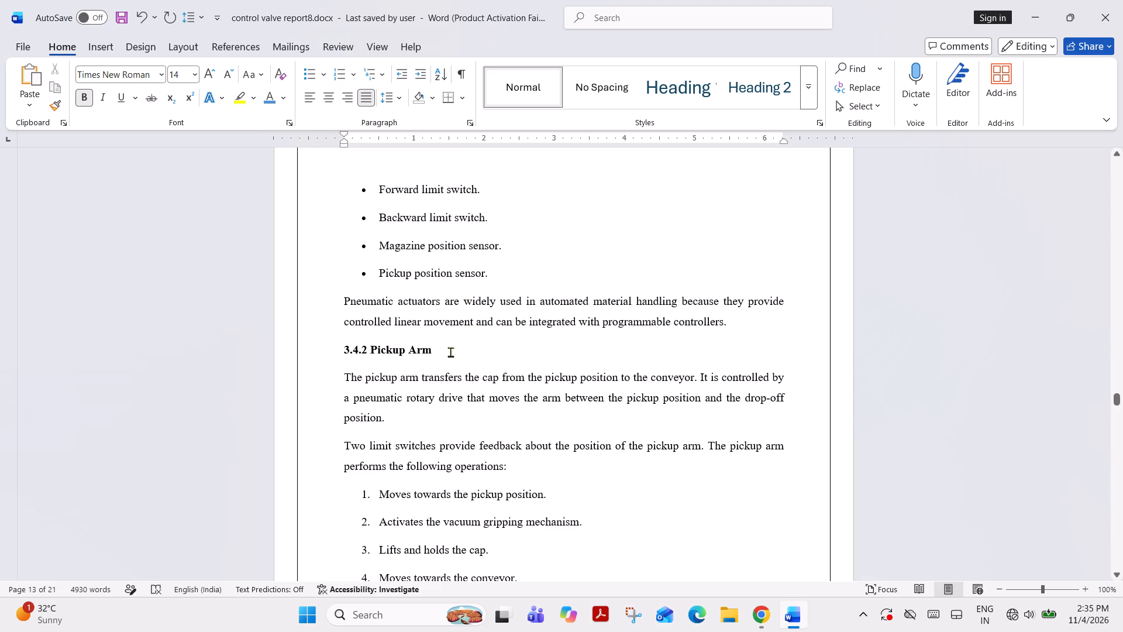
{"action": "left_click", "coordinate": [450, 352]}
{"action": "key", "text": "Return"}
{"action": "key", "text": "ctrl+v"}
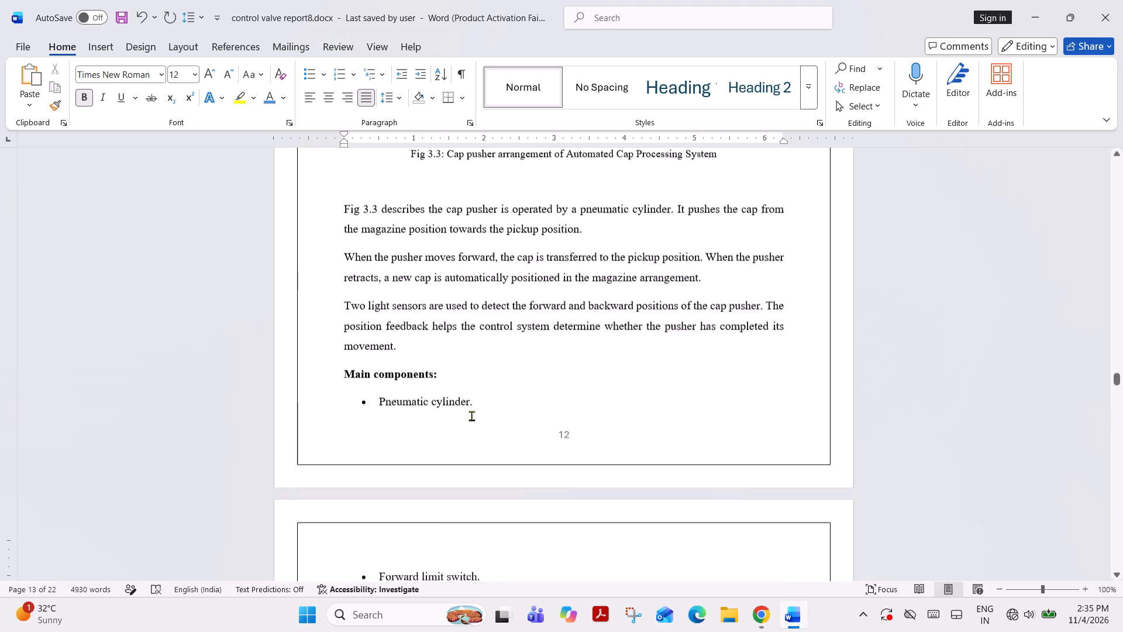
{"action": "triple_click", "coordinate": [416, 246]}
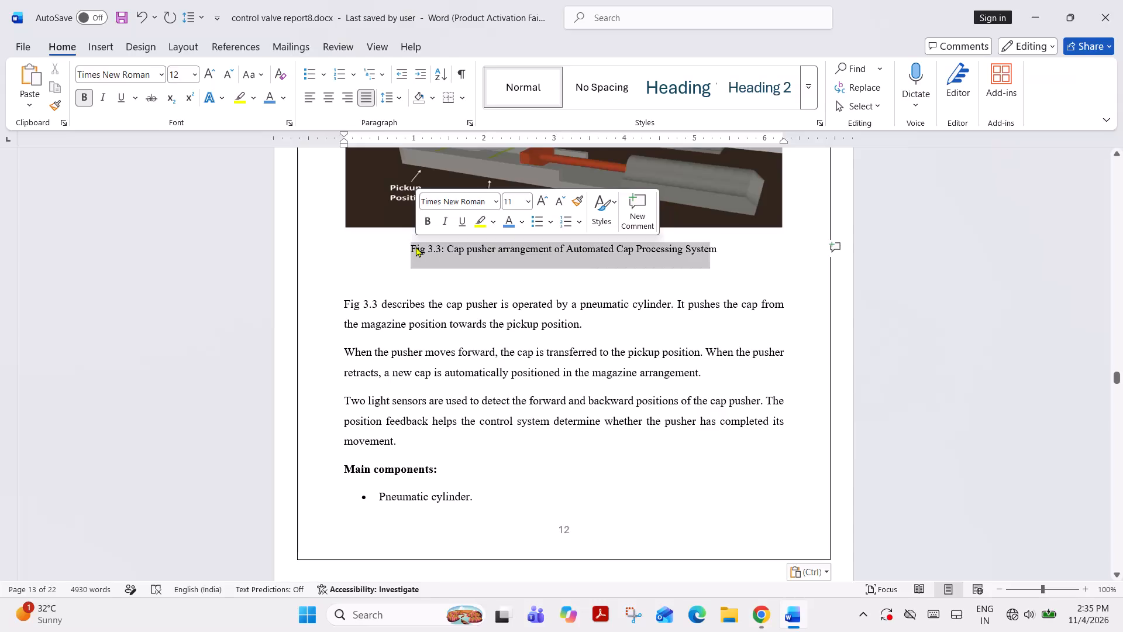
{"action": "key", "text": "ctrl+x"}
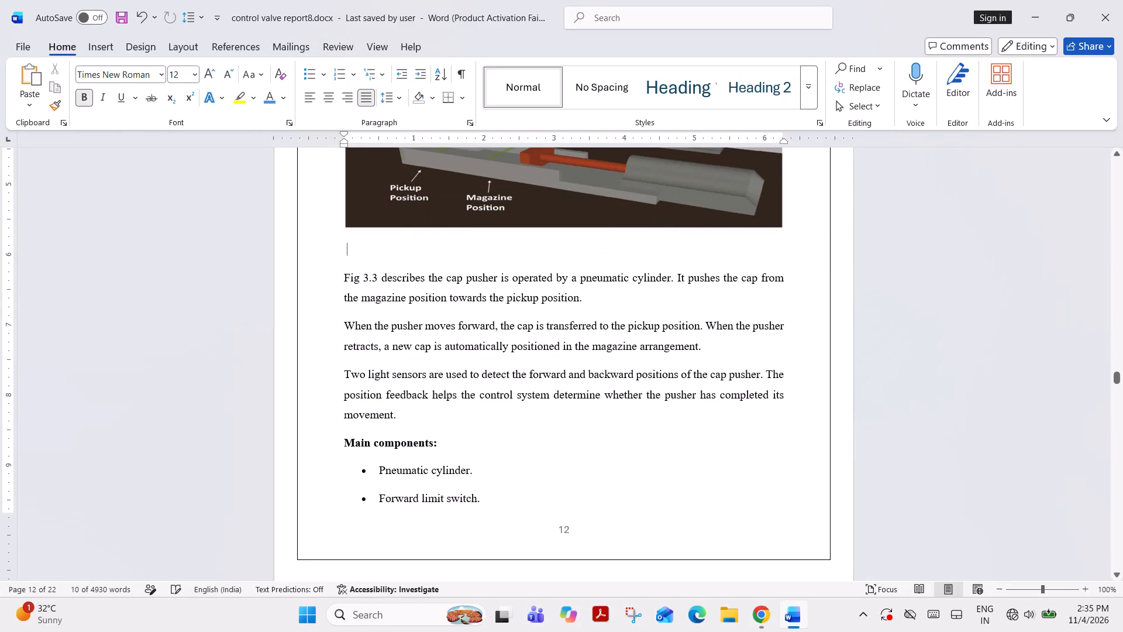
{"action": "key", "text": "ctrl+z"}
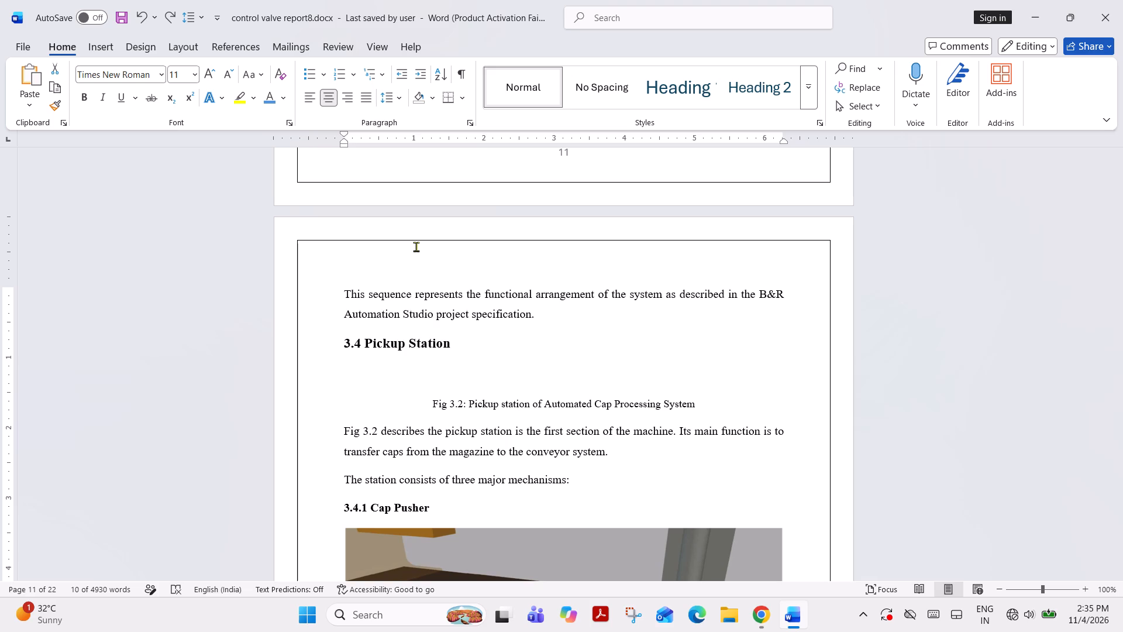
Cut the Fig 3.2 caption and remove the empty lines between the 3.4 Pickup Station heading and its paragraph.
{"action": "triple_click", "coordinate": [450, 399]}
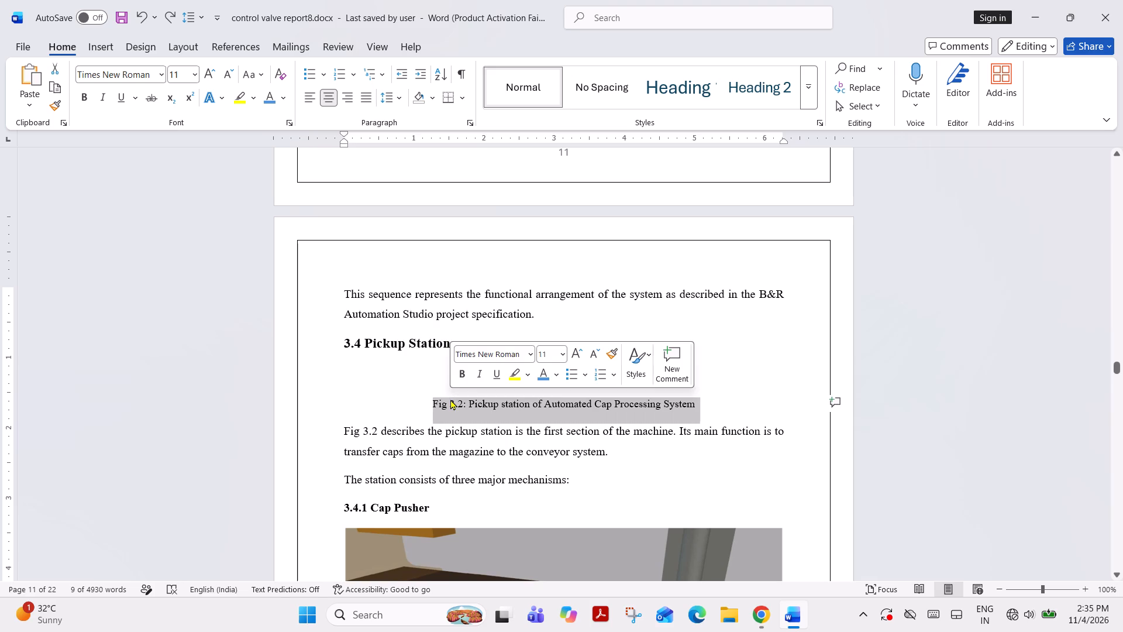
{"action": "key", "text": "ctrl+x"}
{"action": "key", "text": "BackSpace"}
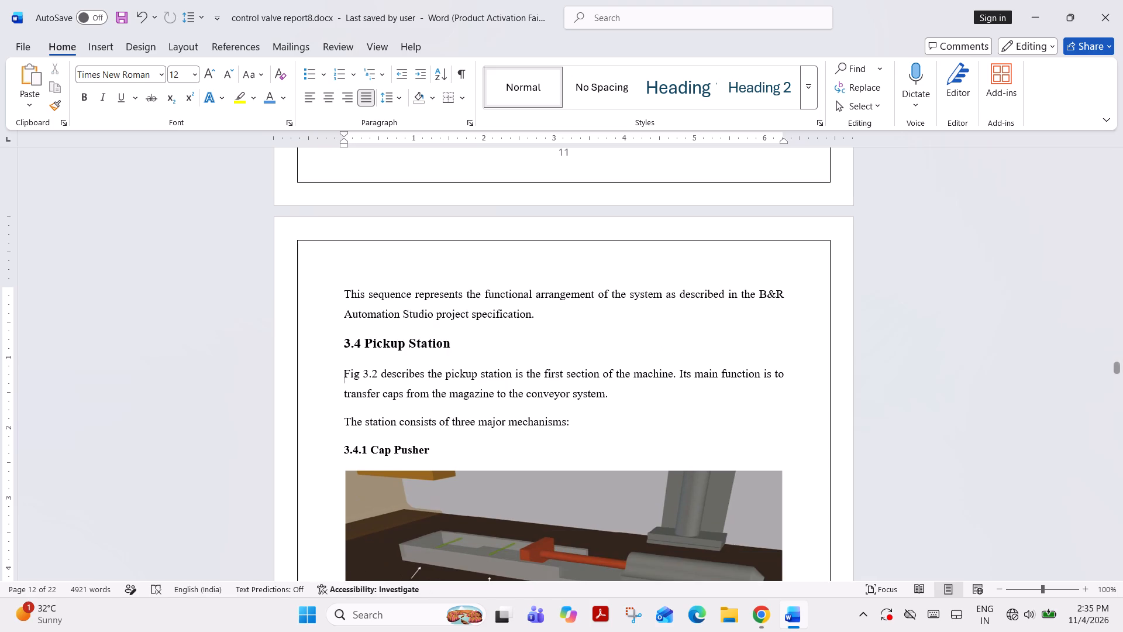
{"action": "key", "text": "BackSpace"}
{"action": "key", "text": "Return"}
Delete "Fig 3.2 describes" from the start of the pickup station paragraph and capitalise its first word as "The".
{"action": "key", "text": "Right"}
{"action": "key", "text": "Right"}
{"action": "key", "text": "Right"}
{"action": "key", "text": "Right"}
{"action": "key", "text": "Right"}
{"action": "key", "text": "Right"}
{"action": "key", "text": "Right"}
{"action": "key", "text": "Right"}
{"action": "key", "text": "Right"}
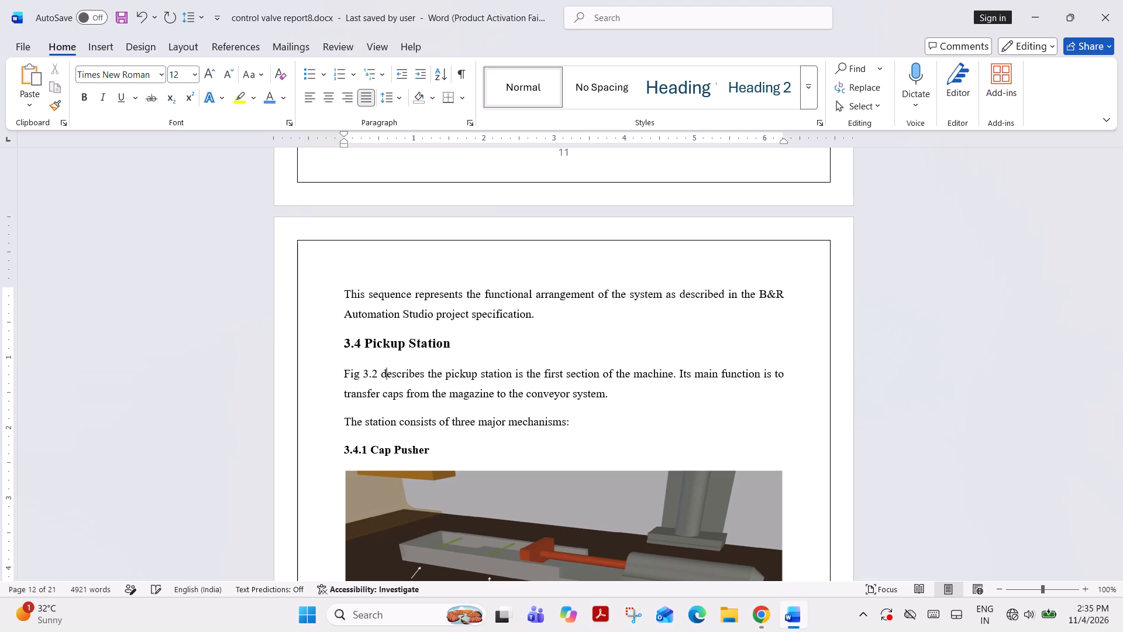
{"action": "key", "text": "Right"}
{"action": "key", "text": "Right"}
{"action": "key", "text": "Right"}
{"action": "key", "text": "Right"}
{"action": "key", "text": "Right"}
{"action": "key", "text": "Right"}
{"action": "key", "text": "Right"}
{"action": "key", "text": "Right"}
{"action": "key", "text": "Right"}
{"action": "key", "text": "BackSpace"}
{"action": "key", "text": "BackSpace"}
{"action": "key", "text": "BackSpace"}
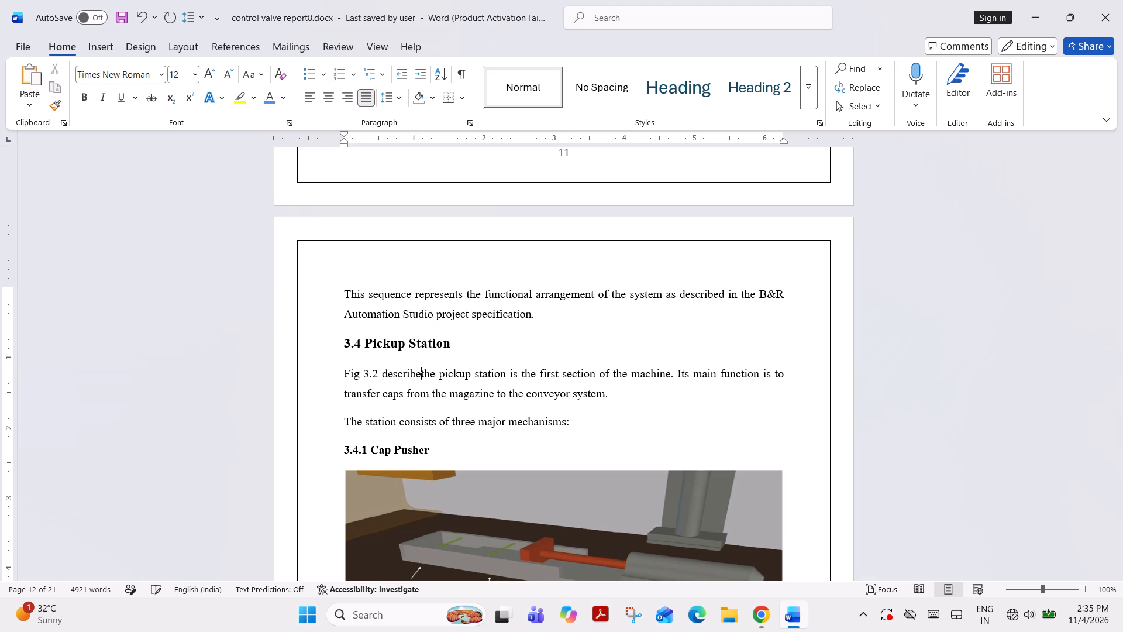
{"action": "key", "text": "BackSpace"}
{"action": "key", "text": "BackSpace"}
{"action": "key", "text": "BackSpace"}
{"action": "key", "text": "BackSpace"}
{"action": "key", "text": "BackSpace"}
{"action": "key", "text": "BackSpace"}
{"action": "key", "text": "BackSpace"}
{"action": "key", "text": "BackSpace"}
{"action": "key", "text": "BackSpace"}
{"action": "key", "text": "BackSpace"}
{"action": "key", "text": "BackSpace"}
{"action": "key", "text": "BackSpace"}
{"action": "key", "text": "BackSpace"}
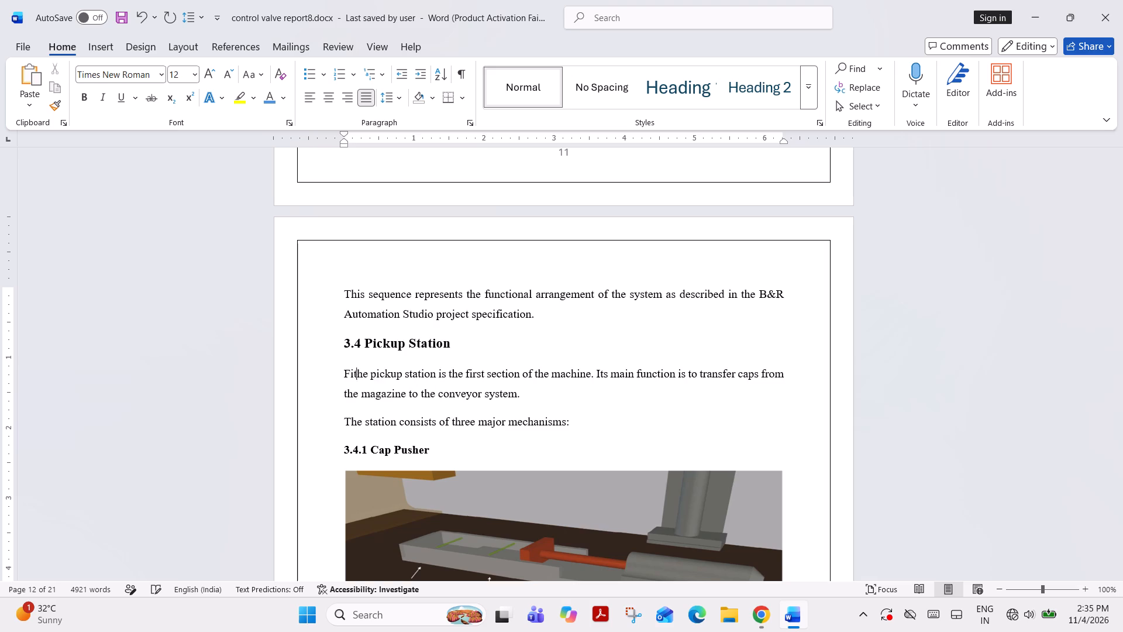
{"action": "key", "text": "BackSpace"}
{"action": "key", "text": "BackSpace"}
{"action": "key", "text": "BackSpace"}
{"action": "key", "text": "Return"}
{"action": "key", "text": "0"}
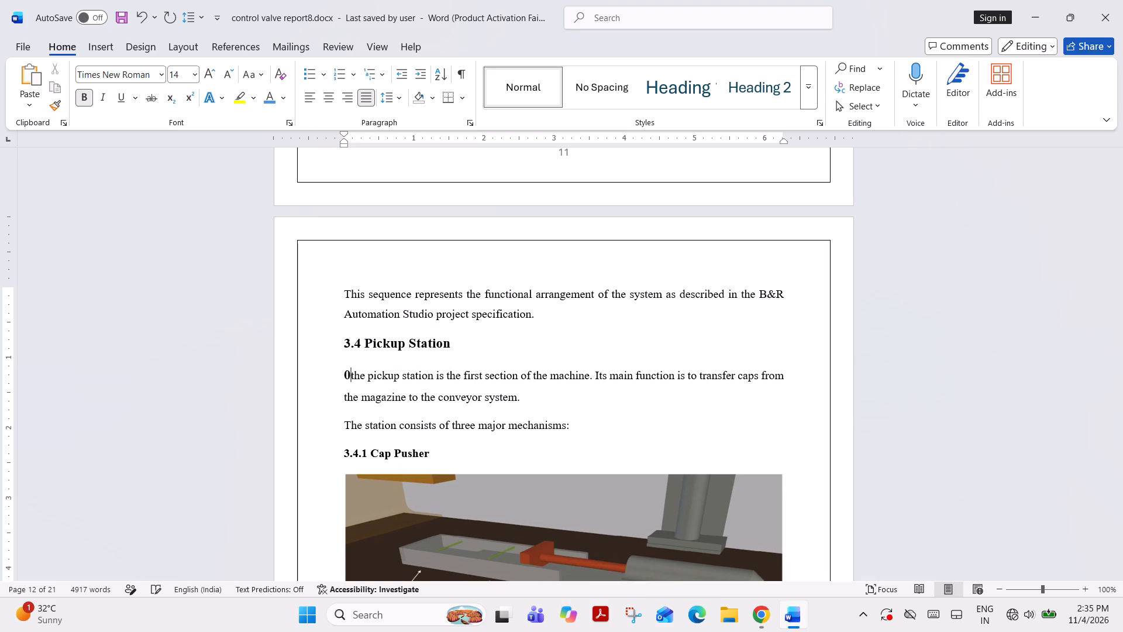
{"action": "key", "text": "BackSpace"}
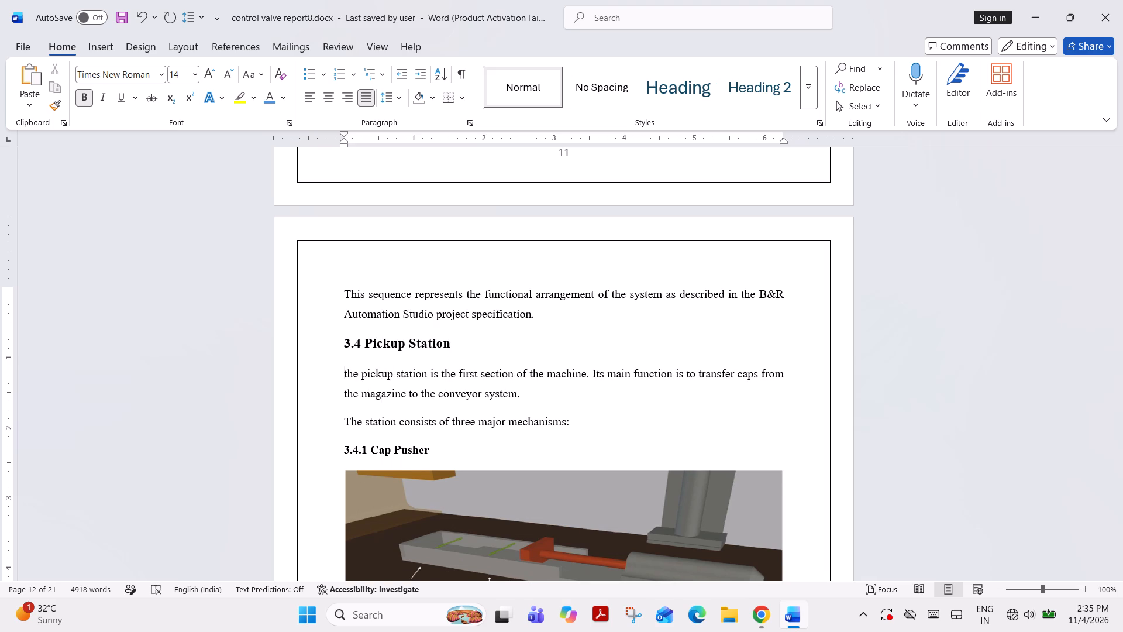
{"action": "key", "text": "Right"}
{"action": "key", "text": "BackSpace"}
{"action": "key", "text": "shift+t"}
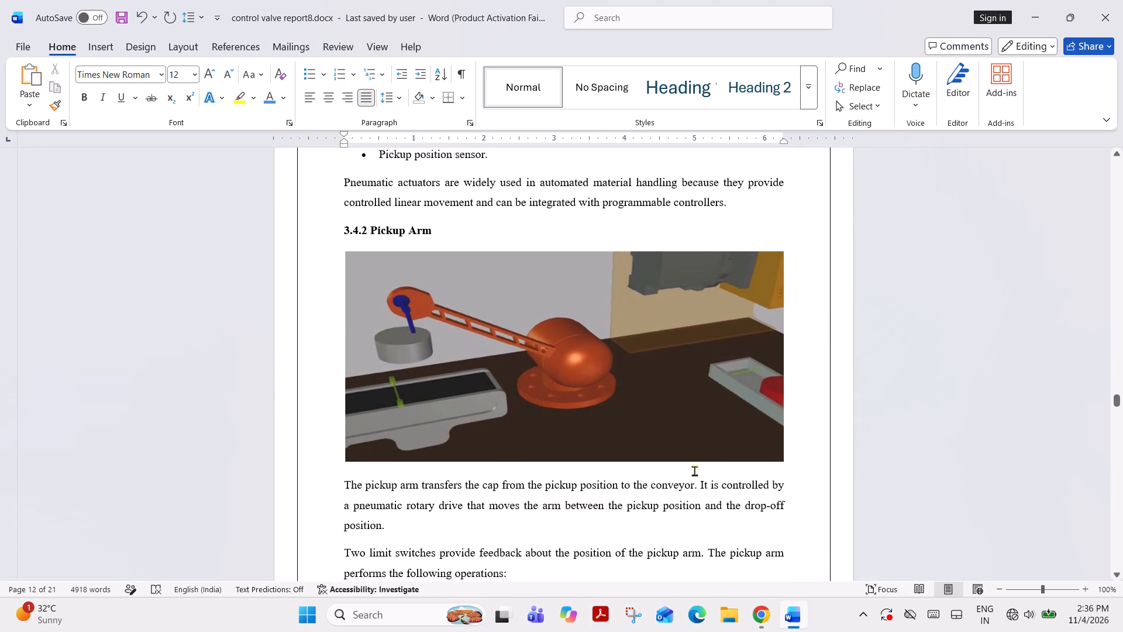
Paste the cut caption on a new line below the pickup arm picture and renumber it as Fig 3.3.
{"action": "left_click", "coordinate": [694, 470]}
{"action": "key", "text": "Return"}
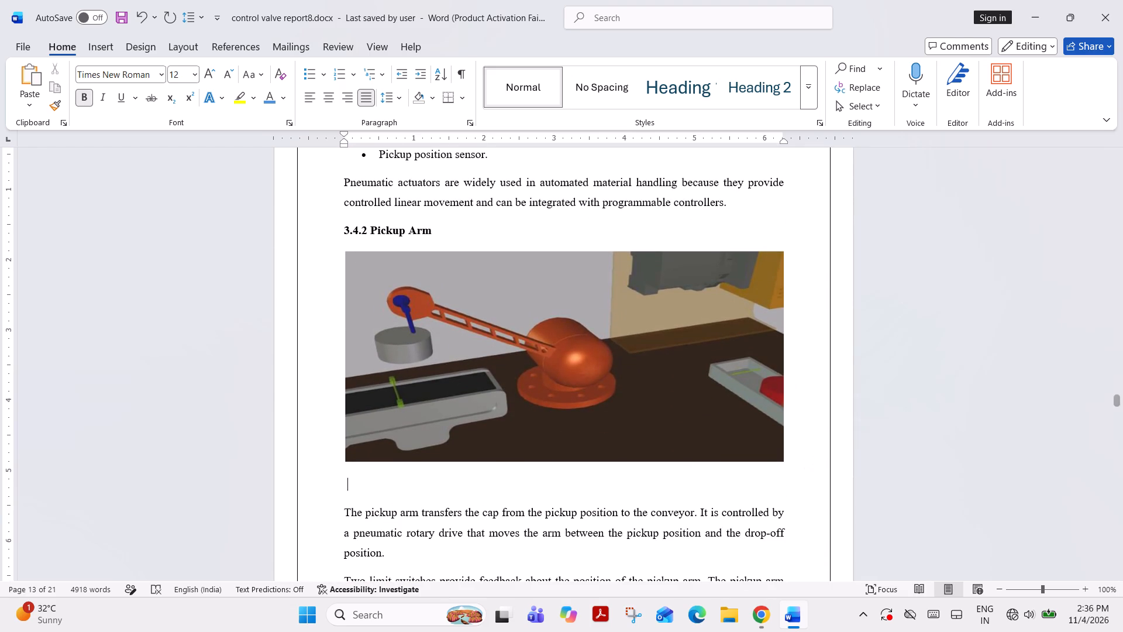
{"action": "key", "text": "ctrl+v"}
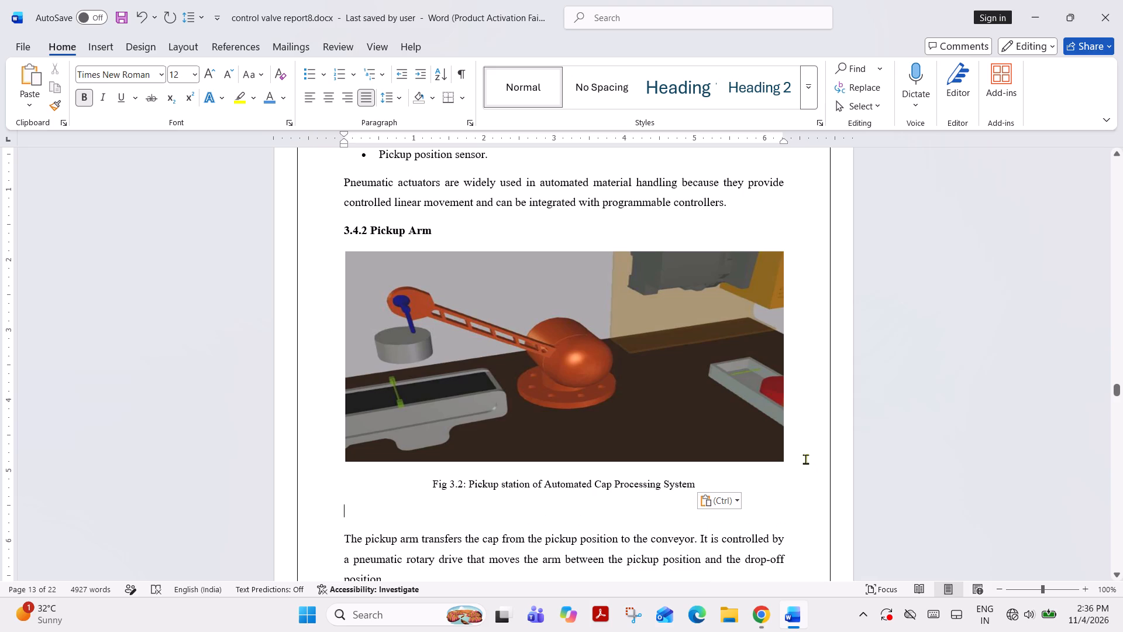
{"action": "left_click", "coordinate": [463, 486]}
{"action": "key", "text": "BackSpace"}
{"action": "key", "text": "3"}
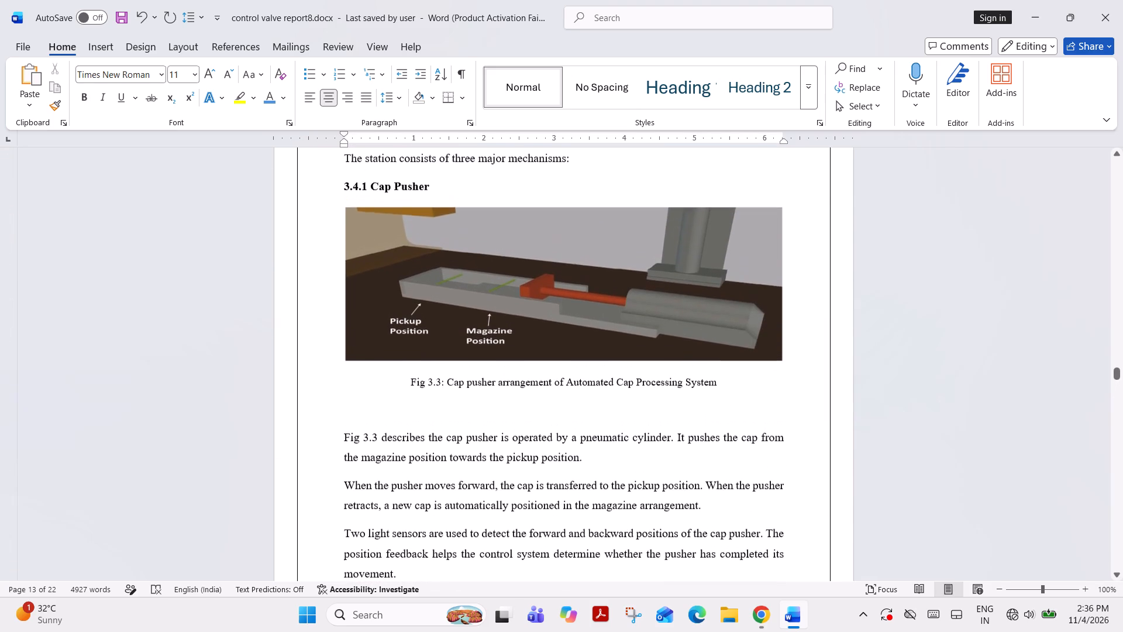
Renumber the cap pusher caption and the figure reference in its first paragraph to Fig 3.2.
{"action": "left_click", "coordinate": [440, 391]}
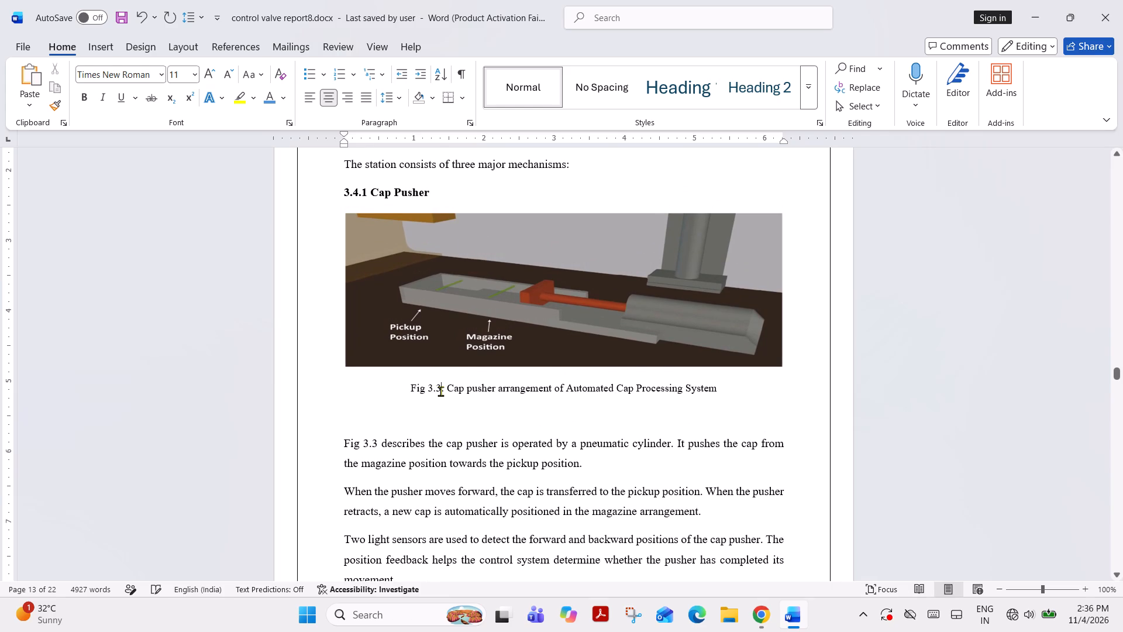
{"action": "key", "text": "BackSpace"}
{"action": "key", "text": "2"}
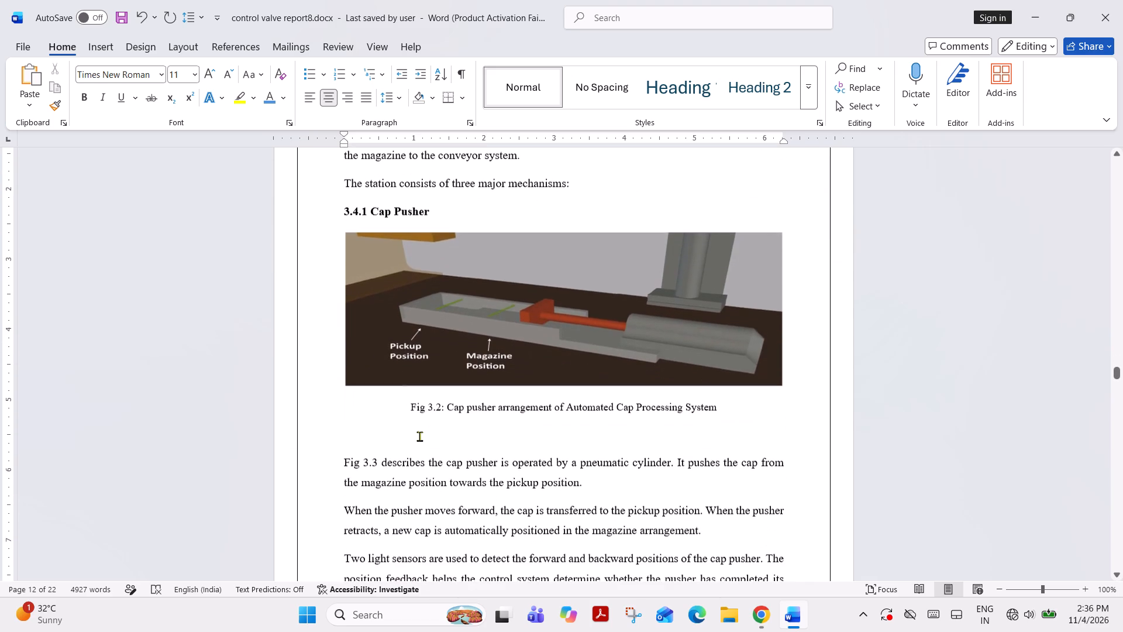
{"action": "left_click", "coordinate": [378, 459]}
{"action": "key", "text": "BackSpace"}
{"action": "key", "text": "2"}
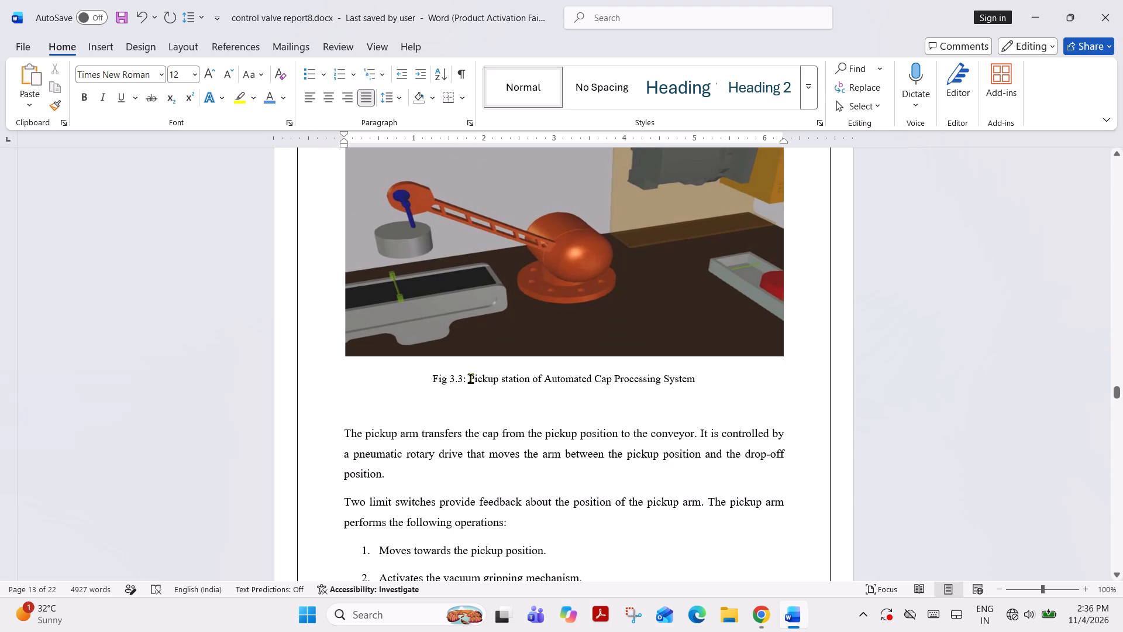
Replace "Pickup station" with "Pickup arm" in the Fig 3.3 caption.
{"action": "left_click_drag", "start_coordinate": [469, 378], "coordinate": [522, 378]}
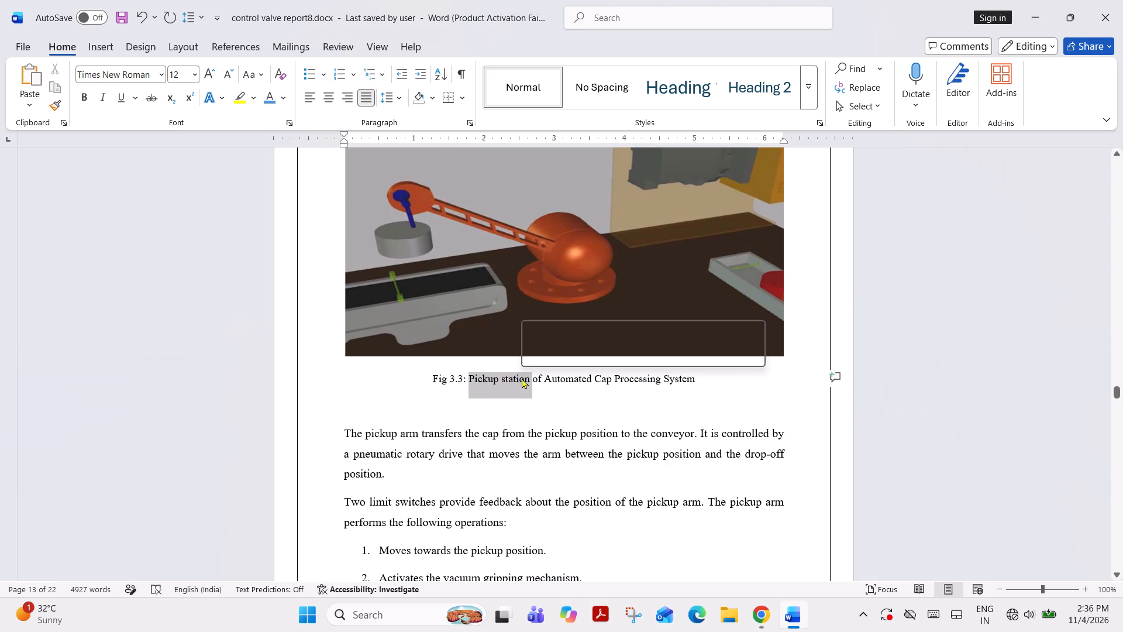
{"action": "key", "text": "shift+p"}
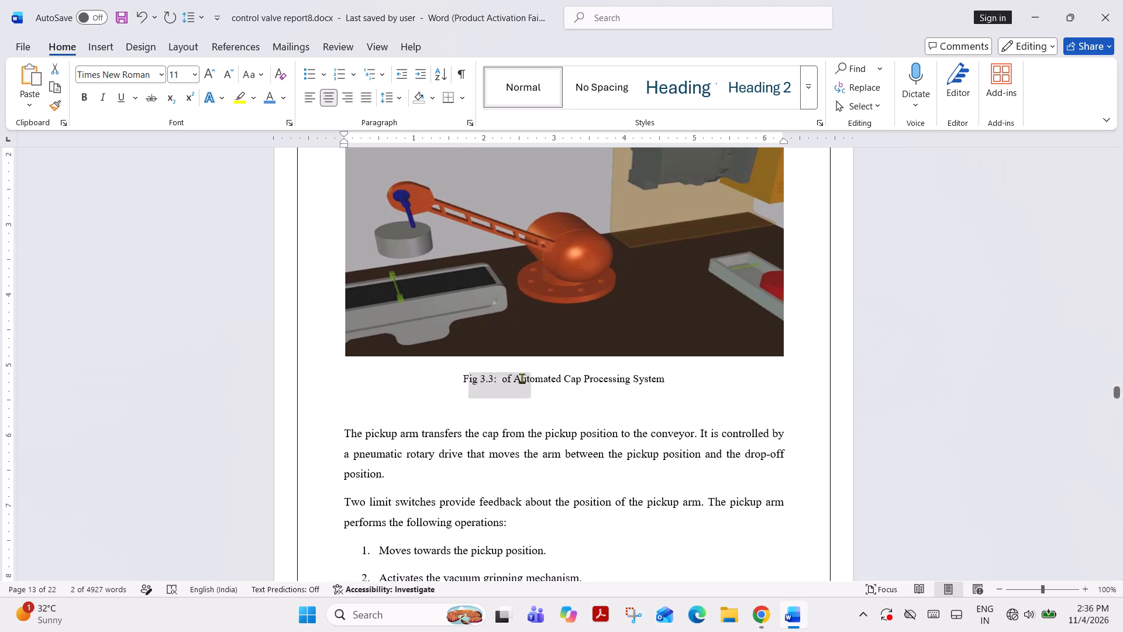
{"action": "type", "text": "ickup arm"}
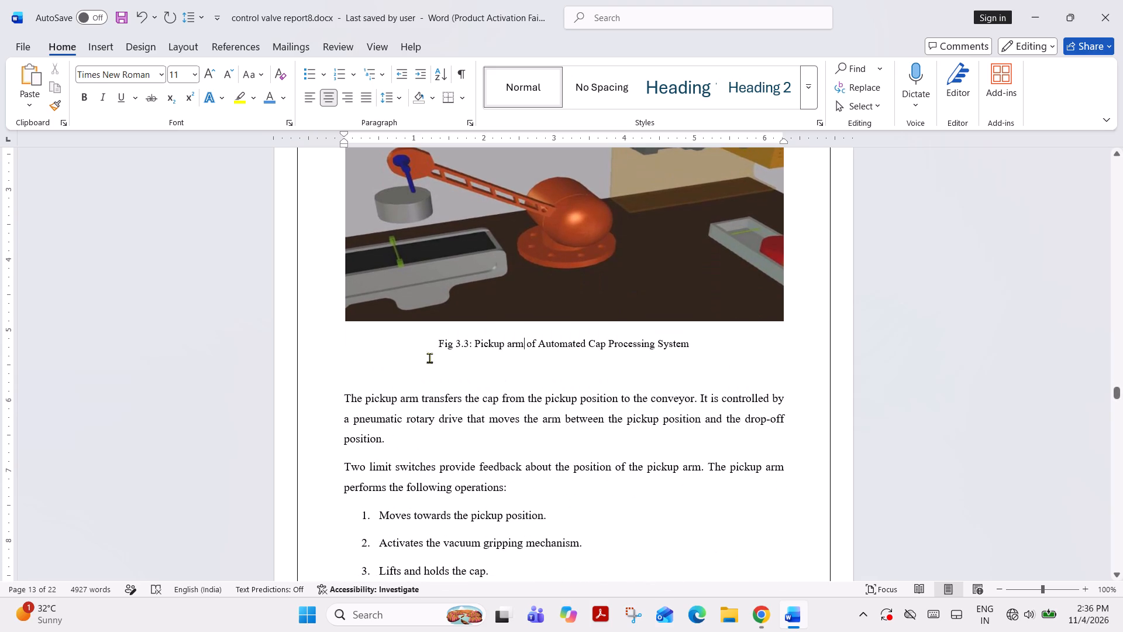
Remove the empty line below the Fig 3.3 caption, begin the pickup arm paragraph with "Fig 3.3 shows" and make the following "The" lowercase.
{"action": "left_click", "coordinate": [340, 391]}
{"action": "key", "text": "BackSpace"}
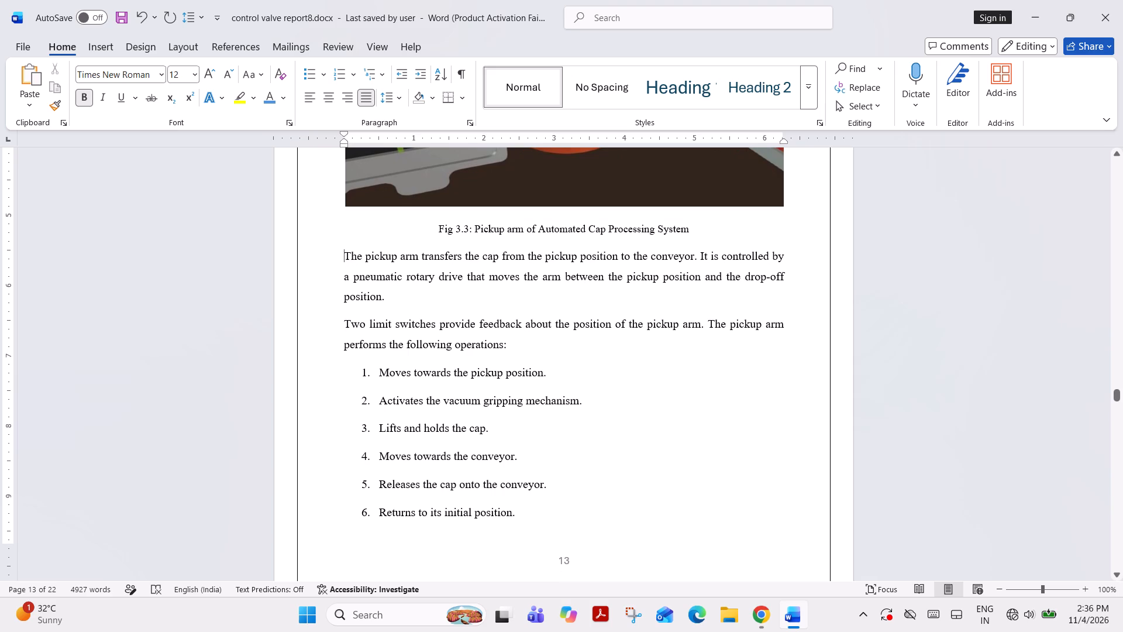
{"action": "type", "text": "Fig"}
{"action": "key", "text": "space"}
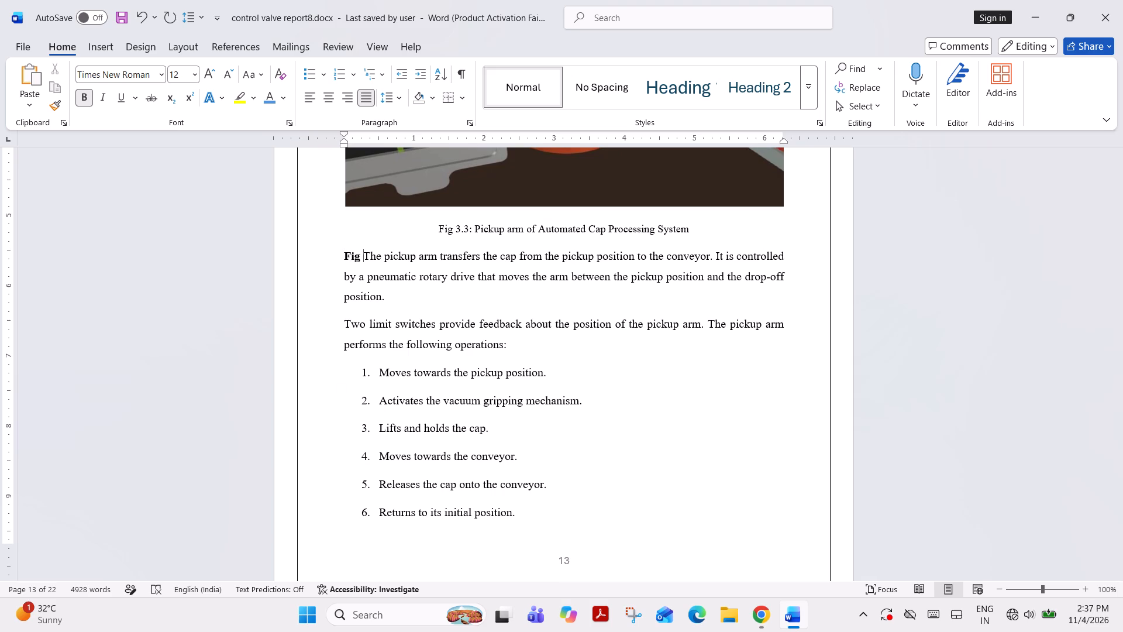
{"action": "type", "text": "3.3"}
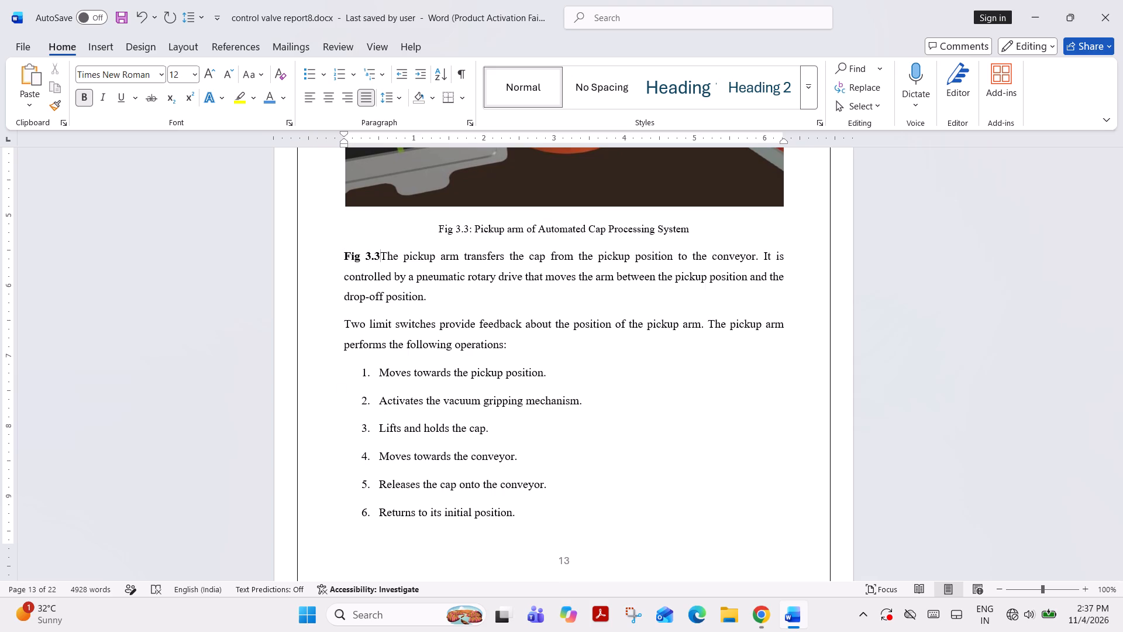
{"action": "key", "text": "space"}
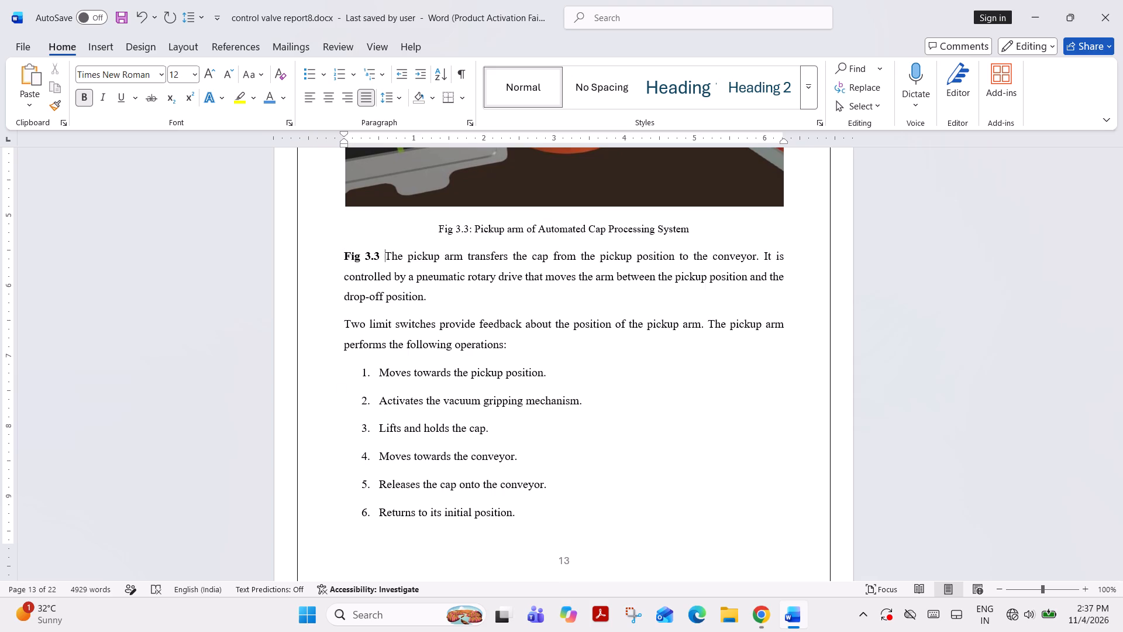
{"action": "type", "text": "showa"}
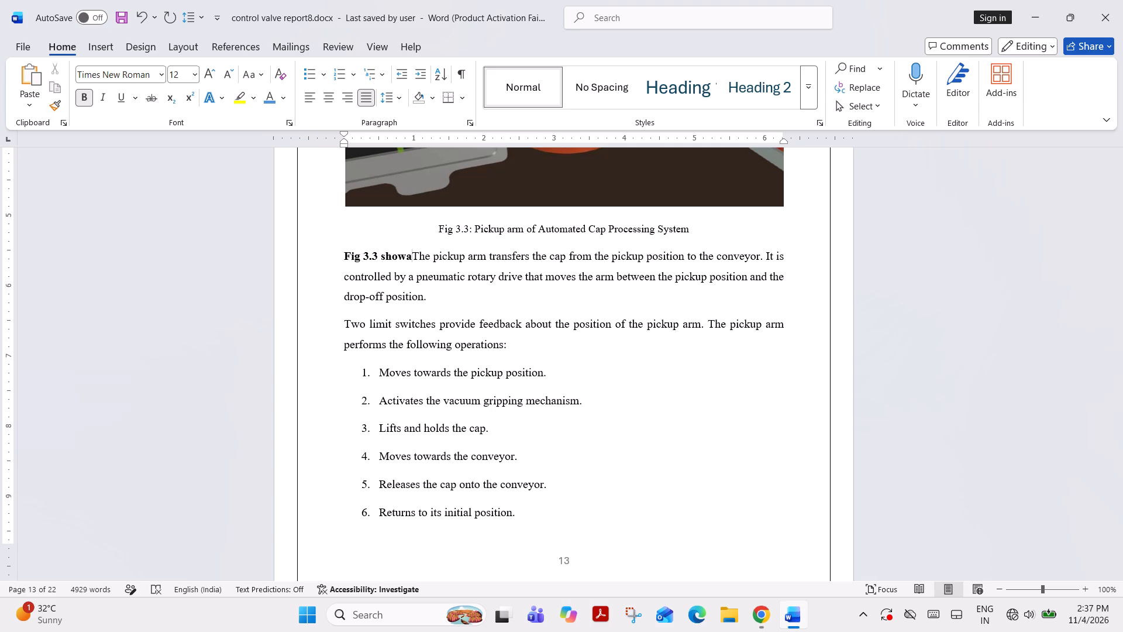
{"action": "key", "text": "BackSpace"}
{"action": "key", "text": "s"}
{"action": "key", "text": "Right"}
{"action": "key", "text": "BackSpace"}
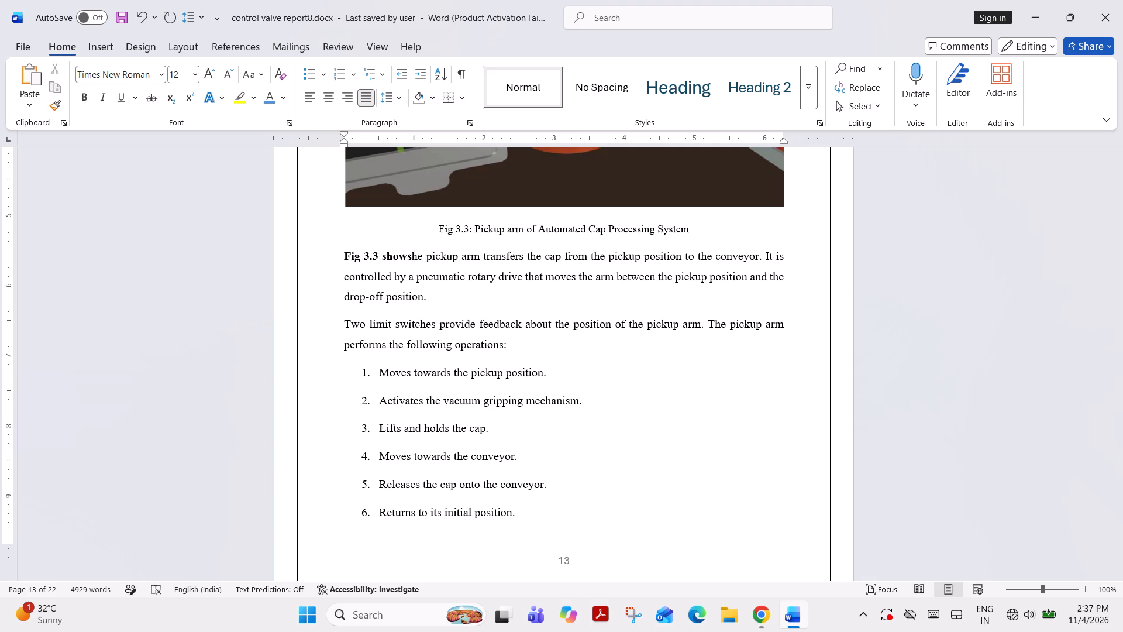
{"action": "key", "text": "space"}
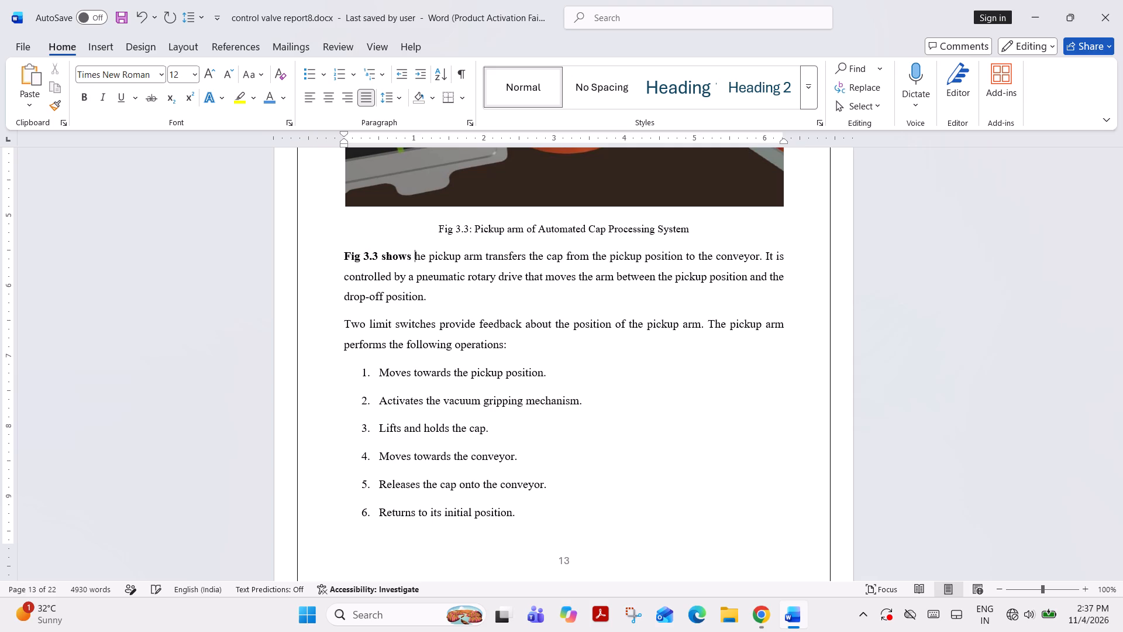
{"action": "type", "text": "t"}
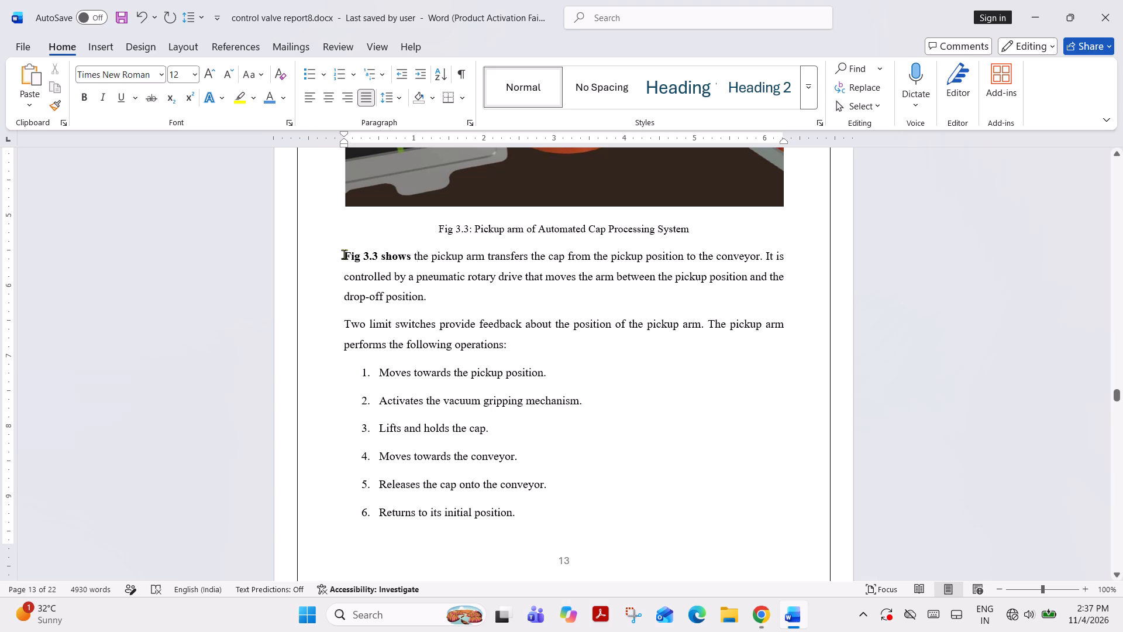
Remove the bold formatting from "Fig 3.3 shows" at the start of the pickup arm paragraph.
{"action": "left_click_drag", "start_coordinate": [344, 254], "coordinate": [398, 256]}
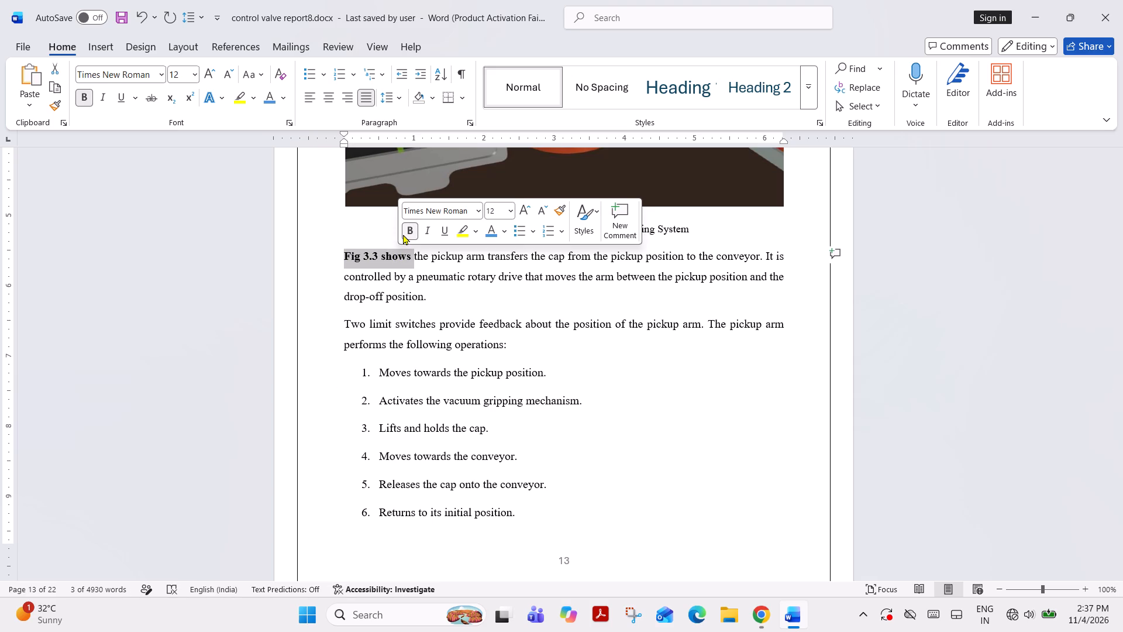
{"action": "left_click", "coordinate": [403, 234]}
{"action": "left_click", "coordinate": [426, 327]}
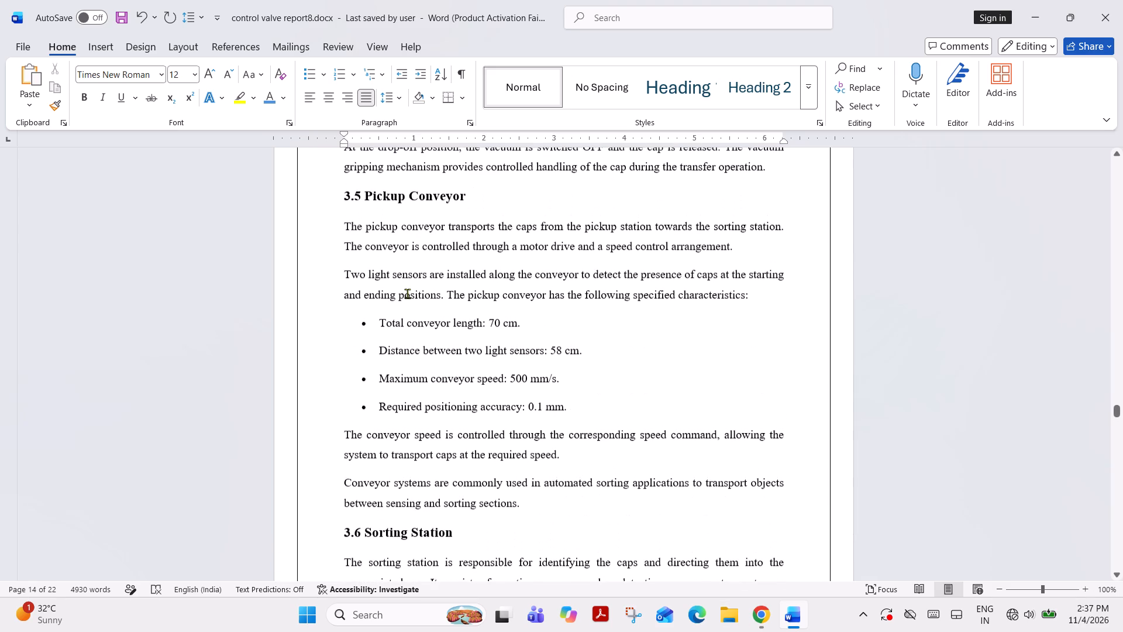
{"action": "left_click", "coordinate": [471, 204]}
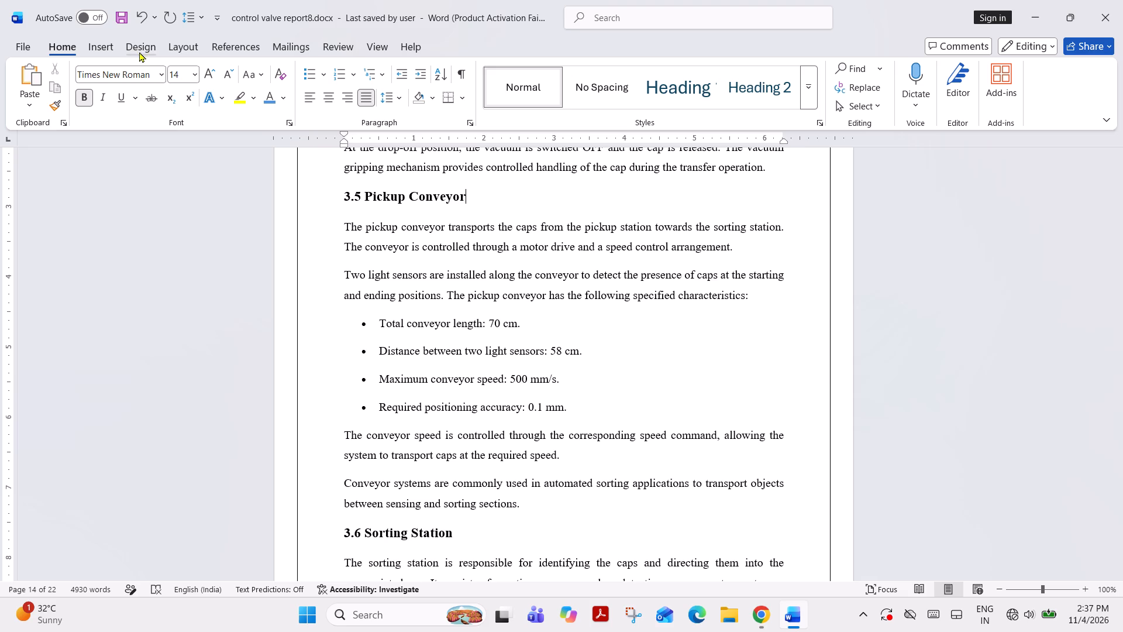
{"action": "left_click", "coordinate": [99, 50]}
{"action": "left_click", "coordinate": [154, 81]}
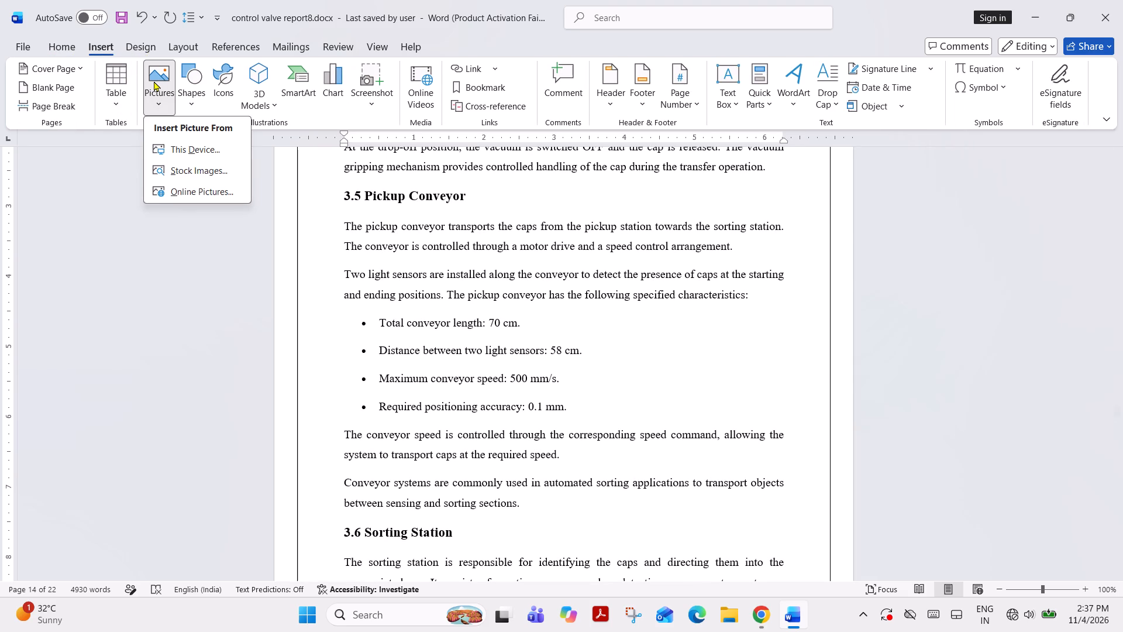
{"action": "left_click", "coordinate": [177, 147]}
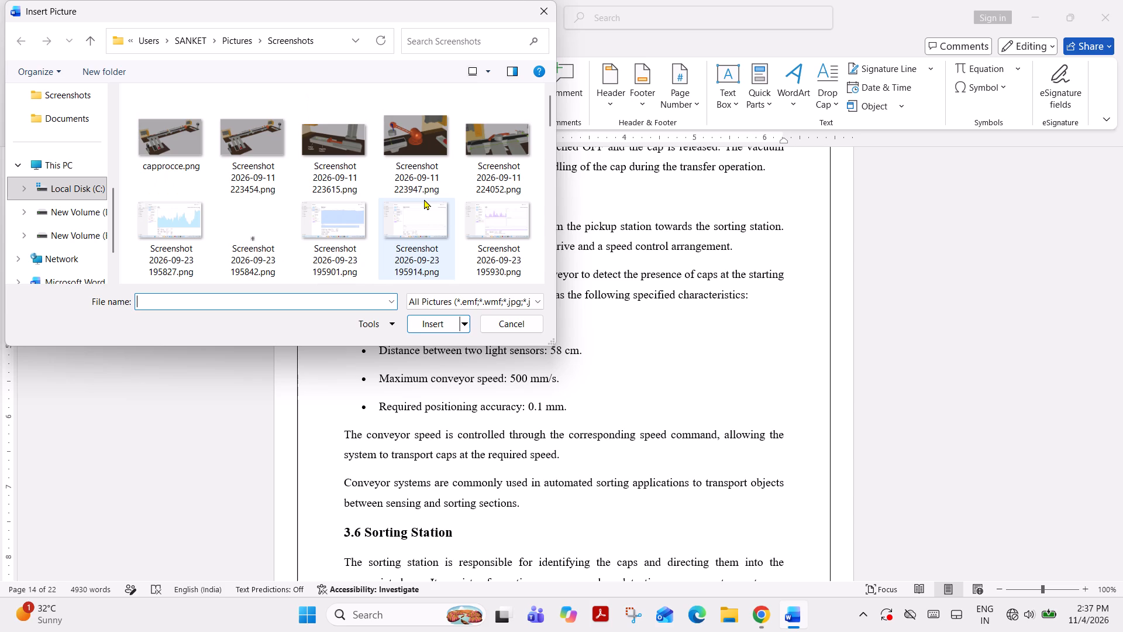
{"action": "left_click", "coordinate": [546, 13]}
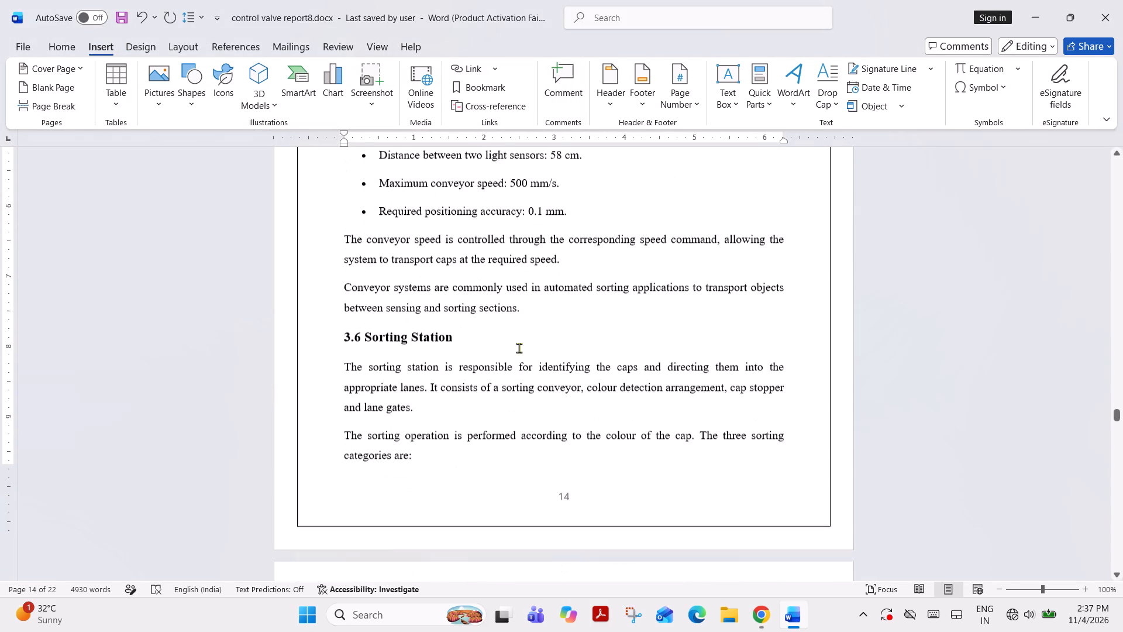
Insert the picture Screenshot 2026-09-11 224052.png on a new line below the 3.6 Sorting Station heading.
{"action": "left_click", "coordinate": [467, 265]}
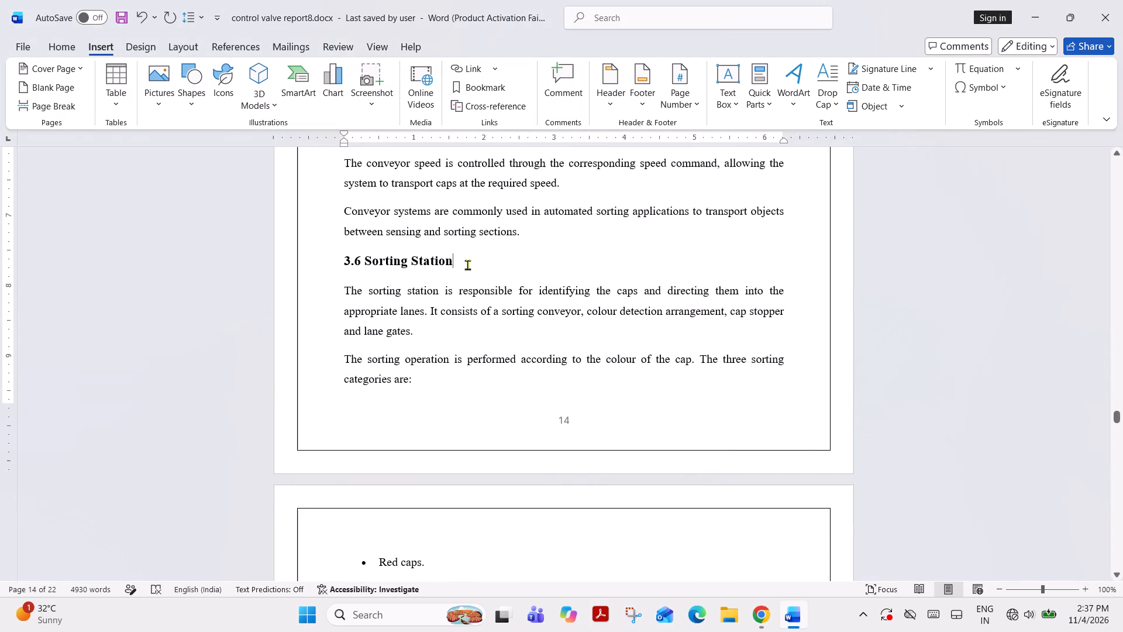
{"action": "key", "text": "Return"}
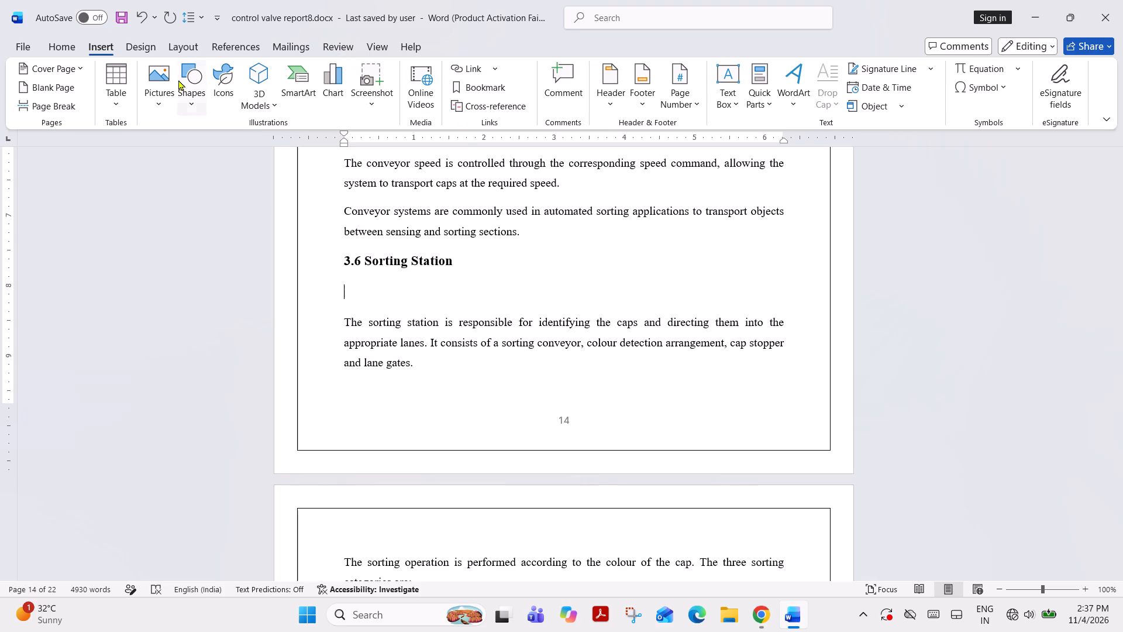
{"action": "left_click", "coordinate": [146, 76]}
{"action": "left_click", "coordinate": [189, 146]}
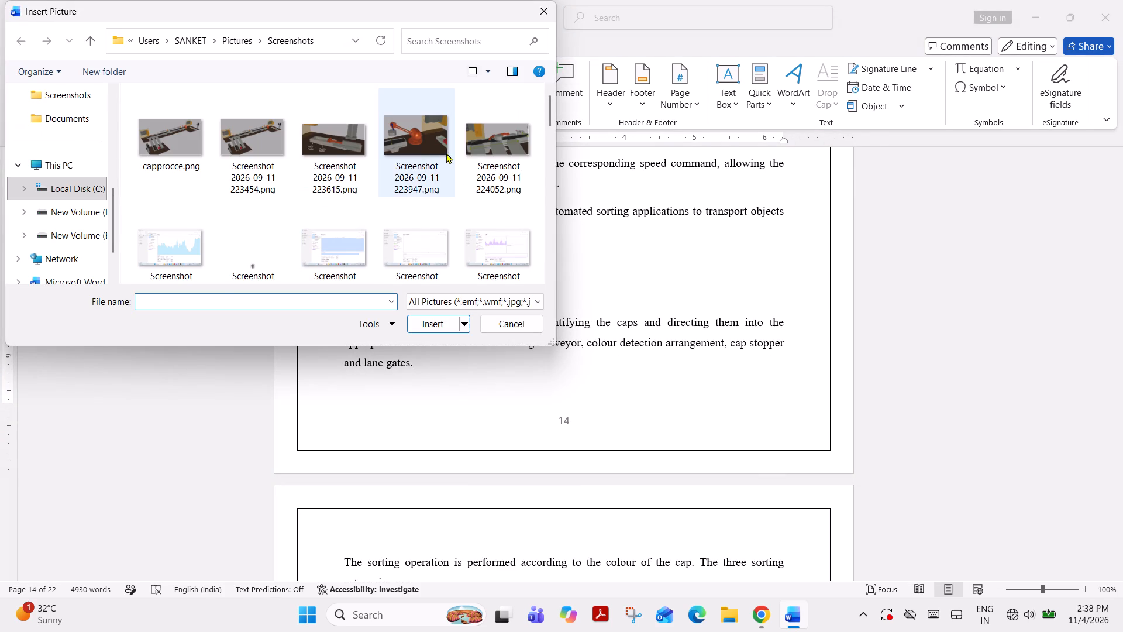
{"action": "left_click", "coordinate": [478, 153]}
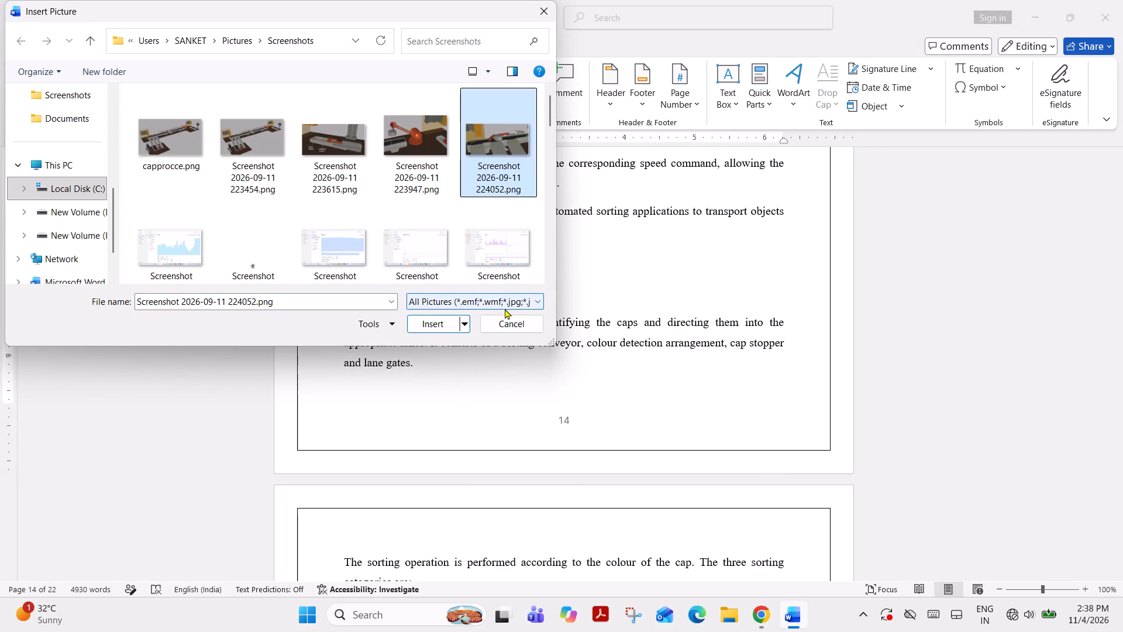
{"action": "left_click", "coordinate": [429, 320]}
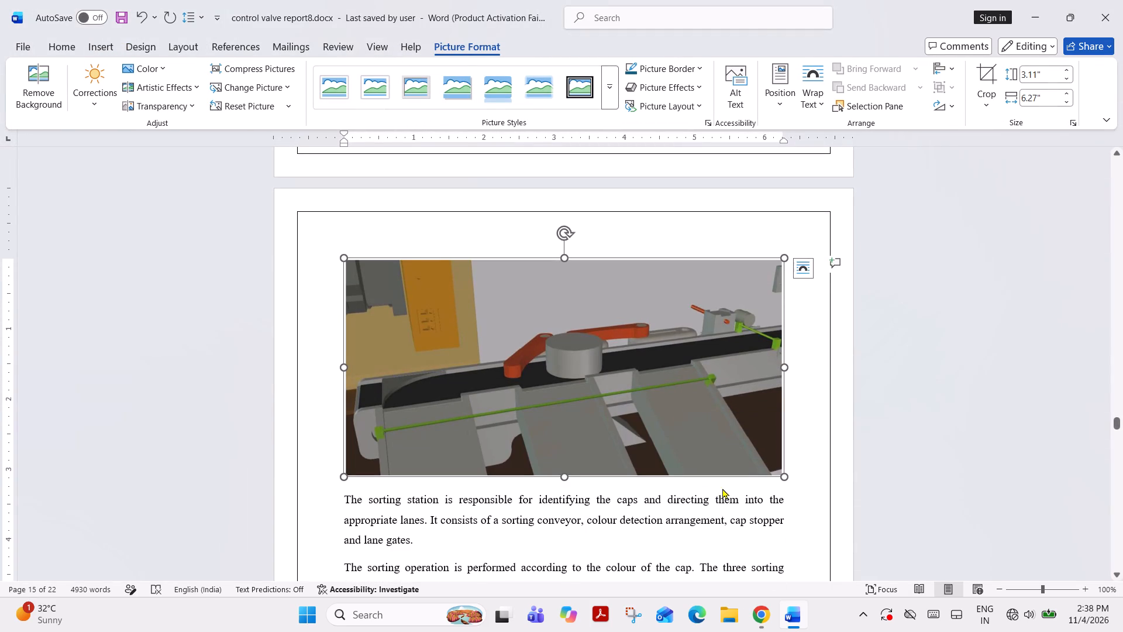
Resize the sorting station picture to about 1.22" high and 6.32" wide so it fits beneath its heading on page 14.
{"action": "left_click_drag", "start_coordinate": [782, 479], "coordinate": [747, 403]}
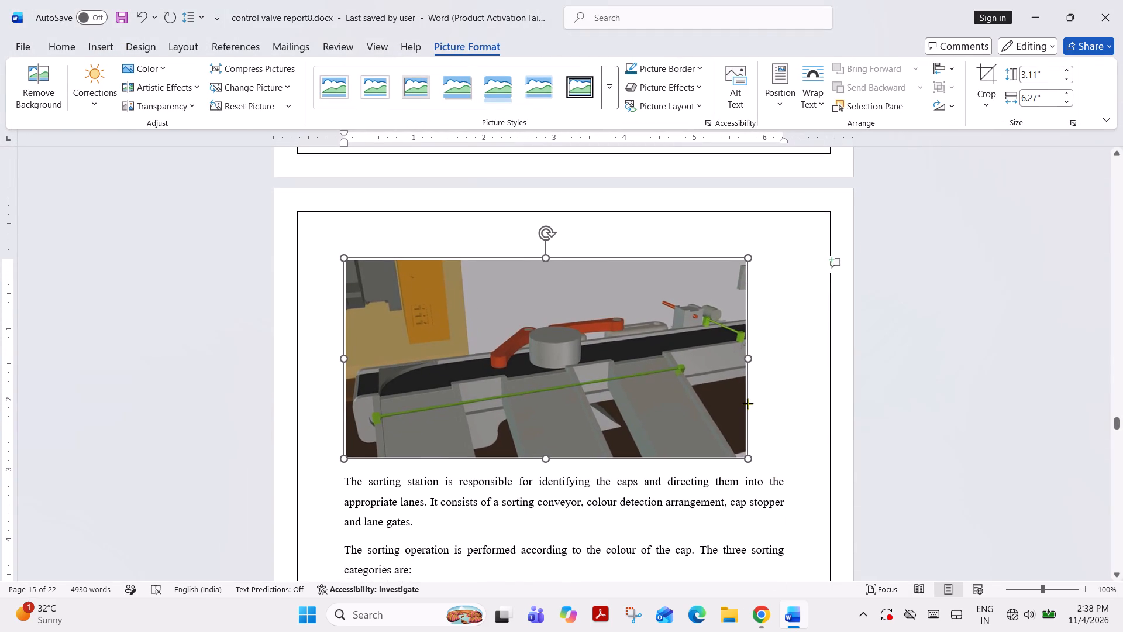
{"action": "left_click_drag", "start_coordinate": [747, 403], "coordinate": [692, 389]}
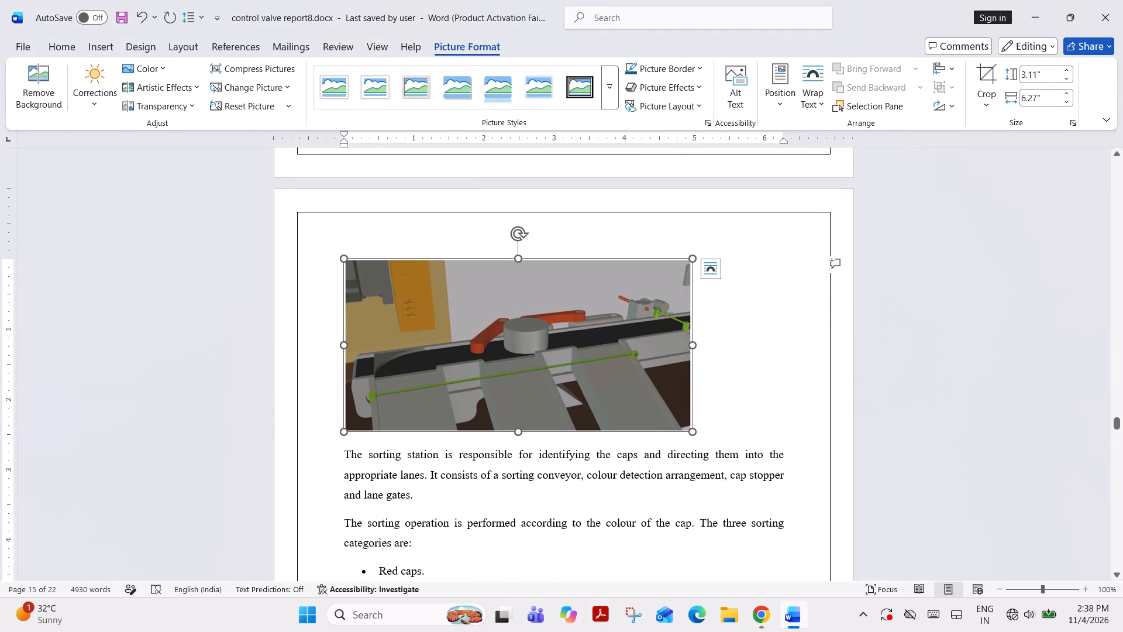
{"action": "left_click_drag", "start_coordinate": [695, 344], "coordinate": [798, 347]}
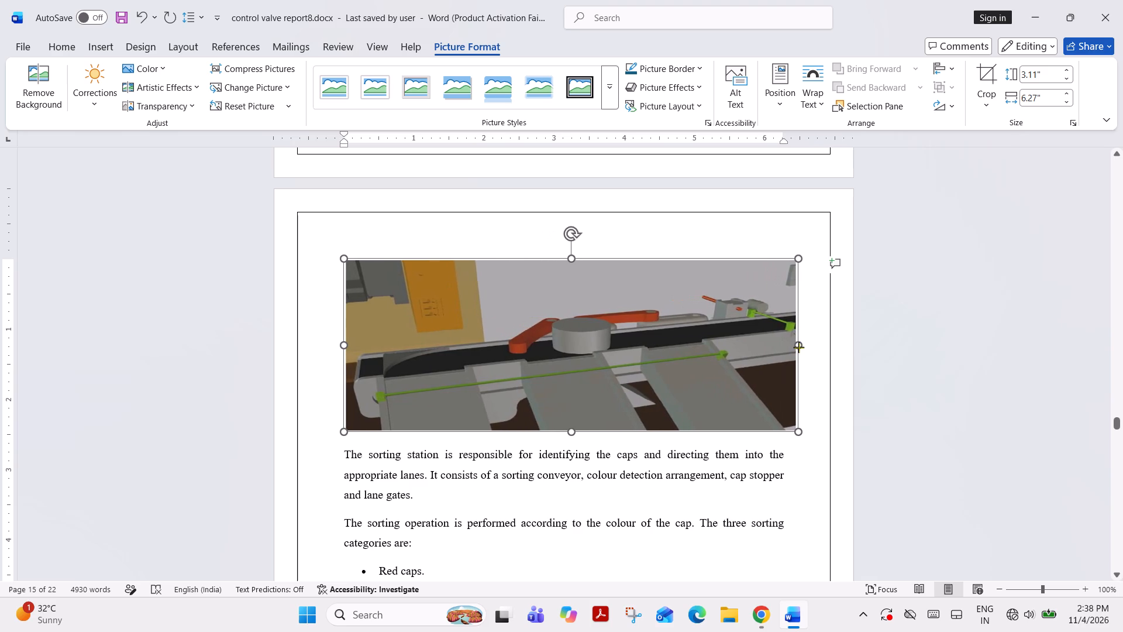
{"action": "left_click_drag", "start_coordinate": [798, 347], "coordinate": [787, 351]}
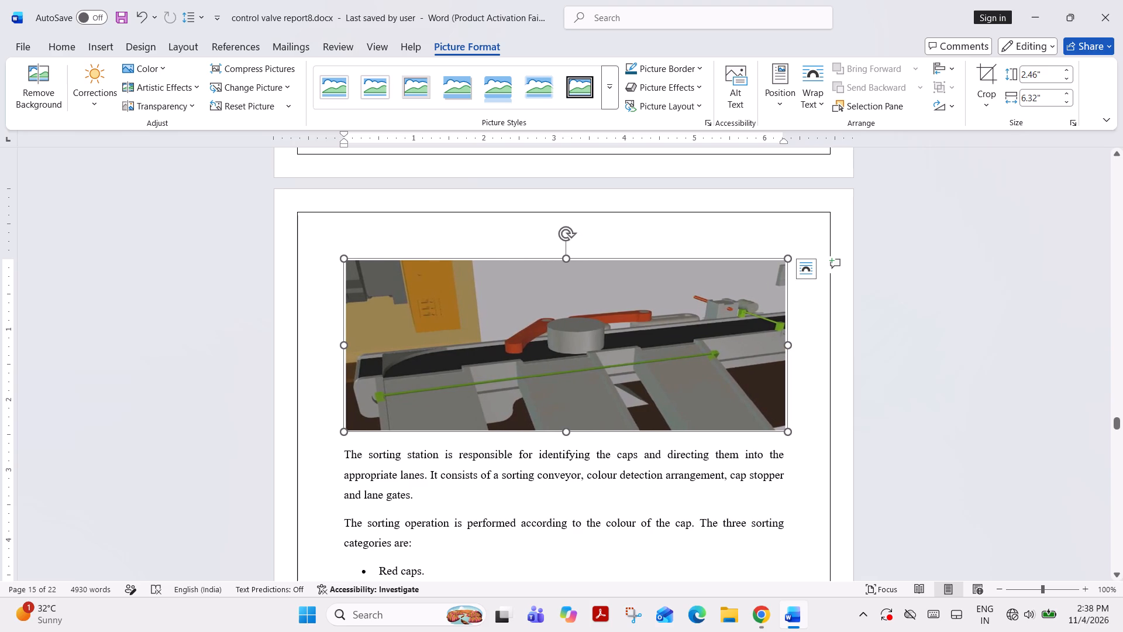
{"action": "left_click_drag", "start_coordinate": [567, 434], "coordinate": [571, 394]}
{"action": "left_click_drag", "start_coordinate": [571, 394], "coordinate": [569, 377]}
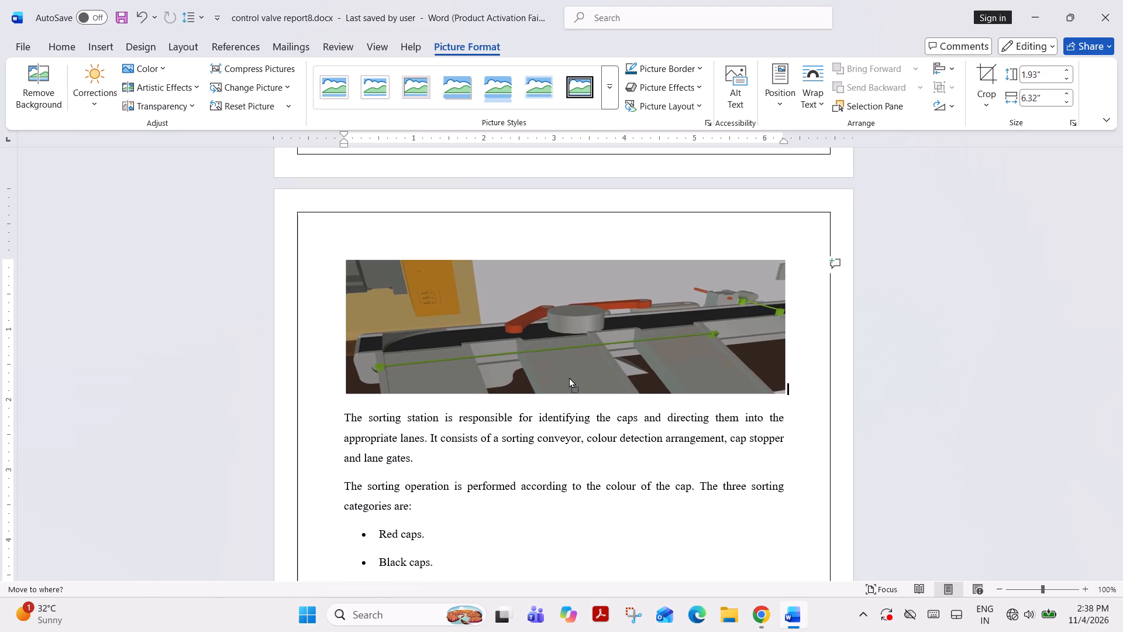
{"action": "left_click_drag", "start_coordinate": [569, 377], "coordinate": [569, 385]}
{"action": "left_click_drag", "start_coordinate": [569, 396], "coordinate": [569, 344]}
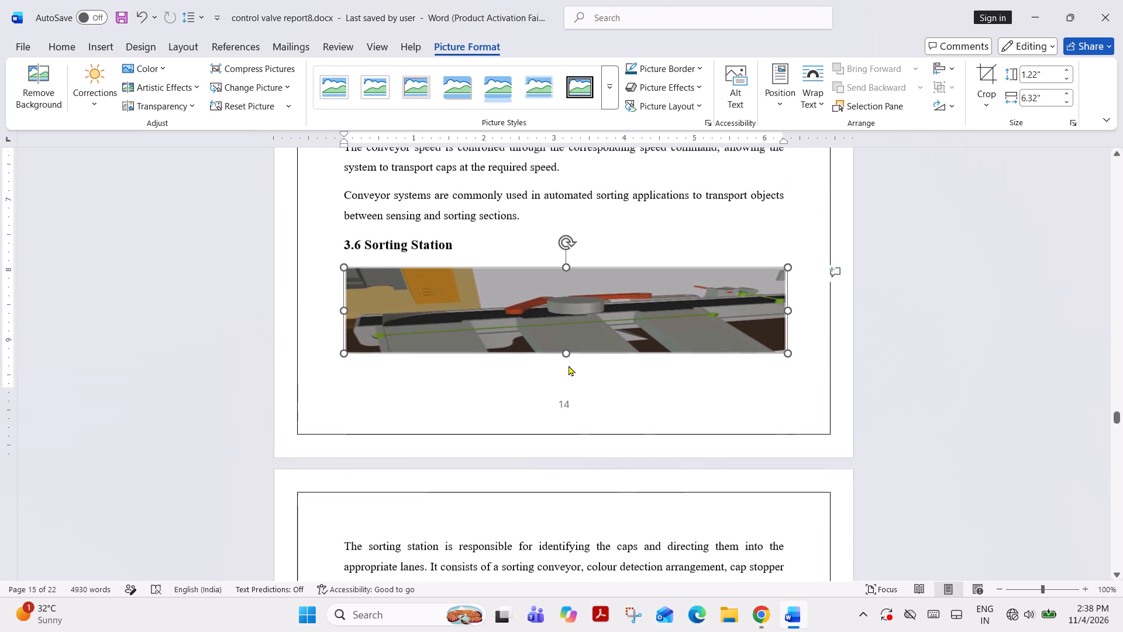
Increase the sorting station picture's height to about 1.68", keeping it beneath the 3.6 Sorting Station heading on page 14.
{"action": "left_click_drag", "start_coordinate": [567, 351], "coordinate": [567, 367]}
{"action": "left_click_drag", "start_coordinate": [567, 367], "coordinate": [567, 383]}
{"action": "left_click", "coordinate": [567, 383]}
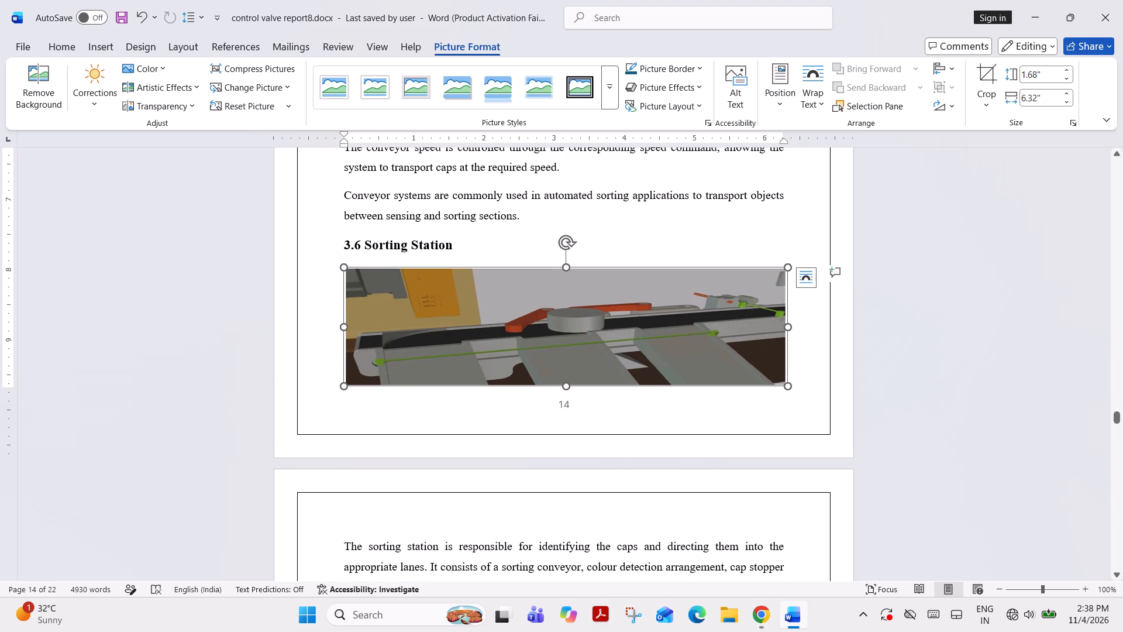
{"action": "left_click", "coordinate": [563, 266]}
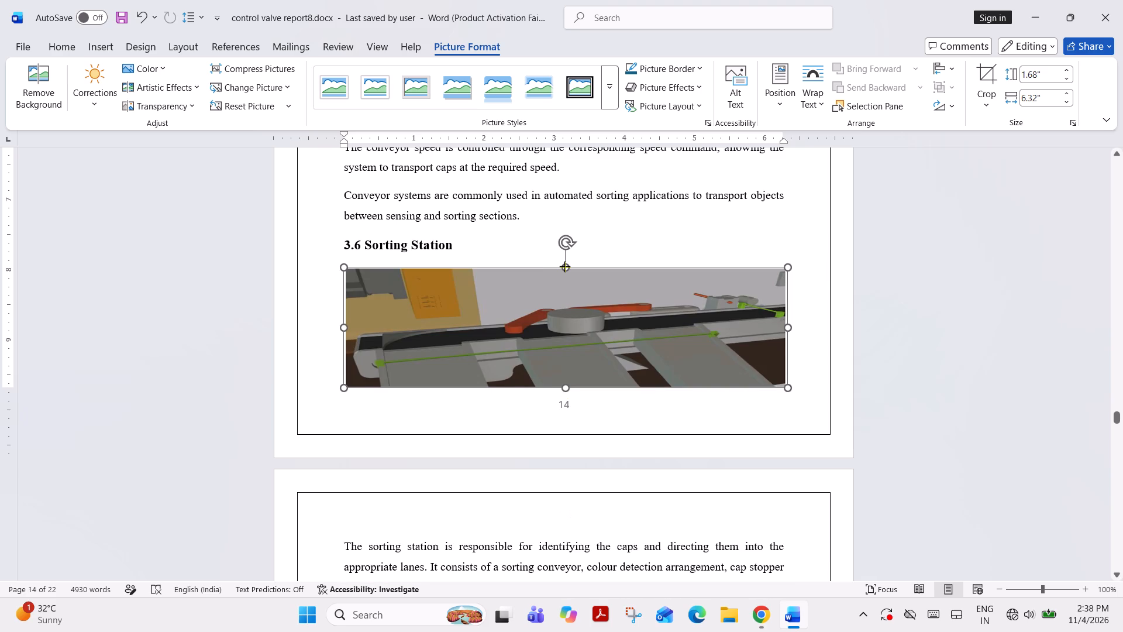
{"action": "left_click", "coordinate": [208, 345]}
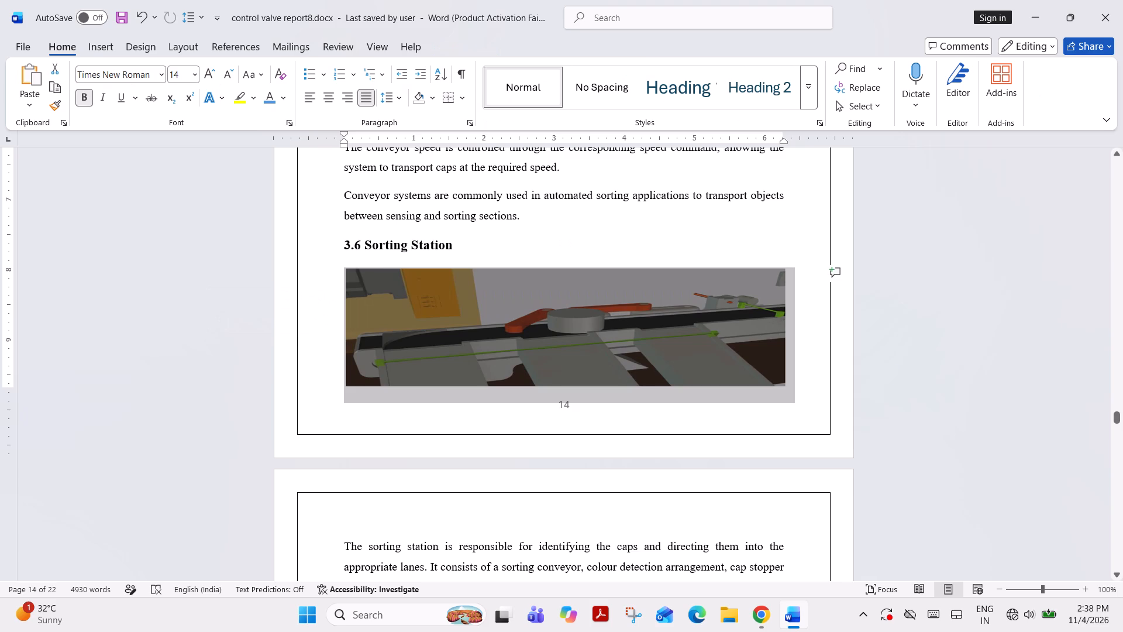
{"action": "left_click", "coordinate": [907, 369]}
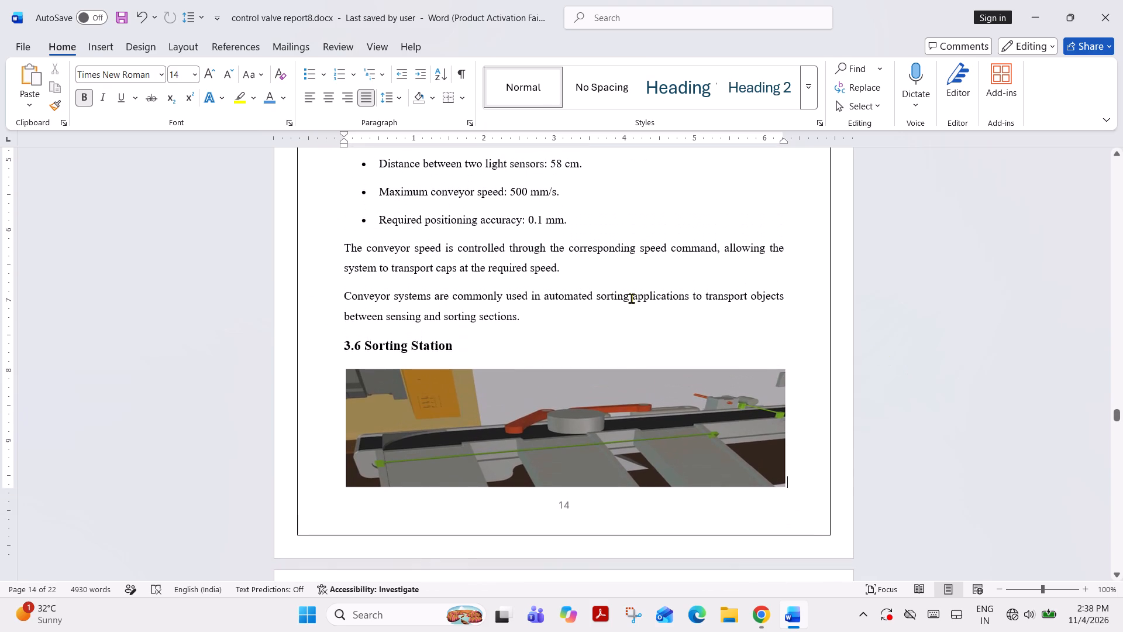
Delete the paragraph beginning "Conveyor systems are commonly used" above the 3.6 Sorting Station heading.
{"action": "left_click_drag", "start_coordinate": [343, 293], "coordinate": [528, 300]}
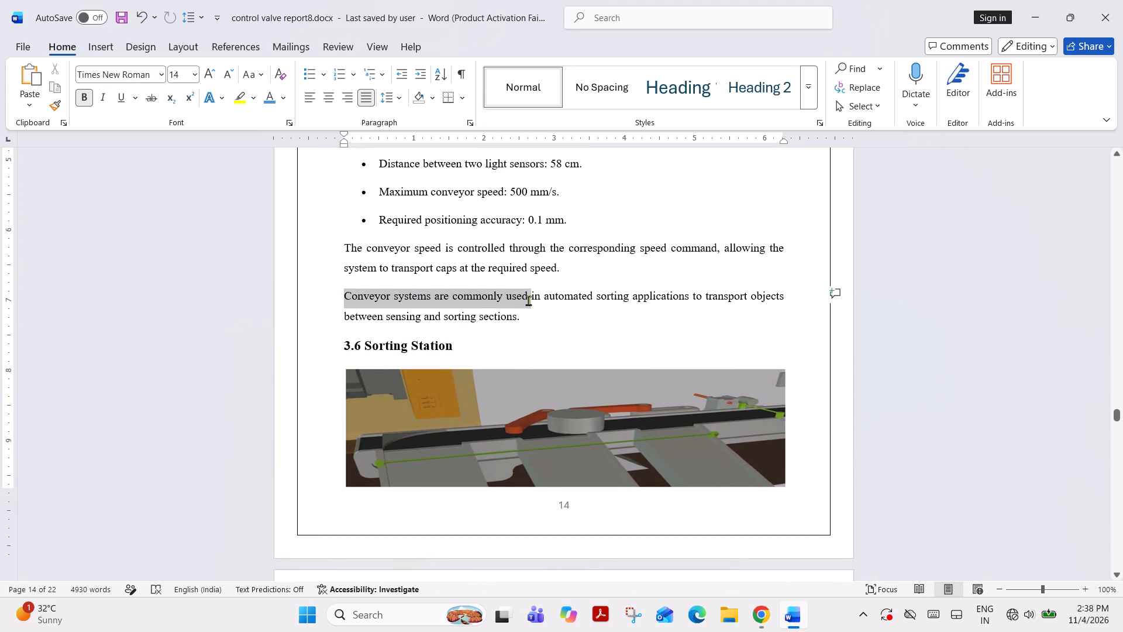
{"action": "left_click_drag", "start_coordinate": [528, 300], "coordinate": [536, 317]}
{"action": "key", "text": "BackSpace"}
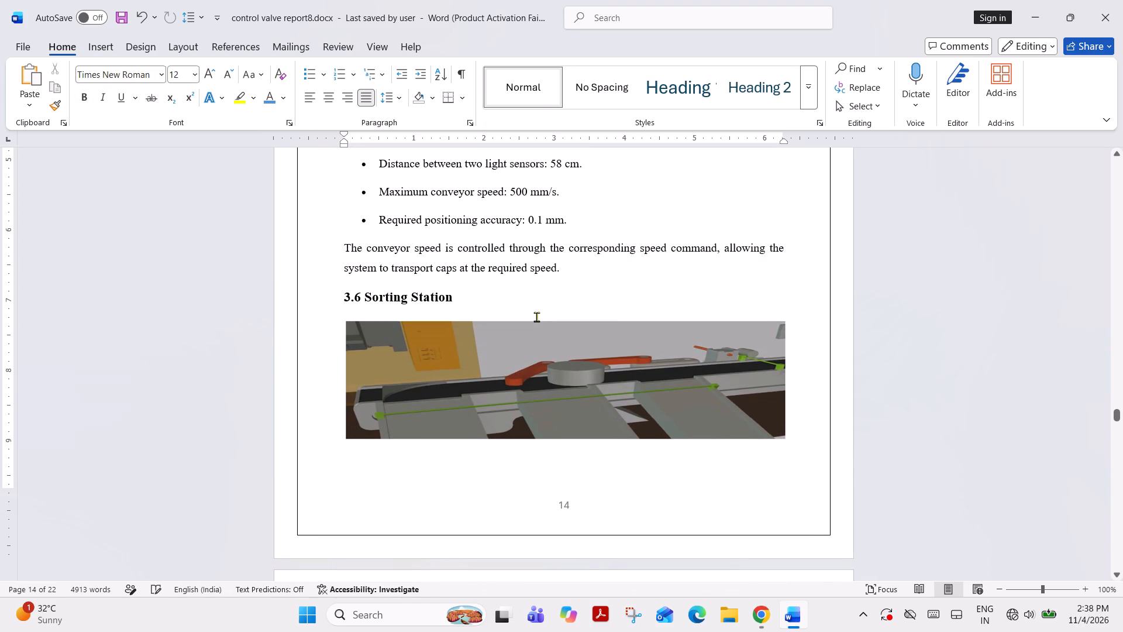
Stretch the sorting station picture's height into the freed space on page 14, leaving room for one caption line below it.
{"action": "left_click", "coordinate": [542, 414]}
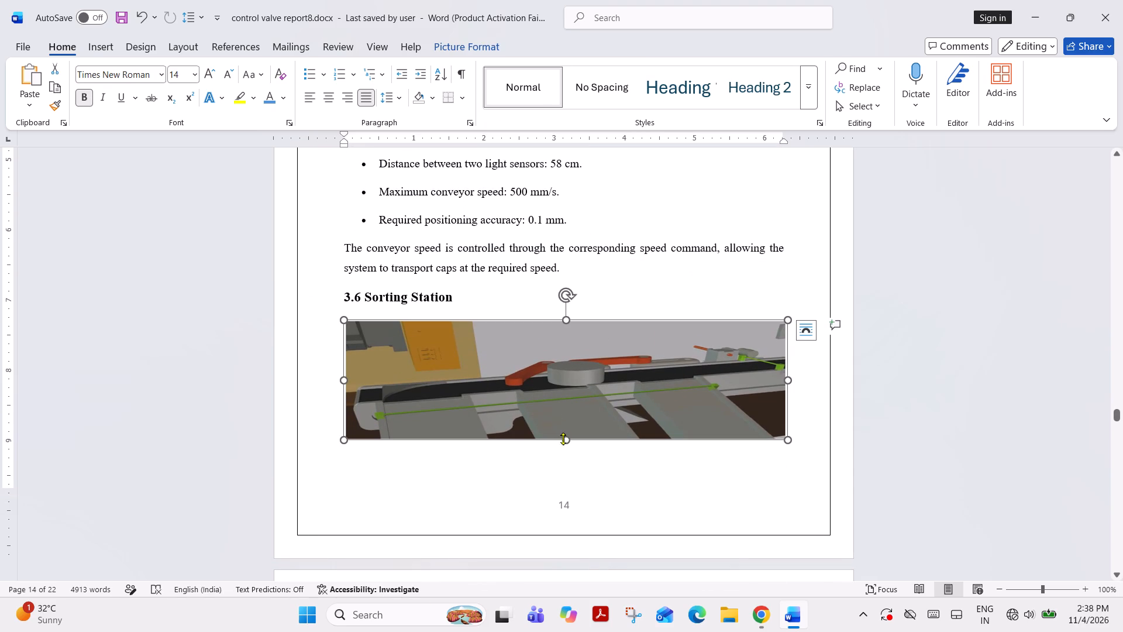
{"action": "left_click_drag", "start_coordinate": [566, 438], "coordinate": [566, 463]}
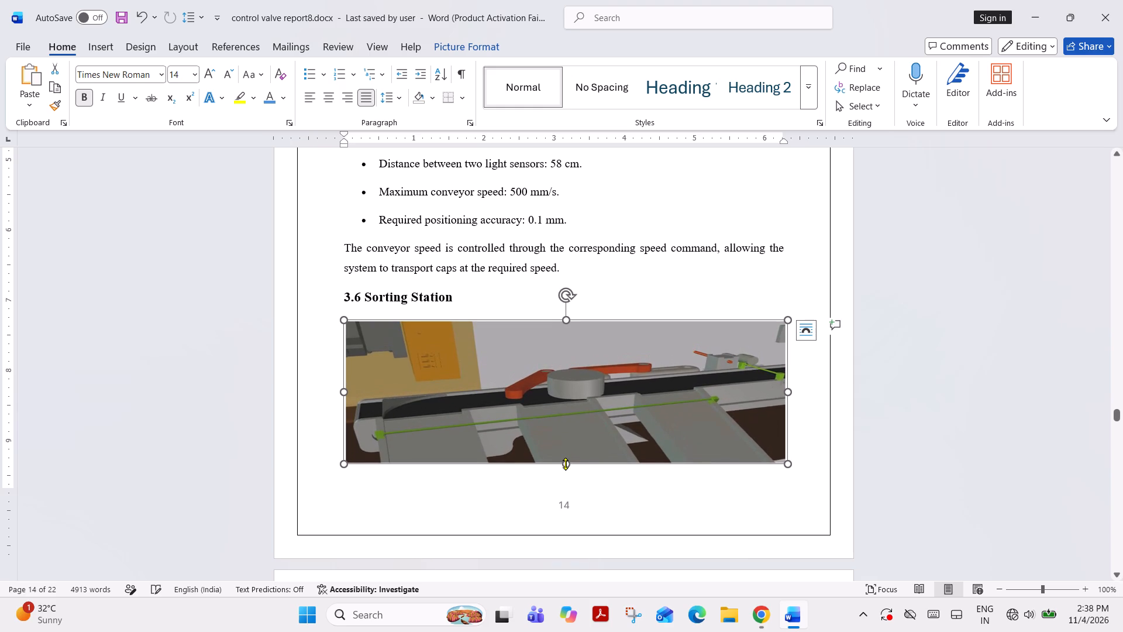
{"action": "left_click_drag", "start_coordinate": [566, 463], "coordinate": [566, 482]}
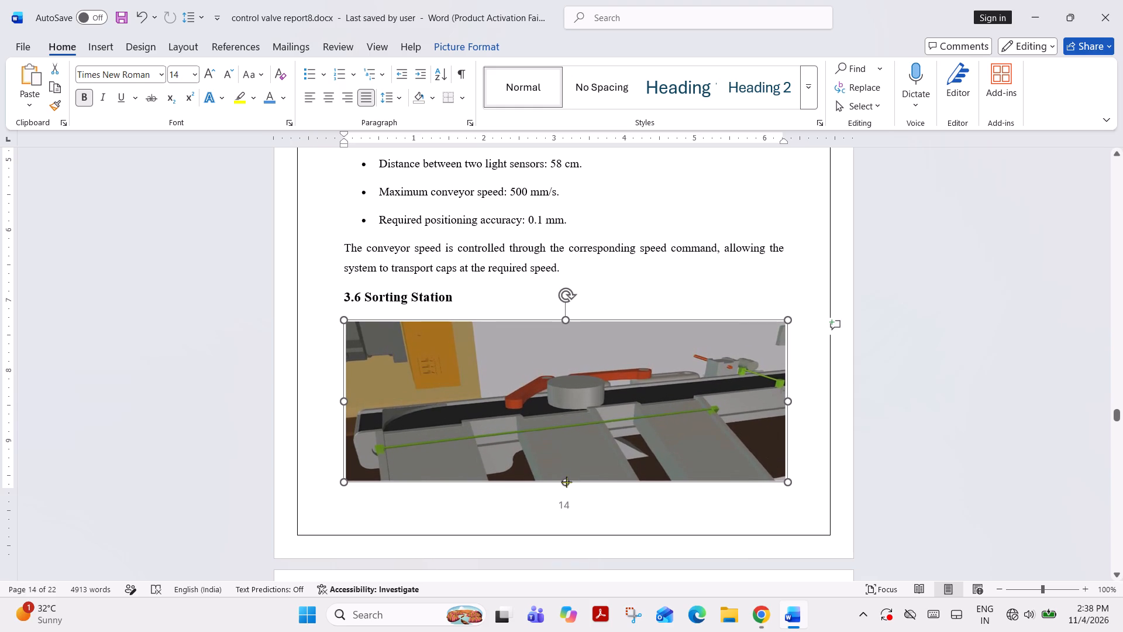
{"action": "left_click_drag", "start_coordinate": [566, 482], "coordinate": [566, 483]}
{"action": "left_click", "coordinate": [922, 403]}
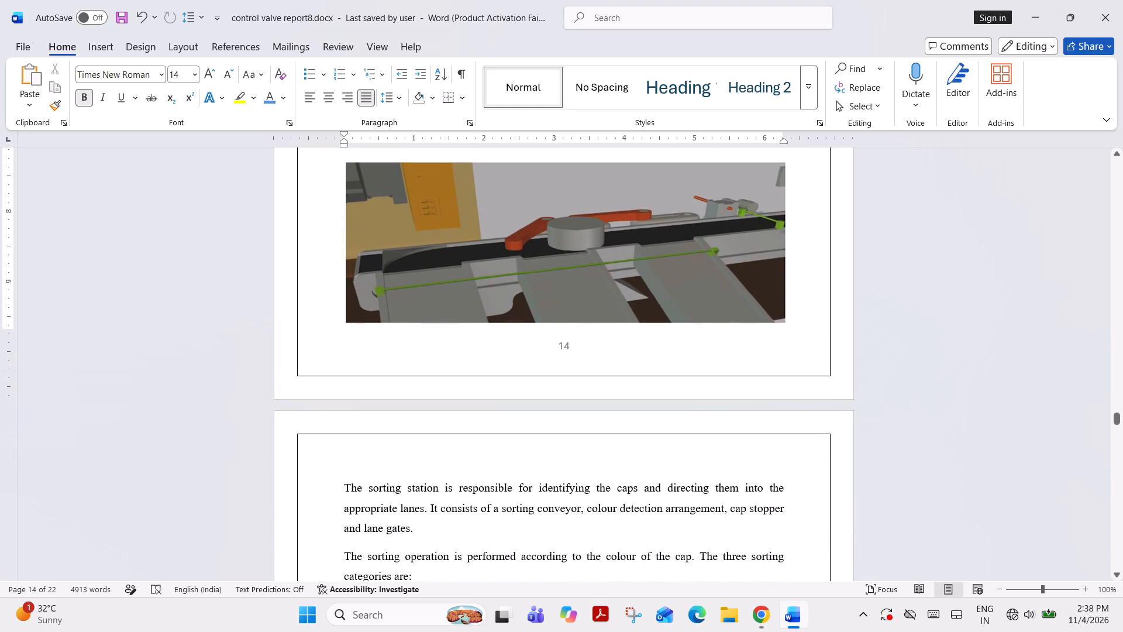
{"action": "left_click", "coordinate": [565, 291]}
{"action": "left_click_drag", "start_coordinate": [565, 321], "coordinate": [565, 311]}
{"action": "left_click", "coordinate": [793, 303]}
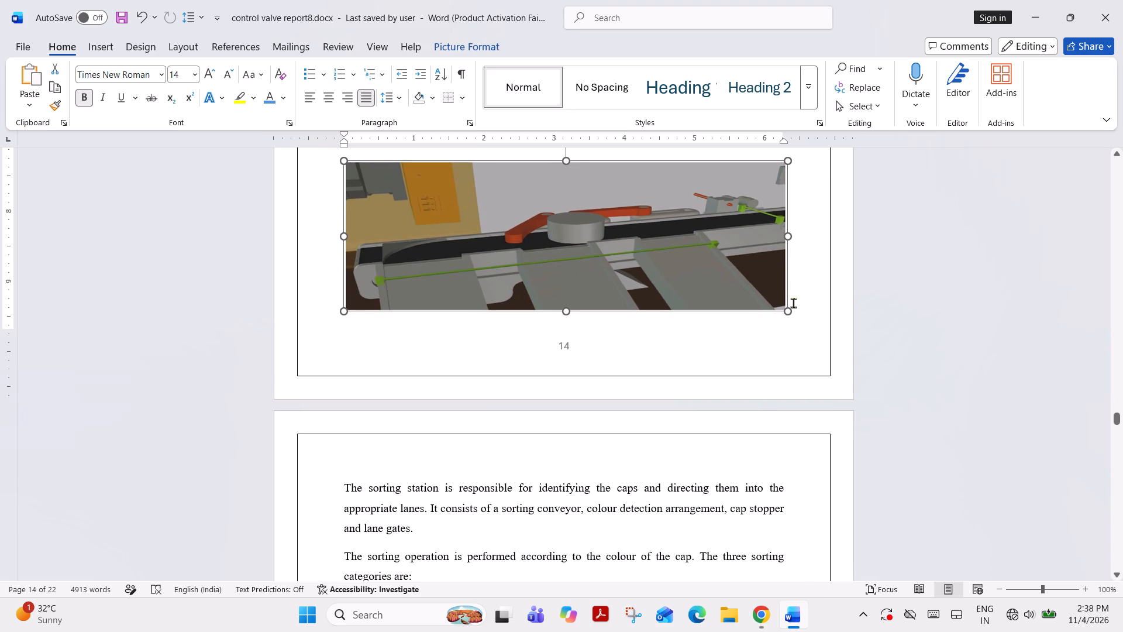
{"action": "key", "text": "Return"}
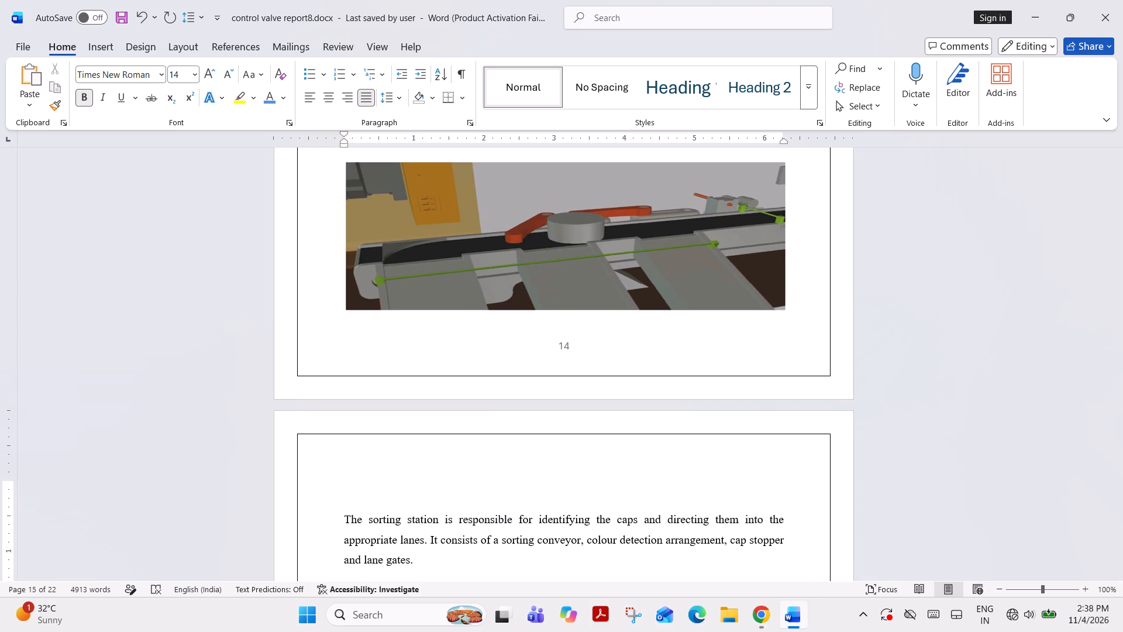
{"action": "key", "text": "BackSpace"}
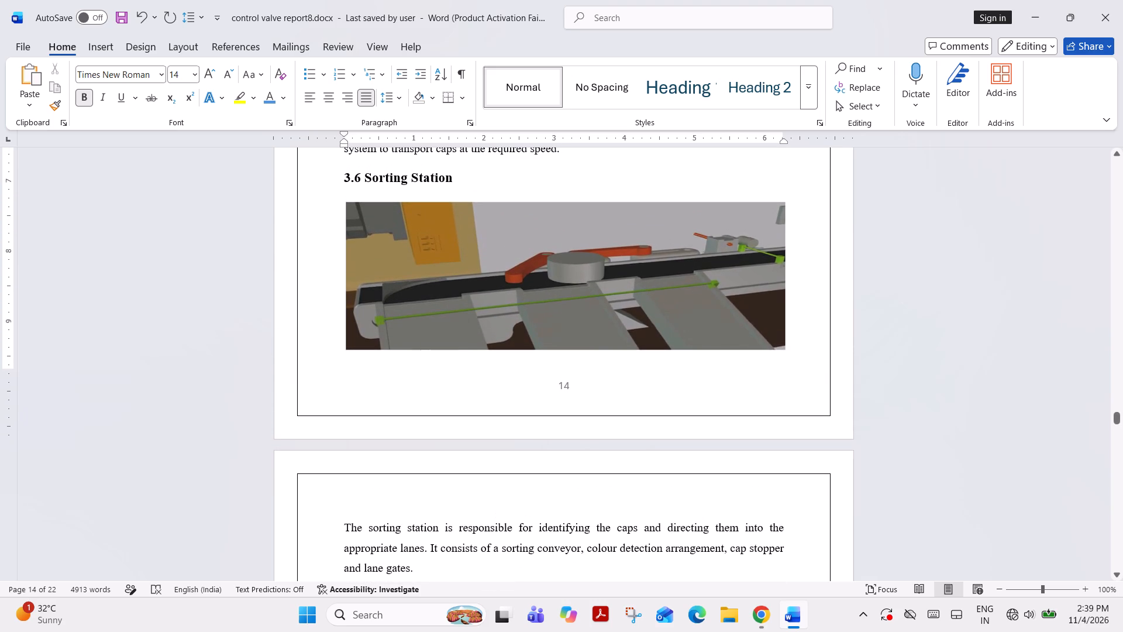
{"action": "left_click", "coordinate": [531, 289]}
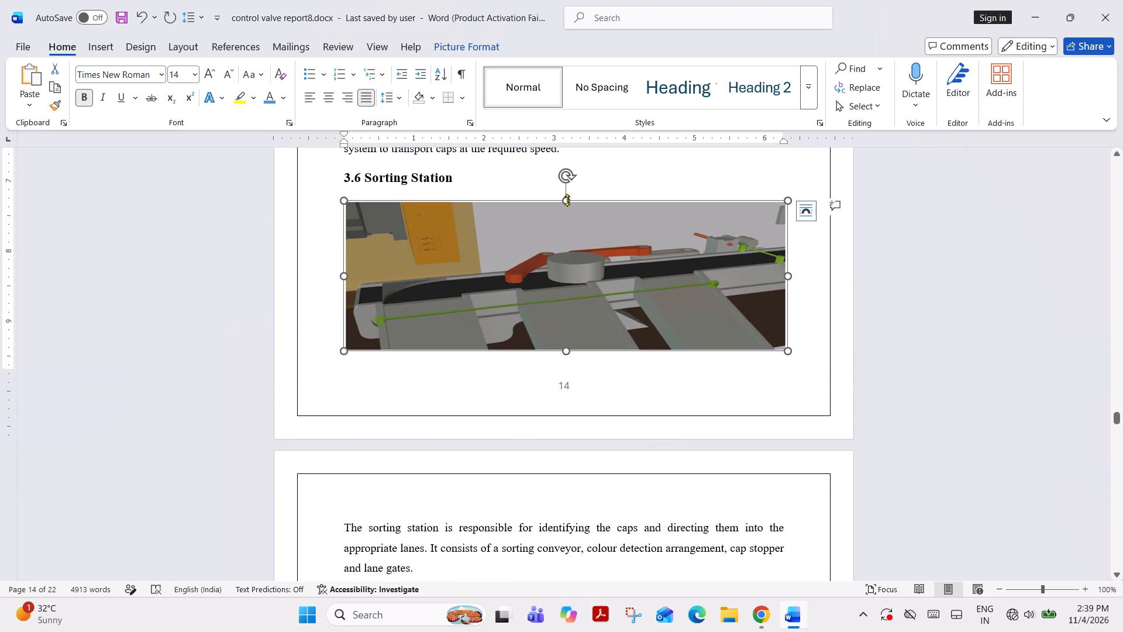
{"action": "left_click_drag", "start_coordinate": [567, 200], "coordinate": [567, 211]}
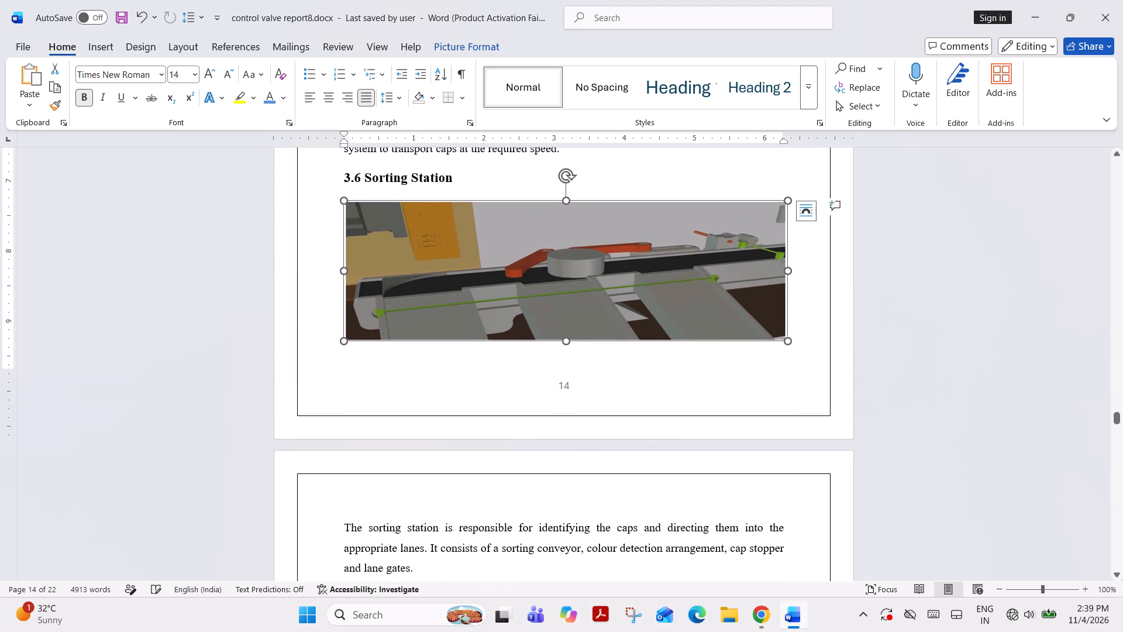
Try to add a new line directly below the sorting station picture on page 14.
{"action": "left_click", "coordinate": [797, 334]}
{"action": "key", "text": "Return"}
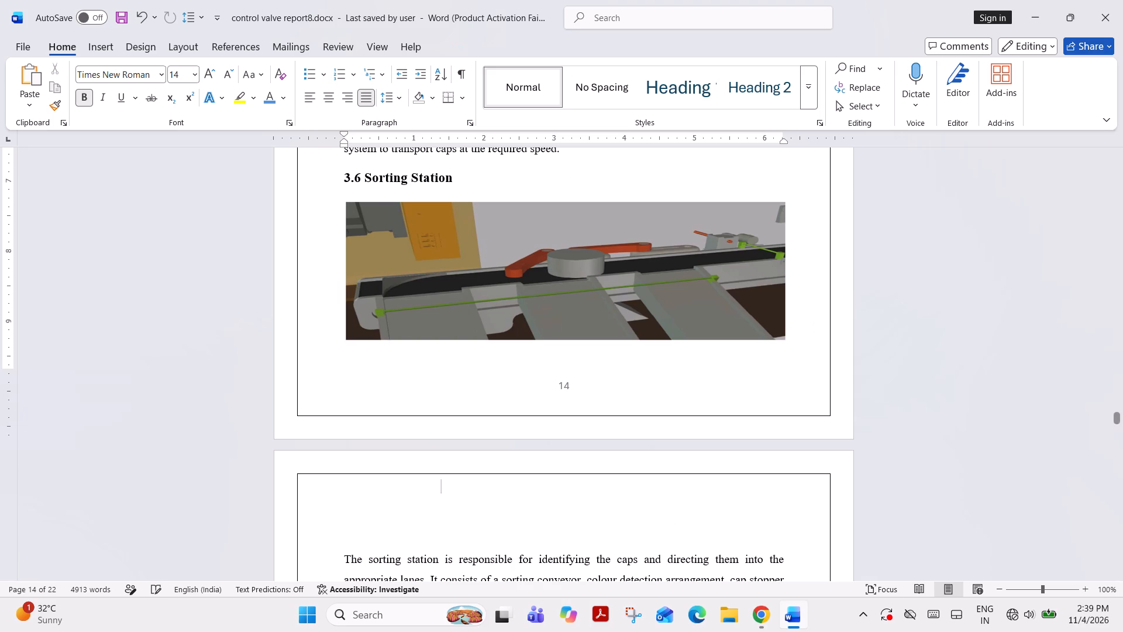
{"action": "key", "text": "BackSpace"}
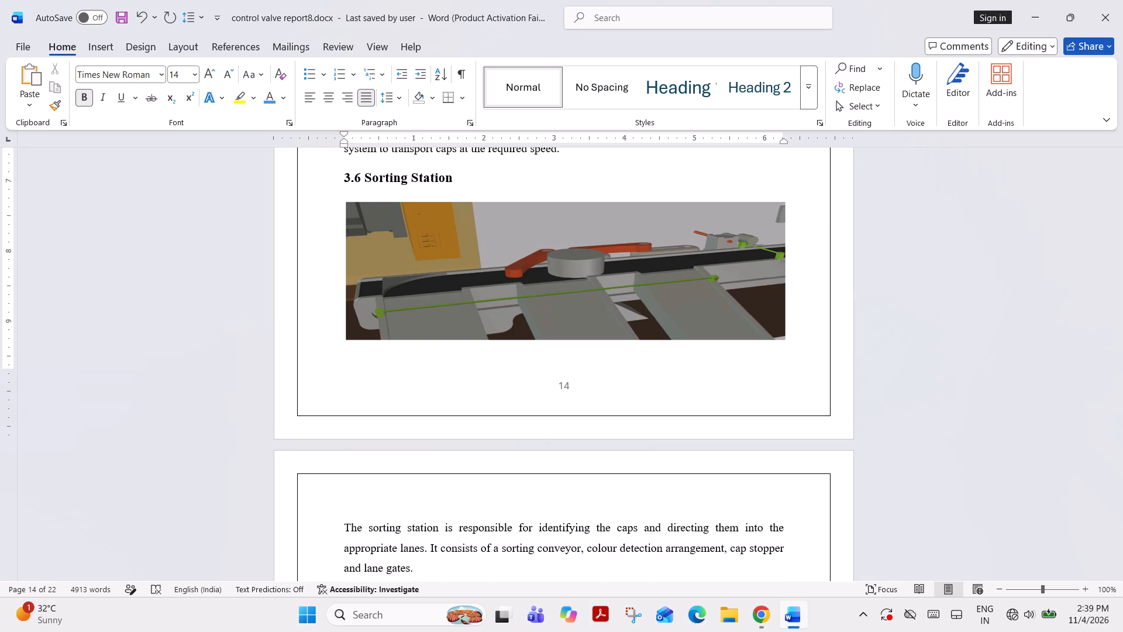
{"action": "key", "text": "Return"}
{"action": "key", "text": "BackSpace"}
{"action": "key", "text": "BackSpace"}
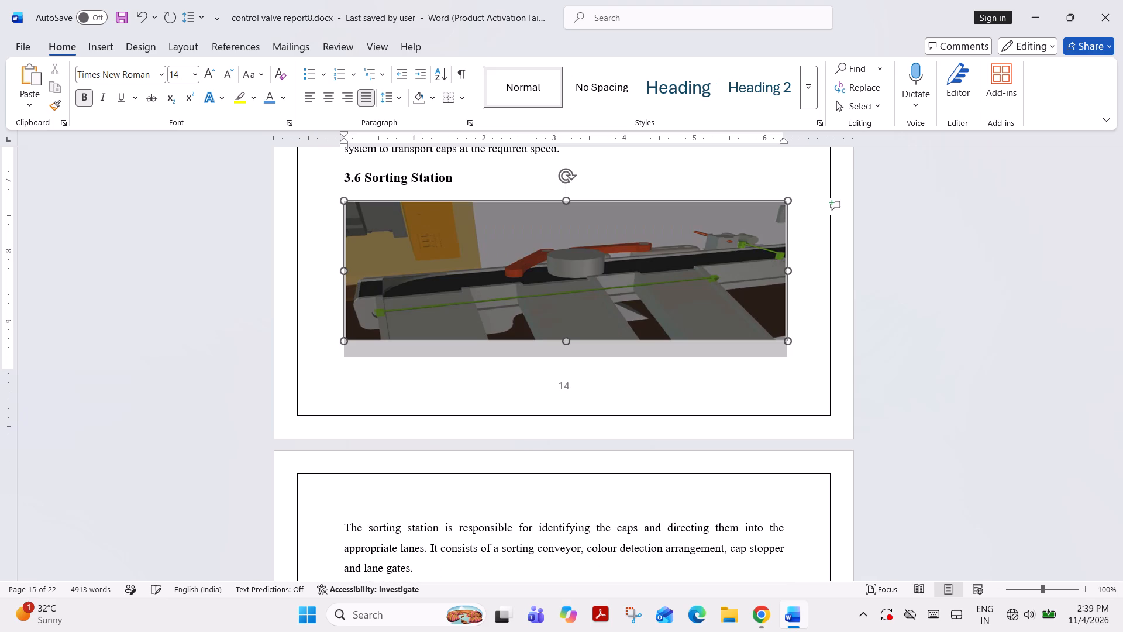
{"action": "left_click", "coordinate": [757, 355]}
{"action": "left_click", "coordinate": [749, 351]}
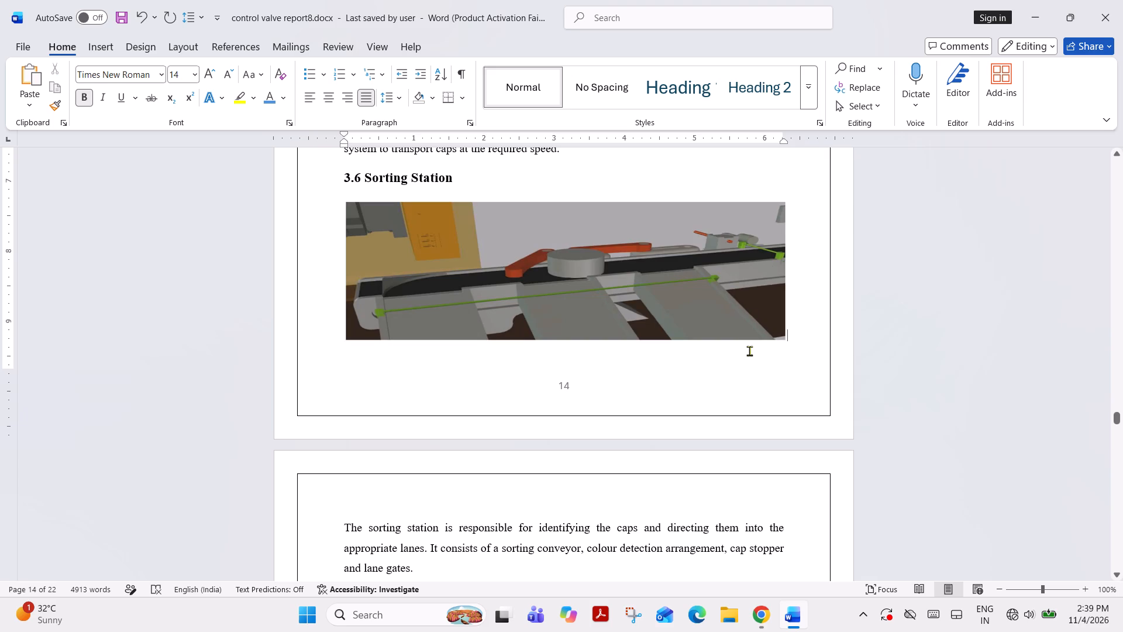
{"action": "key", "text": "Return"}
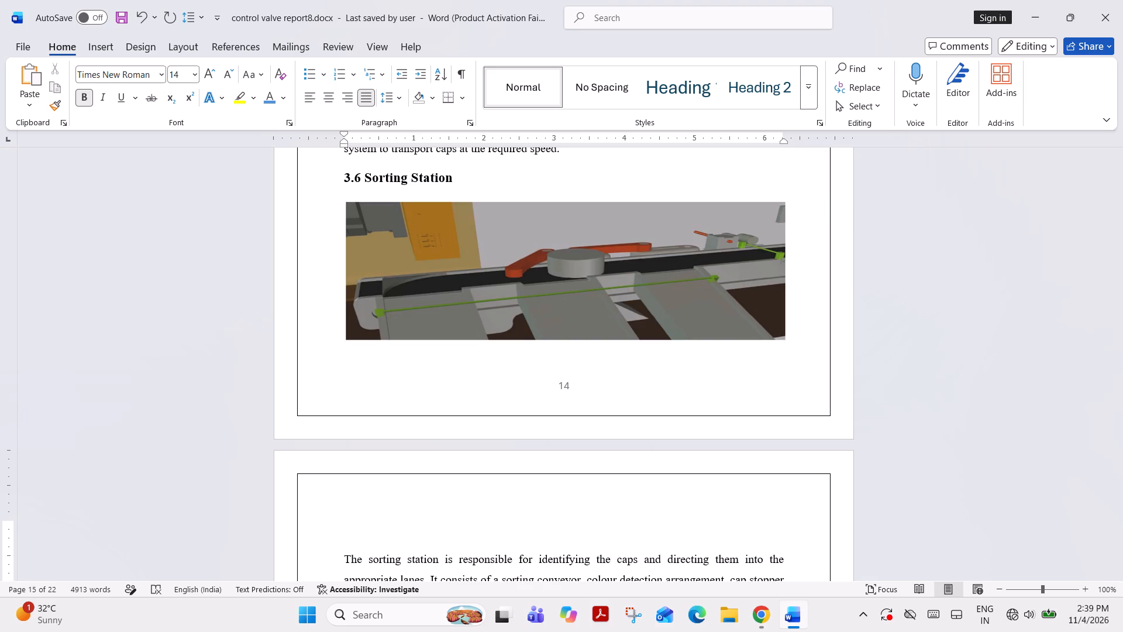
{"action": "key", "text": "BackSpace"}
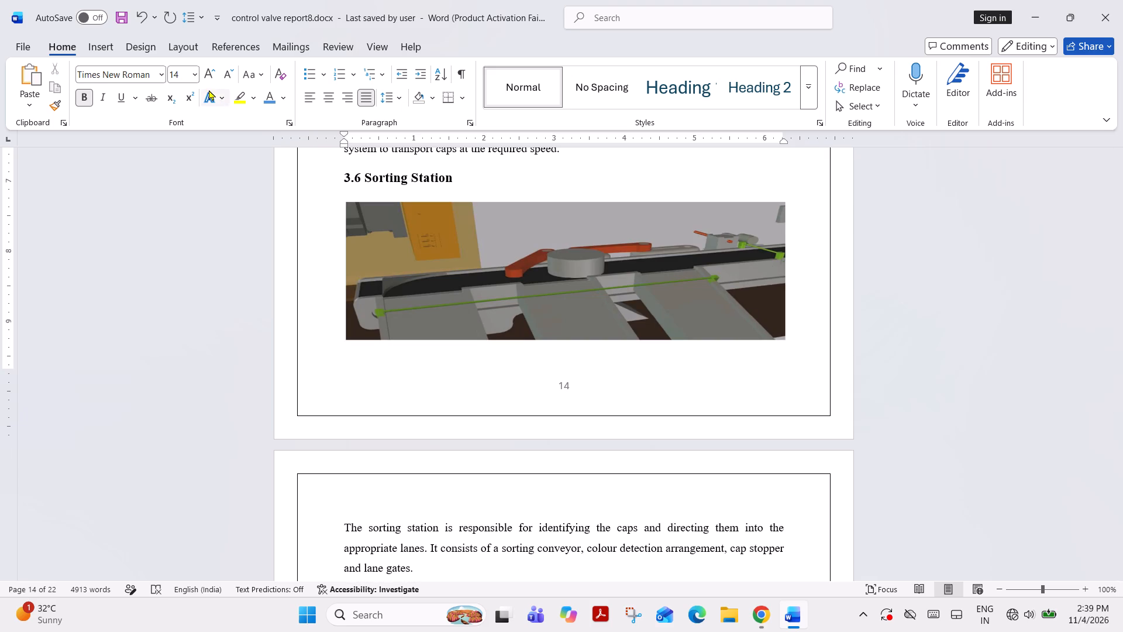
Set the font size after the sorting station picture to 11 and add a centred new line below it.
{"action": "left_click", "coordinate": [195, 77]}
{"action": "left_click", "coordinate": [180, 145]}
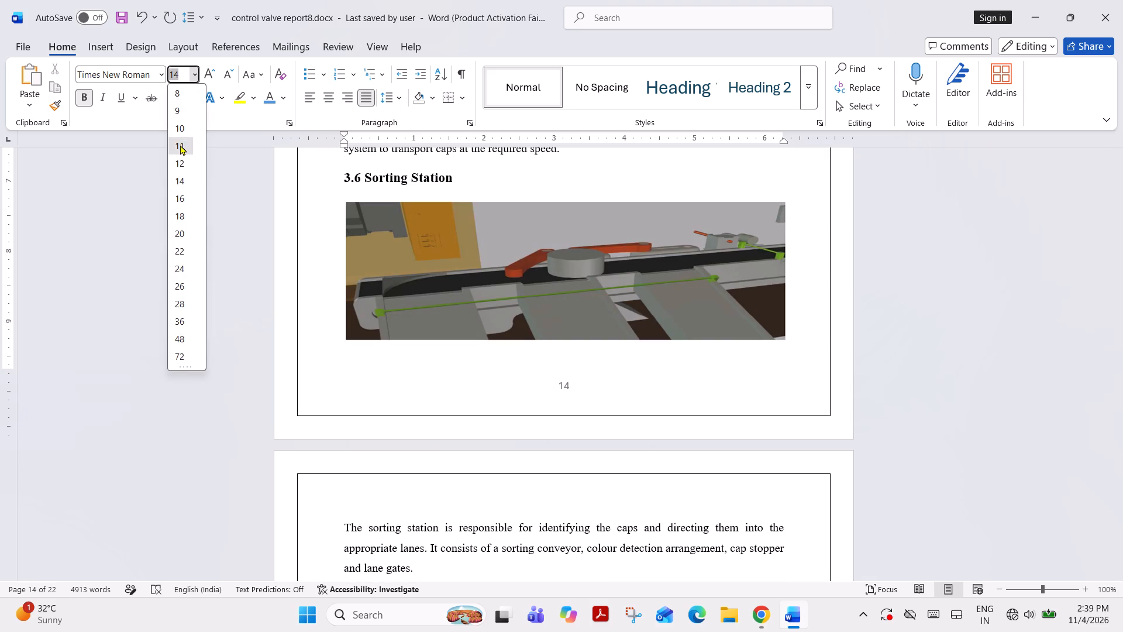
{"action": "key", "text": "Return"}
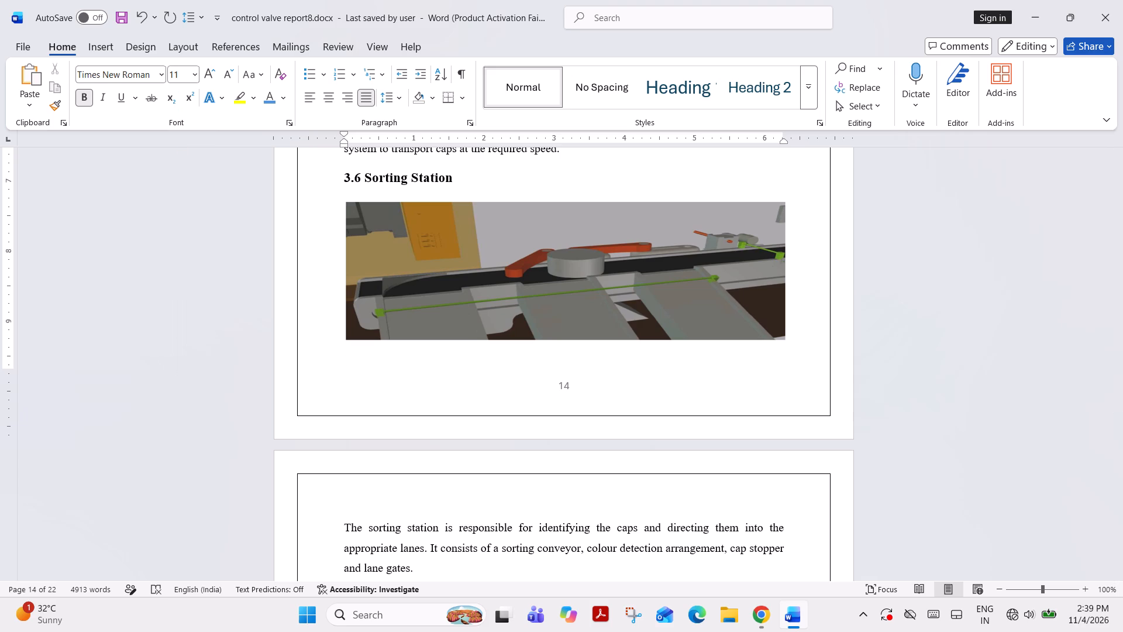
{"action": "left_click", "coordinate": [326, 99]}
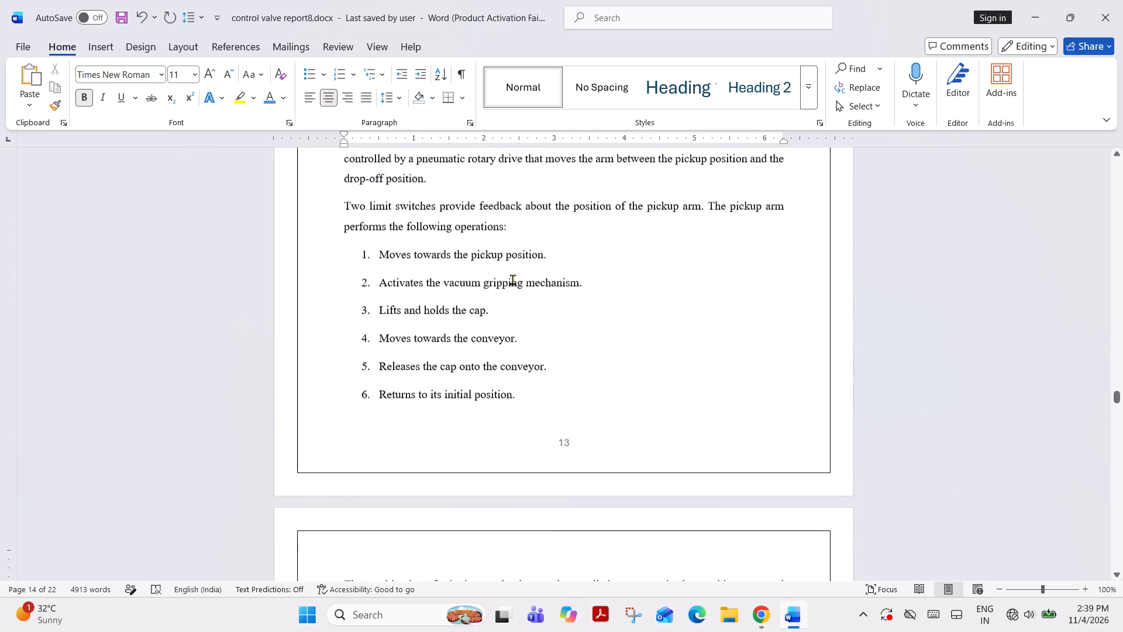
Copy the whole Fig 3.3 pickup arm caption and paste it on the centred line below the sorting station picture.
{"action": "double_click", "coordinate": [515, 311]}
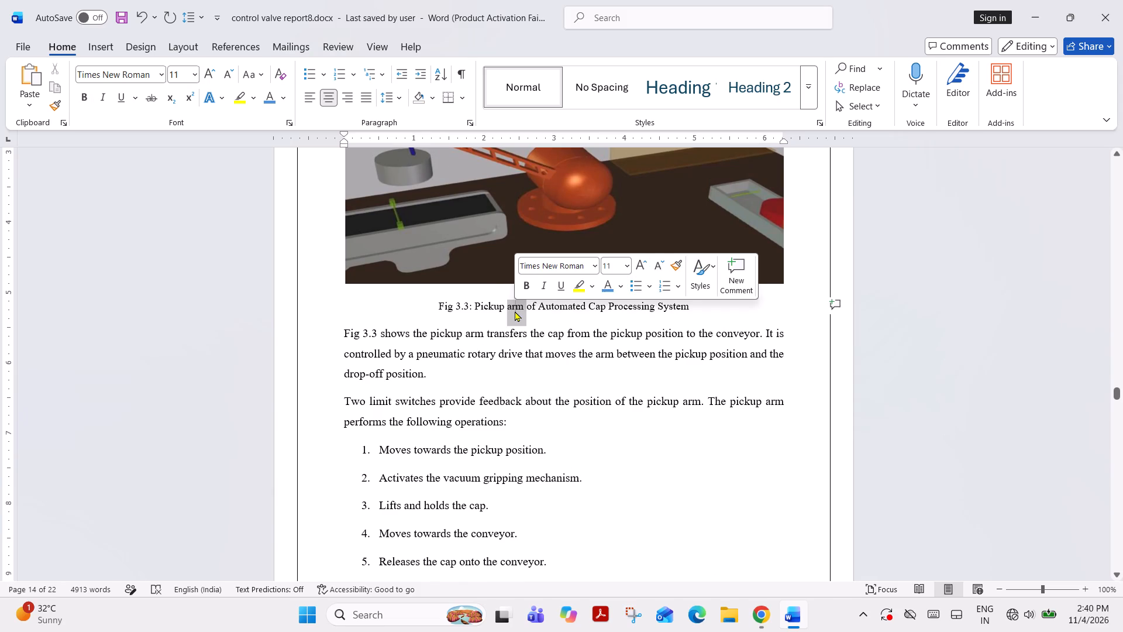
{"action": "double_click", "coordinate": [515, 311]}
{"action": "triple_click", "coordinate": [515, 311]}
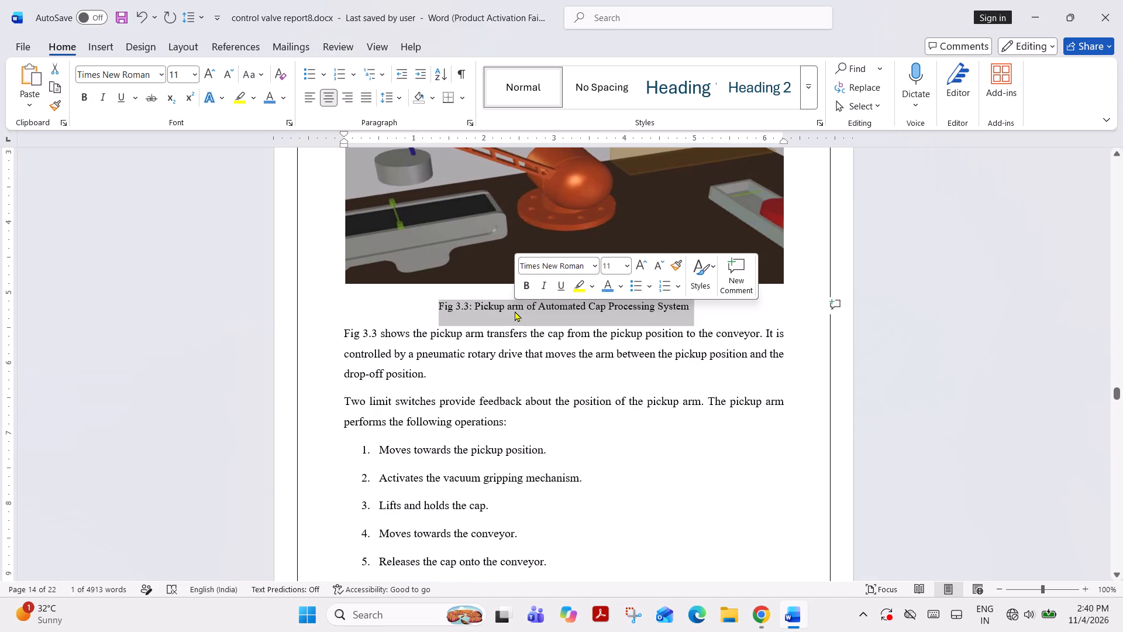
{"action": "key", "text": "ctrl+c"}
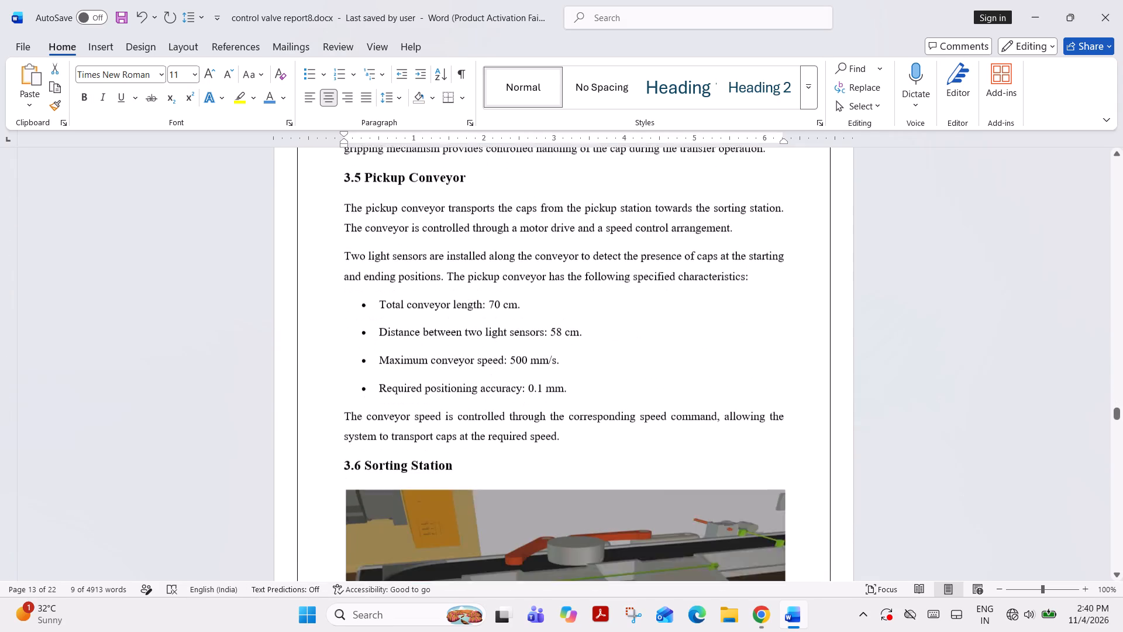
{"action": "left_click", "coordinate": [560, 452]}
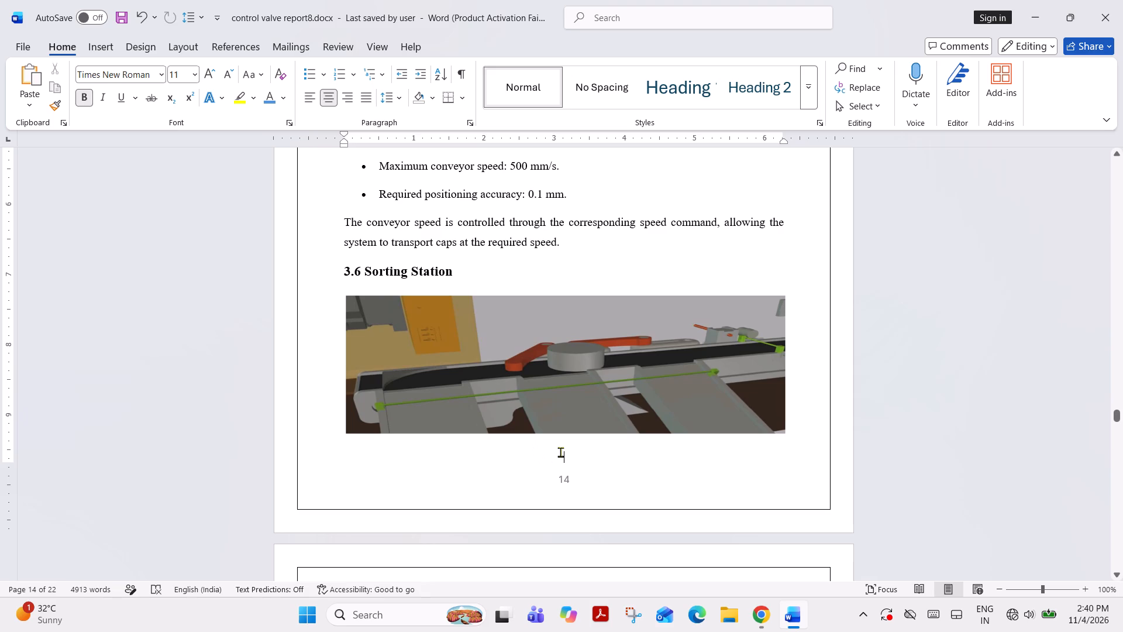
{"action": "key", "text": "ctrl+v"}
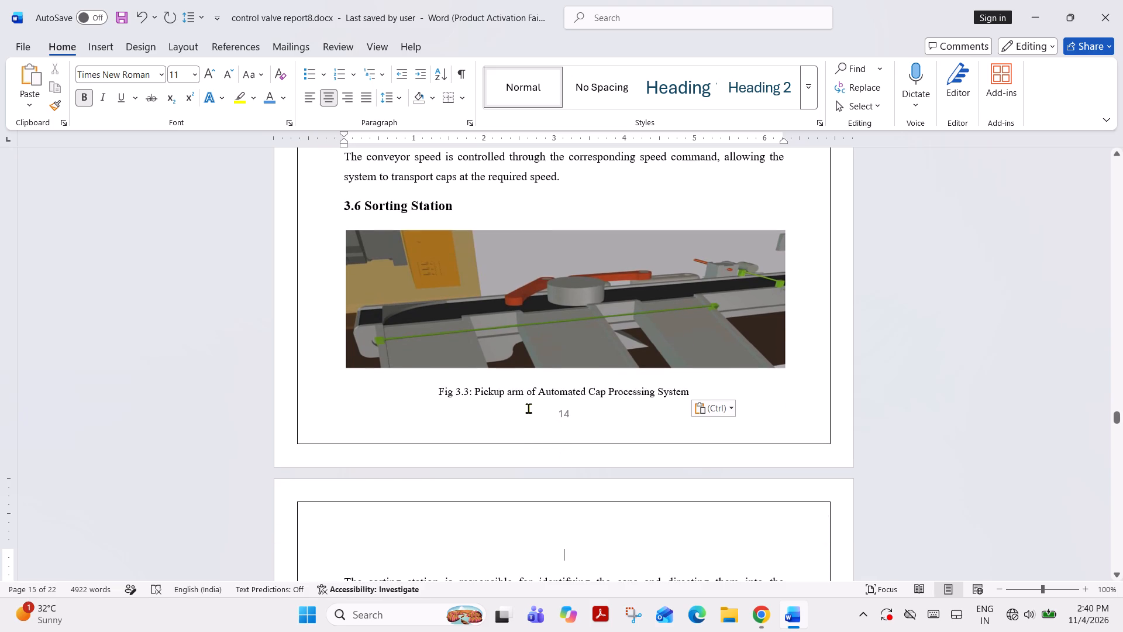
Change the caption below the sorting station picture to "Fig 3.4: Sorting station of Automated Cap Processing System".
{"action": "left_click", "coordinate": [467, 391]}
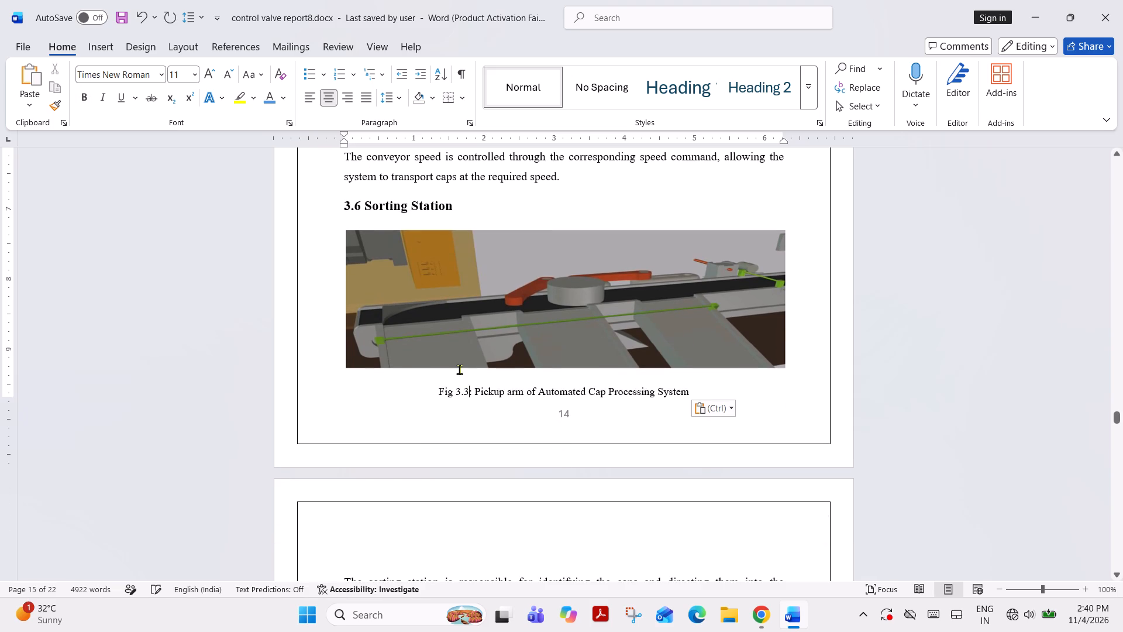
{"action": "key", "text": "BackSpace"}
{"action": "key", "text": "4"}
{"action": "left_click_drag", "start_coordinate": [476, 391], "coordinate": [522, 391]}
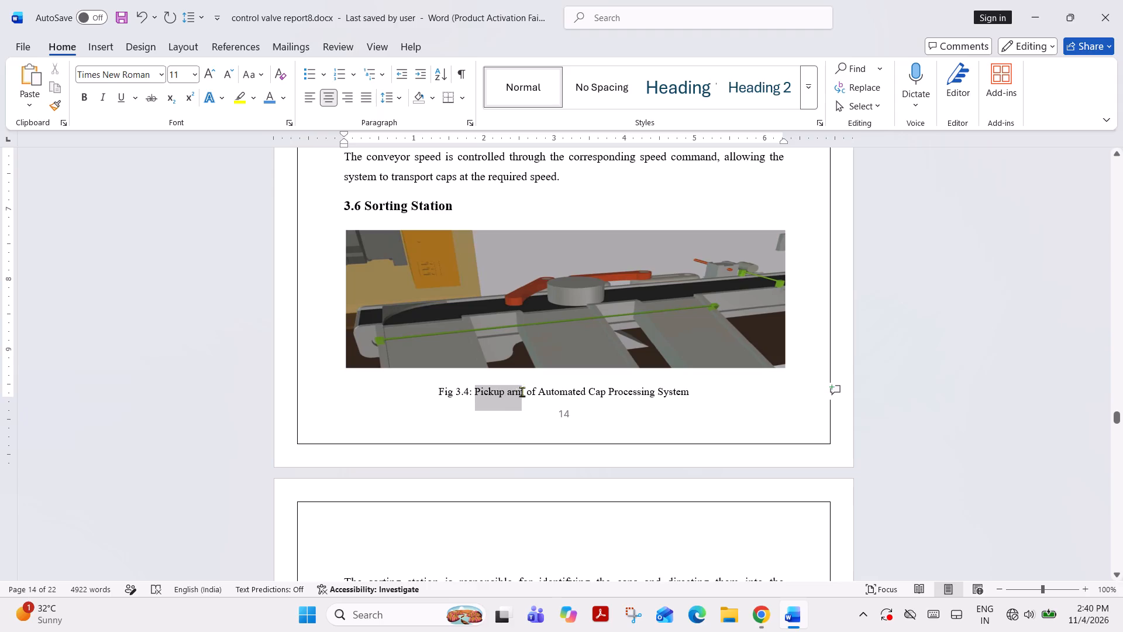
{"action": "left_click_drag", "start_coordinate": [522, 391], "coordinate": [536, 393]}
{"action": "left_click_drag", "start_coordinate": [536, 393], "coordinate": [525, 393]}
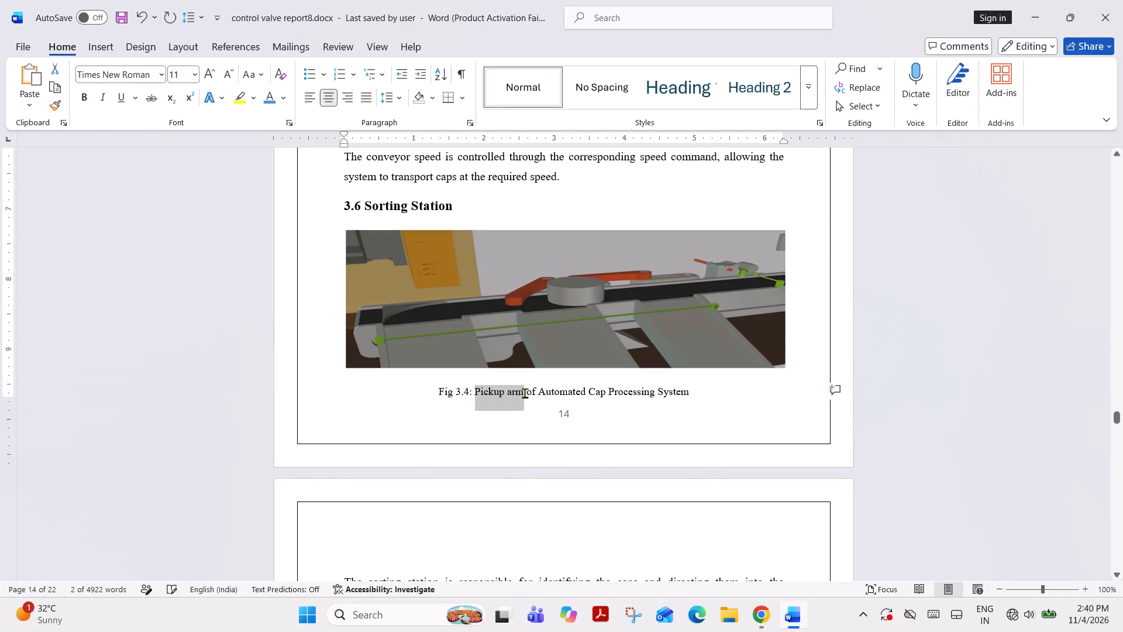
{"action": "type", "text": "Colour"}
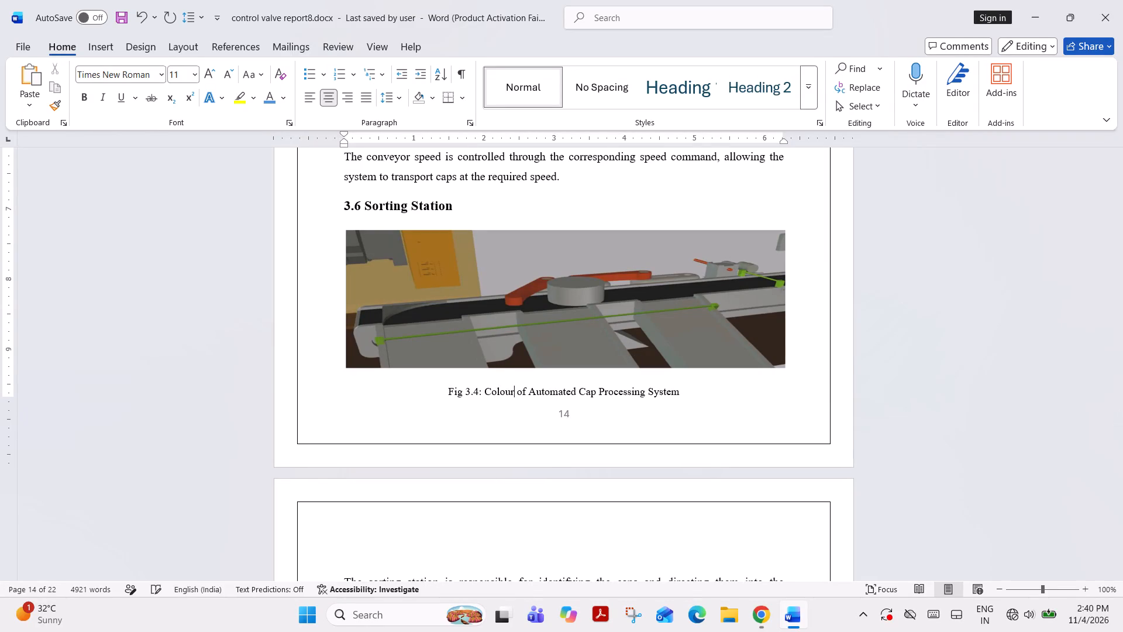
{"action": "key", "text": "space"}
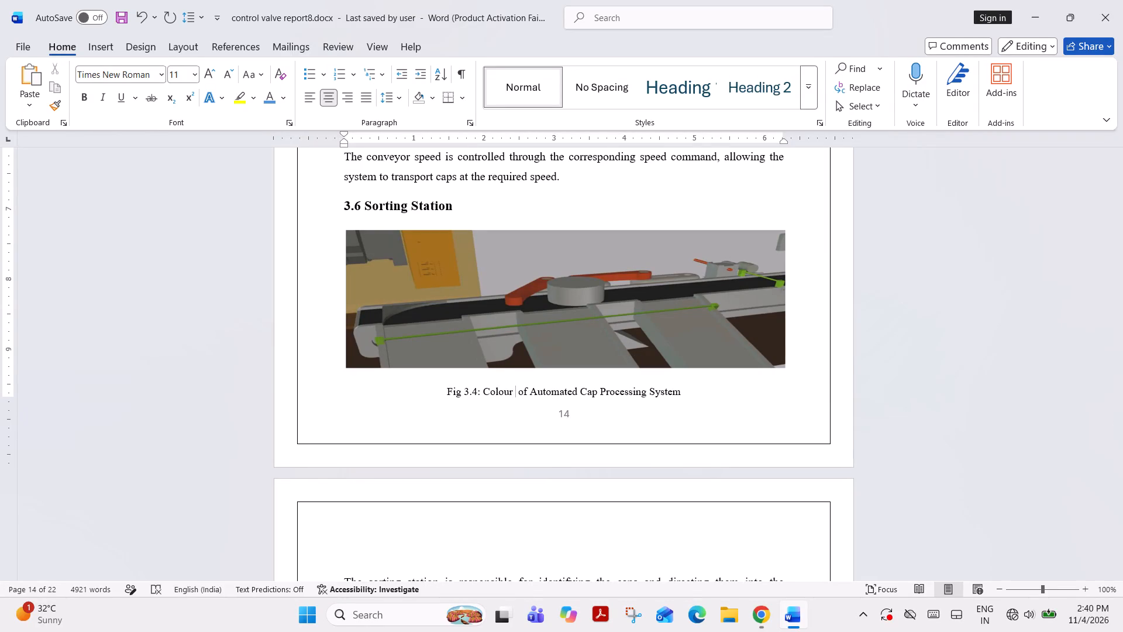
{"action": "key", "text": "BackSpace"}
{"action": "key", "text": "BackSpace"}
{"action": "key", "text": "BackSpace"}
{"action": "key", "text": "BackSpace"}
{"action": "key", "text": "BackSpace"}
{"action": "key", "text": "BackSpace"}
{"action": "key", "text": "BackSpace"}
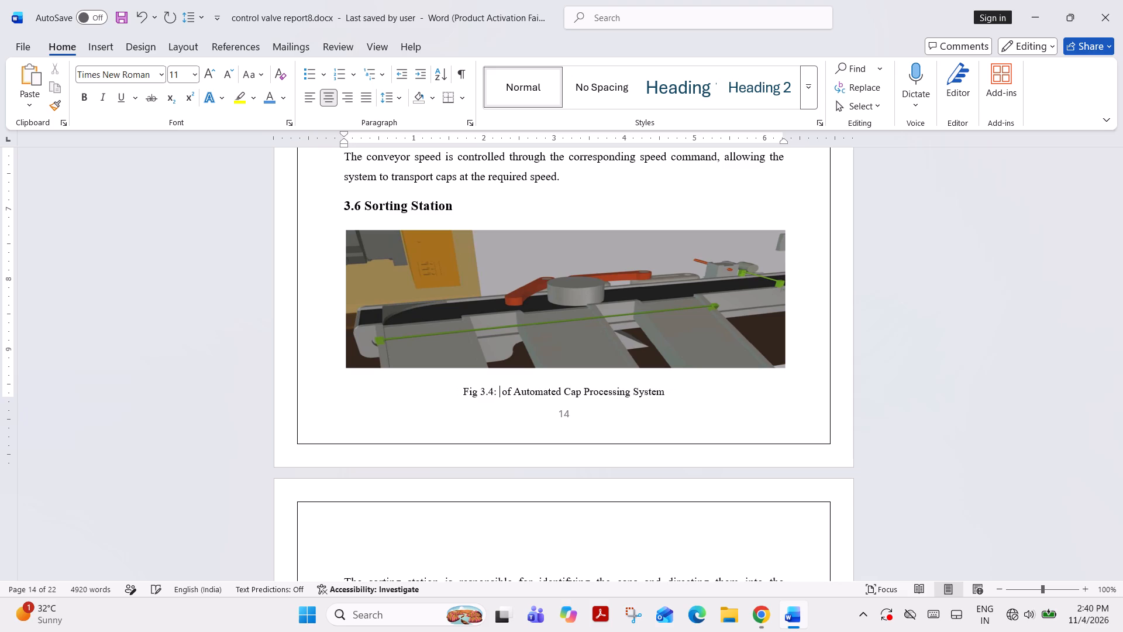
{"action": "type", "text": "Sorting station"}
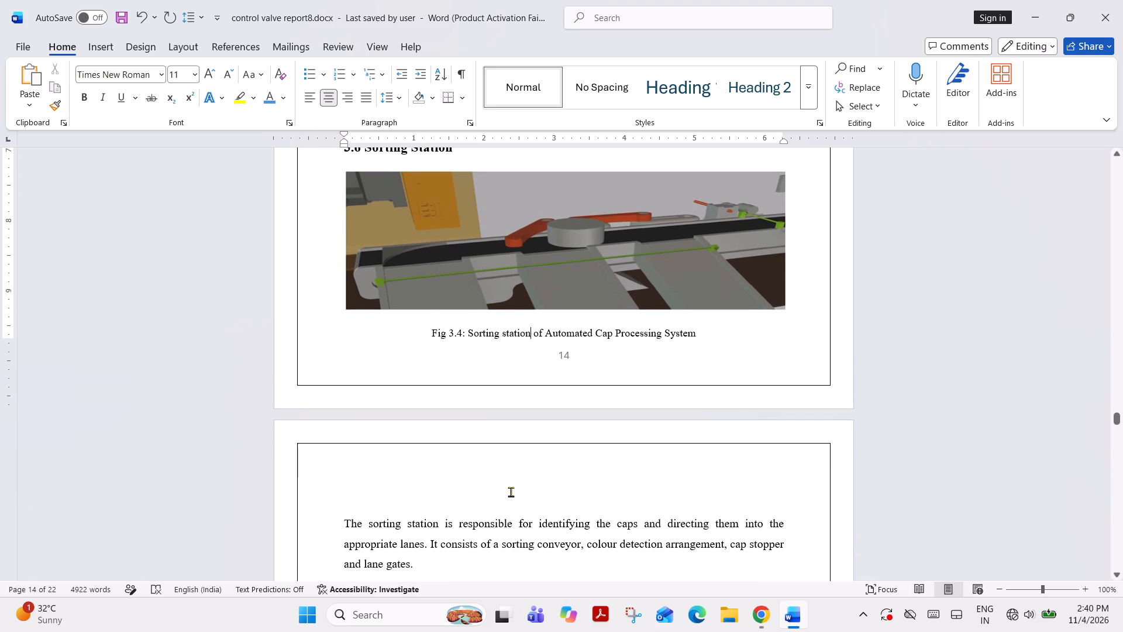
Remove the empty line above the first sorting station paragraph at the top of page 15.
{"action": "left_click", "coordinate": [340, 520]}
{"action": "key", "text": "BackSpace"}
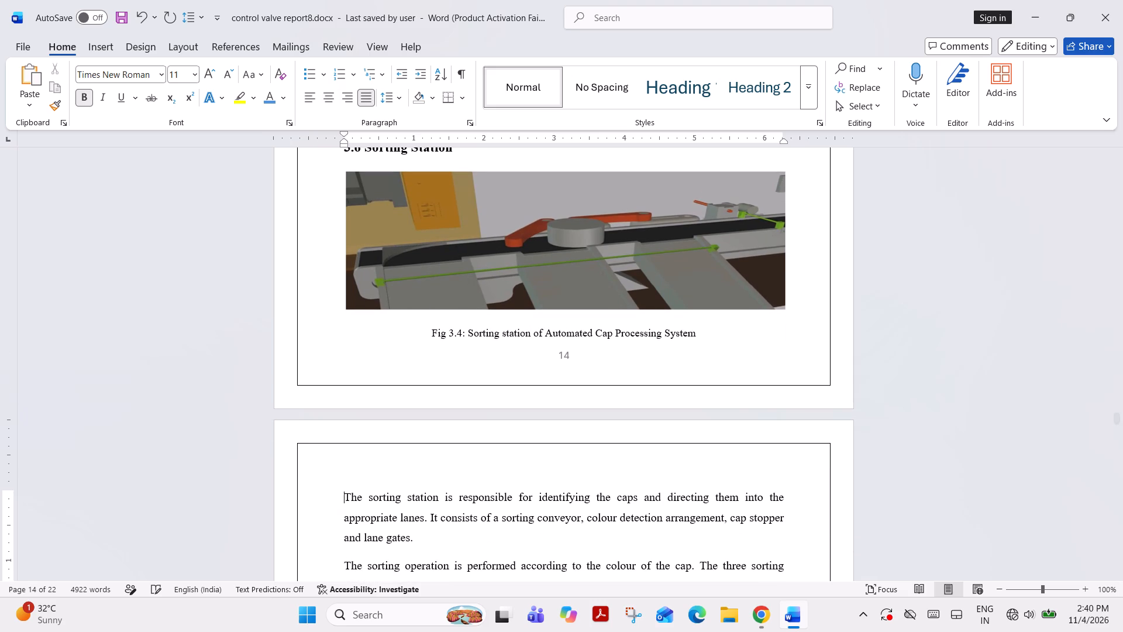
{"action": "left_click", "coordinate": [340, 520]}
Begin the first sorting station paragraph with "Fig 3.4 represents the" in place of "The".
{"action": "left_click", "coordinate": [349, 496]}
{"action": "key", "text": "BackSpace"}
{"action": "type", "text": "Fig"}
{"action": "key", "text": "space"}
{"action": "type", "text": "3."}
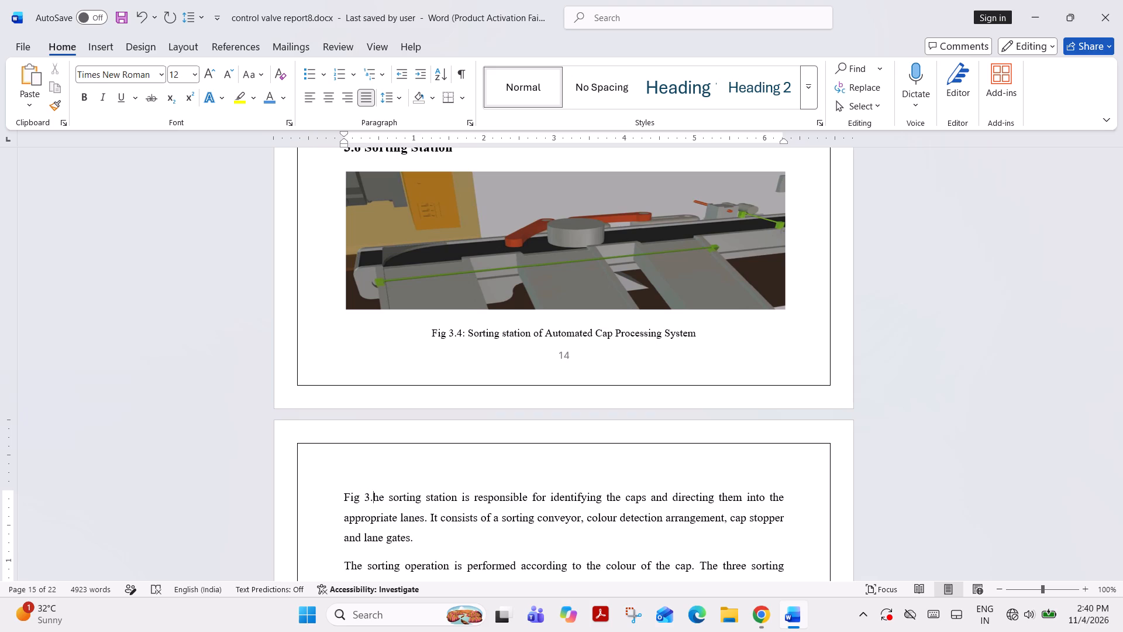
{"action": "type", "text": "4 represents t"}
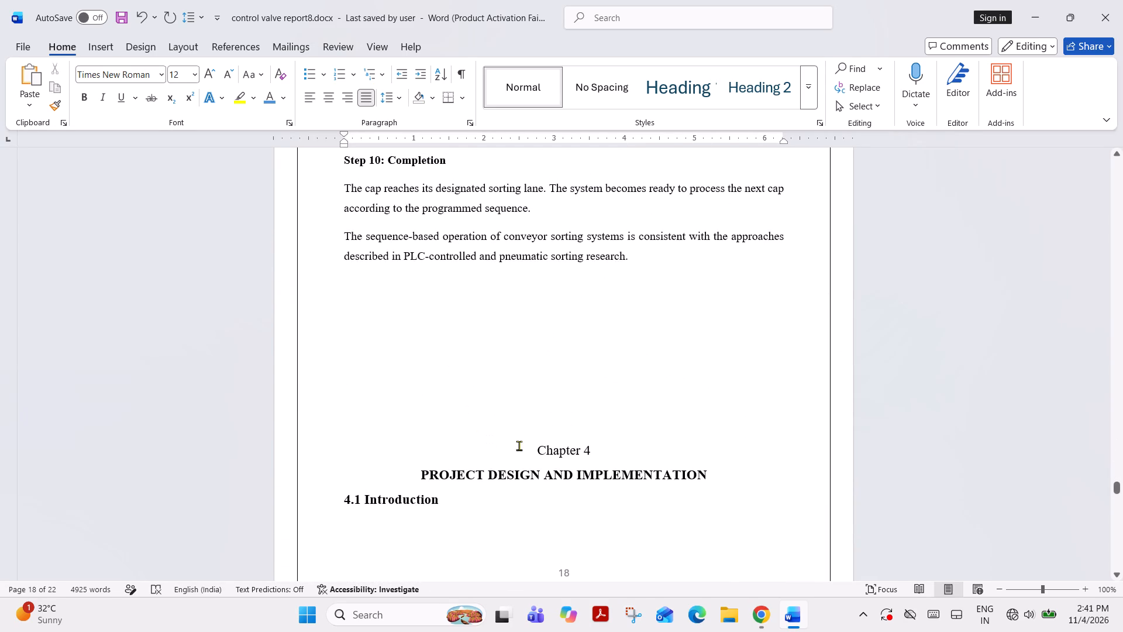
Add five blank lines before the "Chapter 4" heading on page 18 to push it onto a new page.
{"action": "left_click", "coordinate": [519, 445]}
{"action": "key", "text": "Return"}
{"action": "key", "text": "Return"}
{"action": "key", "text": "Return"}
{"action": "key", "text": "Return"}
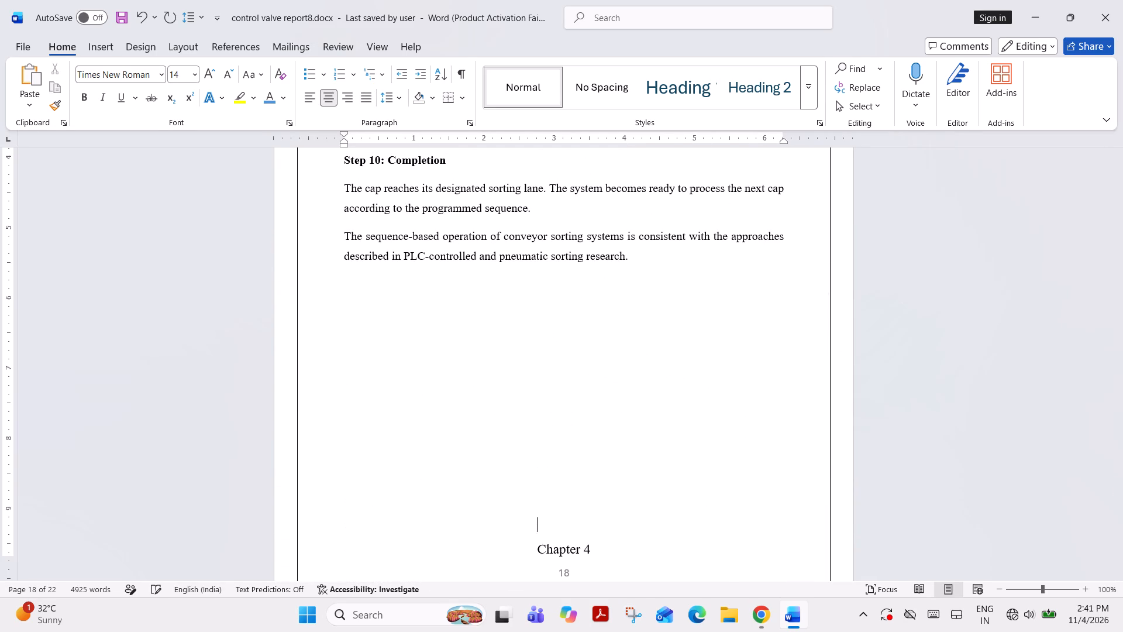
{"action": "key", "text": "Return"}
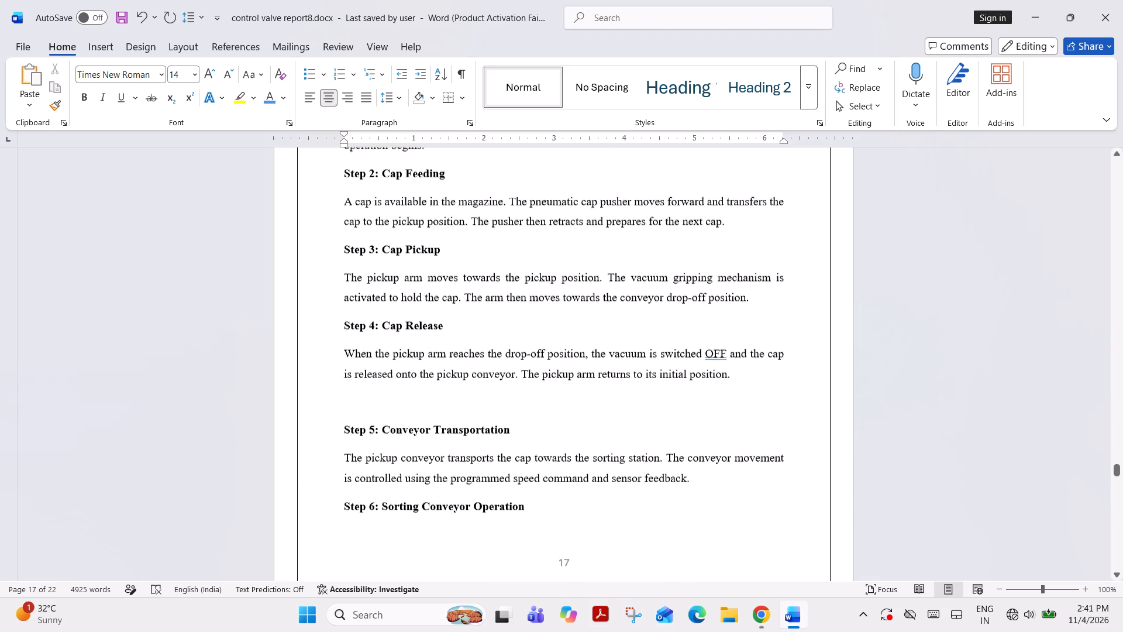
Add two blank lines before the "Step 6: Sorting Conveyor Operation" heading to push it onto the next page.
{"action": "left_click", "coordinate": [343, 417]}
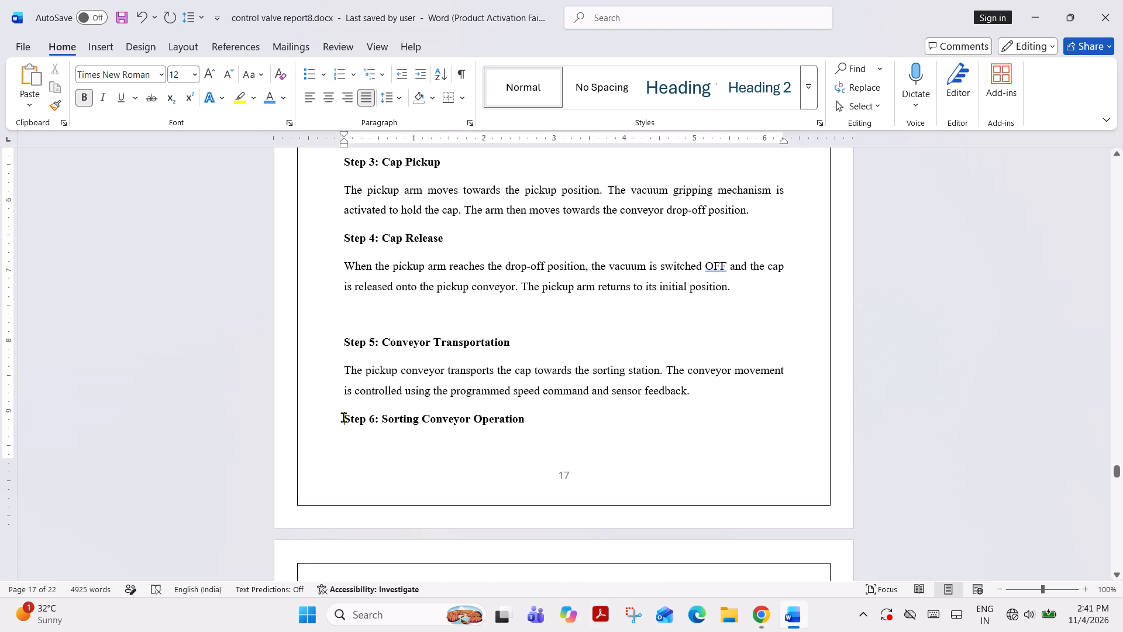
{"action": "key", "text": "Return"}
{"action": "key", "text": "Return"}
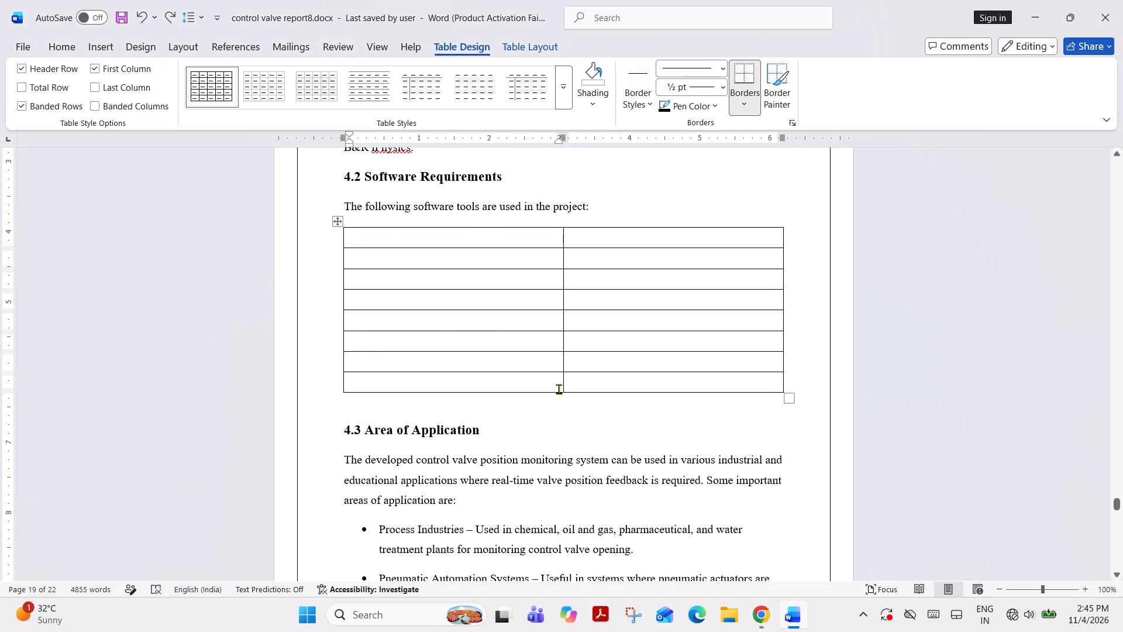
{"action": "key", "text": "ctrl+v"}
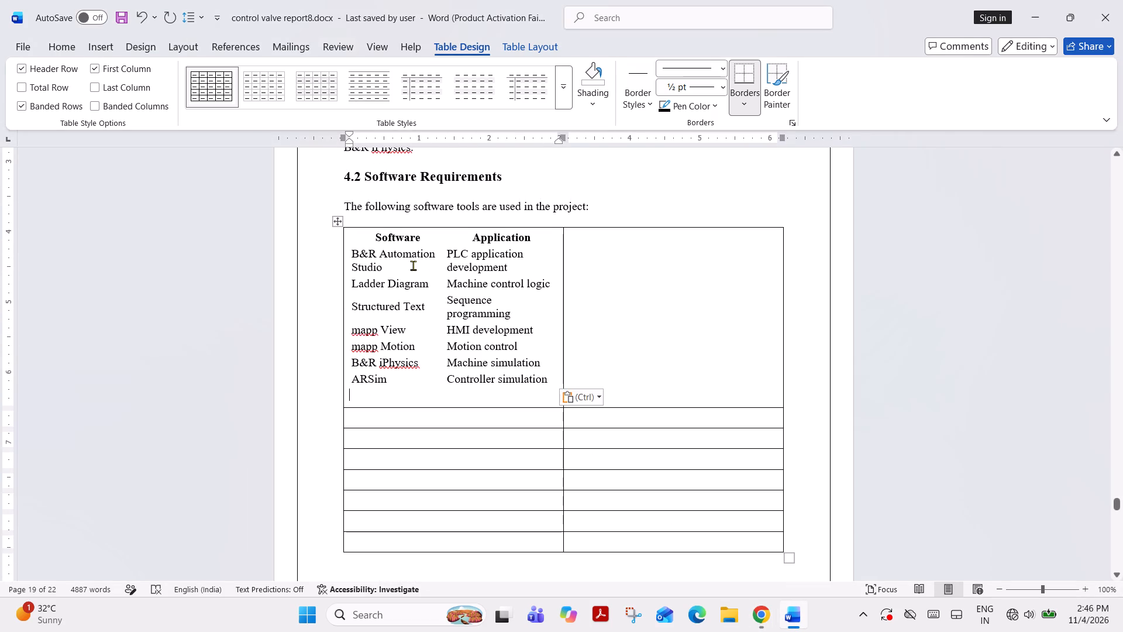
Move "B&R Automation Studio" and "PLC application development" from the pasted nested table into the two cells of the outer table's second row.
{"action": "left_click", "coordinate": [409, 415]}
{"action": "left_click_drag", "start_coordinate": [353, 256], "coordinate": [384, 263]}
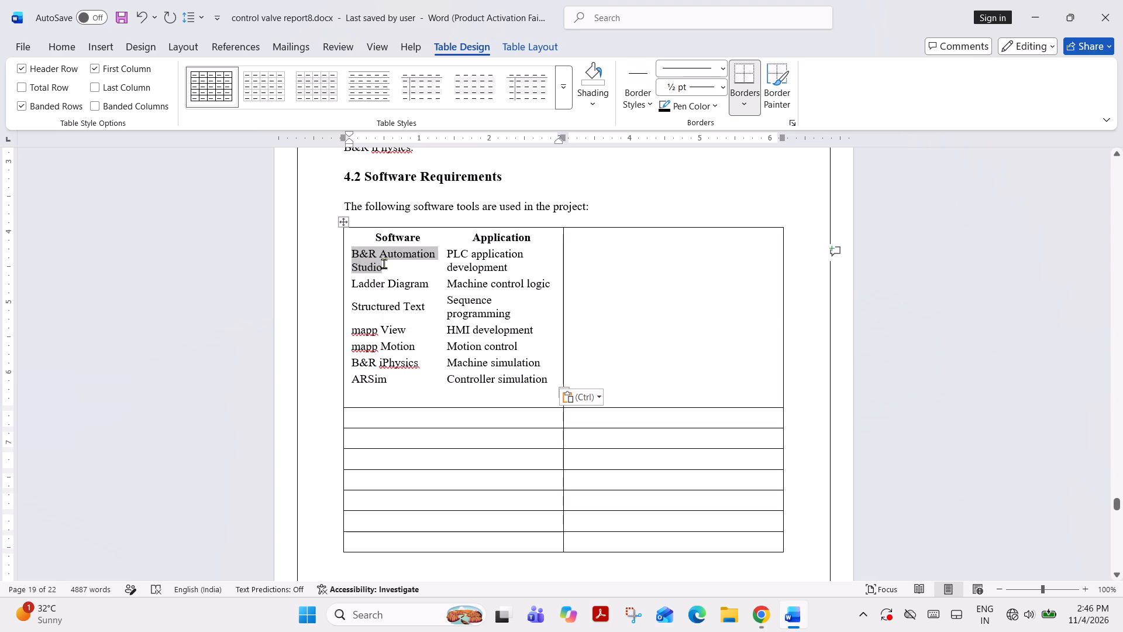
{"action": "key", "text": "ctrl+x"}
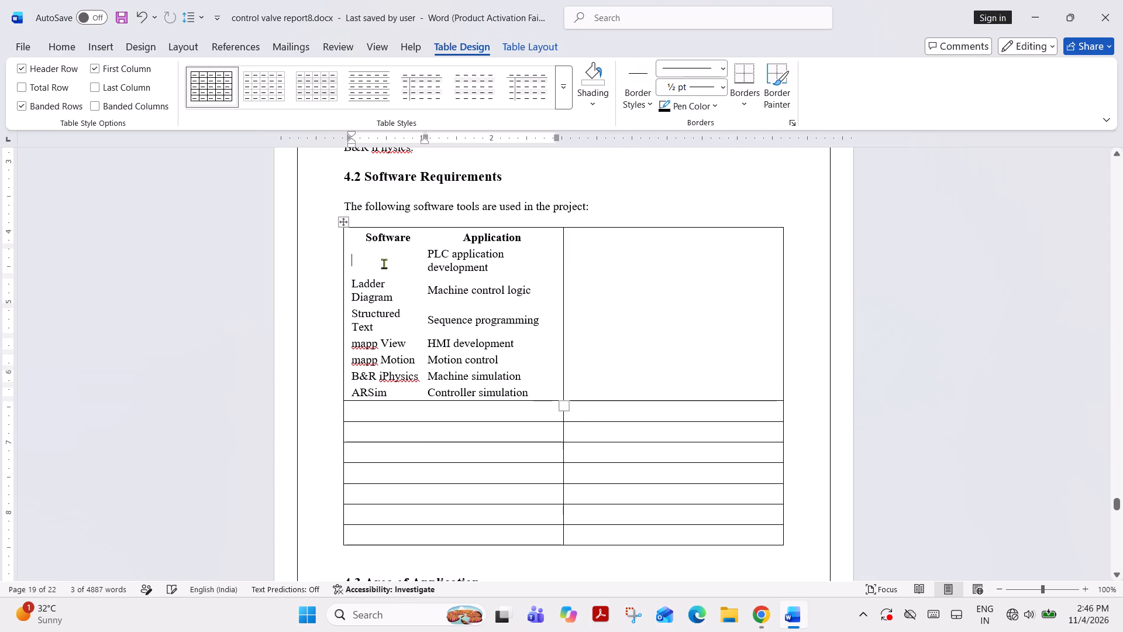
{"action": "left_click", "coordinate": [410, 412]}
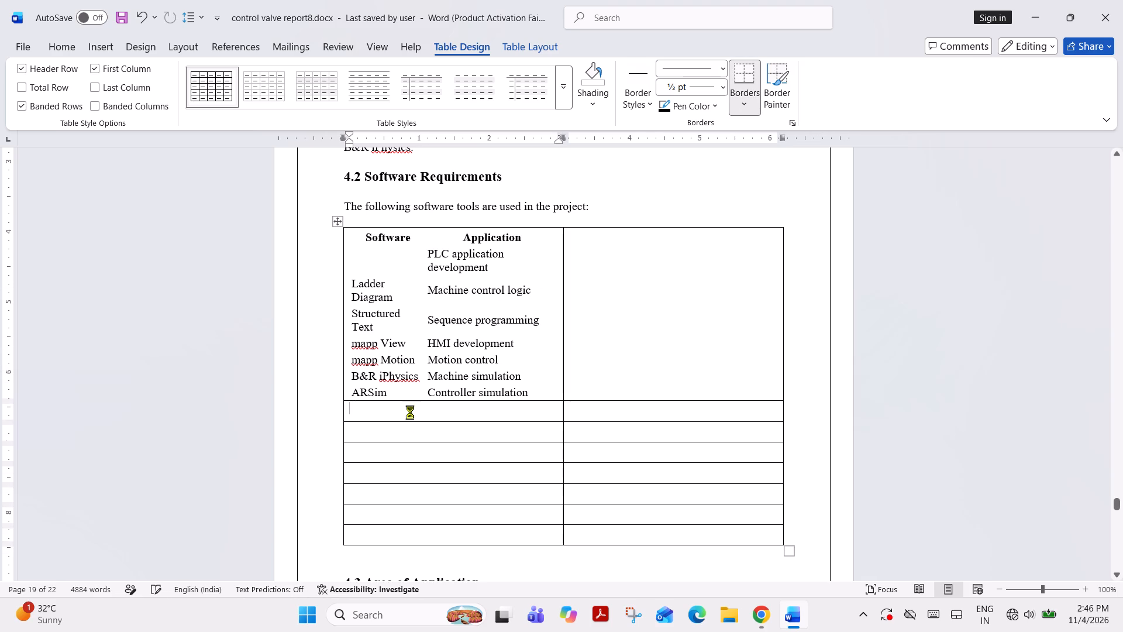
{"action": "key", "text": "ctrl+v"}
{"action": "left_click_drag", "start_coordinate": [426, 253], "coordinate": [435, 255]}
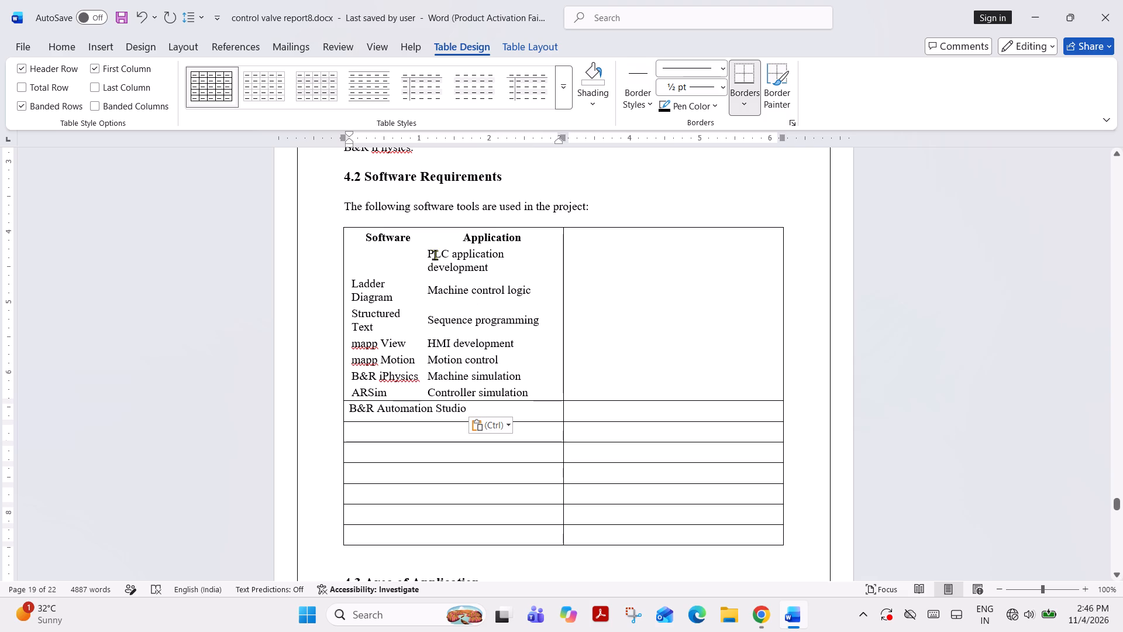
{"action": "left_click_drag", "start_coordinate": [435, 255], "coordinate": [486, 263]}
{"action": "key", "text": "ctrl+x"}
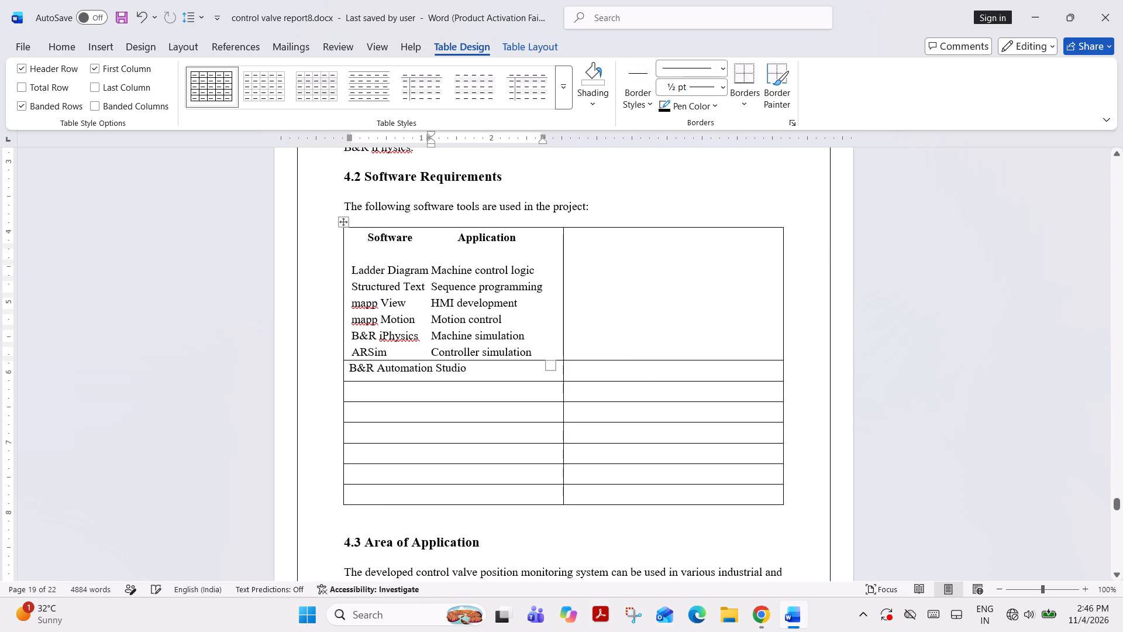
{"action": "left_click", "coordinate": [645, 370]}
{"action": "key", "text": "ctrl+v"}
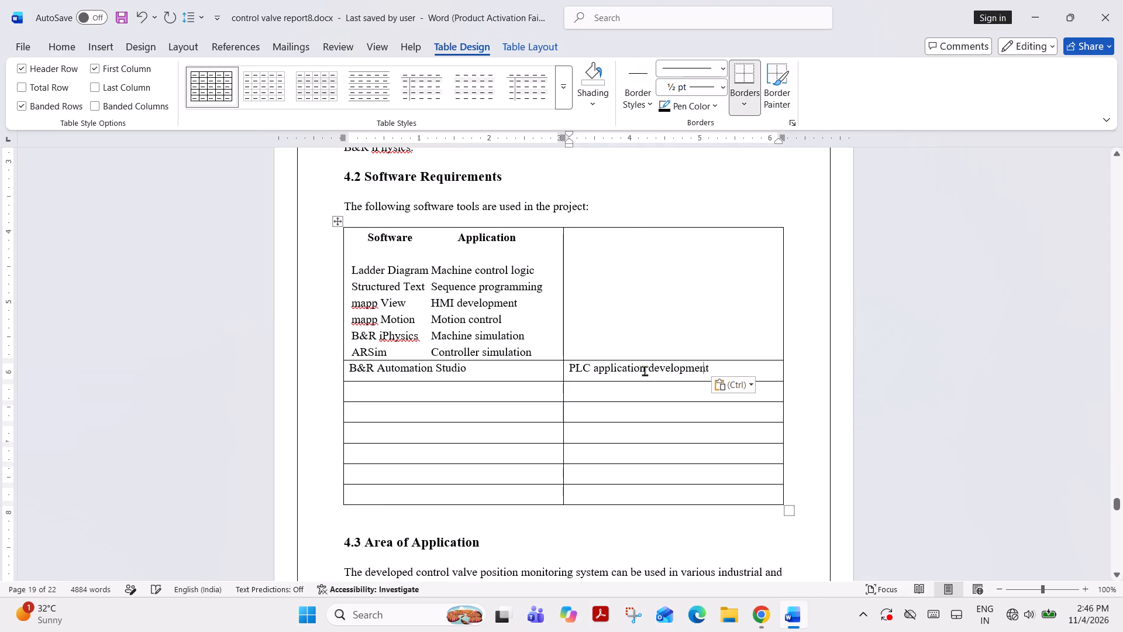
Move "Ladder Diagram" and "Machine control logic" into the two cells of the outer table's third row, removing the extra blank line.
{"action": "left_click_drag", "start_coordinate": [352, 270], "coordinate": [408, 272]}
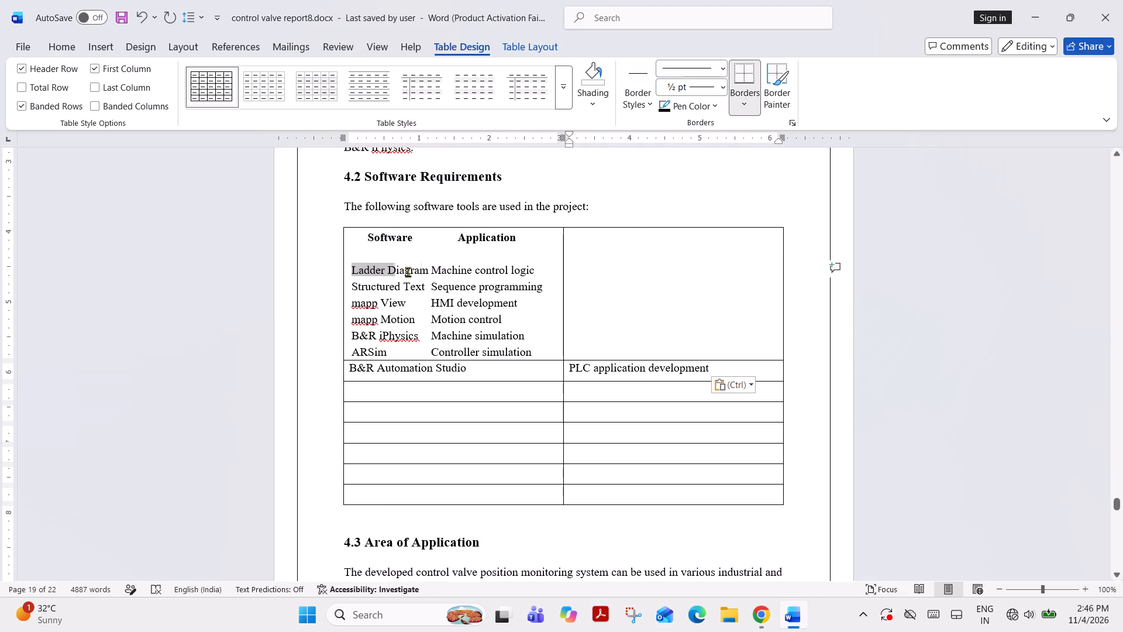
{"action": "left_click_drag", "start_coordinate": [408, 272], "coordinate": [418, 273]}
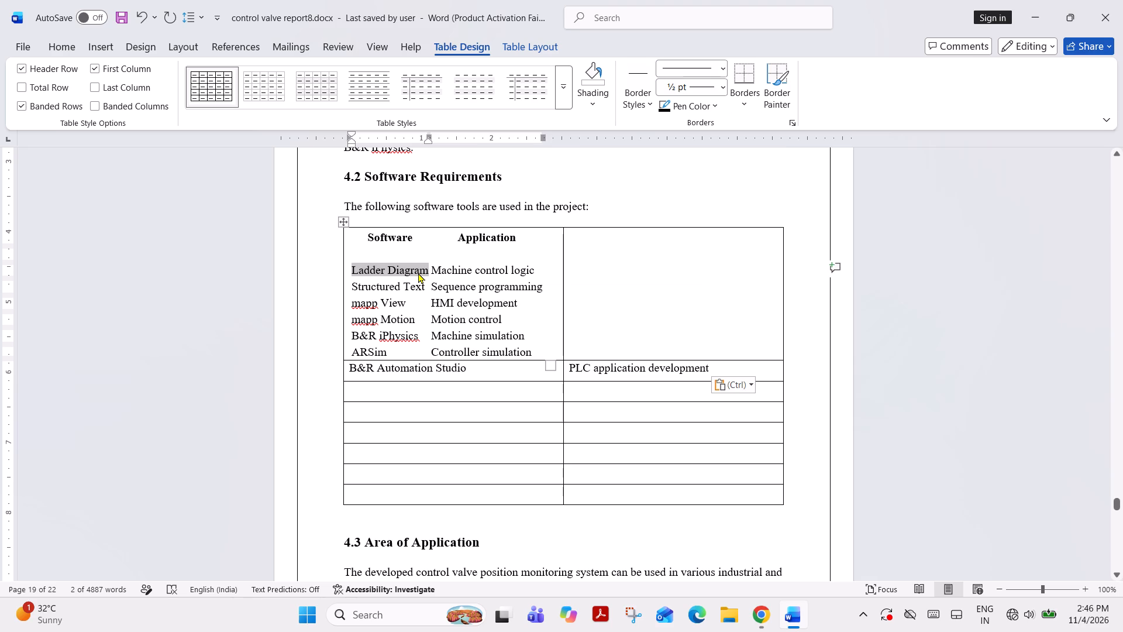
{"action": "key", "text": "ctrl+x"}
{"action": "left_click", "coordinate": [410, 396]}
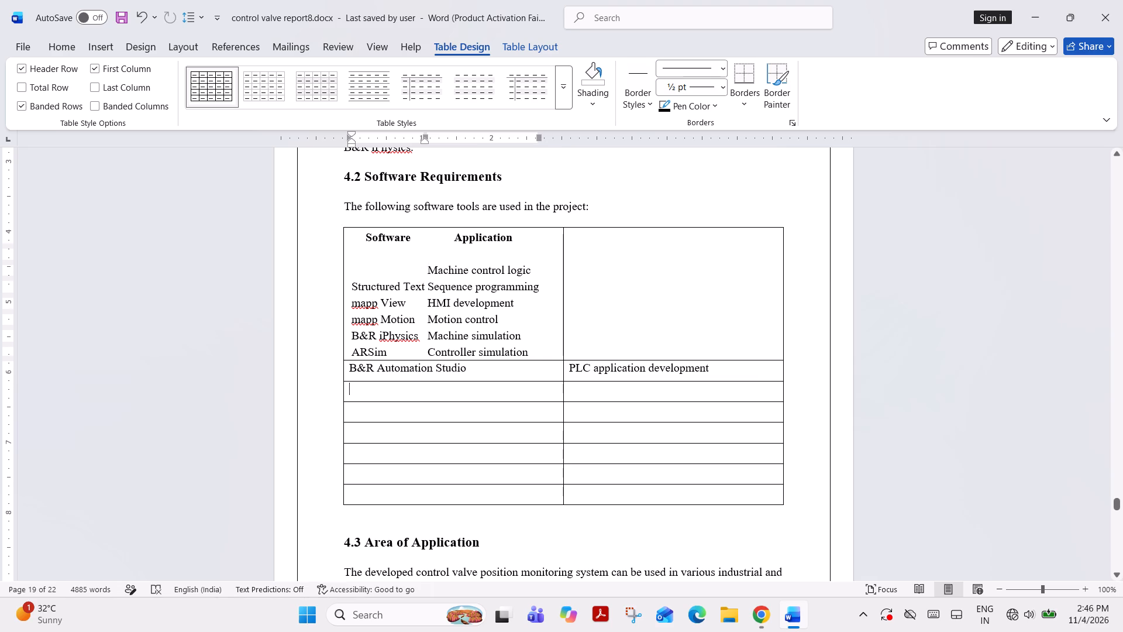
{"action": "key", "text": "ctrl+v"}
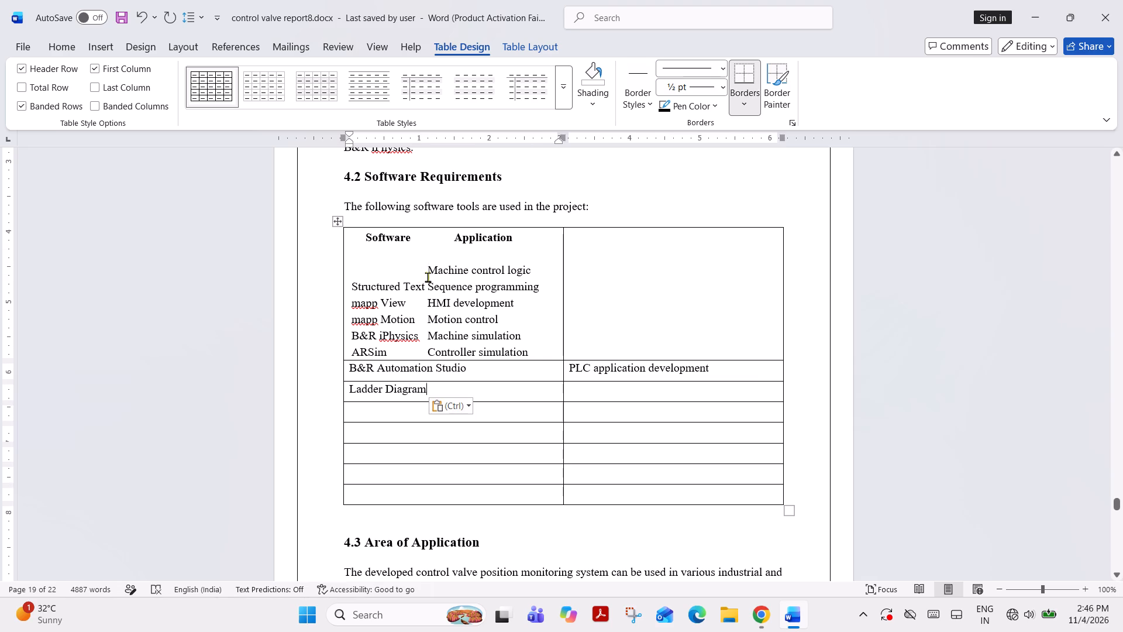
{"action": "left_click_drag", "start_coordinate": [428, 272], "coordinate": [543, 276]}
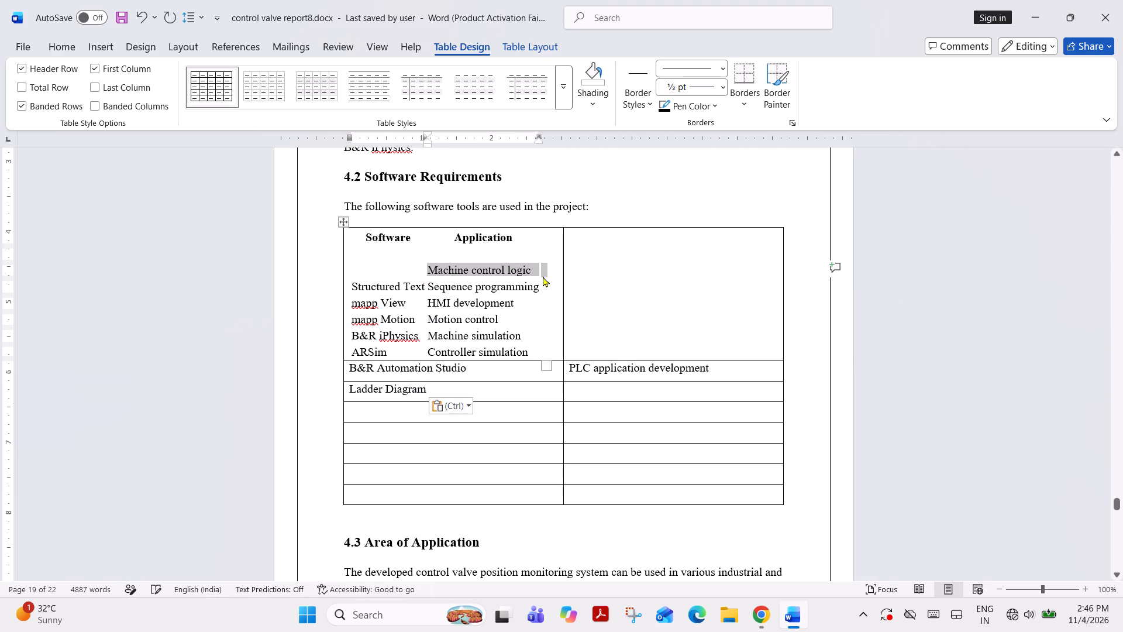
{"action": "key", "text": "ctrl+x"}
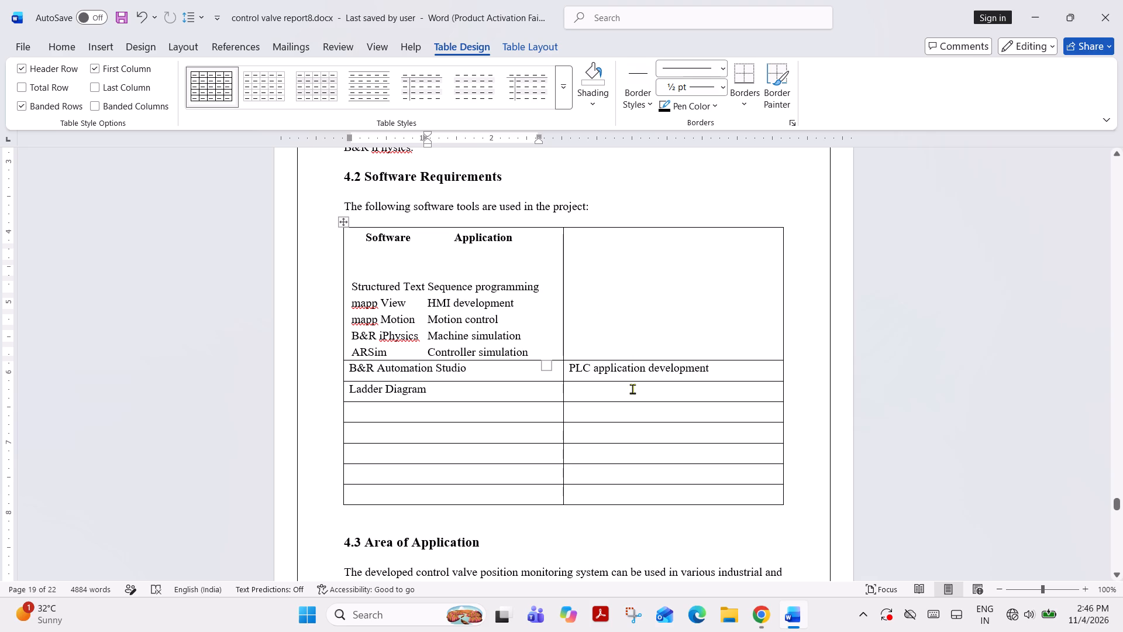
{"action": "left_click", "coordinate": [632, 391]}
{"action": "key", "text": "ctrl+v"}
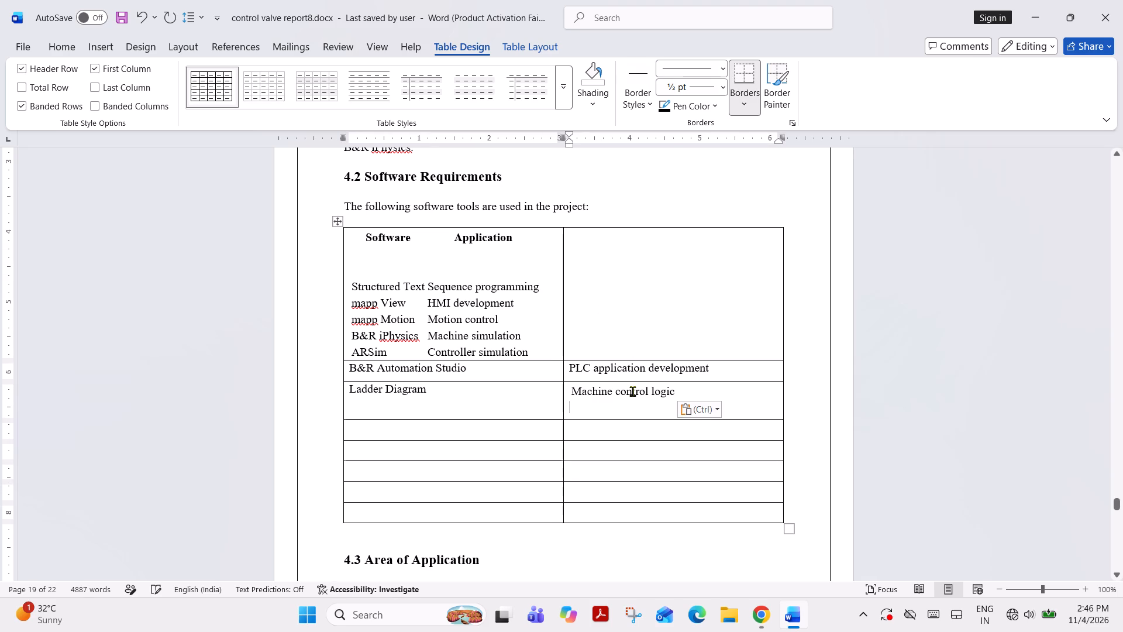
{"action": "key", "text": "BackSpace"}
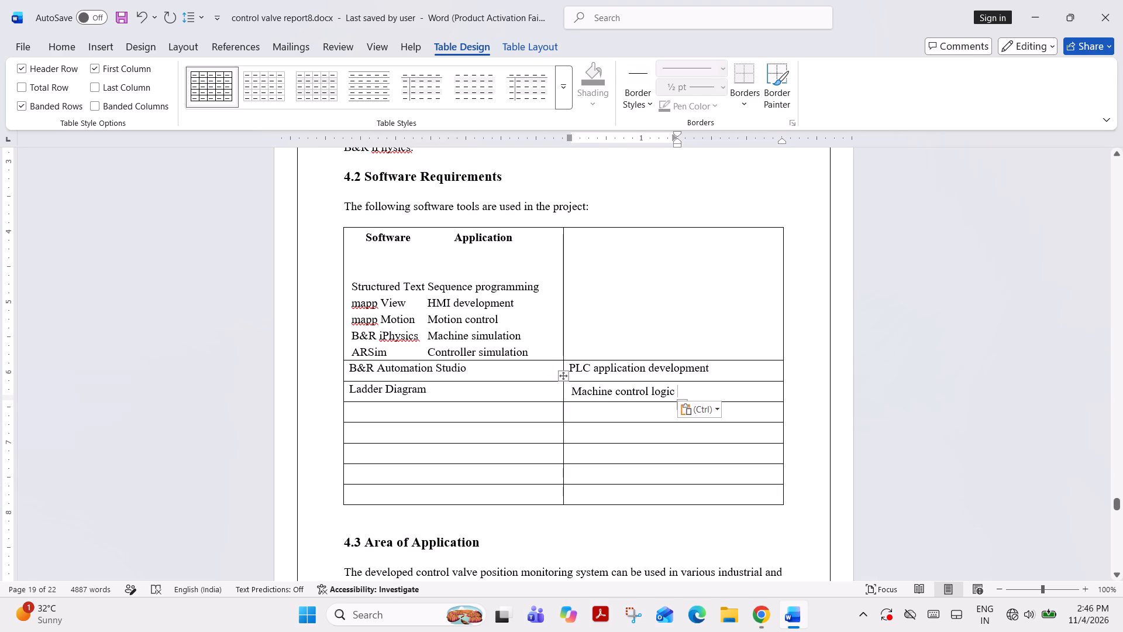
Move "Structured Text" and "Sequence programming" from the nested table into the two cells of the outer table's fourth row.
{"action": "left_click_drag", "start_coordinate": [354, 287], "coordinate": [410, 288]}
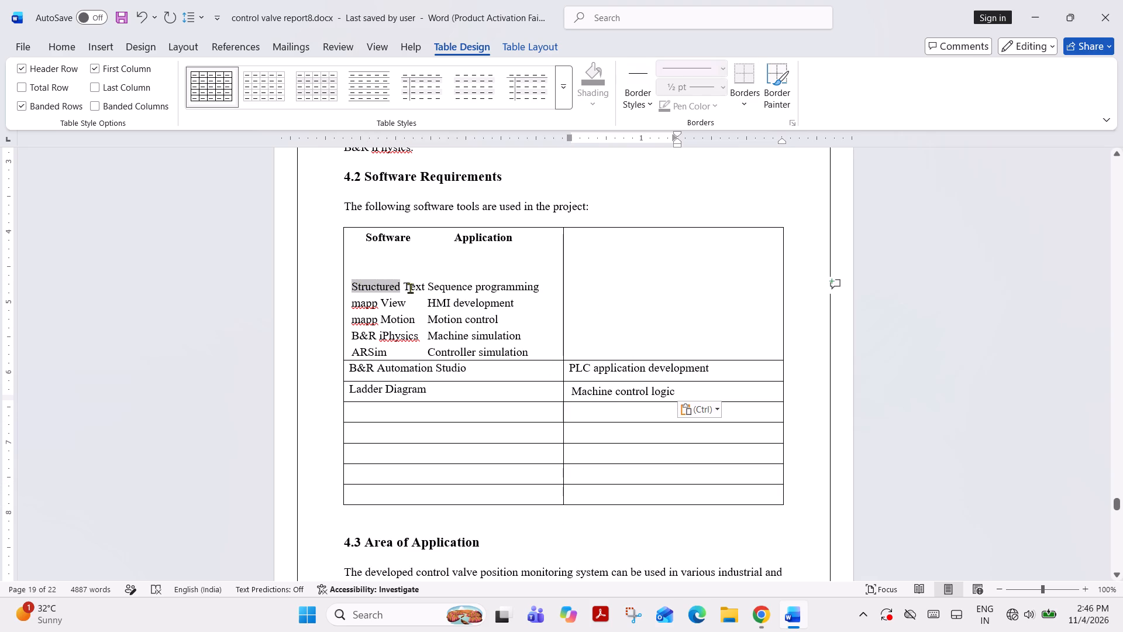
{"action": "left_click_drag", "start_coordinate": [410, 288], "coordinate": [423, 288]}
{"action": "key", "text": "ctrl+x"}
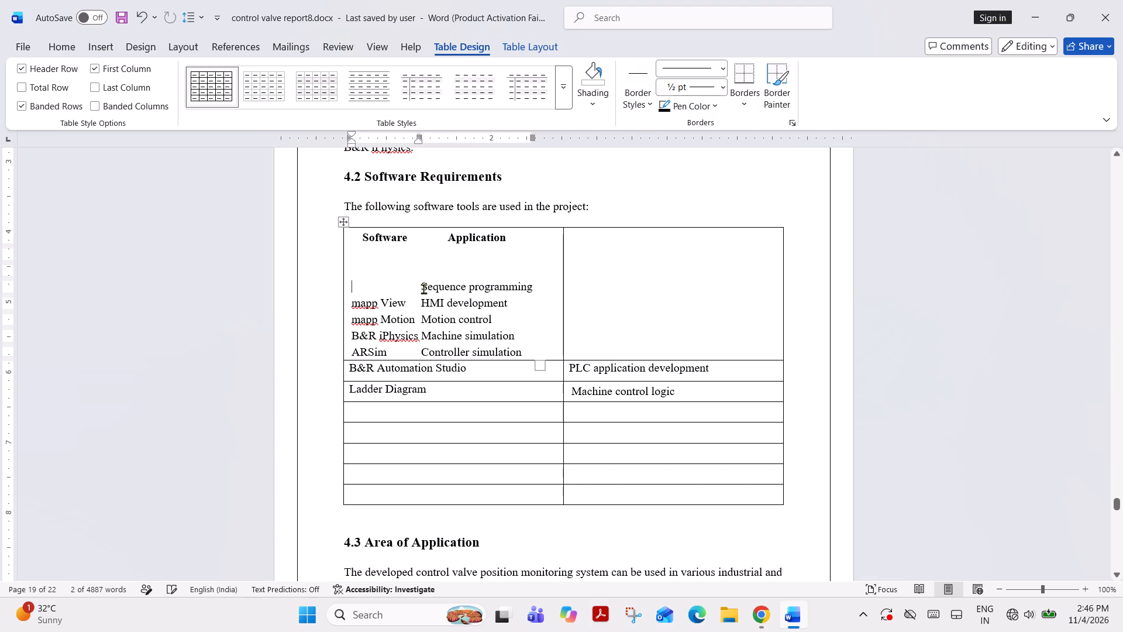
{"action": "left_click", "coordinate": [422, 410]}
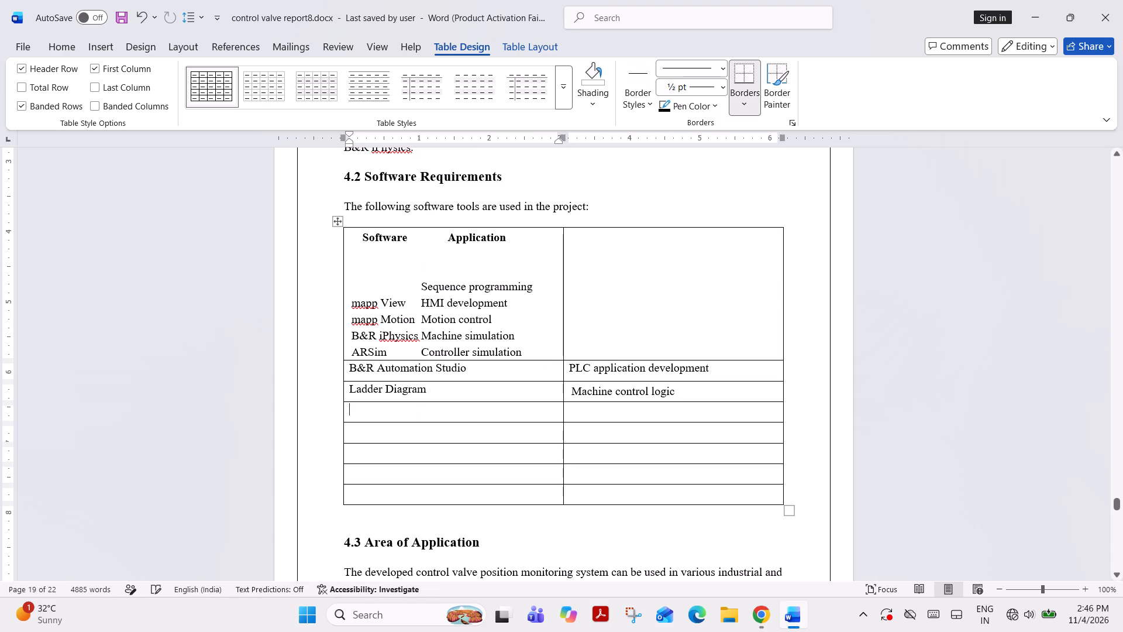
{"action": "key", "text": "ctrl+v"}
{"action": "left_click_drag", "start_coordinate": [422, 284], "coordinate": [519, 291]}
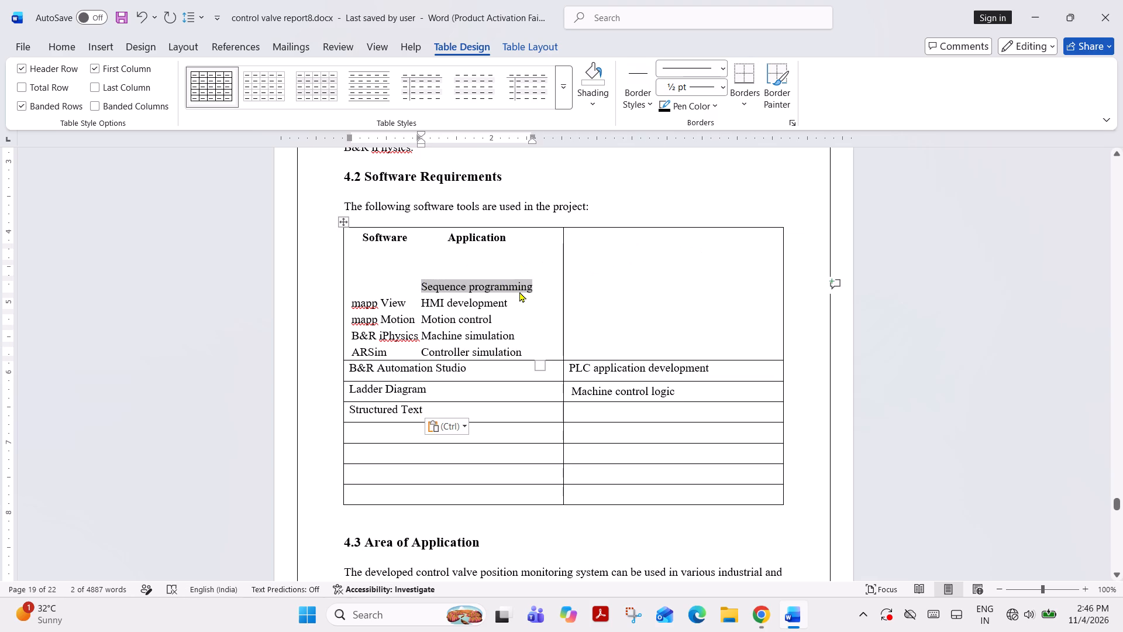
{"action": "key", "text": "ctrl+x"}
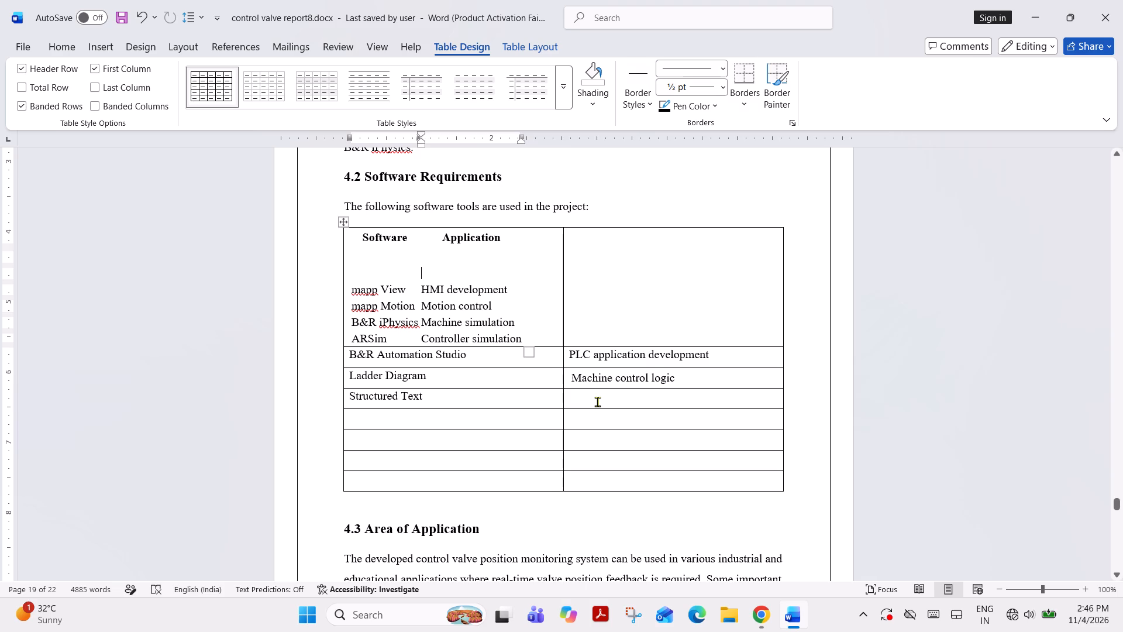
{"action": "left_click", "coordinate": [597, 401]}
{"action": "key", "text": "ctrl+v"}
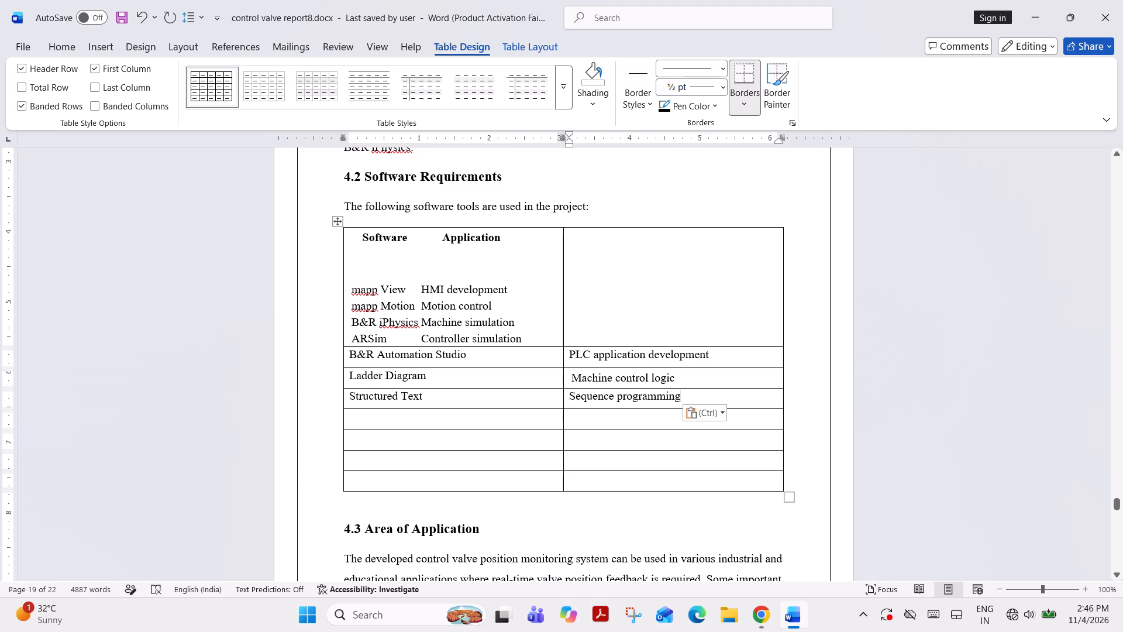
Move "mapp View" and "HMI development" from the nested table into the two cells of the outer table's fifth row.
{"action": "left_click_drag", "start_coordinate": [351, 289], "coordinate": [381, 291]}
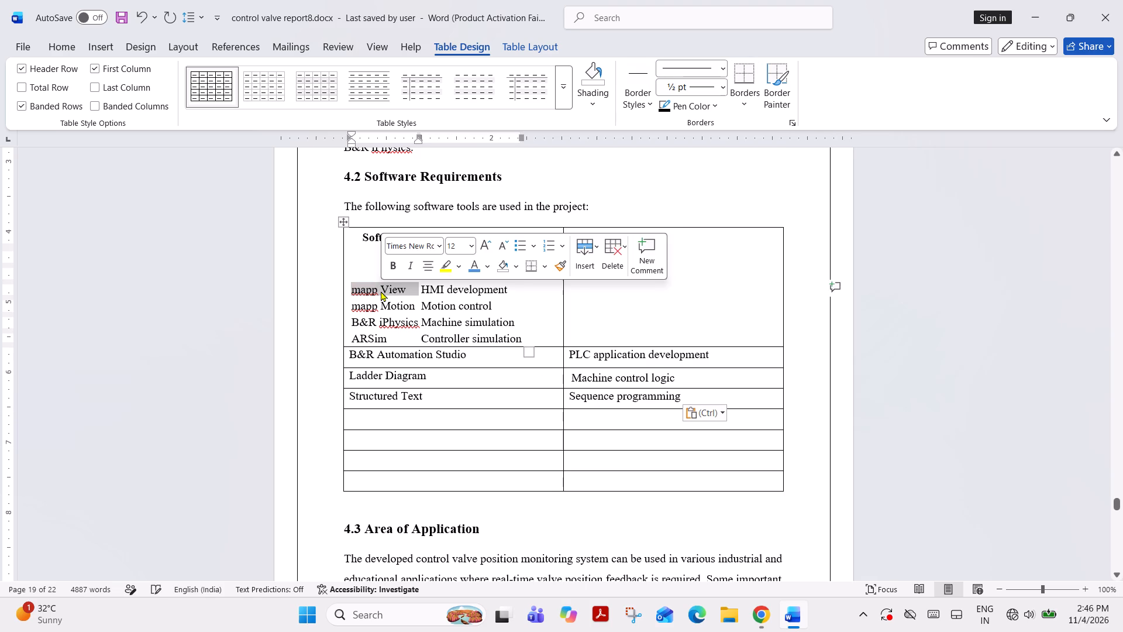
{"action": "double_click", "coordinate": [381, 291]}
{"action": "double_click", "coordinate": [381, 291]}
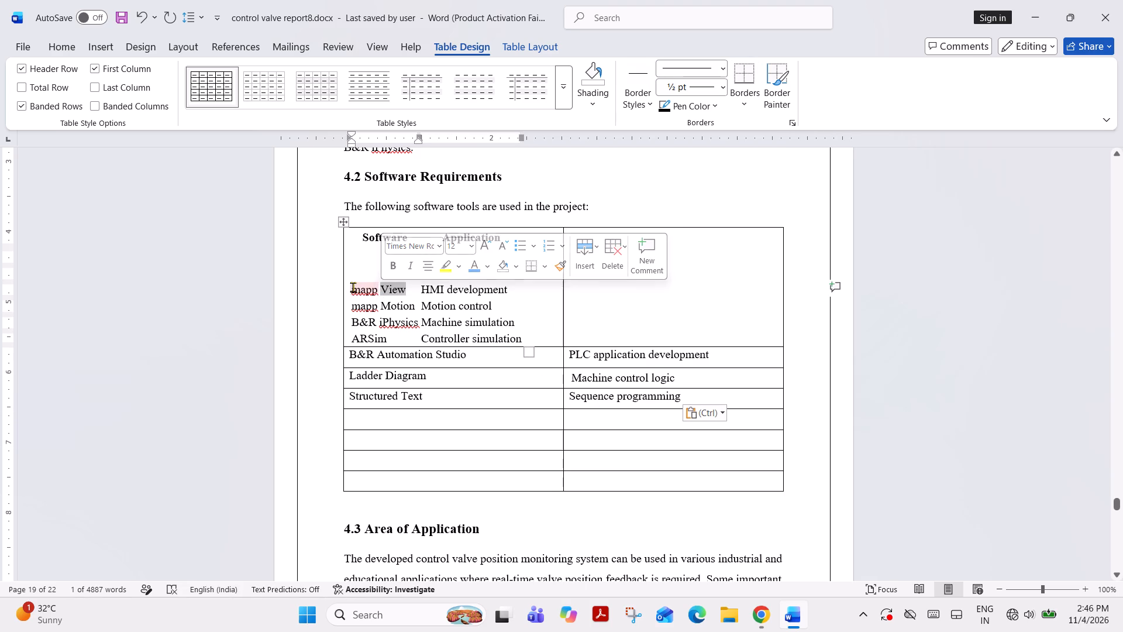
{"action": "left_click_drag", "start_coordinate": [350, 287], "coordinate": [402, 286]}
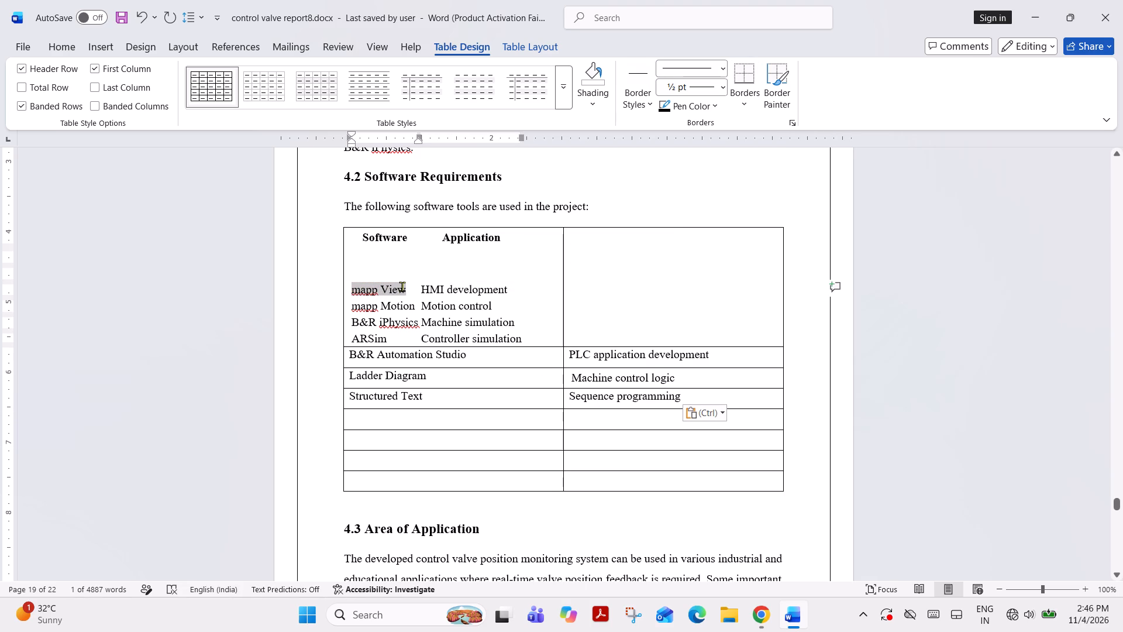
{"action": "left_click_drag", "start_coordinate": [402, 286], "coordinate": [402, 286]}
{"action": "key", "text": "ctrl+x"}
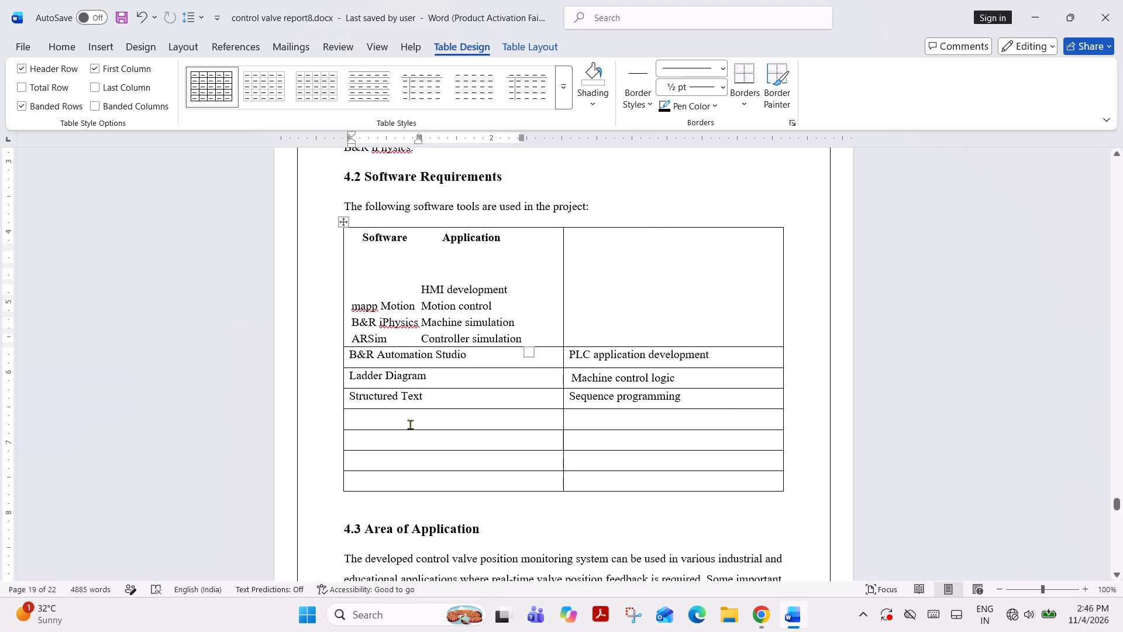
{"action": "left_click", "coordinate": [410, 424]}
{"action": "key", "text": "ctrl+v"}
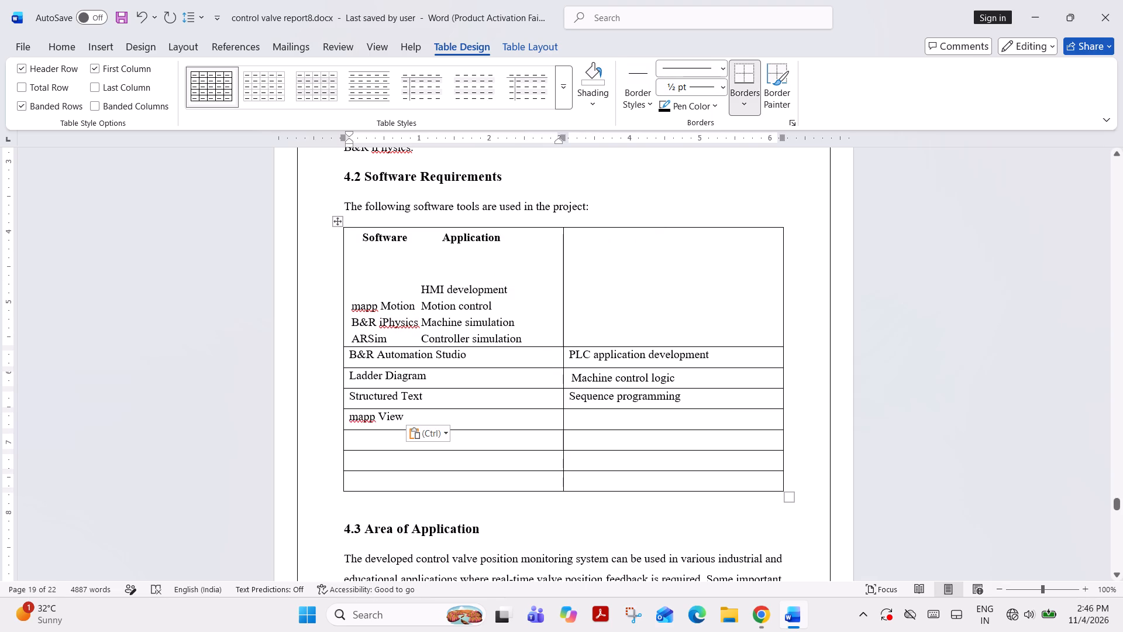
{"action": "left_click_drag", "start_coordinate": [422, 291], "coordinate": [484, 294]}
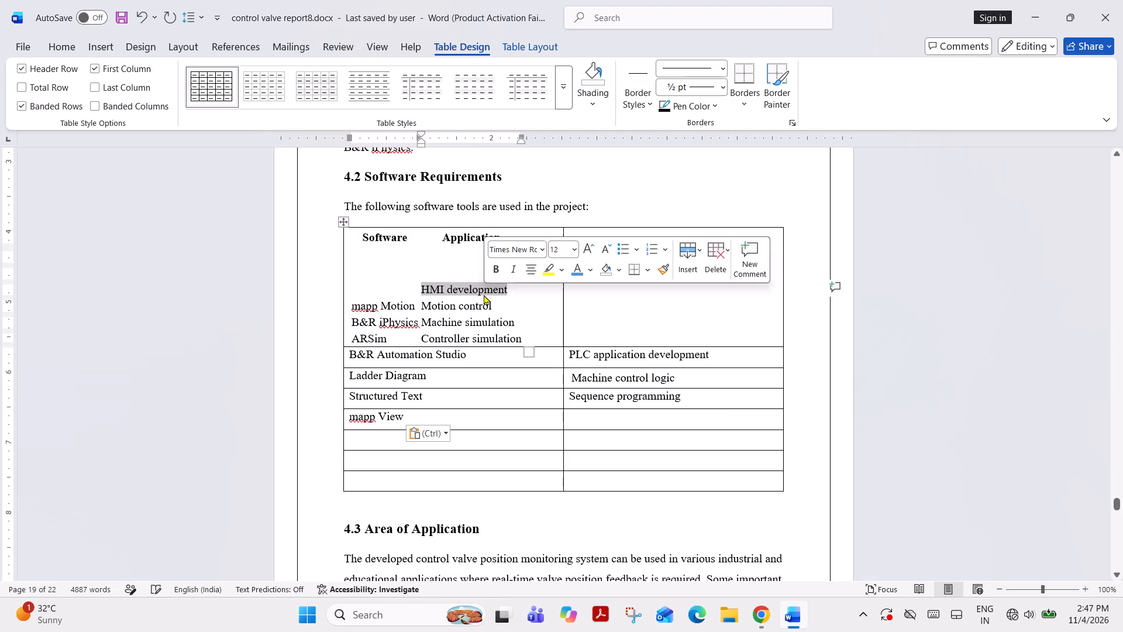
{"action": "key", "text": "ctrl+x"}
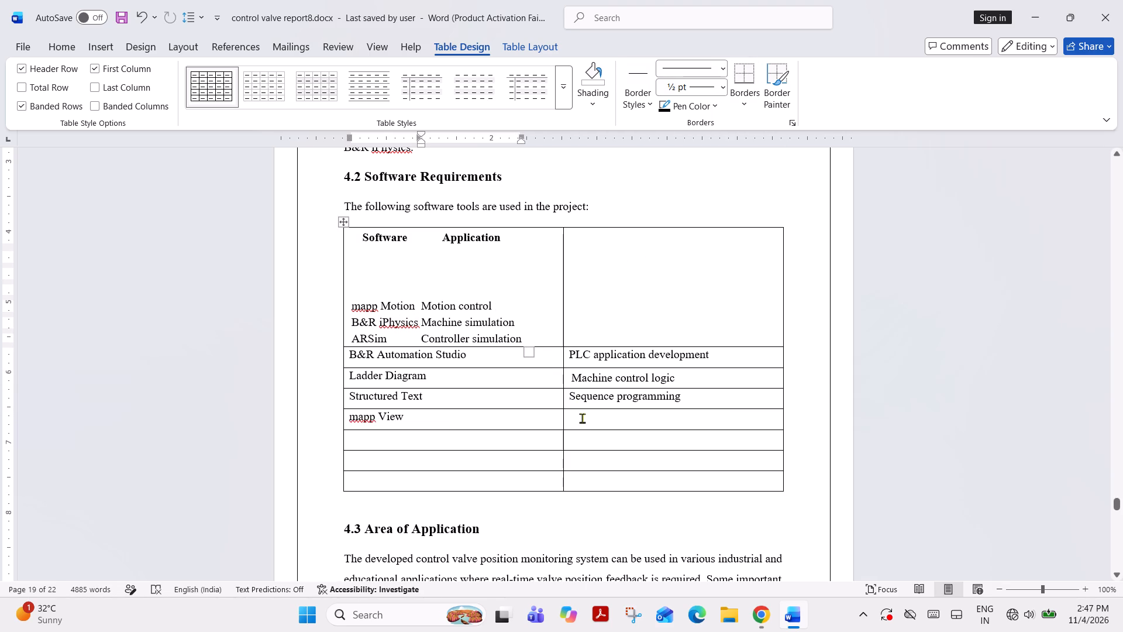
{"action": "left_click", "coordinate": [582, 421]}
{"action": "key", "text": "ctrl+v"}
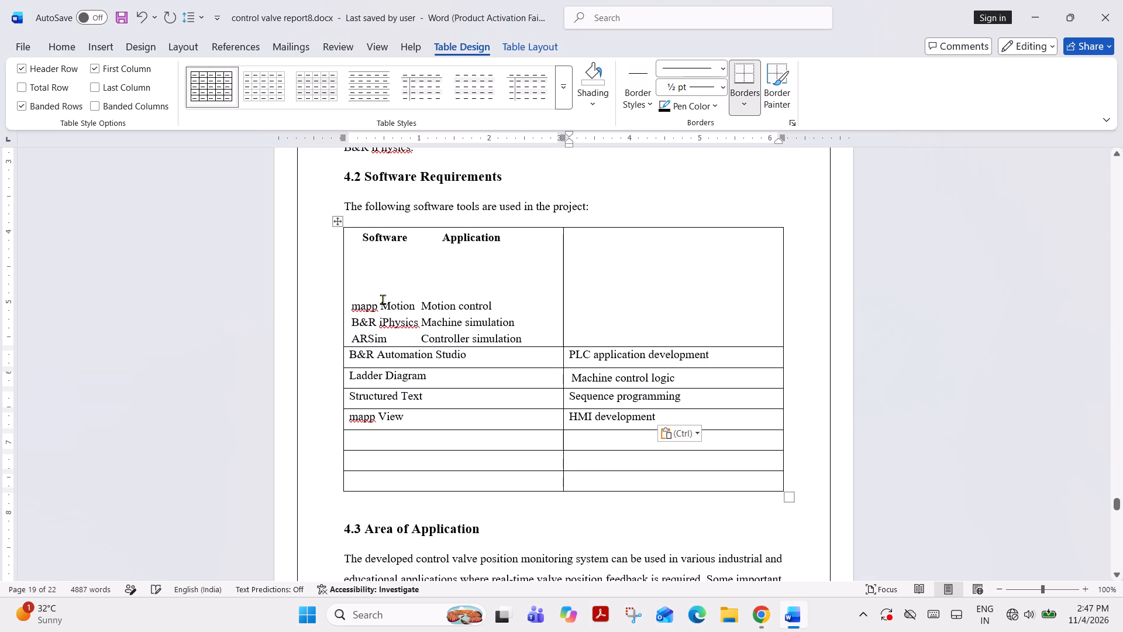
Move "mapp Motion" and "Motion control" from the nested table into the two cells of the outer table's sixth row.
{"action": "left_click_drag", "start_coordinate": [350, 305], "coordinate": [410, 307]}
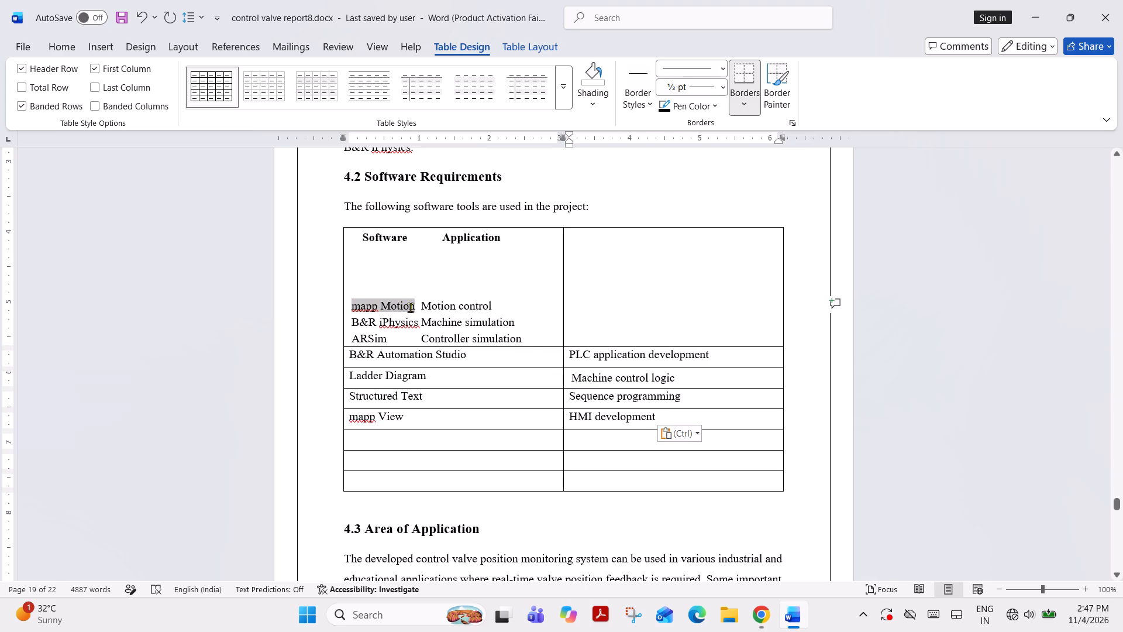
{"action": "left_click_drag", "start_coordinate": [410, 307], "coordinate": [411, 307]}
{"action": "key", "text": "ctrl+x"}
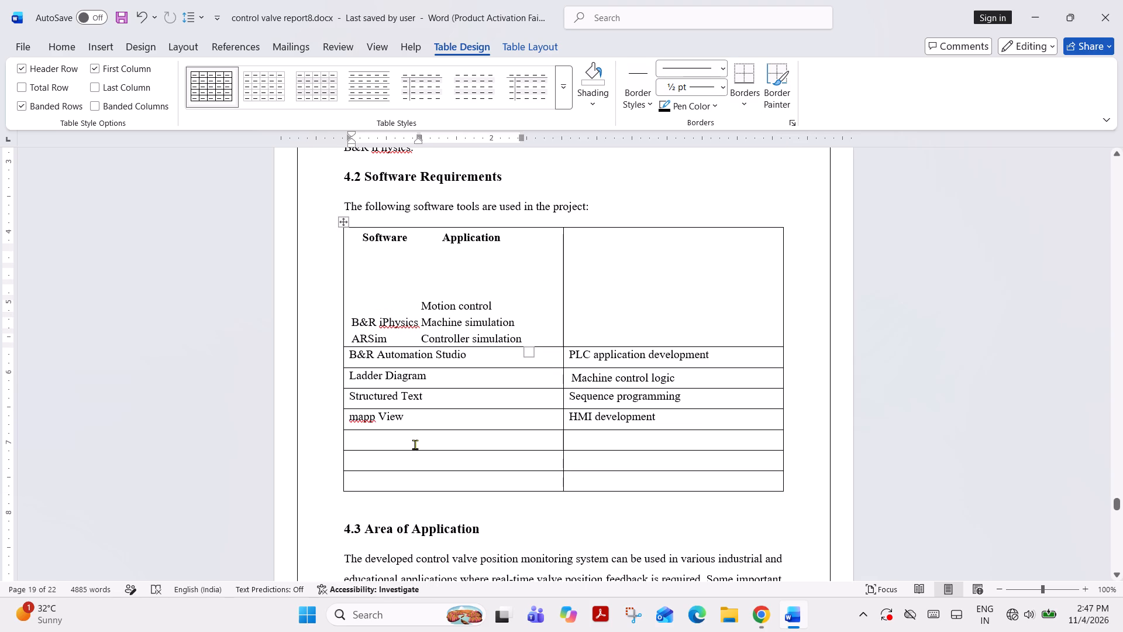
{"action": "left_click", "coordinate": [415, 444]}
{"action": "key", "text": "ctrl+v"}
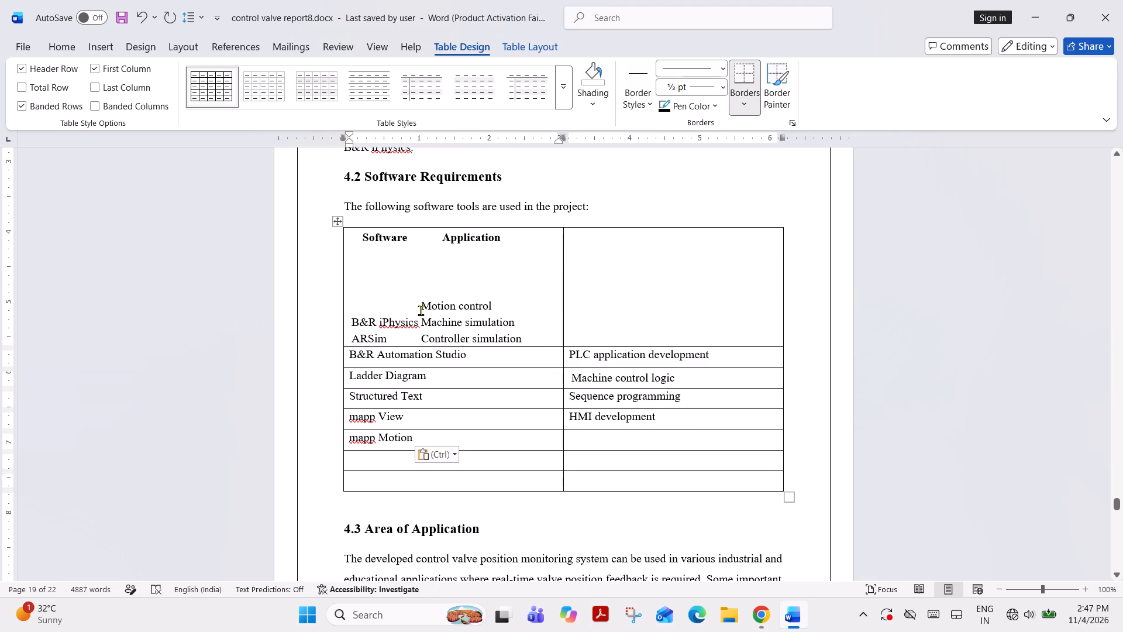
{"action": "left_click_drag", "start_coordinate": [422, 308], "coordinate": [501, 304]}
{"action": "key", "text": "ctrl+x"}
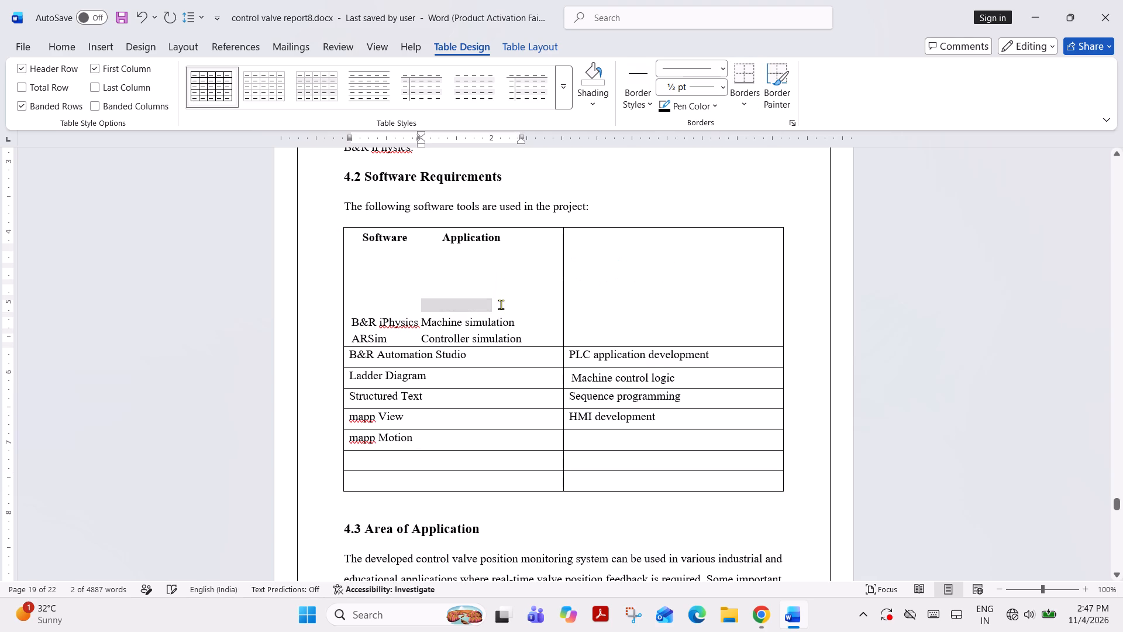
{"action": "left_click", "coordinate": [603, 443]}
{"action": "key", "text": "ctrl+v"}
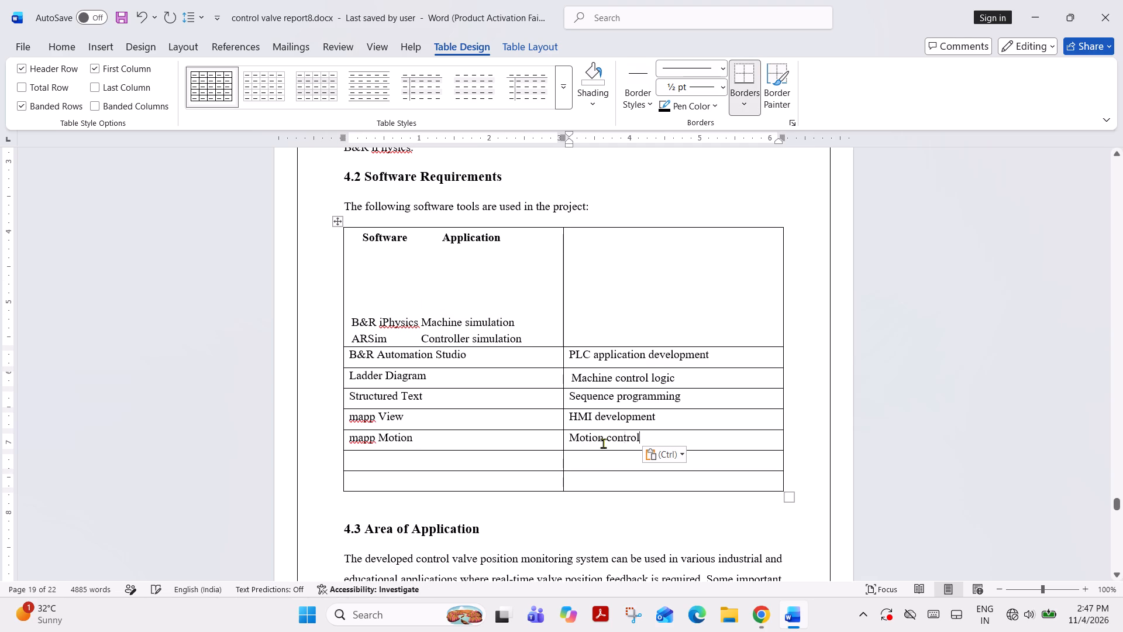
Move "B&R iPhysics" and "Machine simulation" from the nested table into the two cells of the outer table's seventh row.
{"action": "left_click_drag", "start_coordinate": [349, 322], "coordinate": [384, 323]}
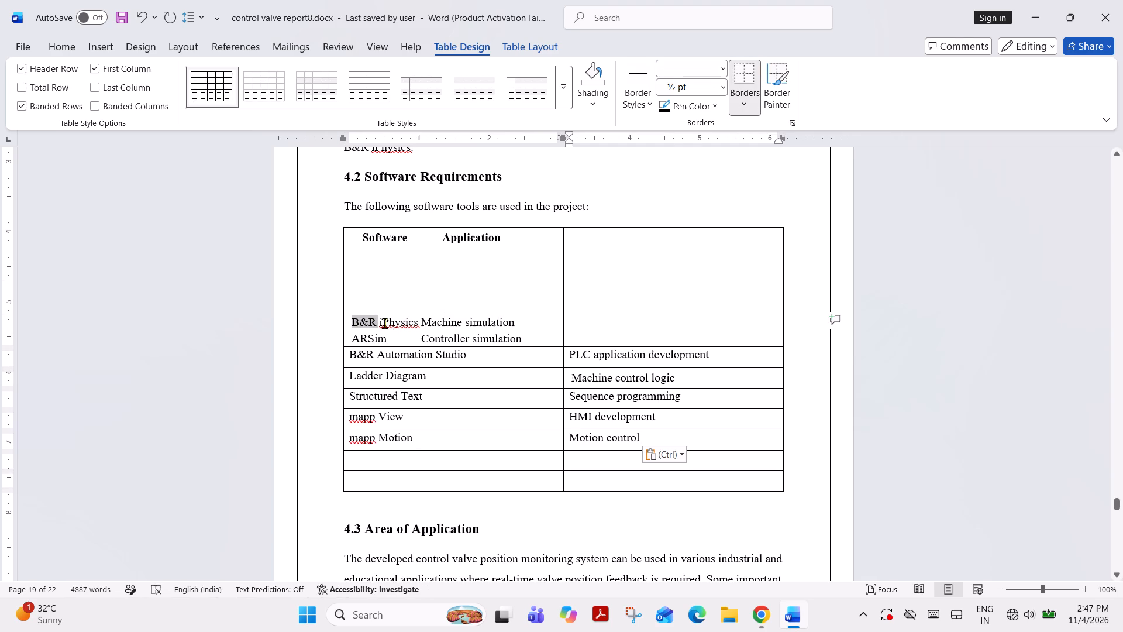
{"action": "left_click_drag", "start_coordinate": [384, 323], "coordinate": [405, 325]}
{"action": "key", "text": "ctrl+x"}
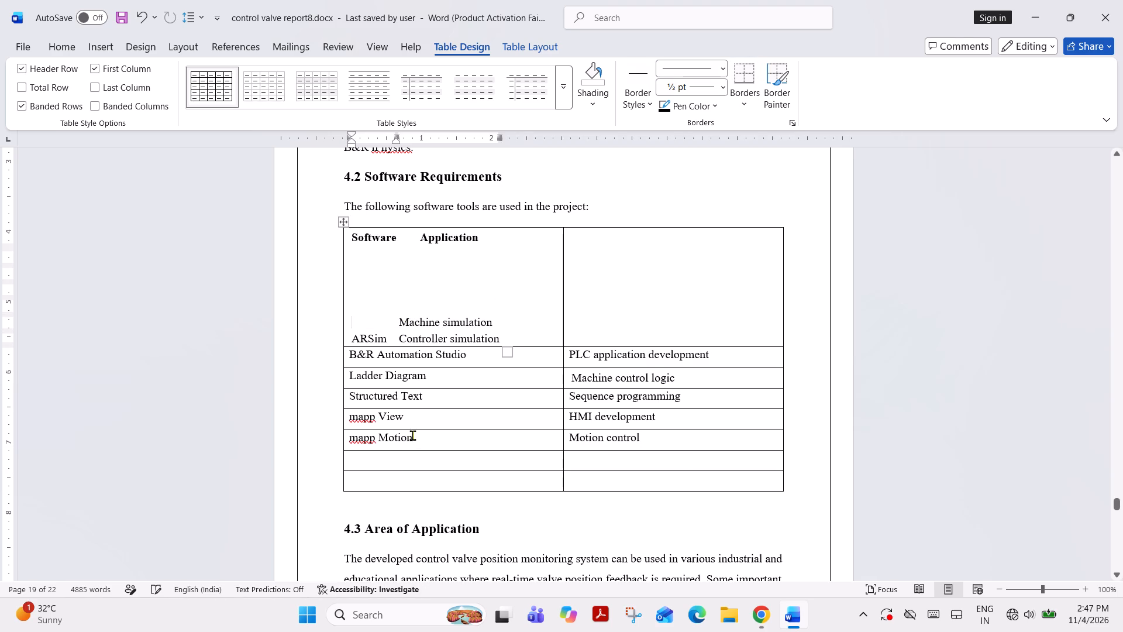
{"action": "left_click", "coordinate": [408, 462]}
{"action": "key", "text": "ctrl+v"}
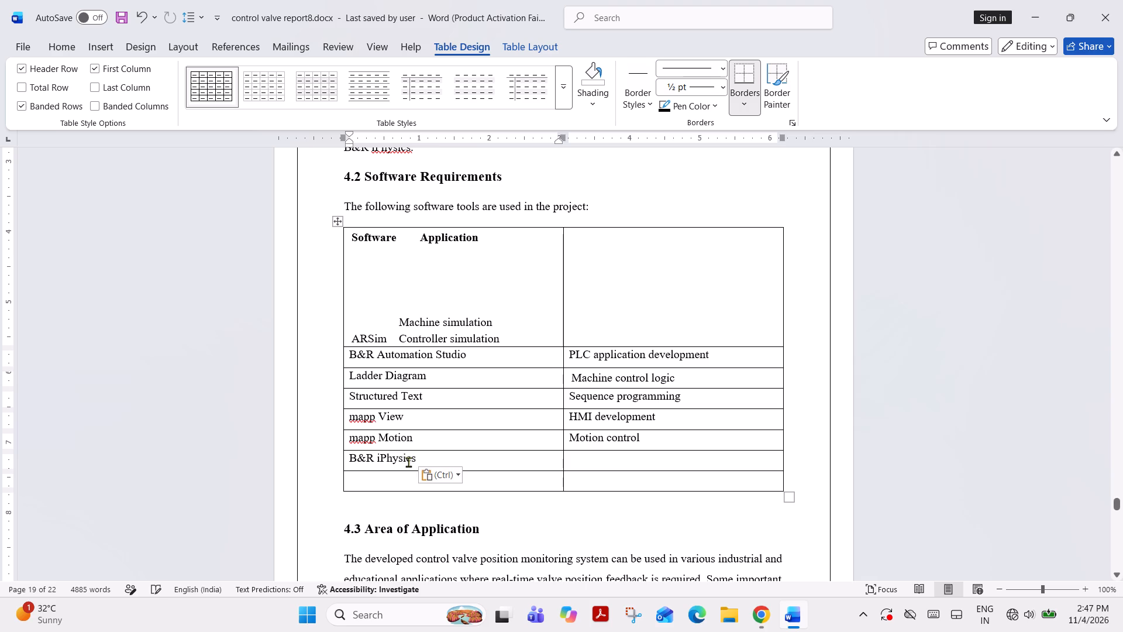
{"action": "left_click_drag", "start_coordinate": [401, 323], "coordinate": [498, 329]}
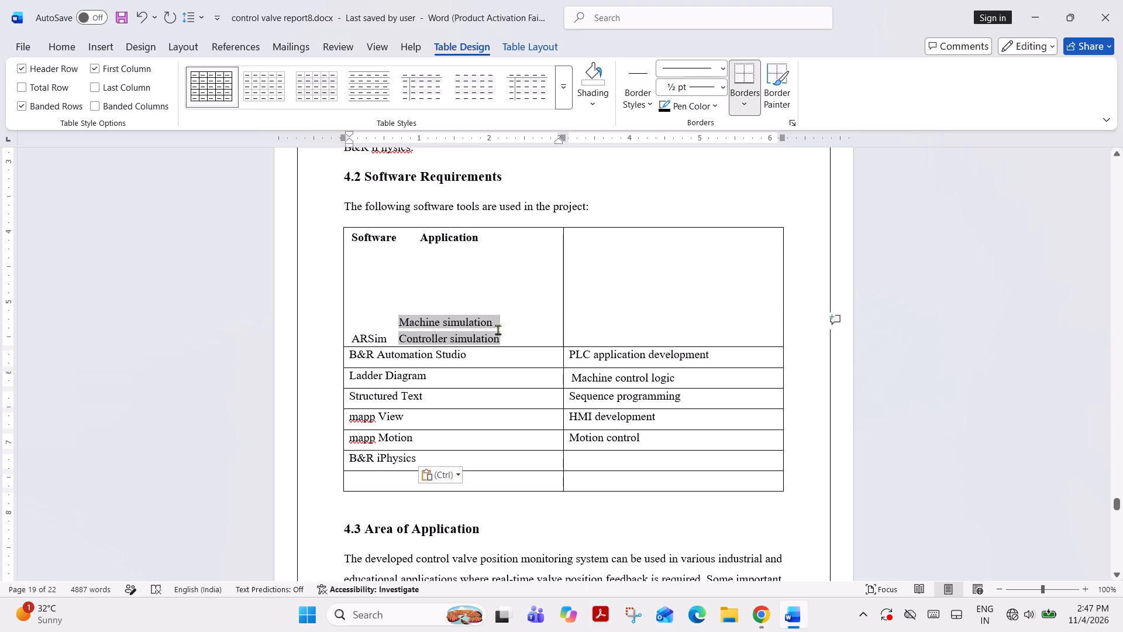
{"action": "left_click_drag", "start_coordinate": [498, 329], "coordinate": [501, 329]}
{"action": "left_click", "coordinate": [501, 329]}
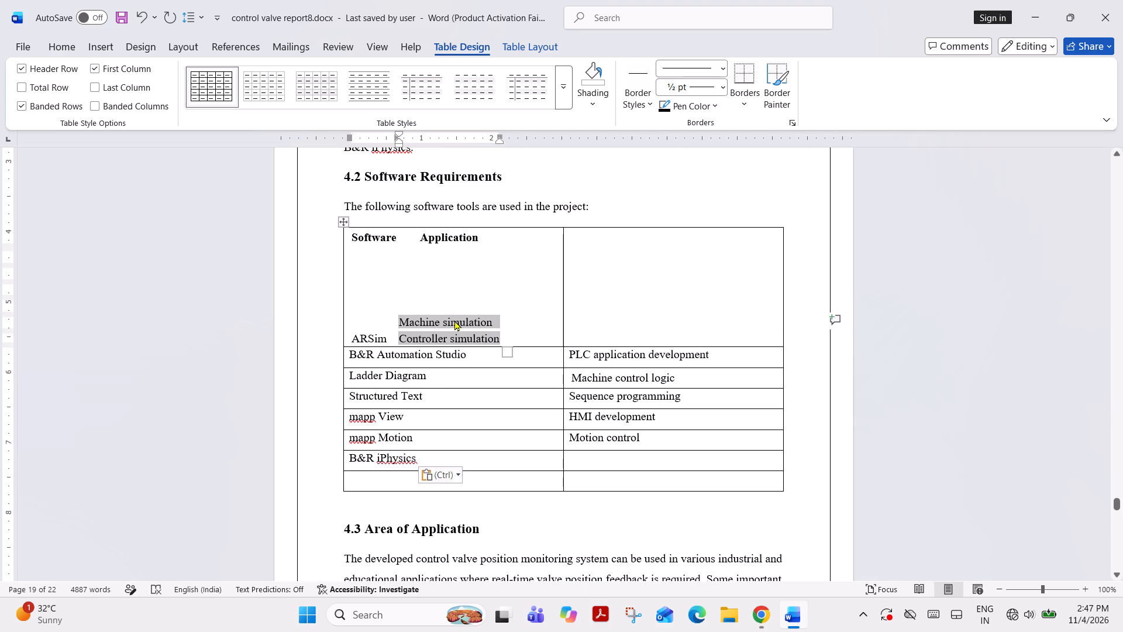
{"action": "left_click", "coordinate": [454, 320]}
{"action": "left_click_drag", "start_coordinate": [399, 322], "coordinate": [479, 316]}
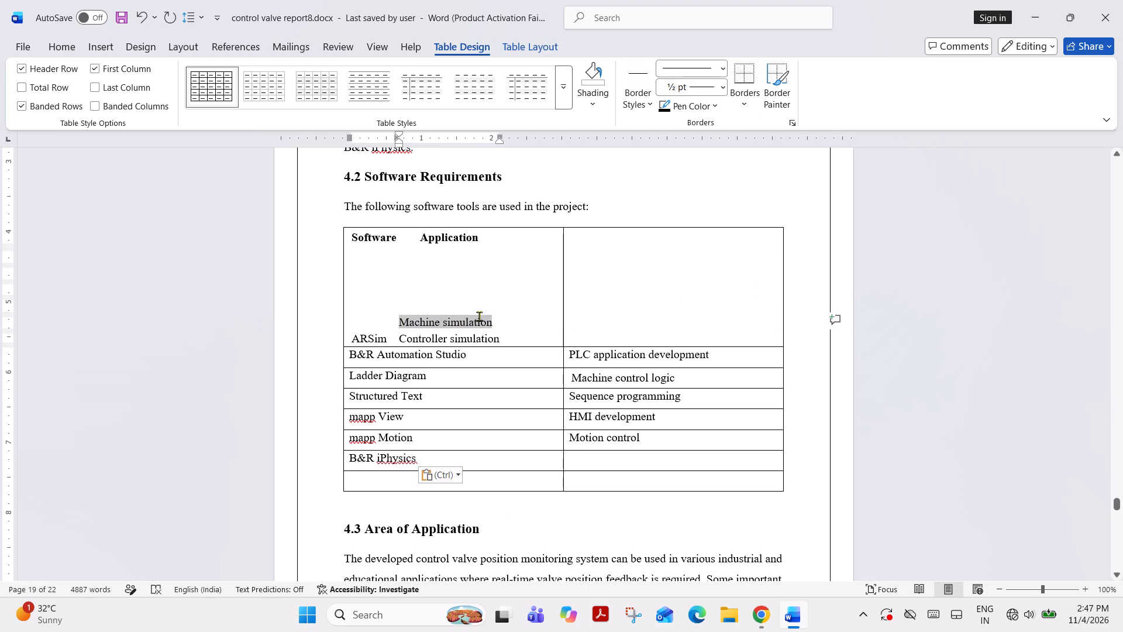
{"action": "left_click_drag", "start_coordinate": [479, 316], "coordinate": [488, 316]}
{"action": "key", "text": "ctrl+x"}
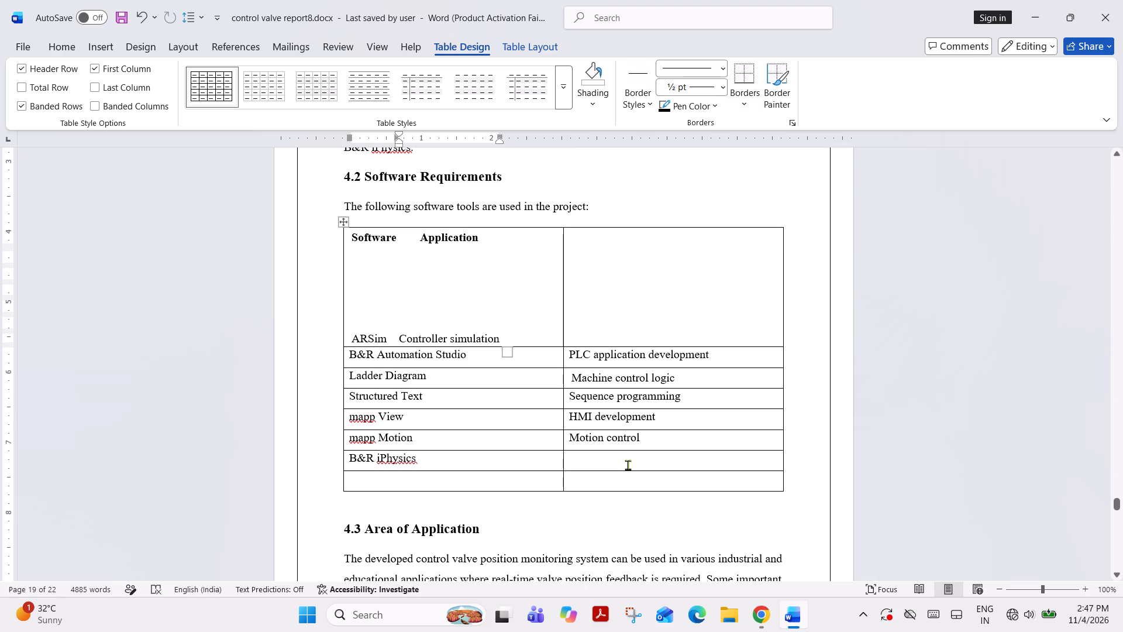
{"action": "left_click", "coordinate": [628, 465]}
{"action": "key", "text": "ctrl+v"}
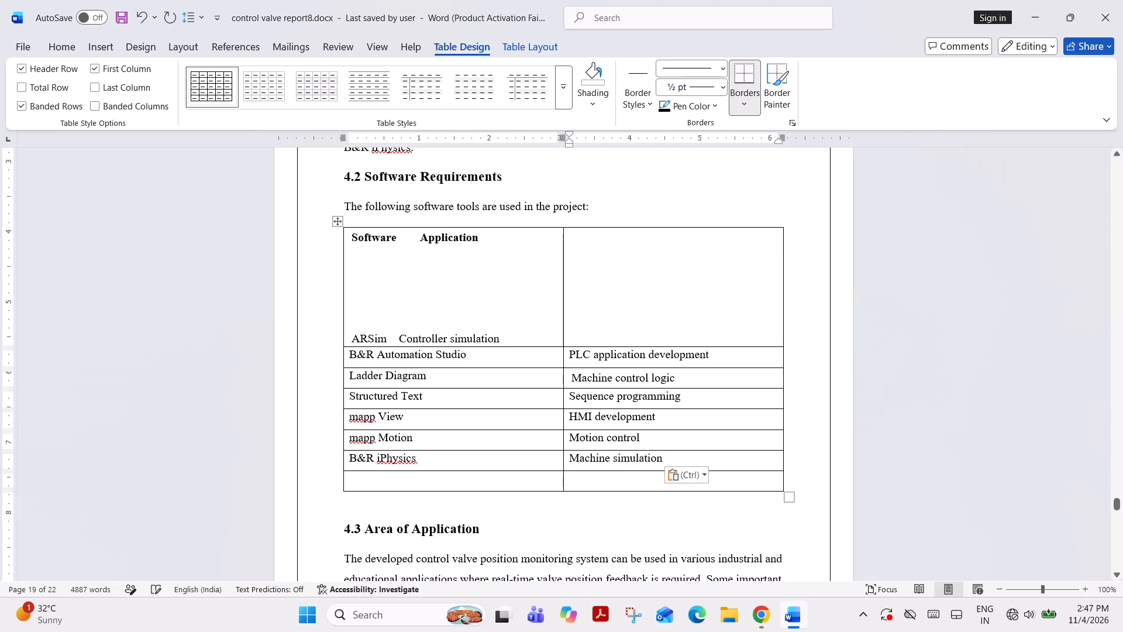
Move "ARSim" and "Controller simulation" from the nested table into the two cells of the outer table's last row.
{"action": "left_click_drag", "start_coordinate": [354, 340], "coordinate": [385, 338]}
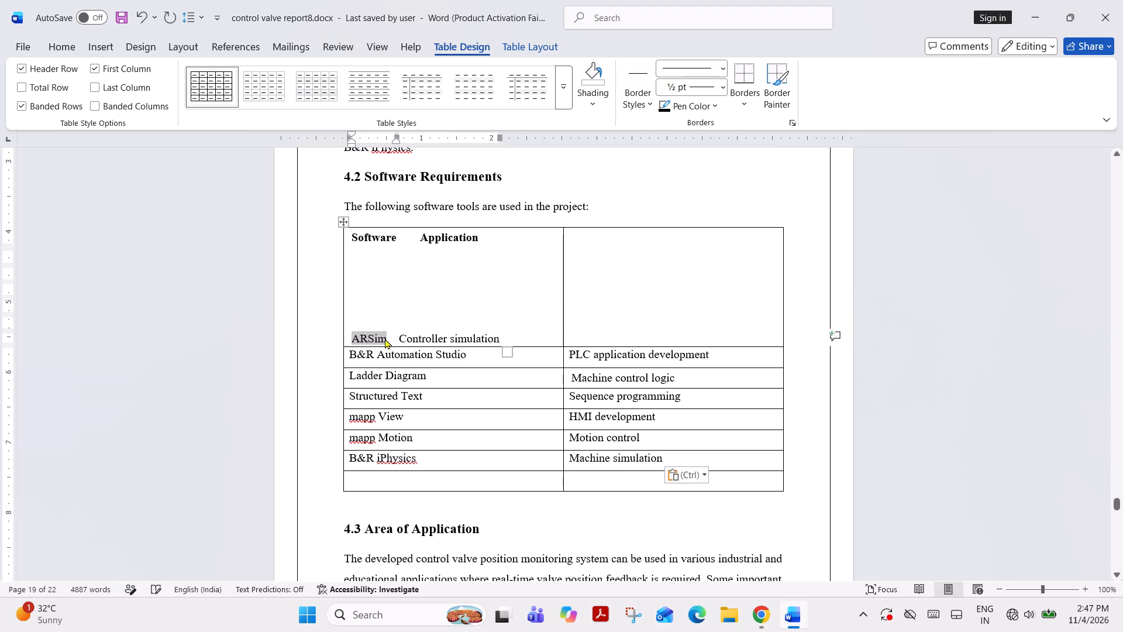
{"action": "key", "text": "ctrl+x"}
{"action": "left_click", "coordinate": [391, 486]}
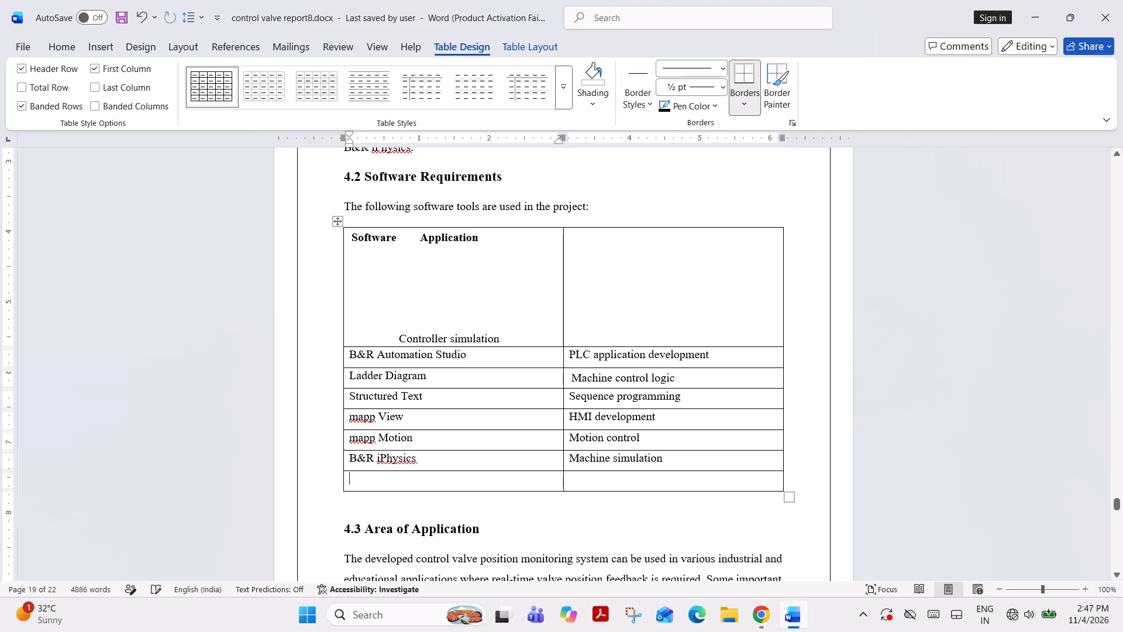
{"action": "key", "text": "ctrl+v"}
{"action": "left_click_drag", "start_coordinate": [402, 339], "coordinate": [489, 344]}
{"action": "key", "text": "ctrl+x"}
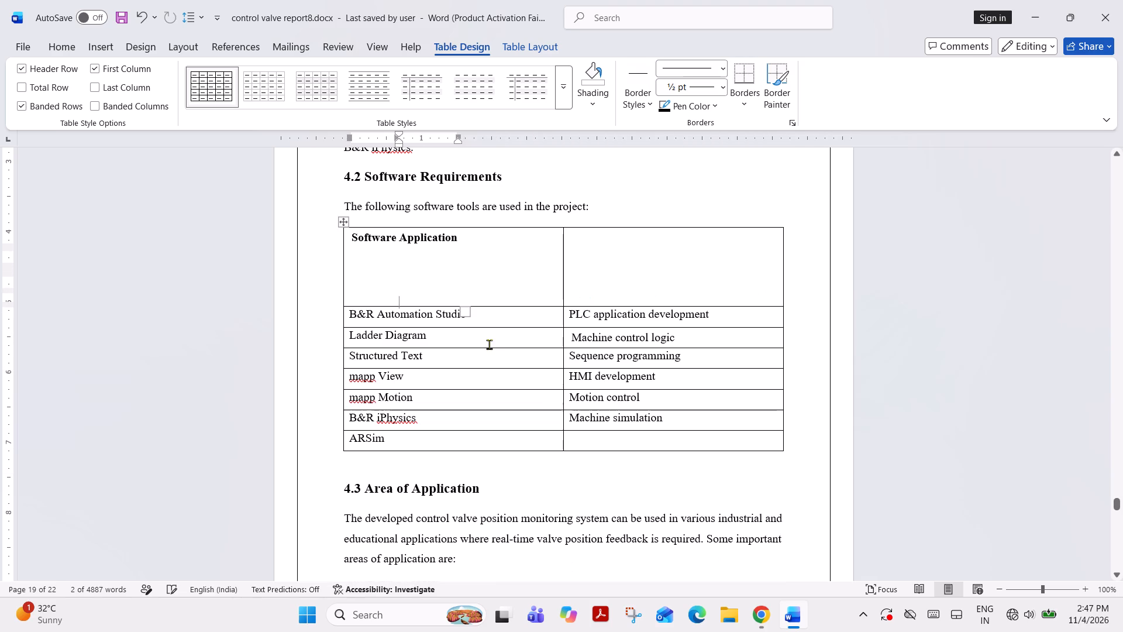
{"action": "left_click", "coordinate": [608, 439]}
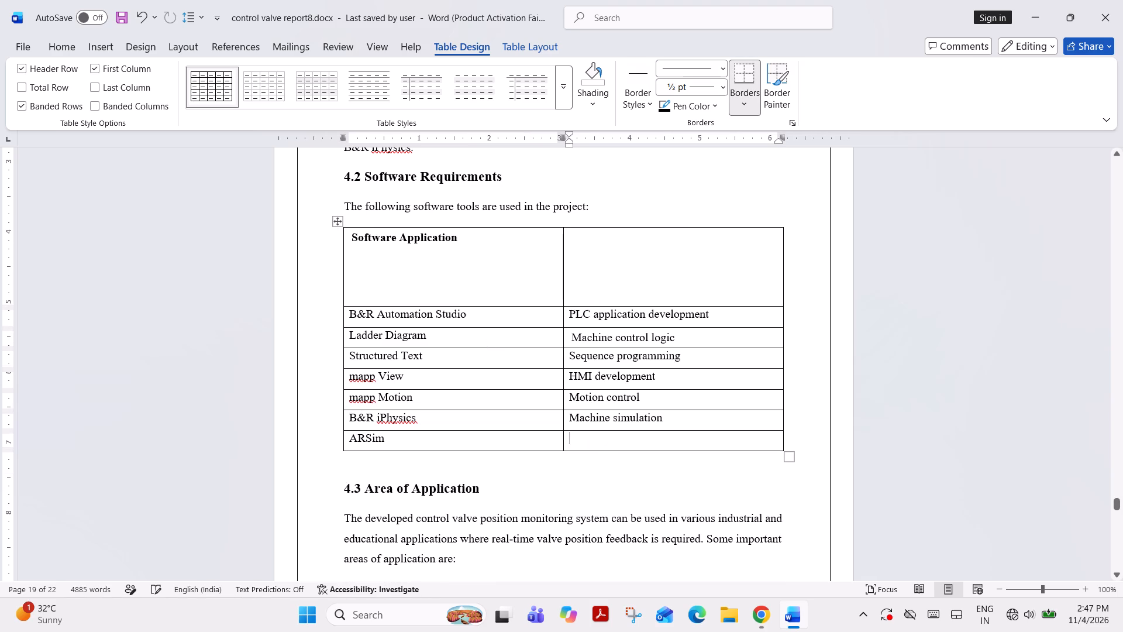
{"action": "key", "text": "ctrl+v"}
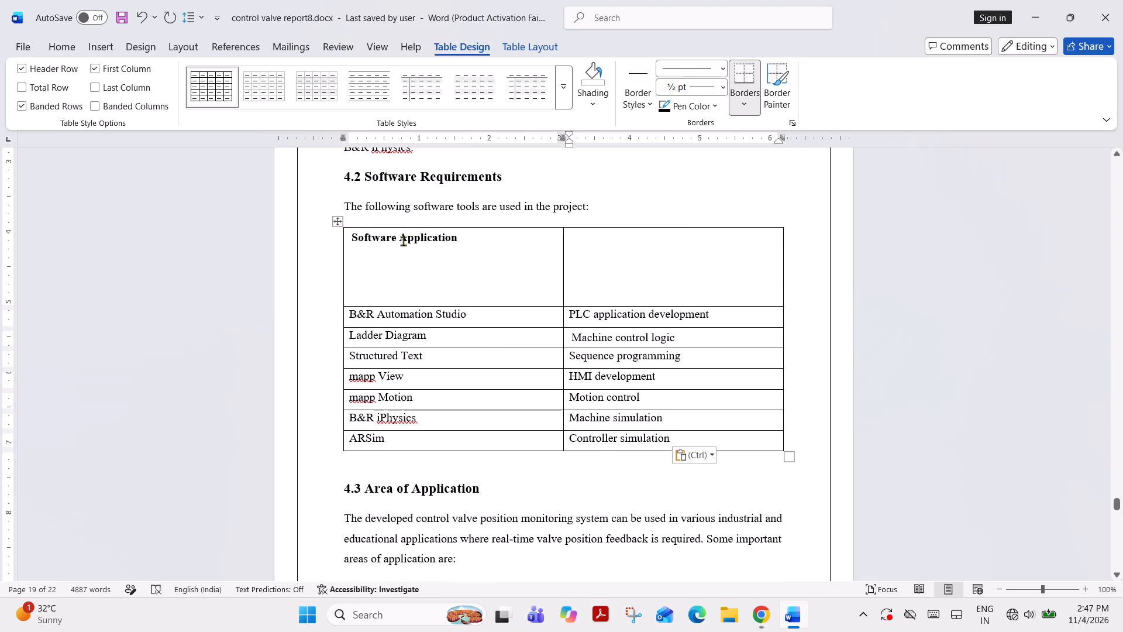
Move the "Application" heading from the nested table into the second cell of the outer table's header row.
{"action": "left_click_drag", "start_coordinate": [403, 241], "coordinate": [460, 242]}
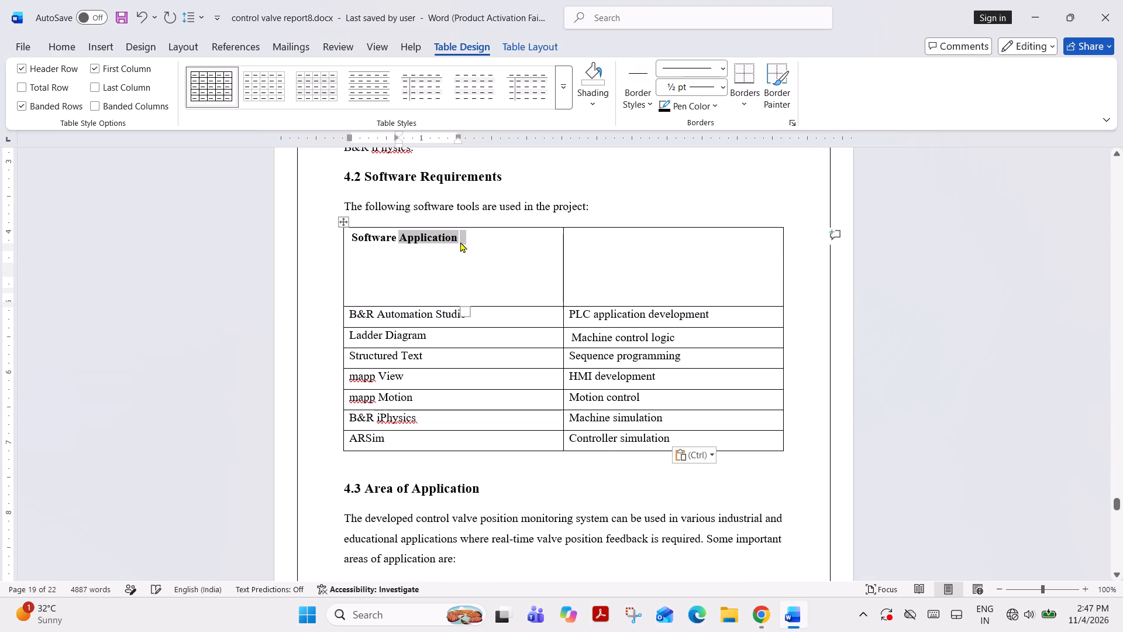
{"action": "key", "text": "ctrl+x"}
{"action": "left_click", "coordinate": [631, 245]}
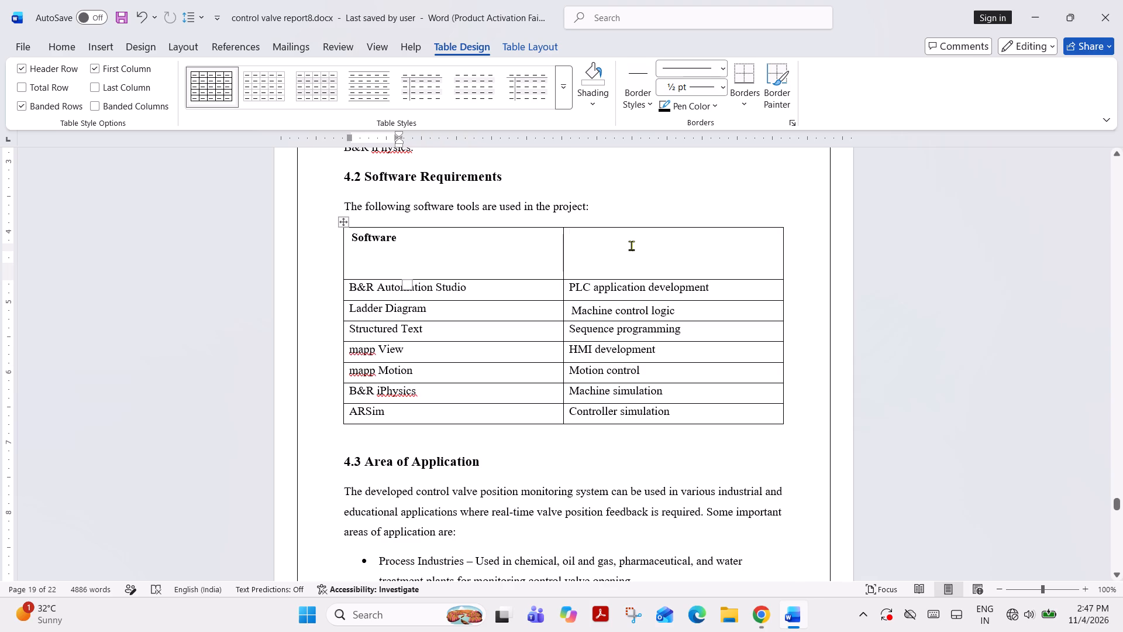
{"action": "key", "text": "ctrl+v"}
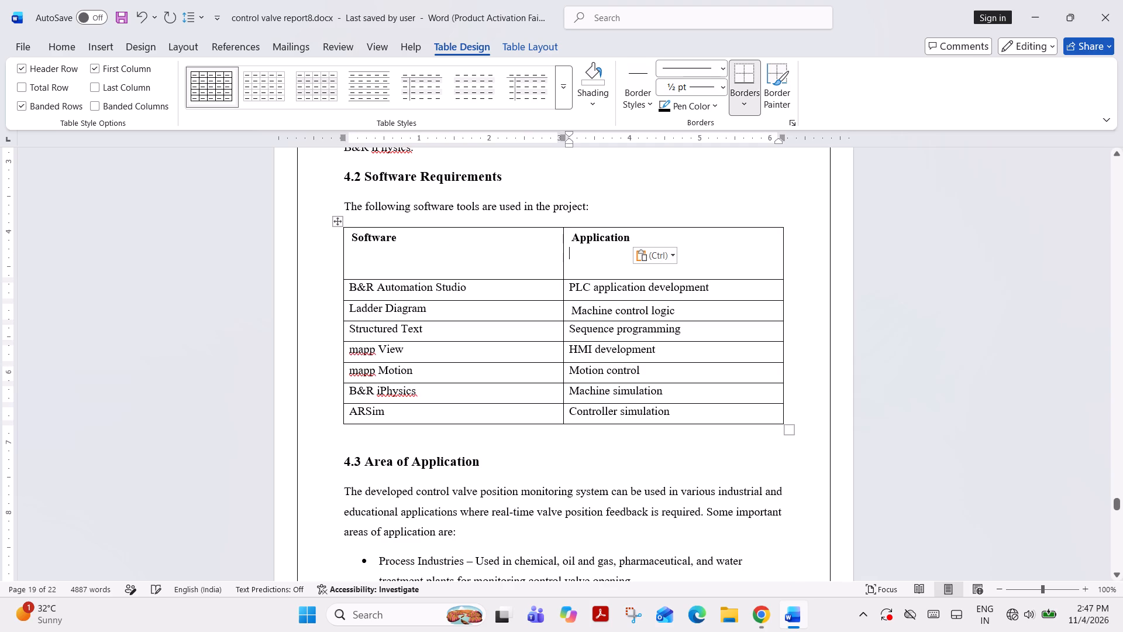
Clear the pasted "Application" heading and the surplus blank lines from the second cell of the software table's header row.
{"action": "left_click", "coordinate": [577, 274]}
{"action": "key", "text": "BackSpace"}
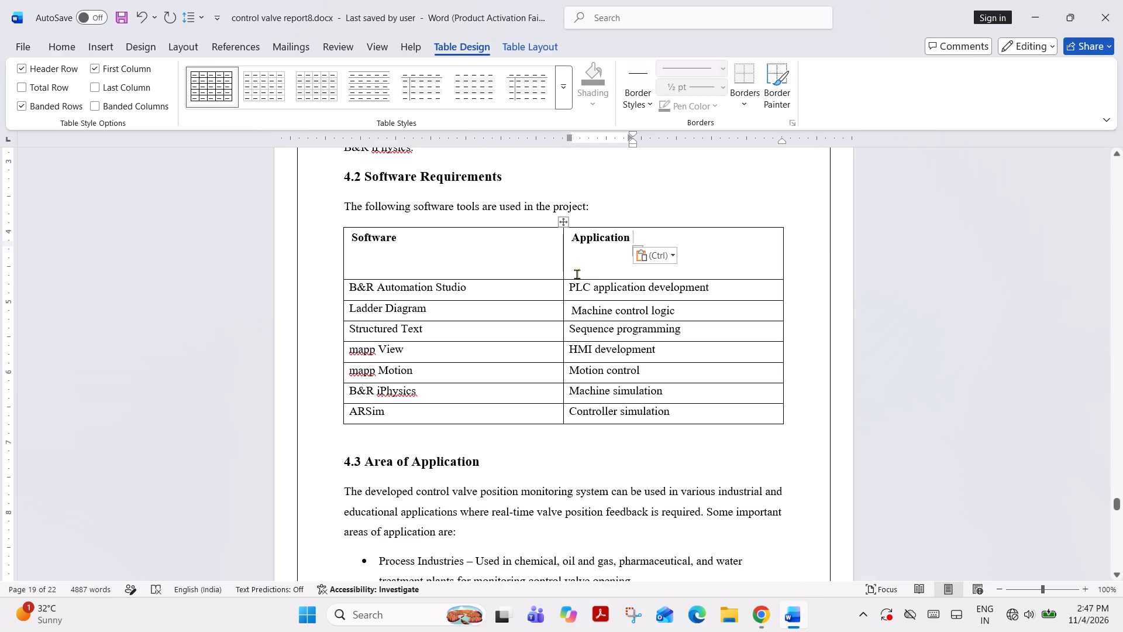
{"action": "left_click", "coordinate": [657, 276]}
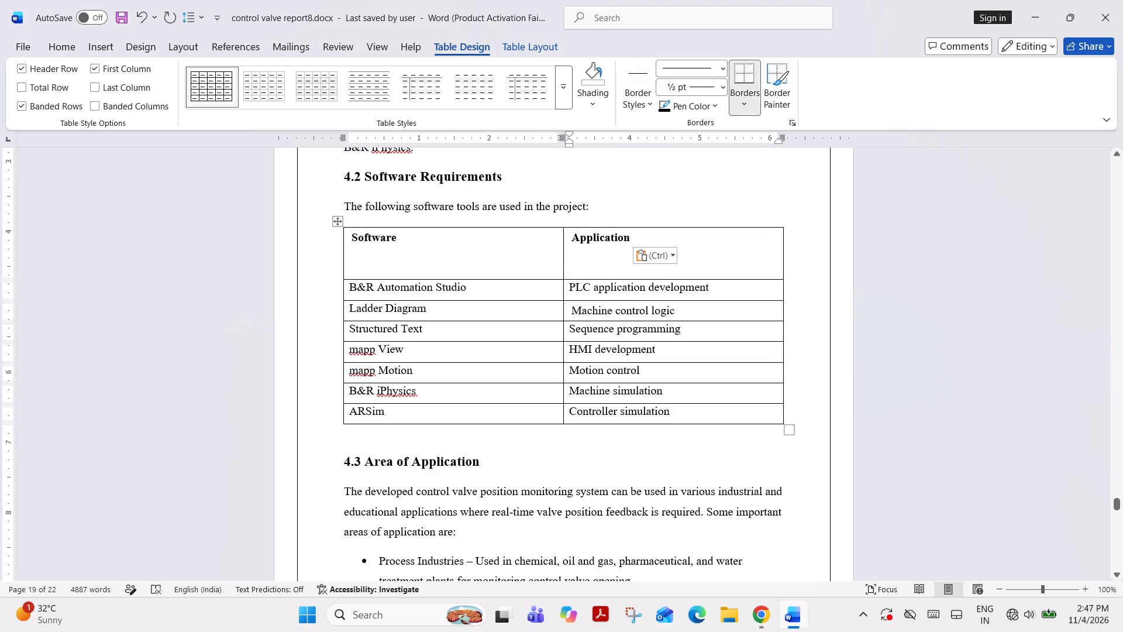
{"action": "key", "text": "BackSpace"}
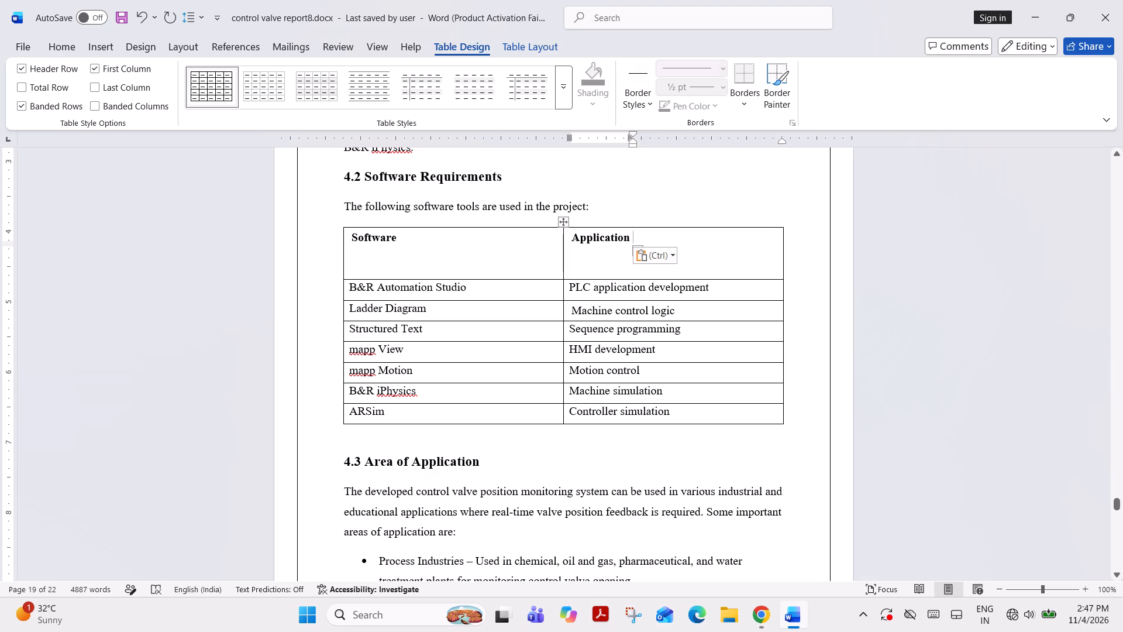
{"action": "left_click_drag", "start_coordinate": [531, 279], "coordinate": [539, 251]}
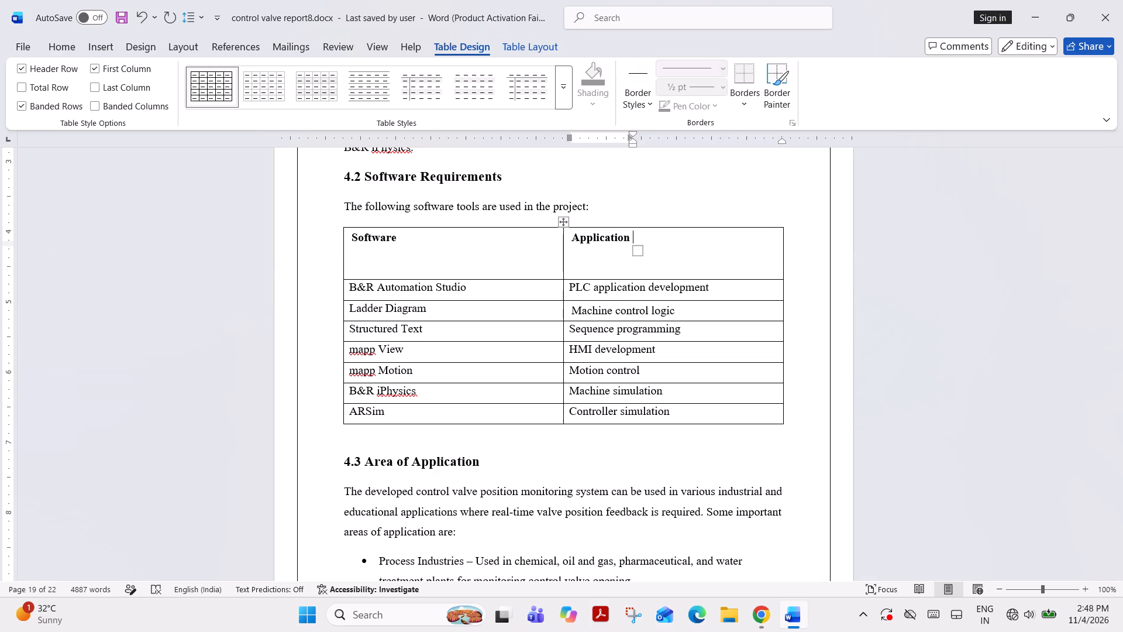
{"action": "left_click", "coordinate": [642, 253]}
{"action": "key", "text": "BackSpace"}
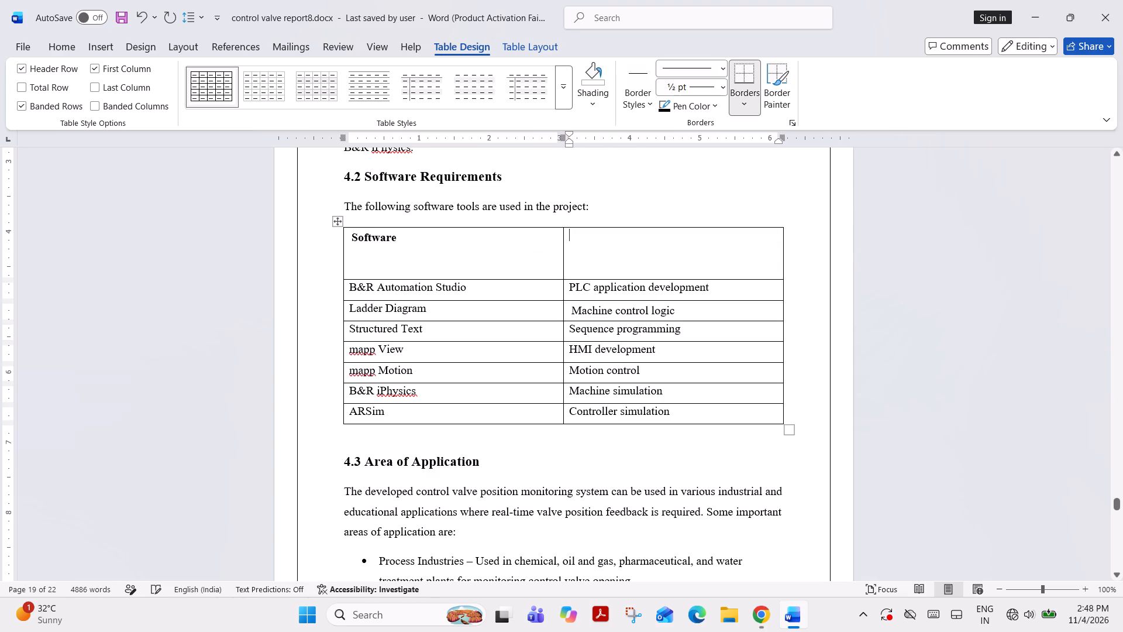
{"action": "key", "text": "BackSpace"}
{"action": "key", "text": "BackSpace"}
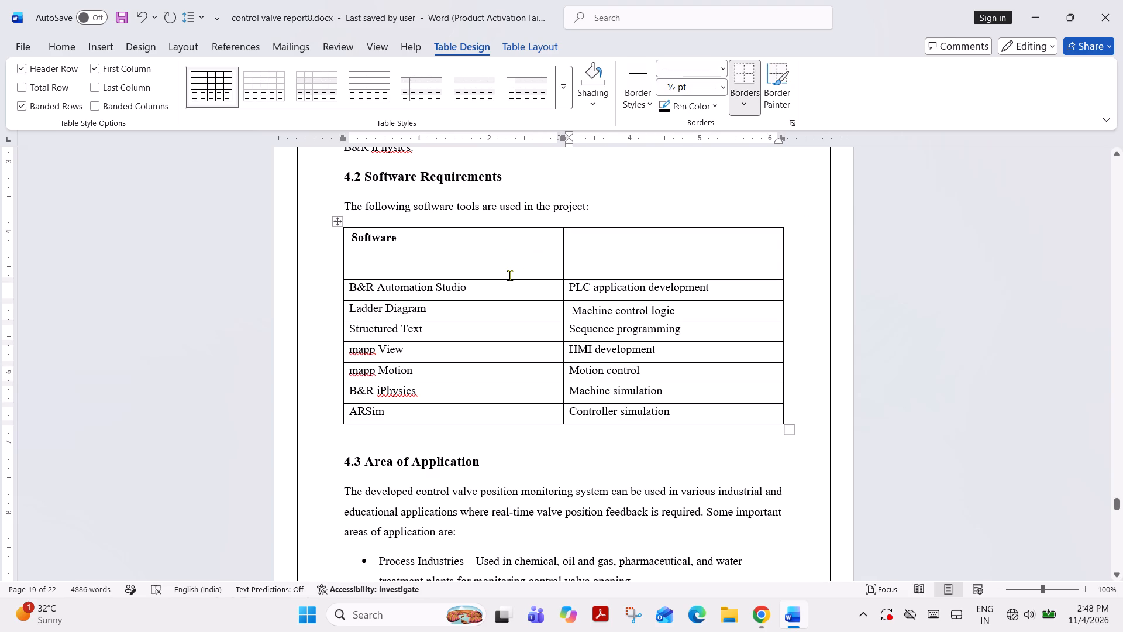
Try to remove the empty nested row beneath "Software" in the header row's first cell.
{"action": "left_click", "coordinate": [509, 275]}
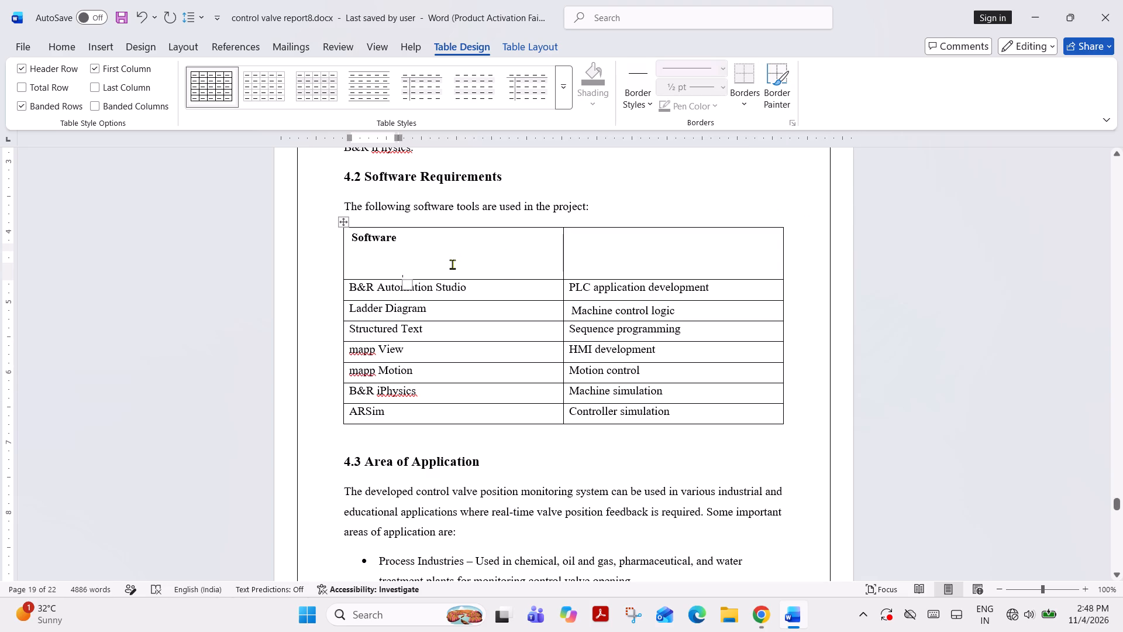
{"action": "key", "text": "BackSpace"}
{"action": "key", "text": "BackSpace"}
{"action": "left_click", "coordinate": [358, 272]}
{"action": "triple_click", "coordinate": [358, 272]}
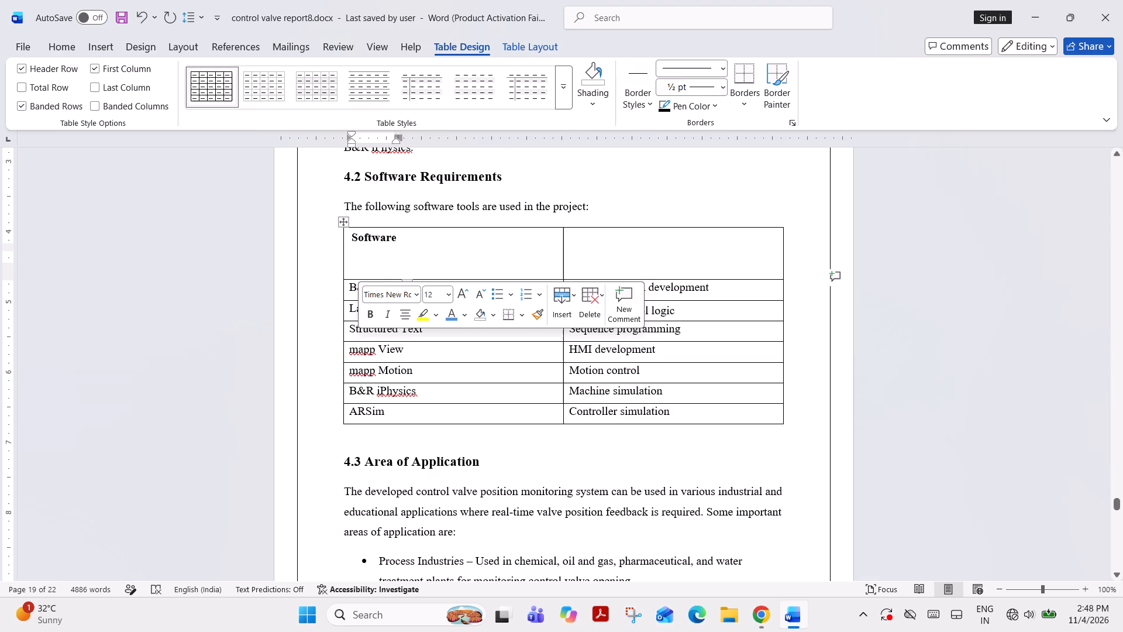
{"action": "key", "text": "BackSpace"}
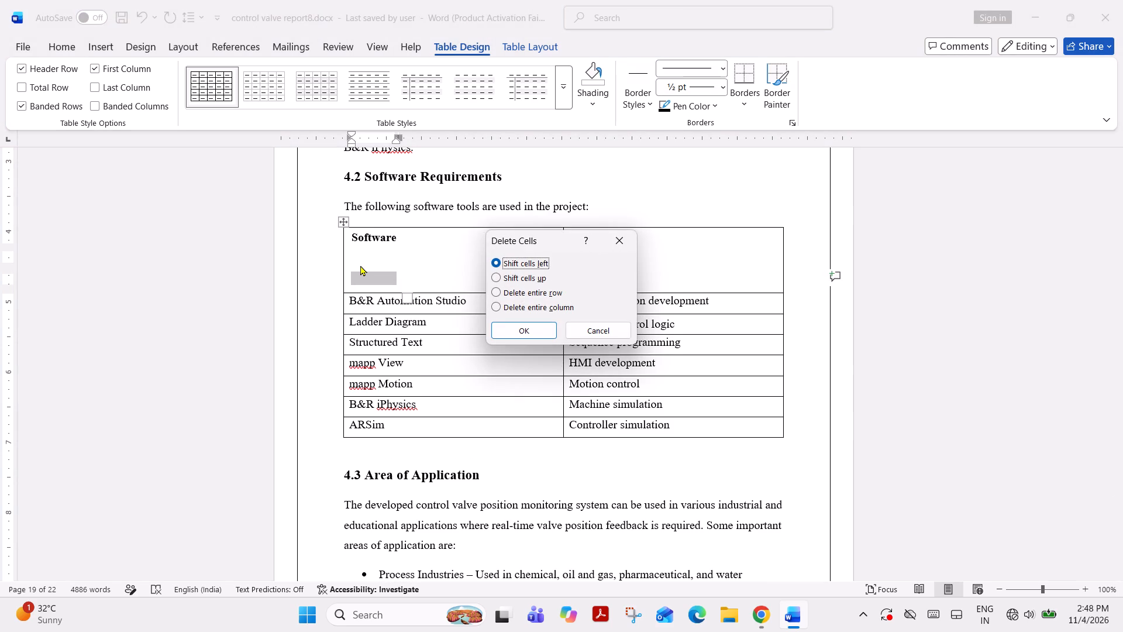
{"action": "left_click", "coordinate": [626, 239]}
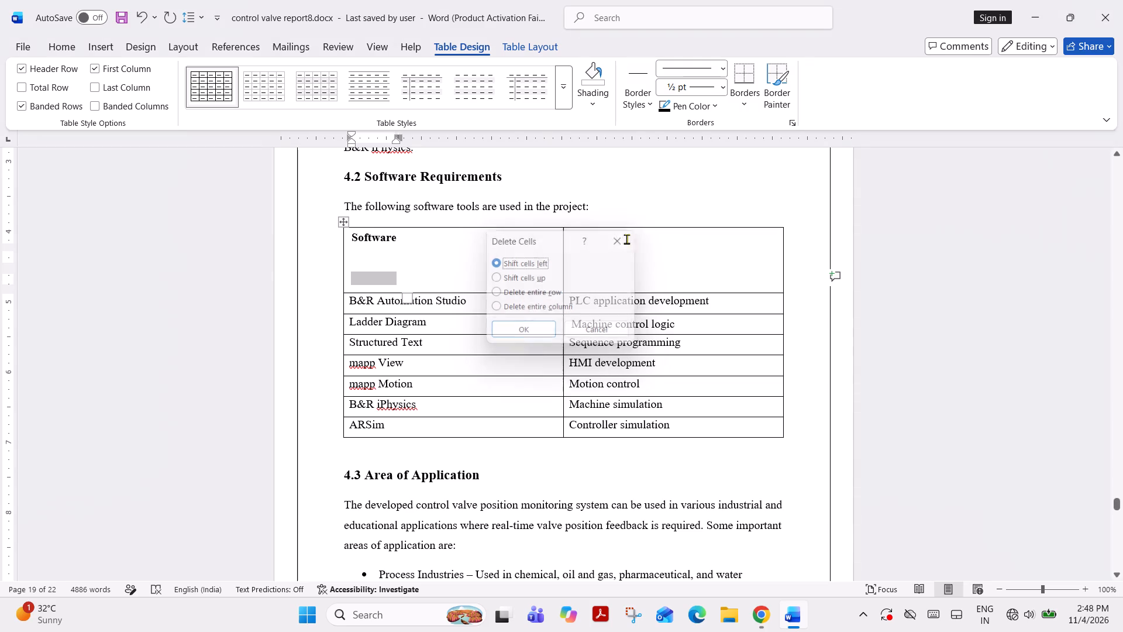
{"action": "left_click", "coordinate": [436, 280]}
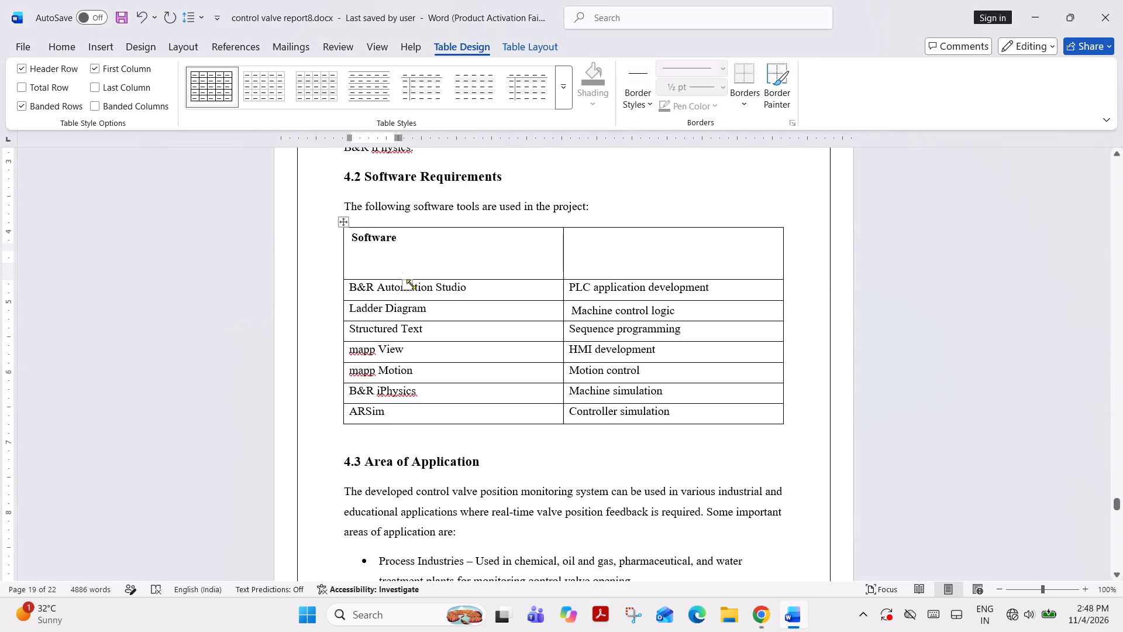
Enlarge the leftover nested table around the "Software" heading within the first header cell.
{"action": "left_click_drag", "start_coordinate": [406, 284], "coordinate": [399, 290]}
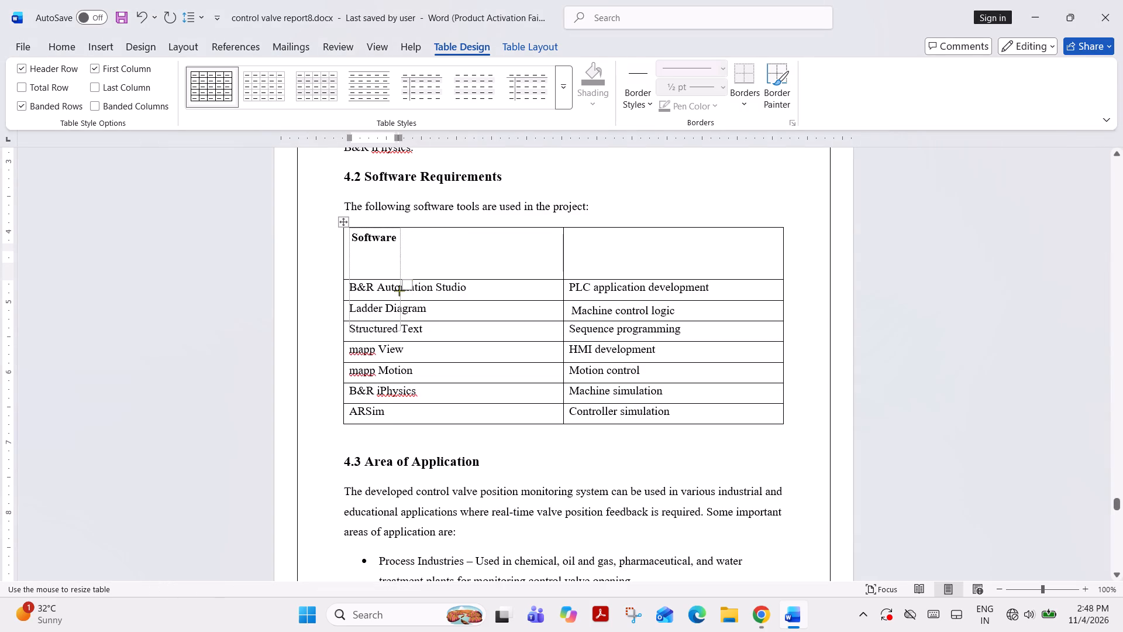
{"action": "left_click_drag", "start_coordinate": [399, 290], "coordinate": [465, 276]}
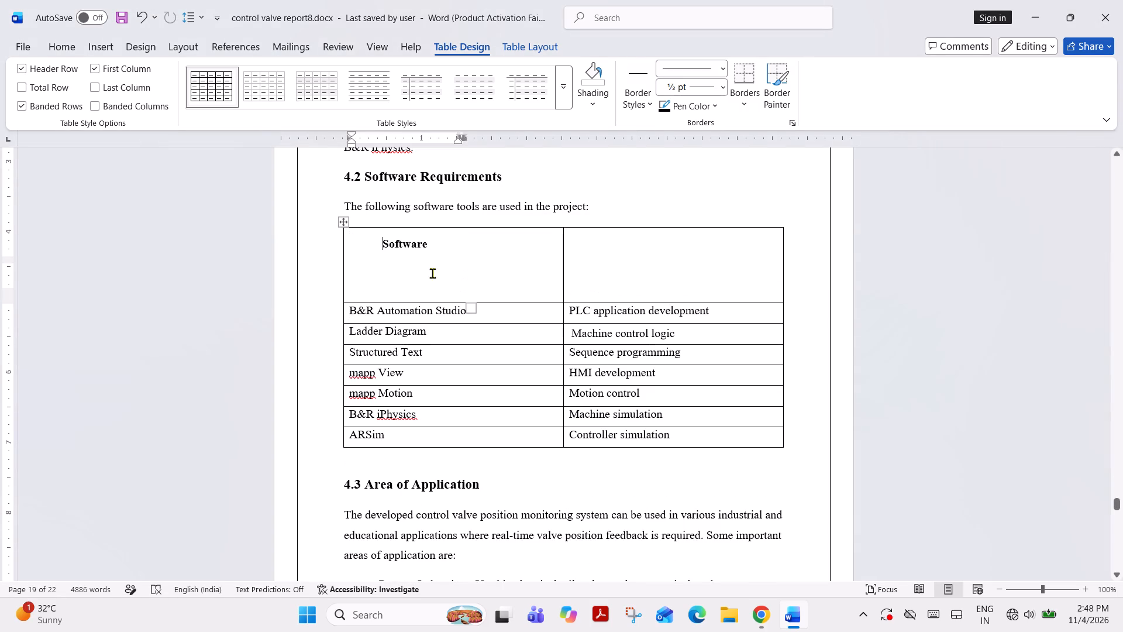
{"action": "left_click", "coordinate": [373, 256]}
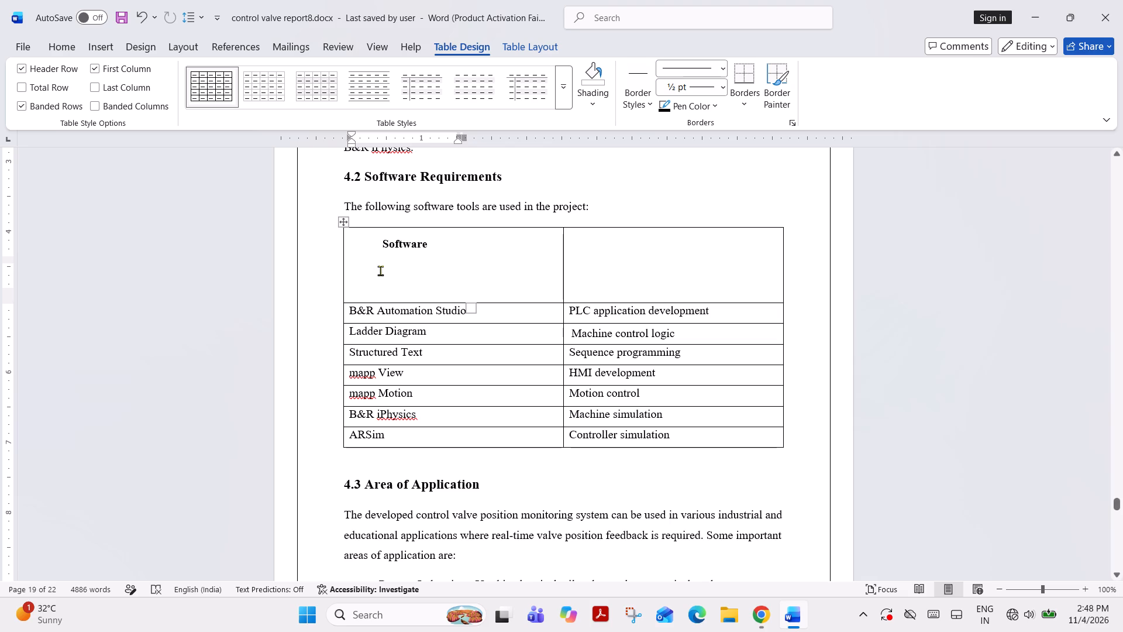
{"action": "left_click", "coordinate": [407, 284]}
Delete the entire header row, including its leftover nested table, from the software table.
{"action": "left_click_drag", "start_coordinate": [353, 236], "coordinate": [676, 300]}
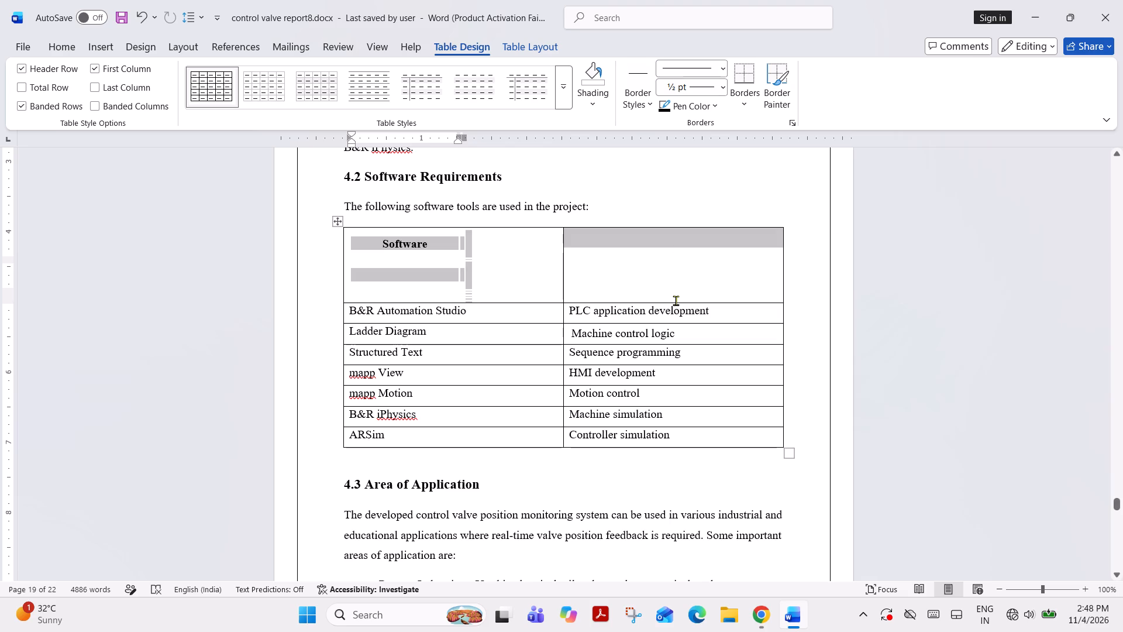
{"action": "key", "text": "BackSpace"}
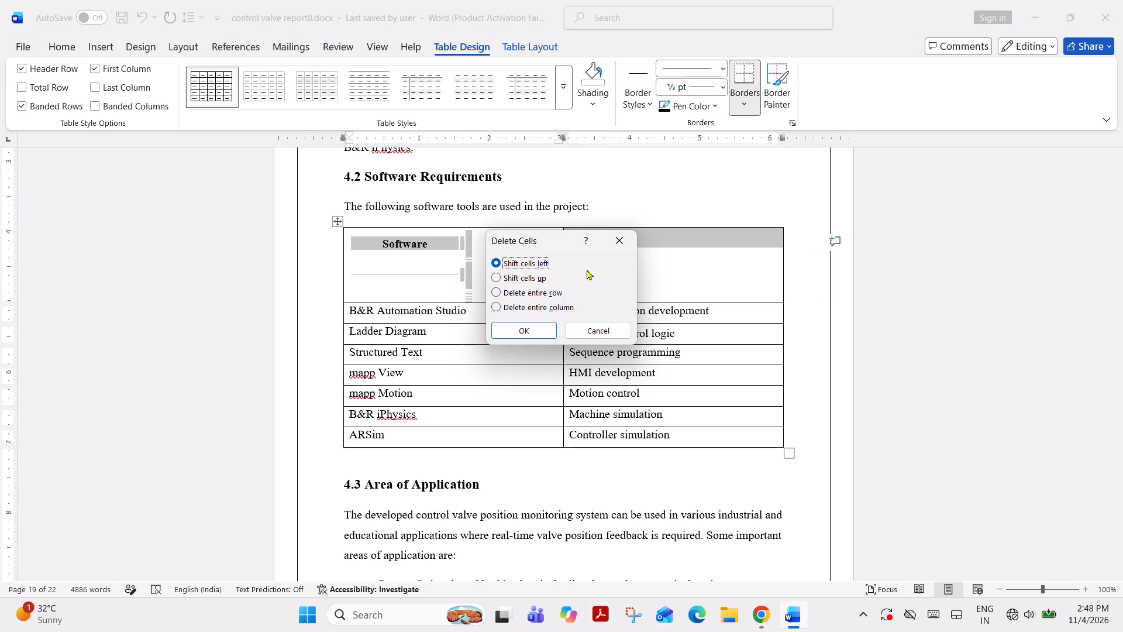
{"action": "left_click", "coordinate": [516, 295]}
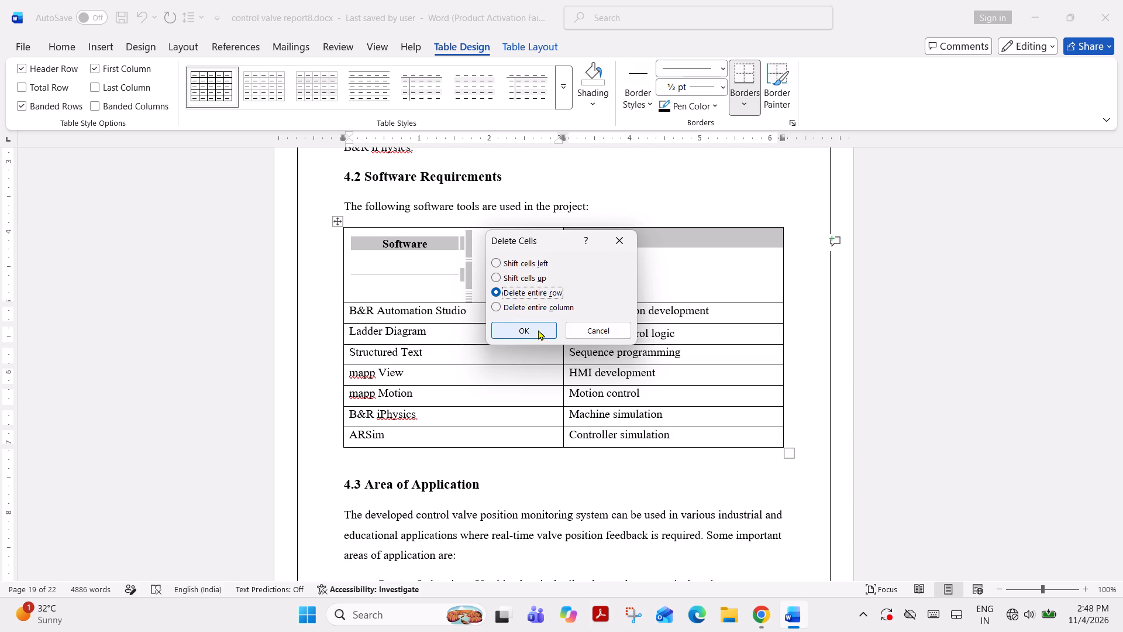
{"action": "left_click", "coordinate": [538, 329]}
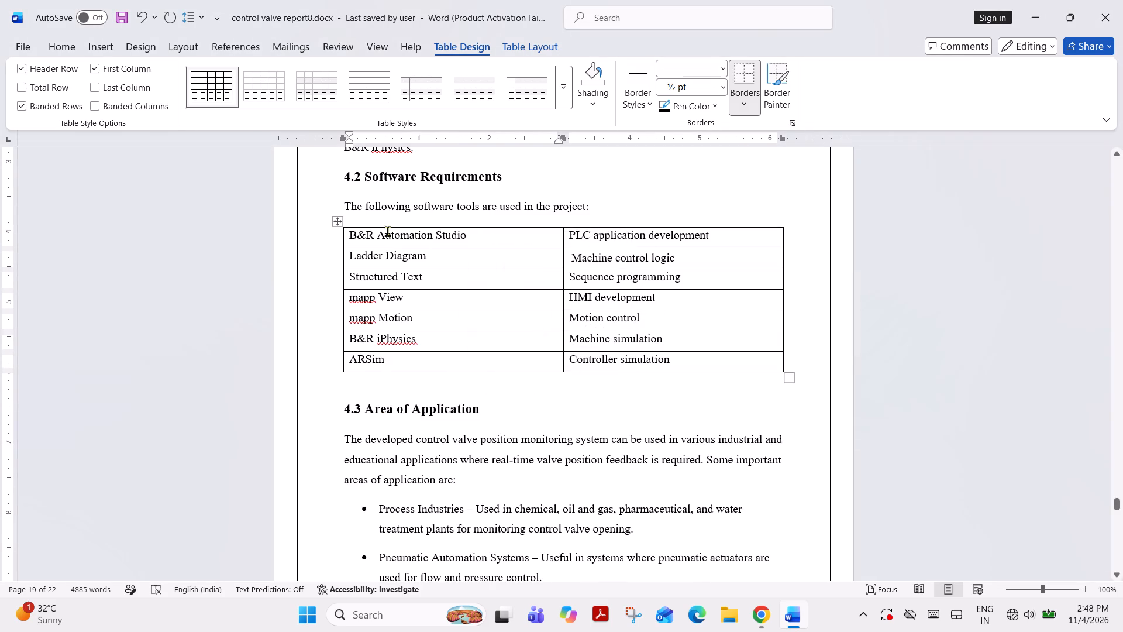
Insert a new row above "B&R Automation Studio" with the headings "Software" and "Application".
{"action": "left_click", "coordinate": [350, 232]}
{"action": "right_click", "coordinate": [350, 232]}
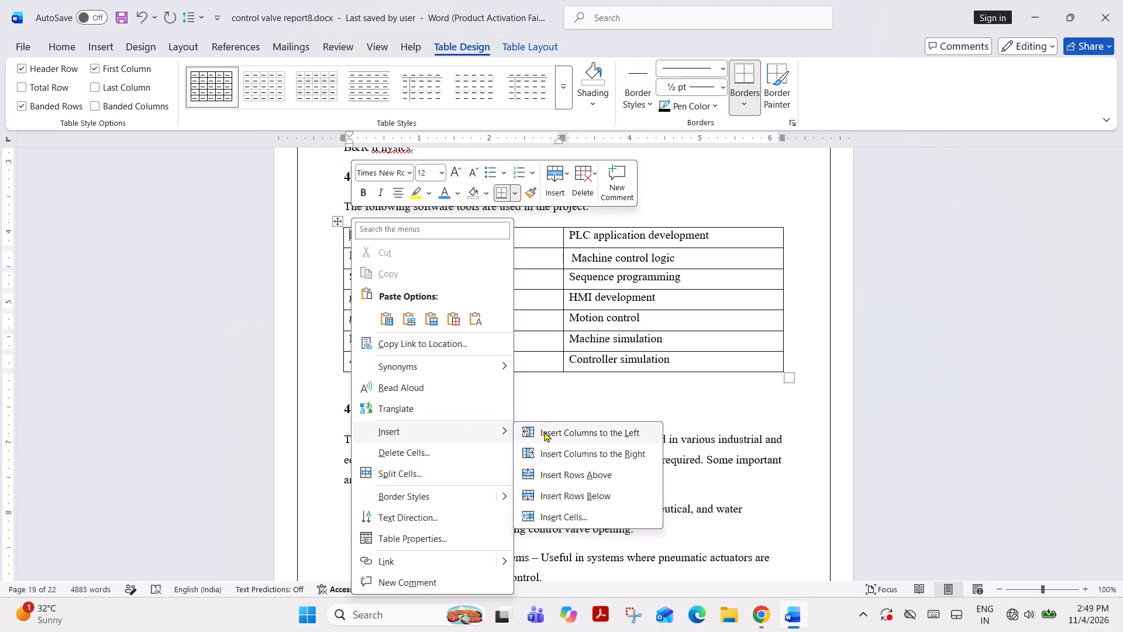
{"action": "left_click", "coordinate": [559, 473]}
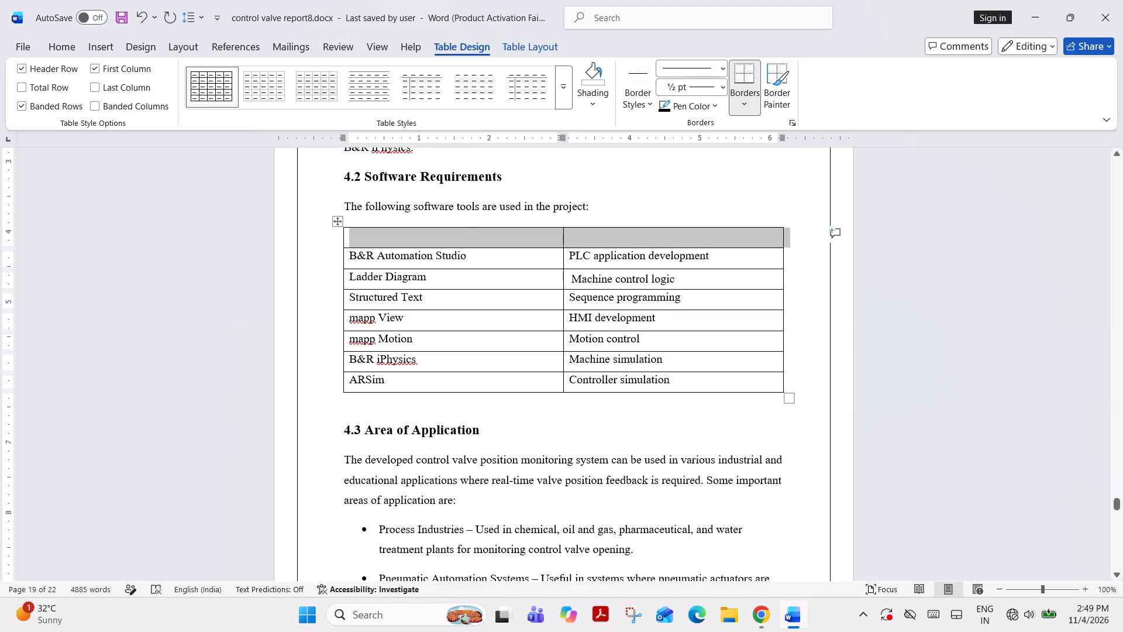
{"action": "left_click", "coordinate": [459, 240]}
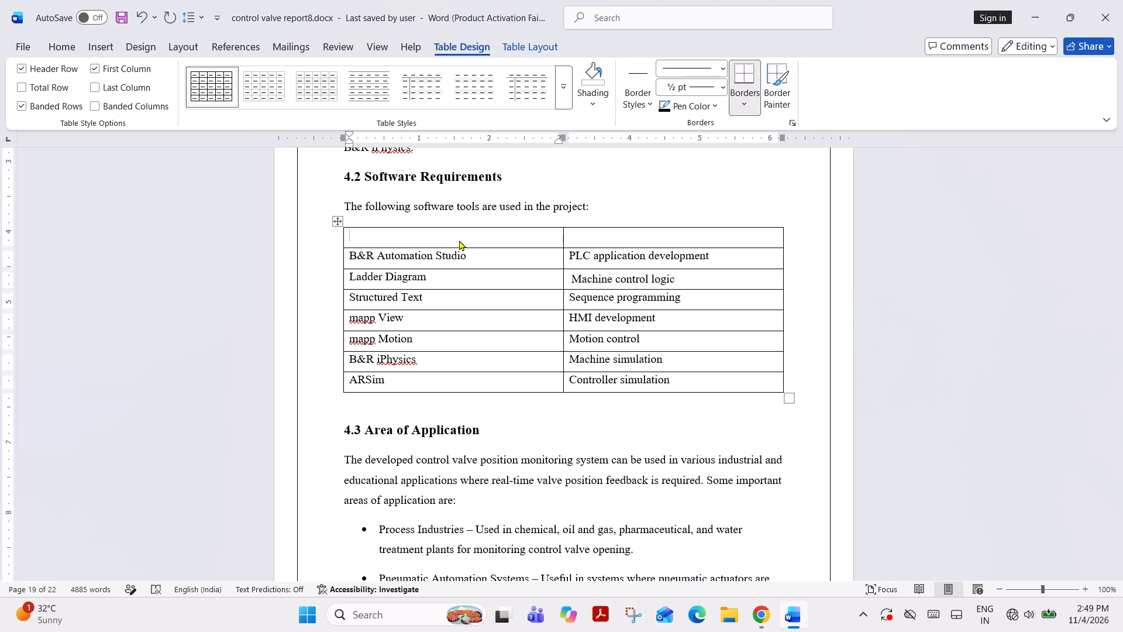
{"action": "type", "text": "So"}
{"action": "type", "text": "ftware"}
{"action": "left_click", "coordinate": [593, 237]}
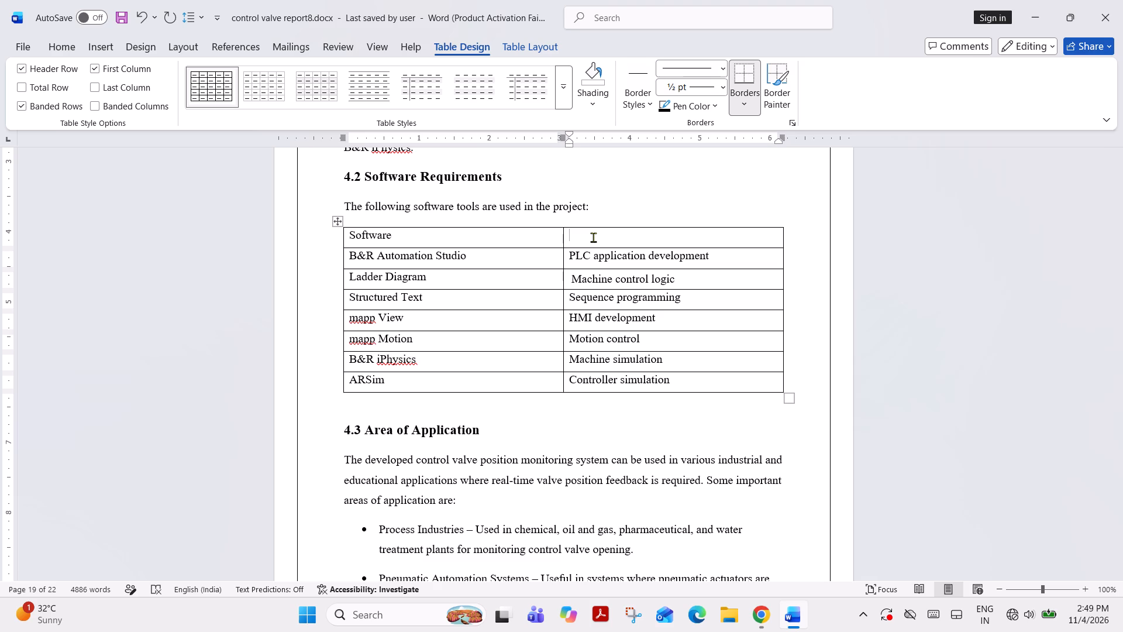
{"action": "type", "text": "Application"}
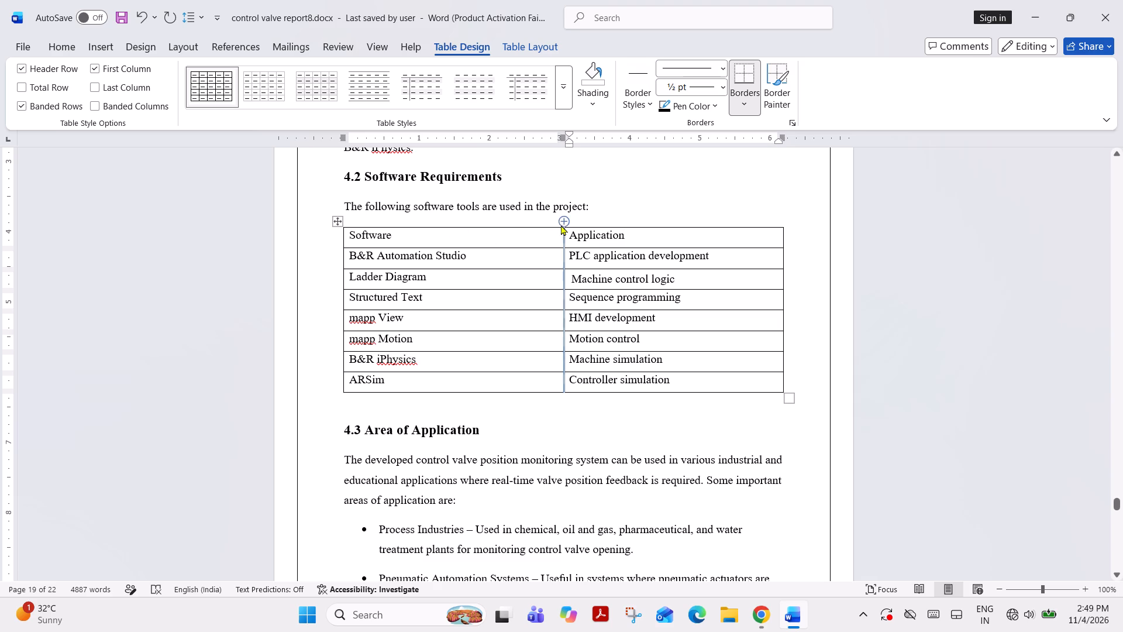
Make the "Application" and "Software" headings in the table's header row bold.
{"action": "left_click", "coordinate": [568, 230]}
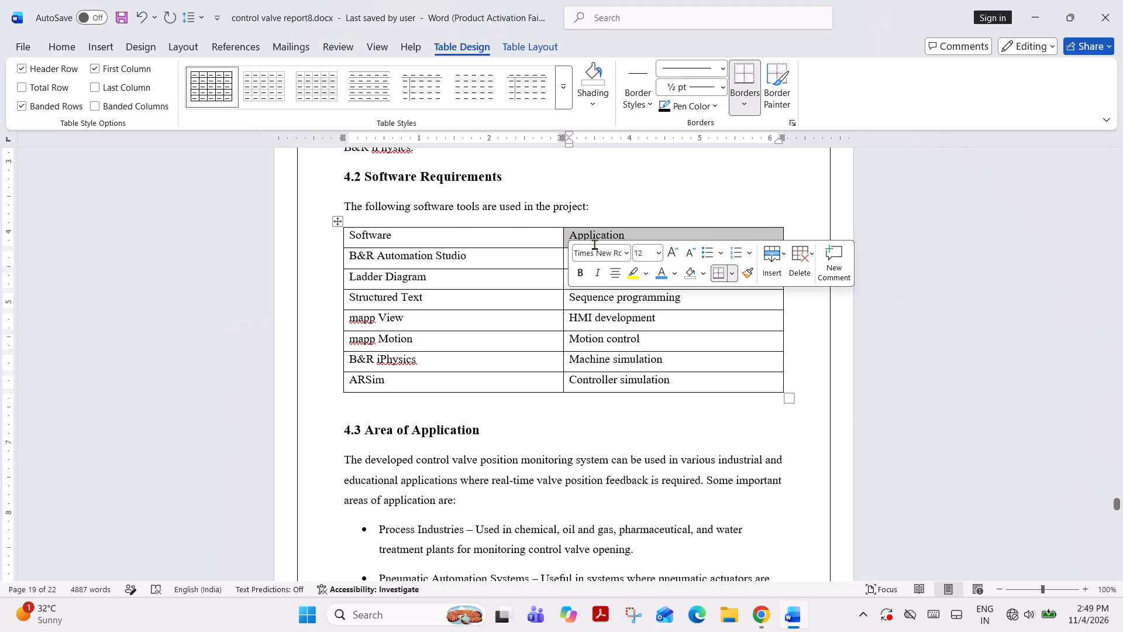
{"action": "left_click", "coordinate": [581, 275]}
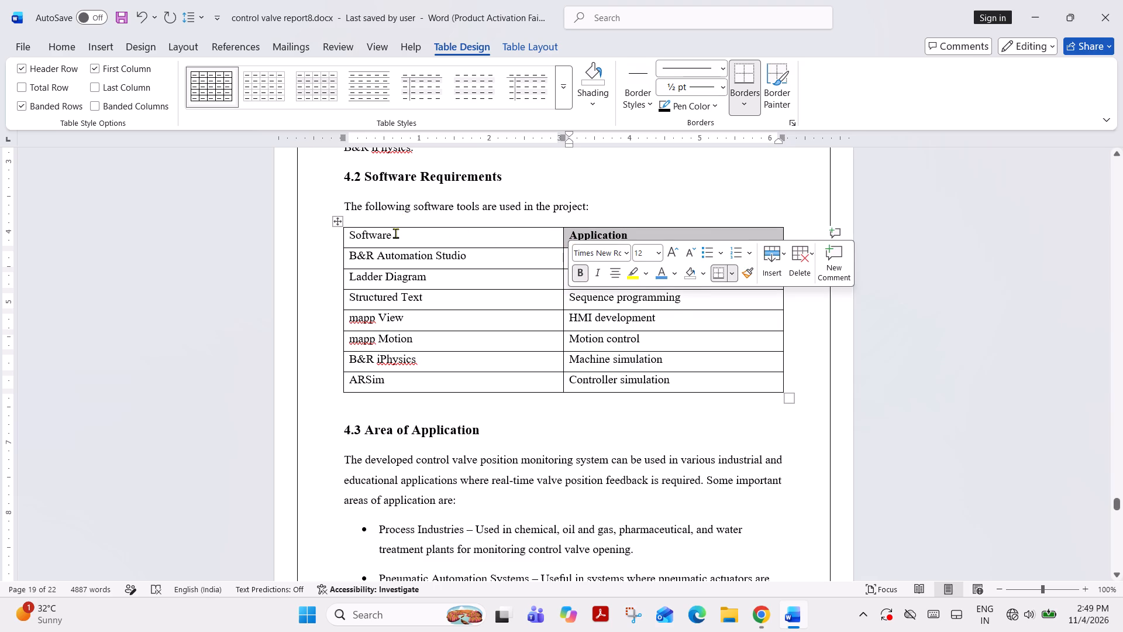
{"action": "double_click", "coordinate": [395, 233]}
{"action": "double_click", "coordinate": [395, 233]}
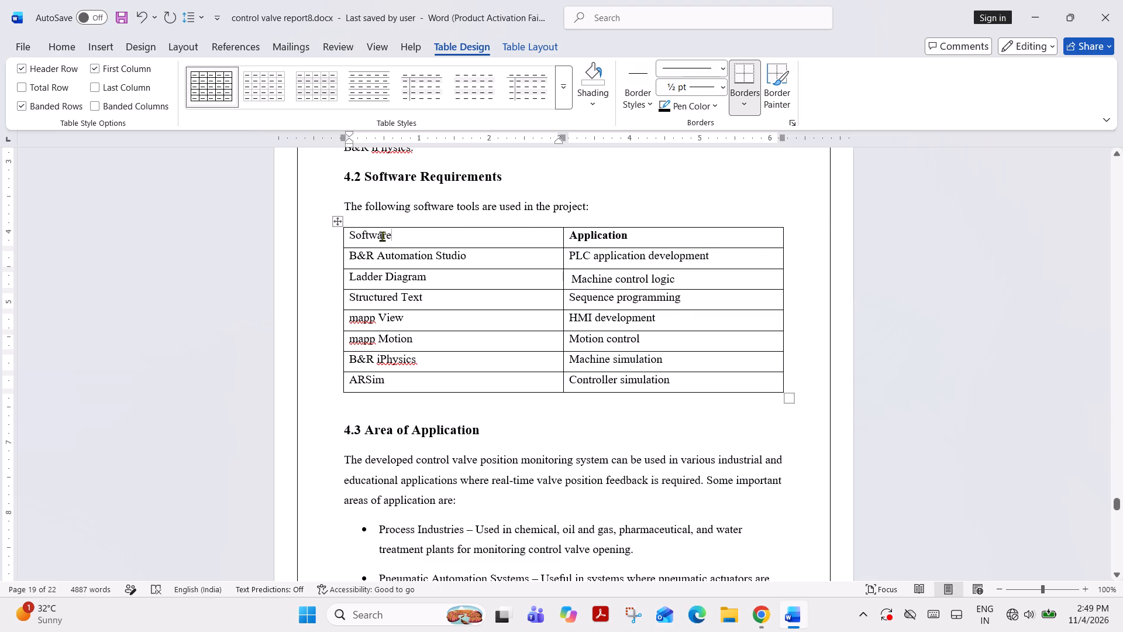
{"action": "left_click_drag", "start_coordinate": [382, 236], "coordinate": [352, 236]}
{"action": "left_click_drag", "start_coordinate": [352, 236], "coordinate": [378, 235]}
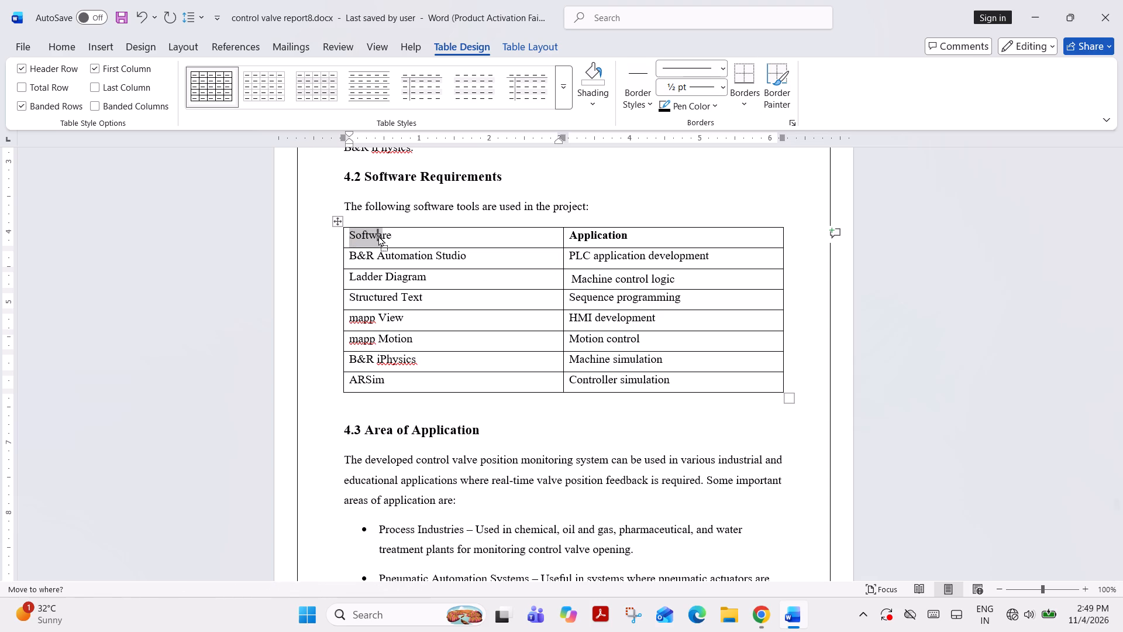
{"action": "left_click_drag", "start_coordinate": [378, 235], "coordinate": [382, 235]}
{"action": "left_click_drag", "start_coordinate": [349, 238], "coordinate": [422, 237]}
{"action": "left_click", "coordinate": [440, 277]}
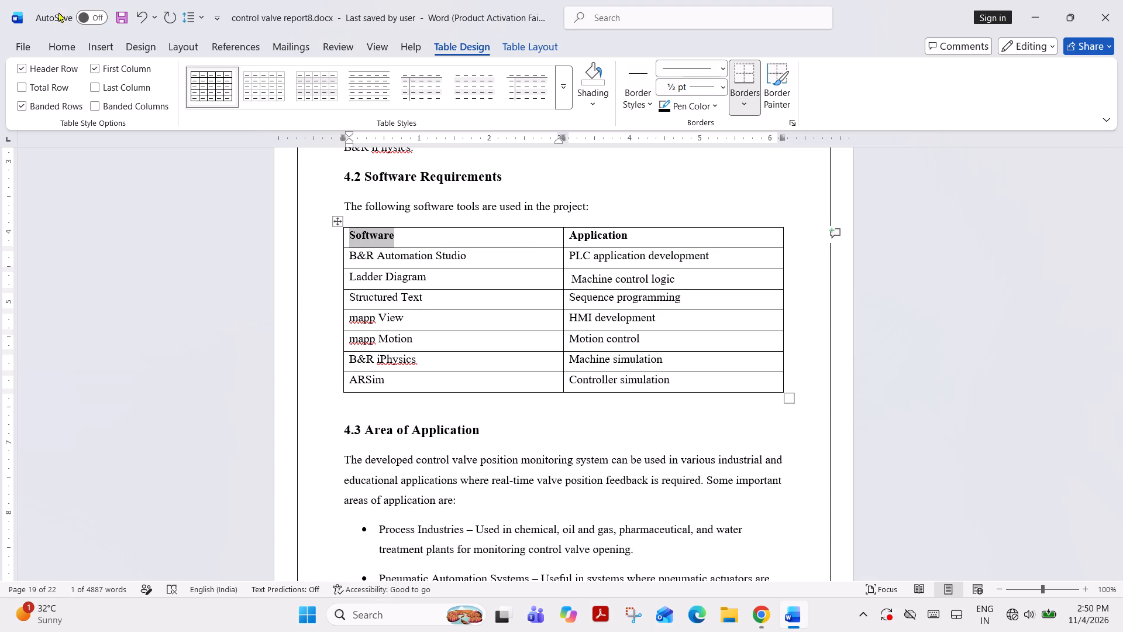
Try centring the "Software" heading, but settle on justified alignment for it.
{"action": "left_click", "coordinate": [63, 44]}
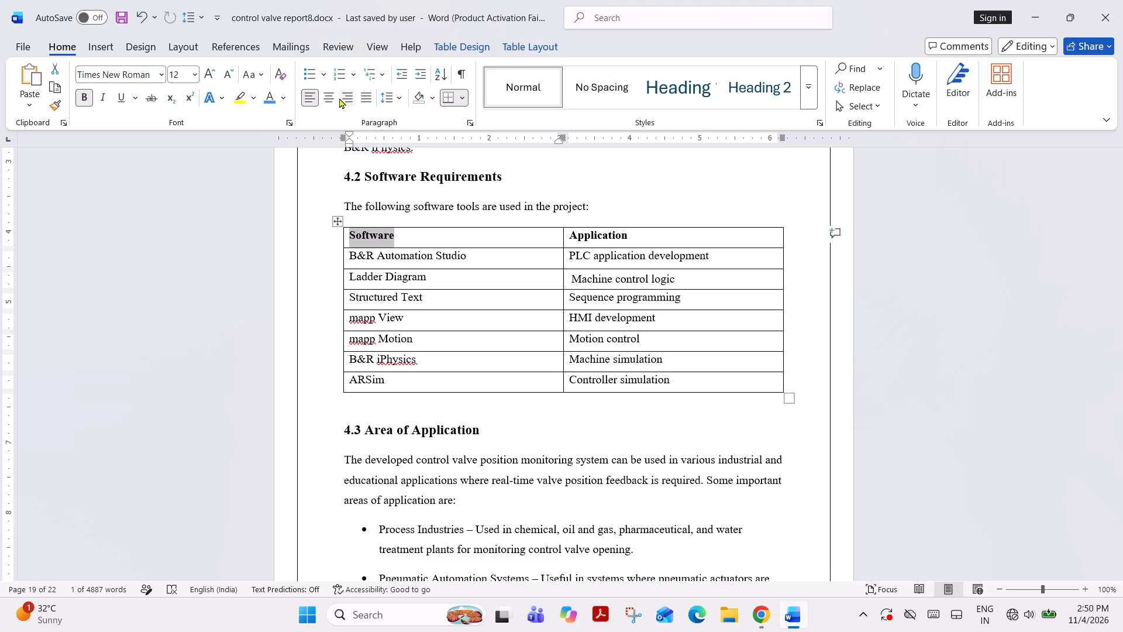
{"action": "left_click", "coordinate": [329, 100]}
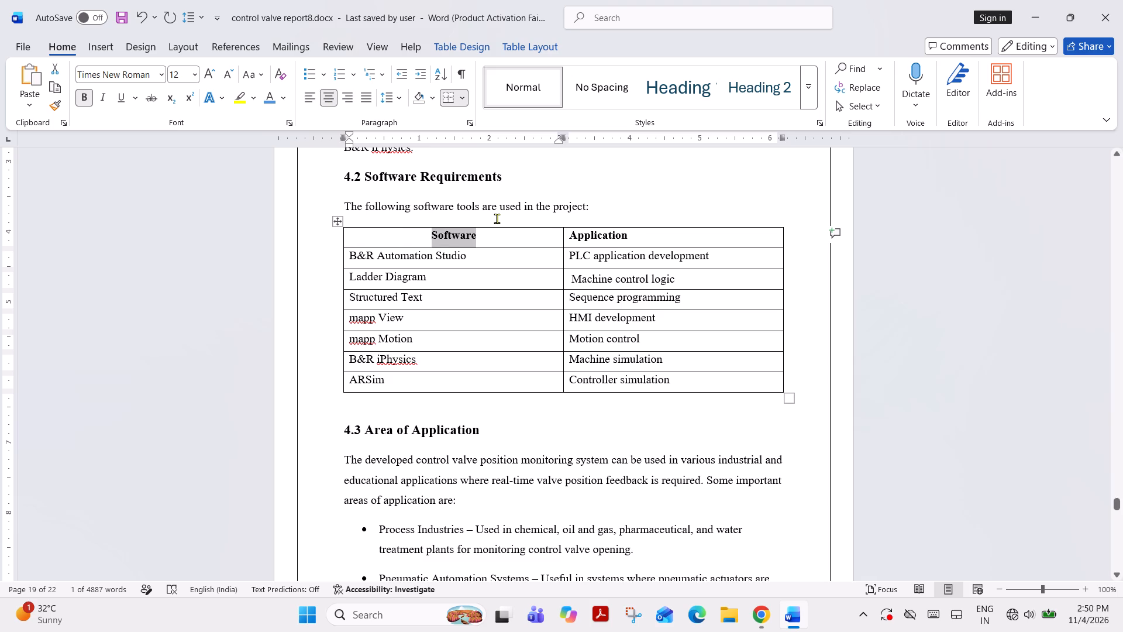
{"action": "left_click", "coordinate": [361, 100]}
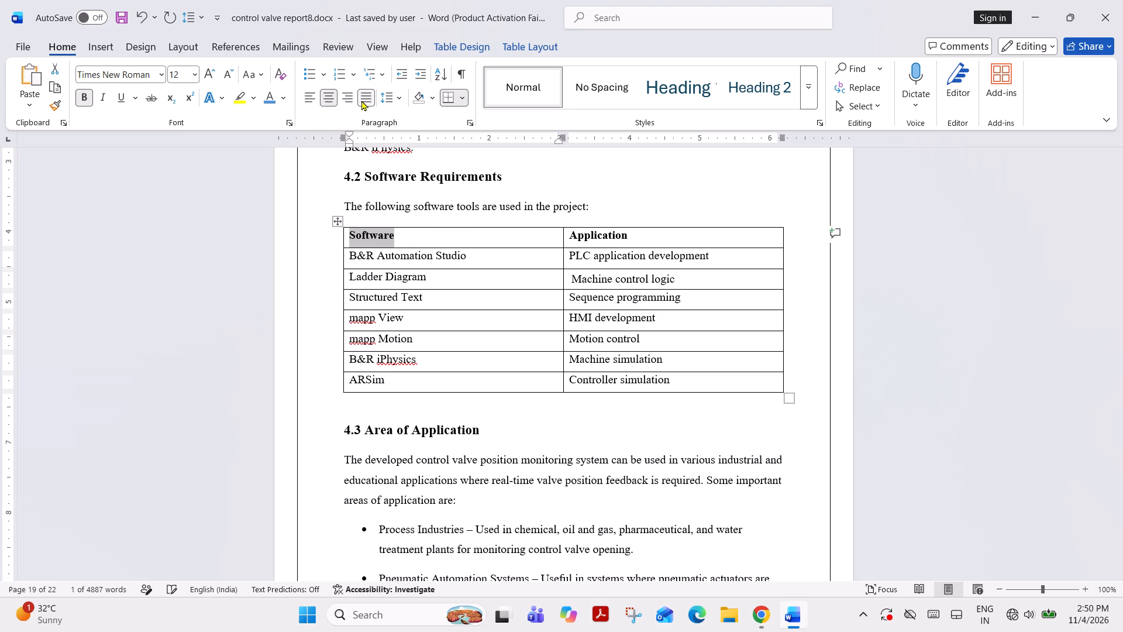
{"action": "left_click", "coordinate": [263, 325]}
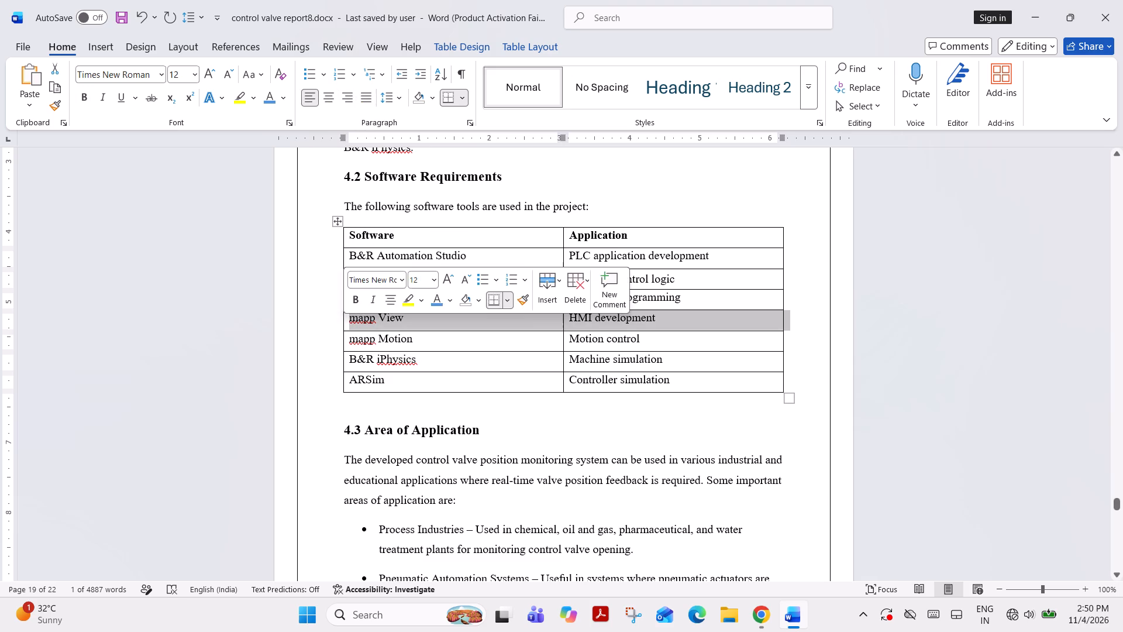
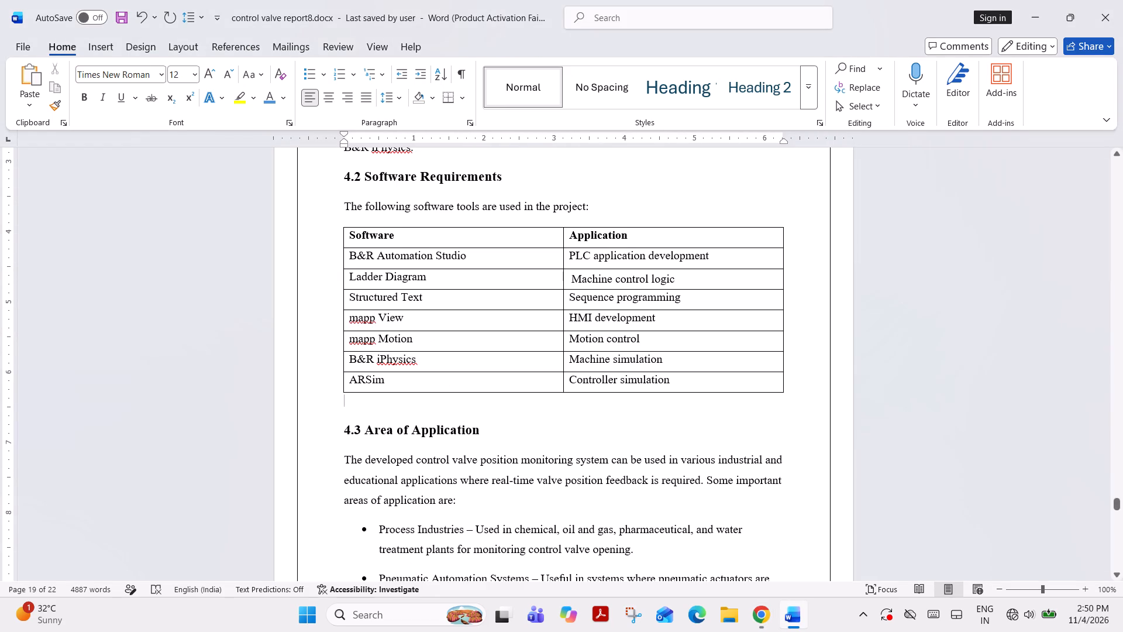
{"action": "left_click", "coordinate": [327, 91]}
{"action": "type", "text": "Table"}
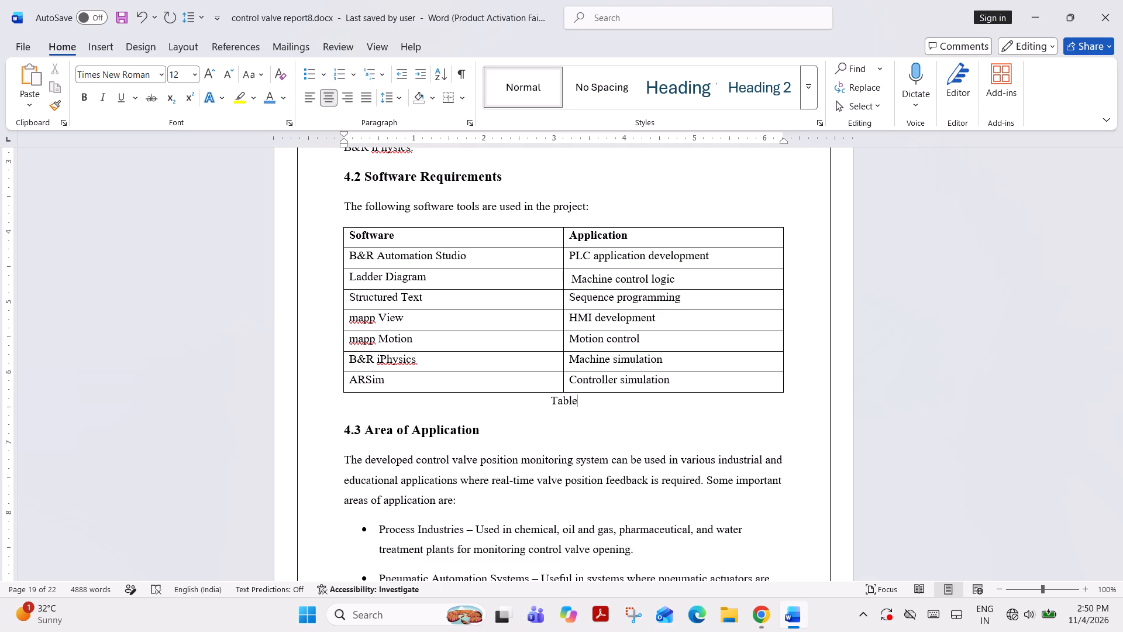
{"action": "key", "text": "4"}
{"action": "type", "text": ".2"}
{"action": "key", "text": "BackSpace"}
{"action": "key", "text": "1"}
{"action": "key", "text": "Left"}
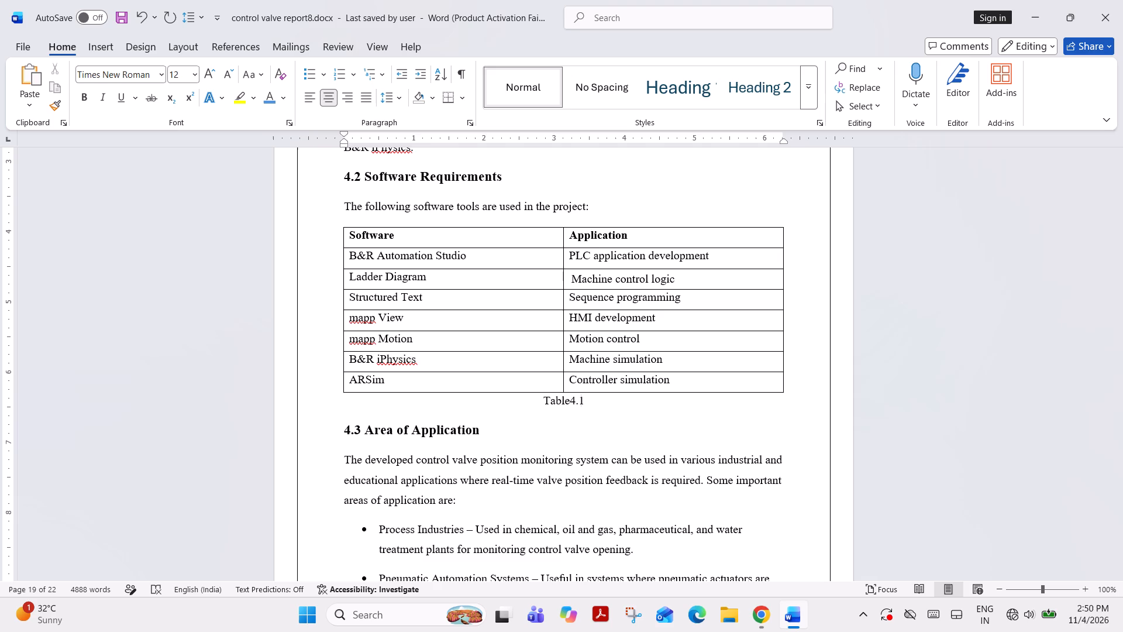
{"action": "key", "text": "Left"}
{"action": "key", "text": "Left"}
{"action": "key", "text": "space"}
{"action": "key", "text": "Right"}
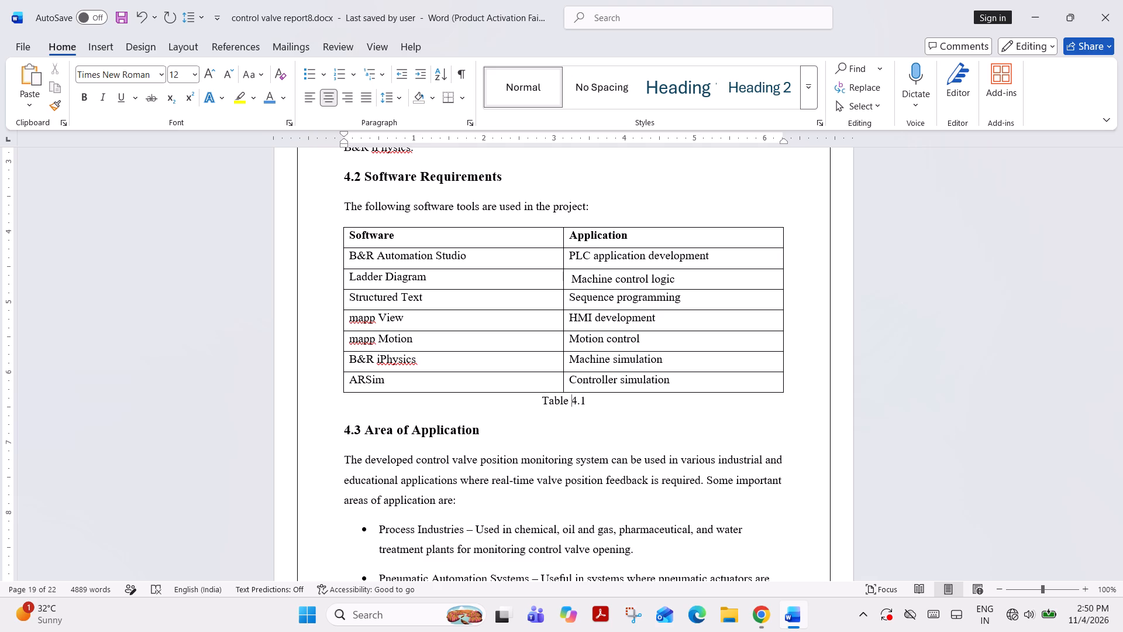
{"action": "key", "text": "Right"}
{"action": "key", "text": "Right"}
{"action": "key", "text": "space"}
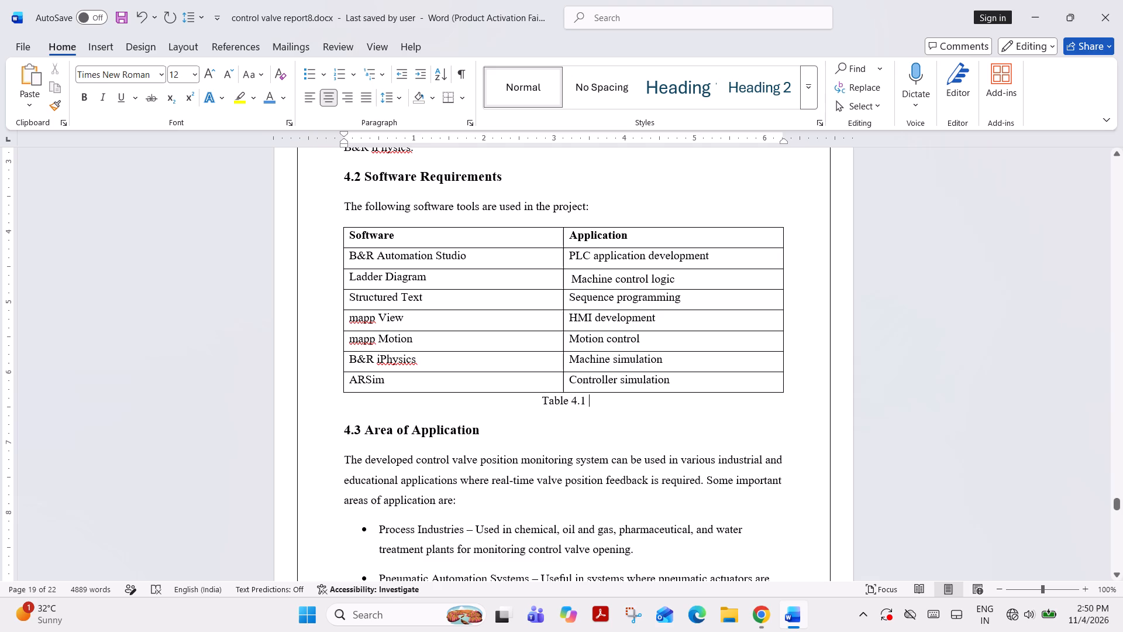
{"action": "type", "text": "so"}
{"action": "key", "text": "BackSpace"}
{"action": "key", "text": "BackSpace"}
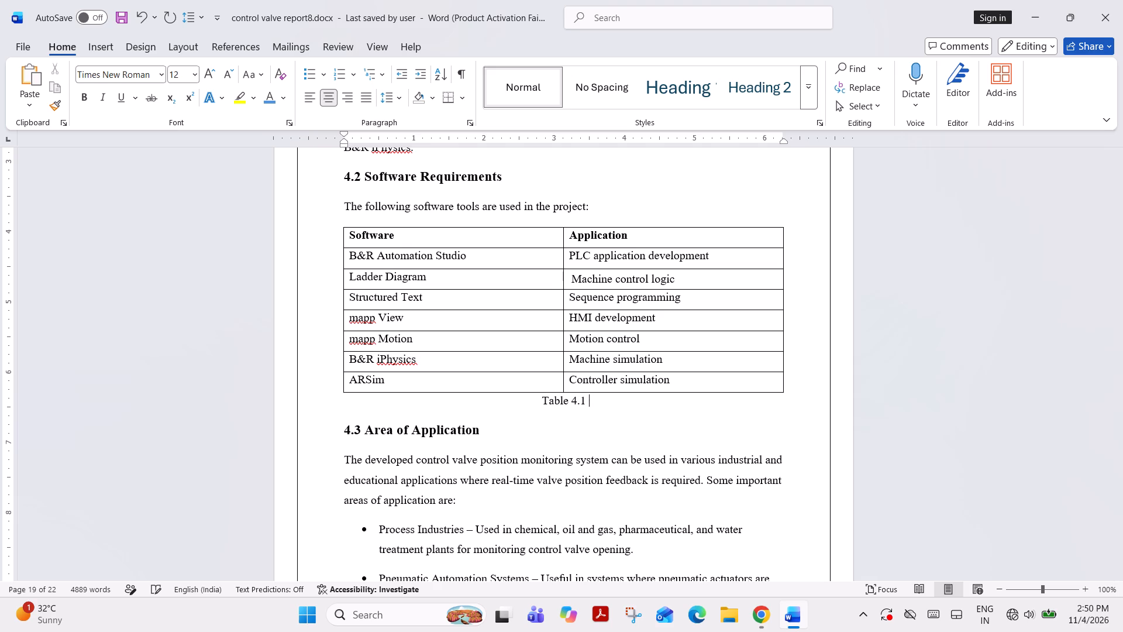
{"action": "type", "text": "Software re"}
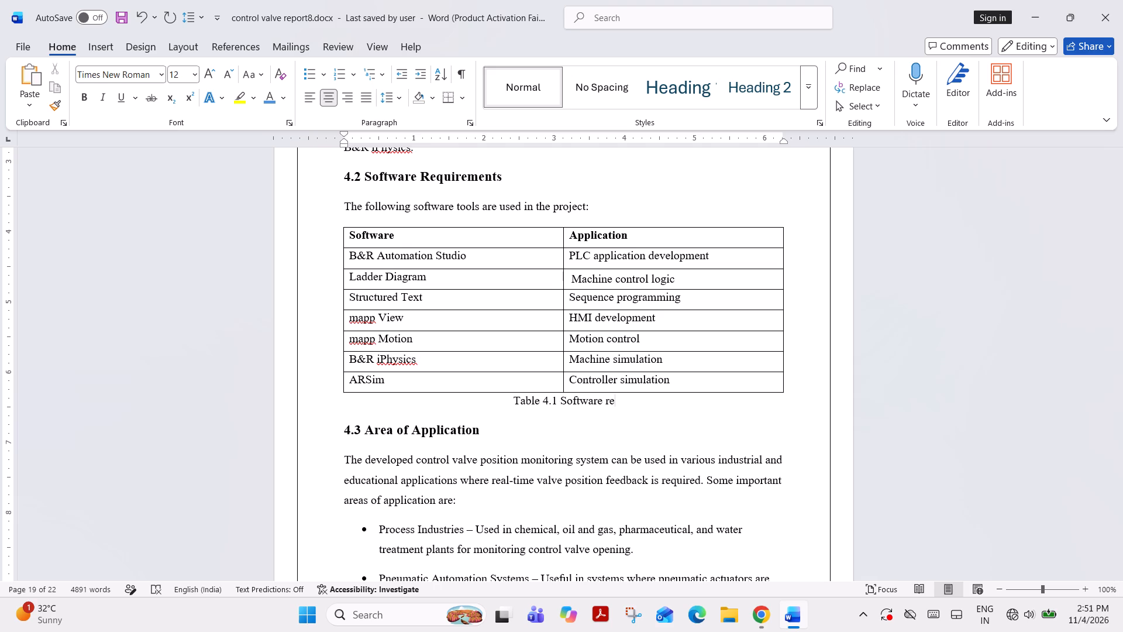
{"action": "type", "text": "quirements"}
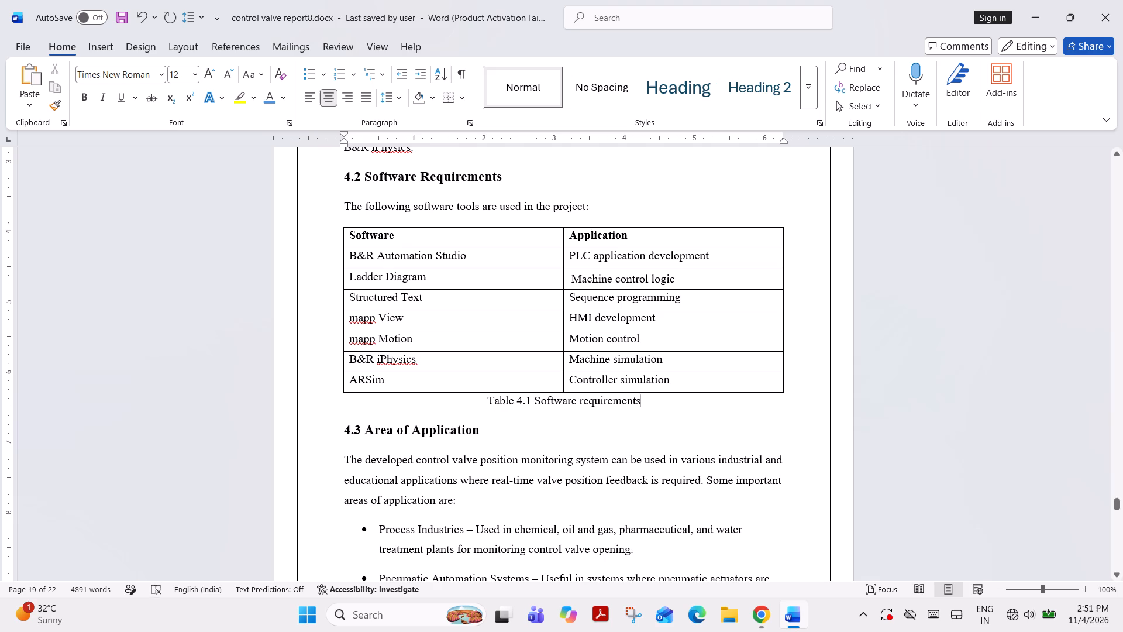
Copy the ChatGPT sentence beginning "These tools support the development" into a new justified paragraph below the table caption in Word.
{"action": "key", "text": "Return"}
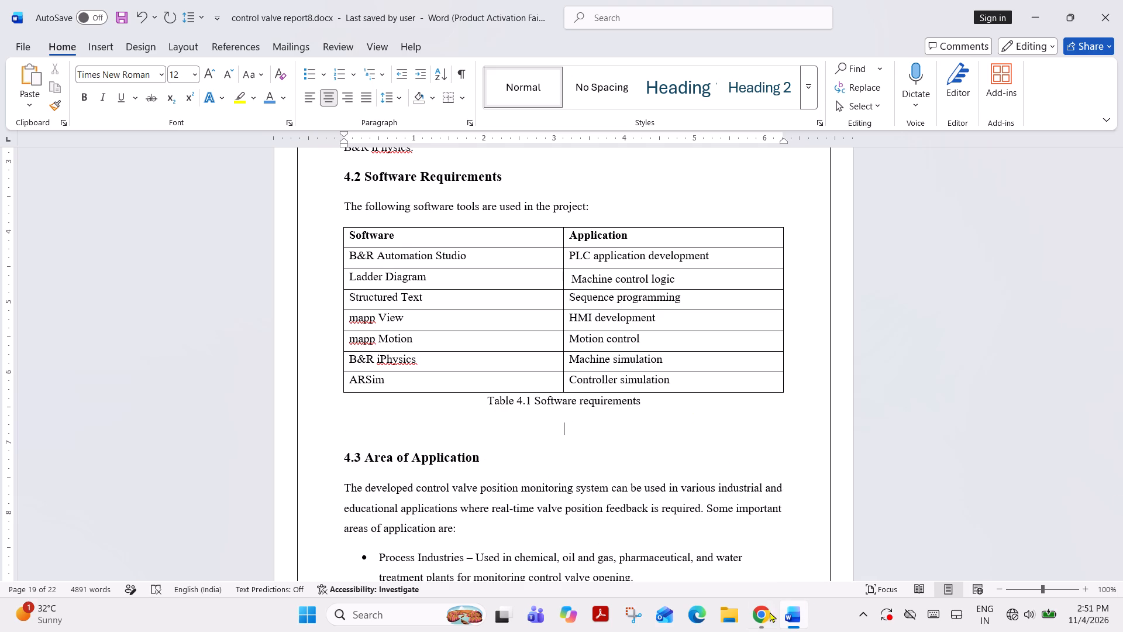
{"action": "left_click", "coordinate": [761, 612]}
{"action": "key", "text": "ctrl+c"}
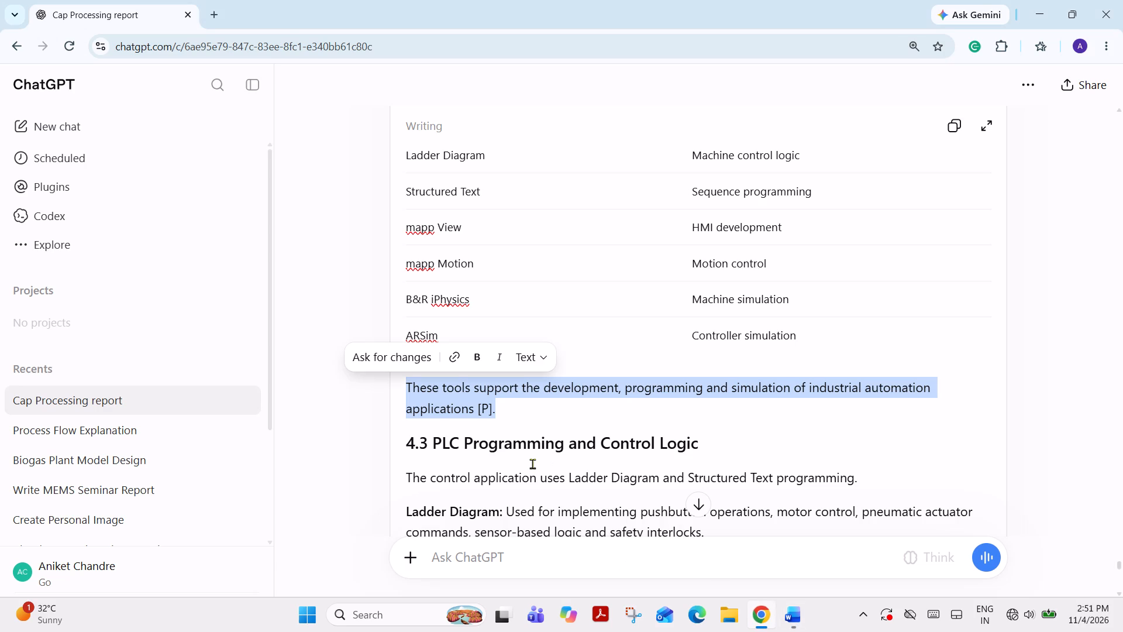
{"action": "left_click", "coordinate": [804, 606]}
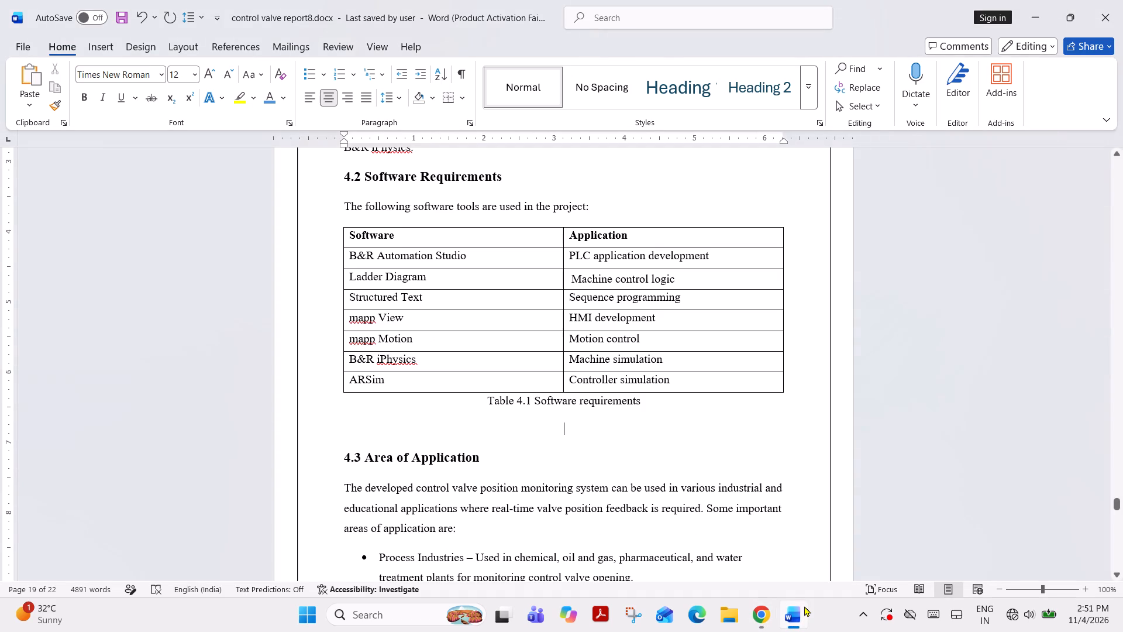
{"action": "left_click", "coordinate": [364, 98]}
{"action": "key", "text": "ctrl+v"}
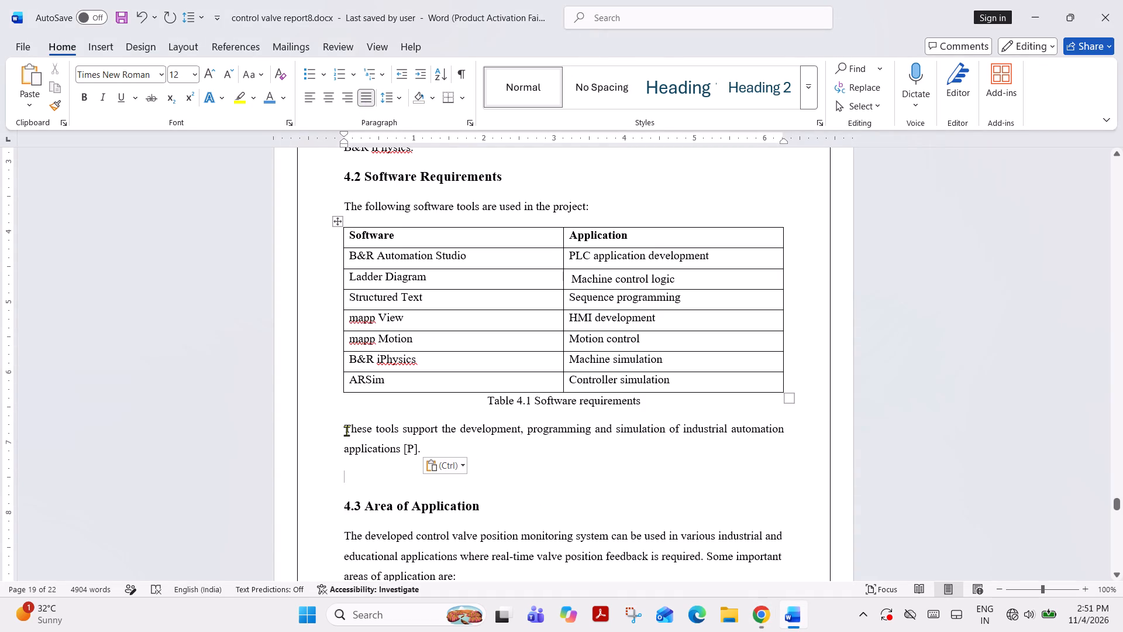
Insert "Software mentioned in Table 4.1 supports" at the start of the pasted sentence.
{"action": "left_click", "coordinate": [346, 431]}
{"action": "type", "text": "software"}
{"action": "key", "text": "space"}
{"action": "type", "text": "mention"}
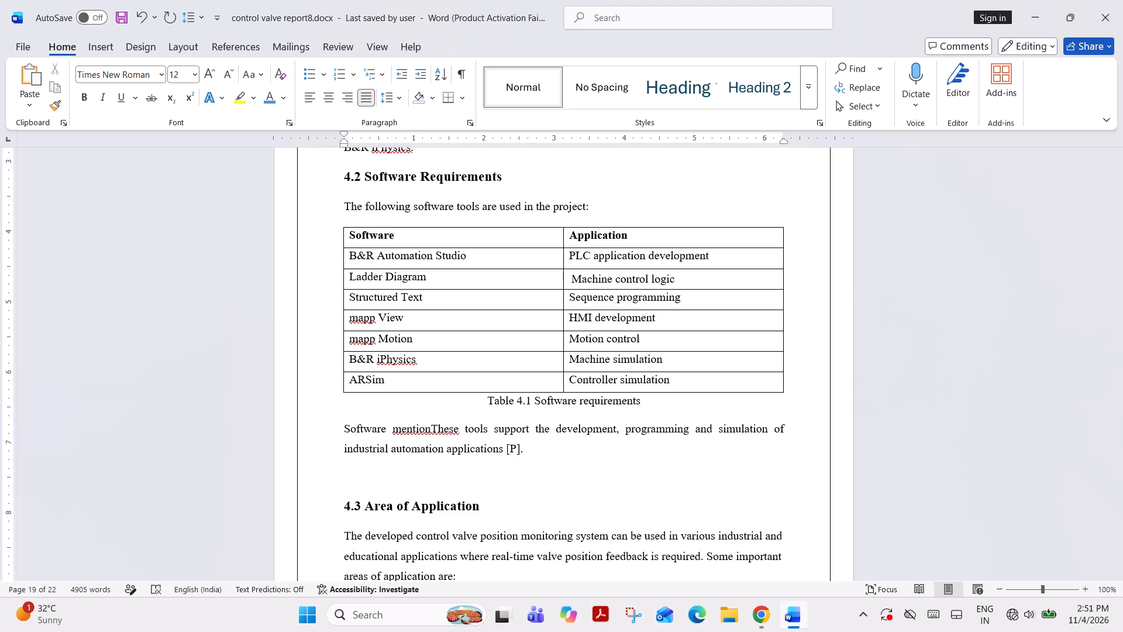
{"action": "type", "text": "ed in"}
{"action": "key", "text": "space"}
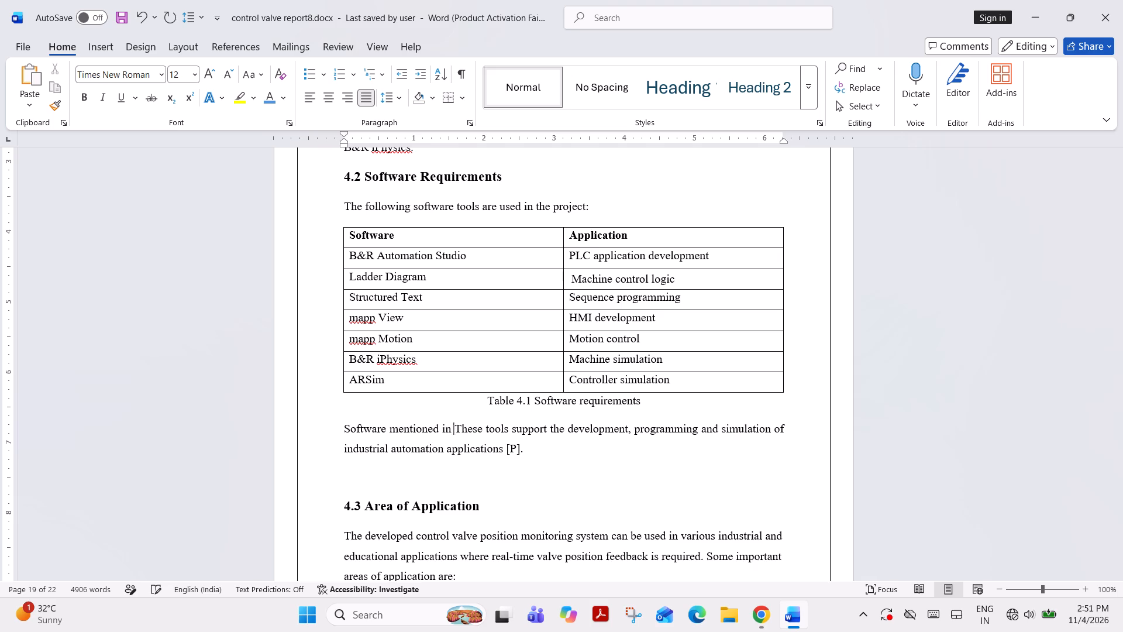
{"action": "type", "text": "Table"}
{"action": "key", "text": "space"}
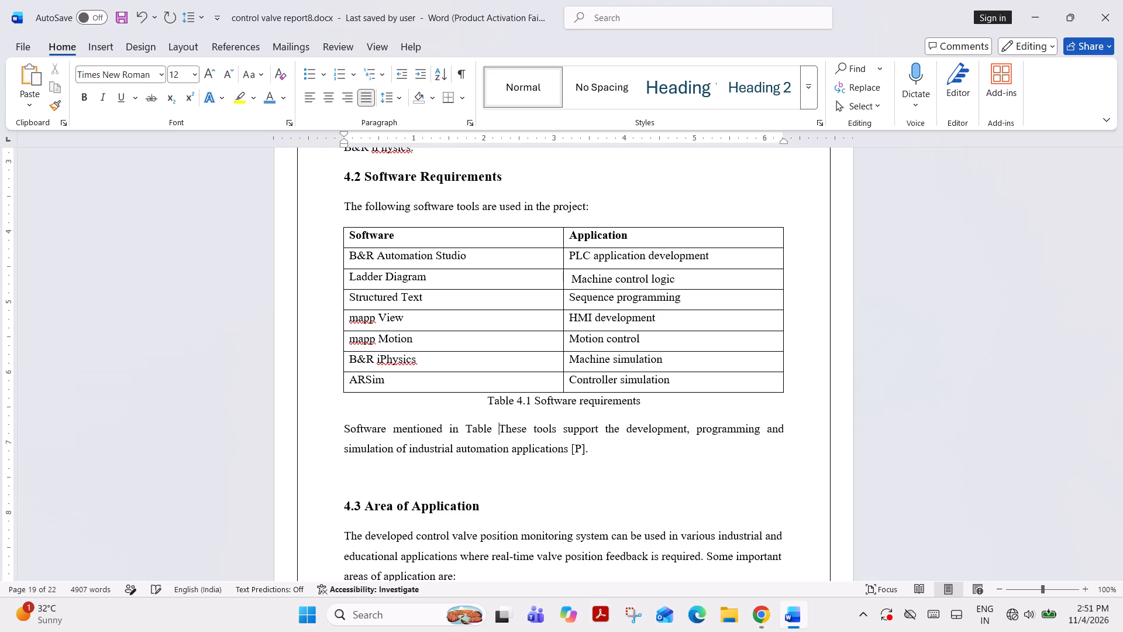
{"action": "type", "text": "4."}
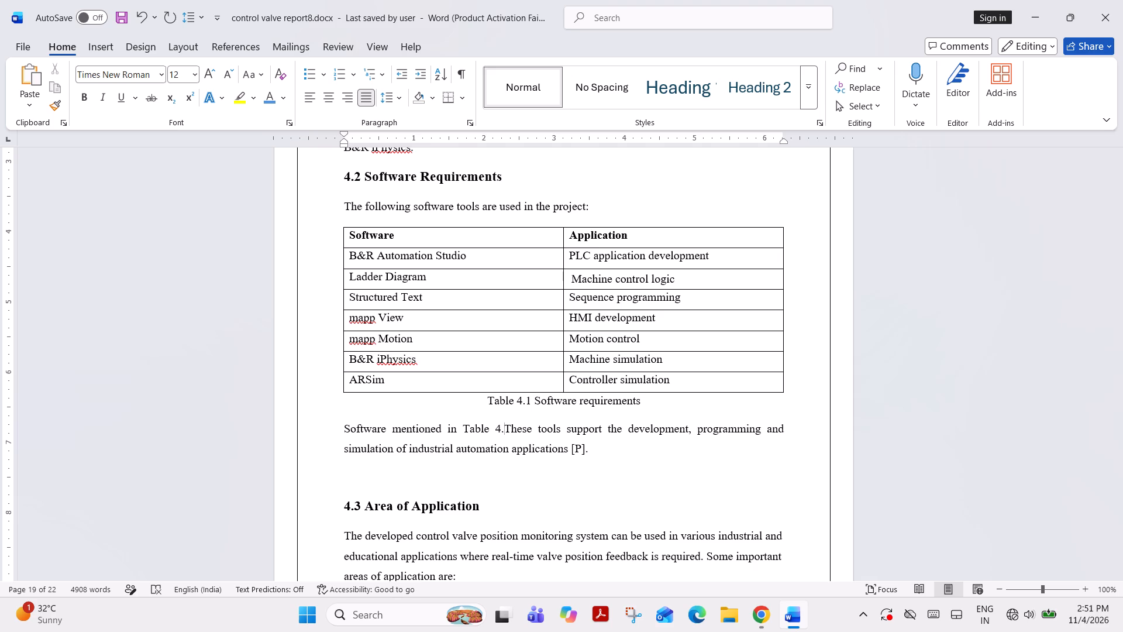
{"action": "key", "text": "2"}
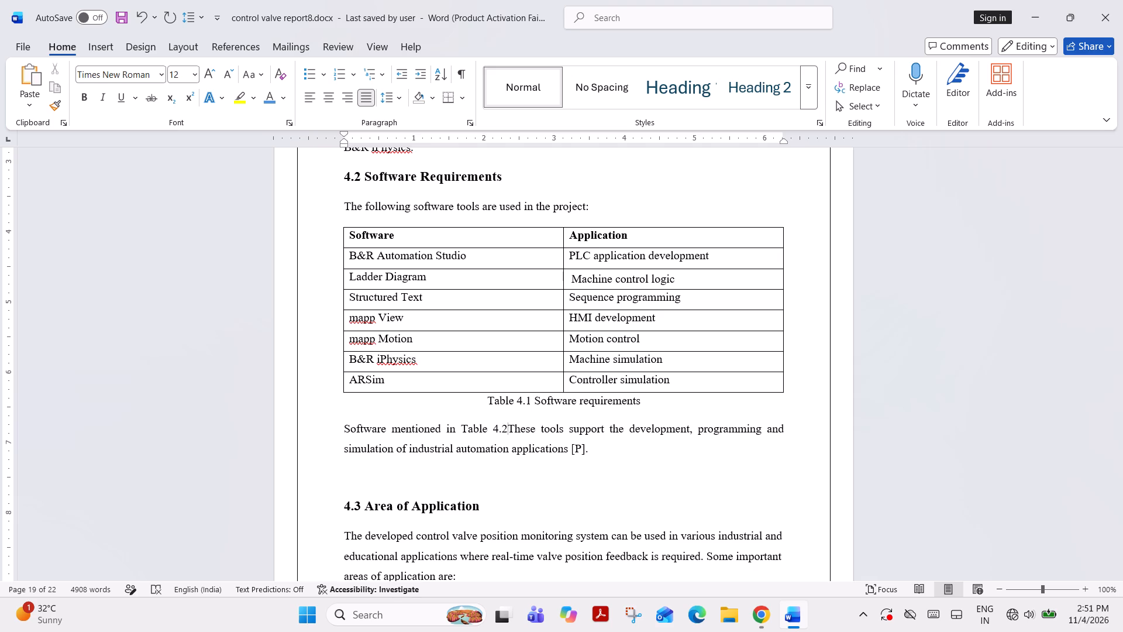
{"action": "key", "text": "BackSpace"}
{"action": "key", "text": "1"}
{"action": "key", "text": "space"}
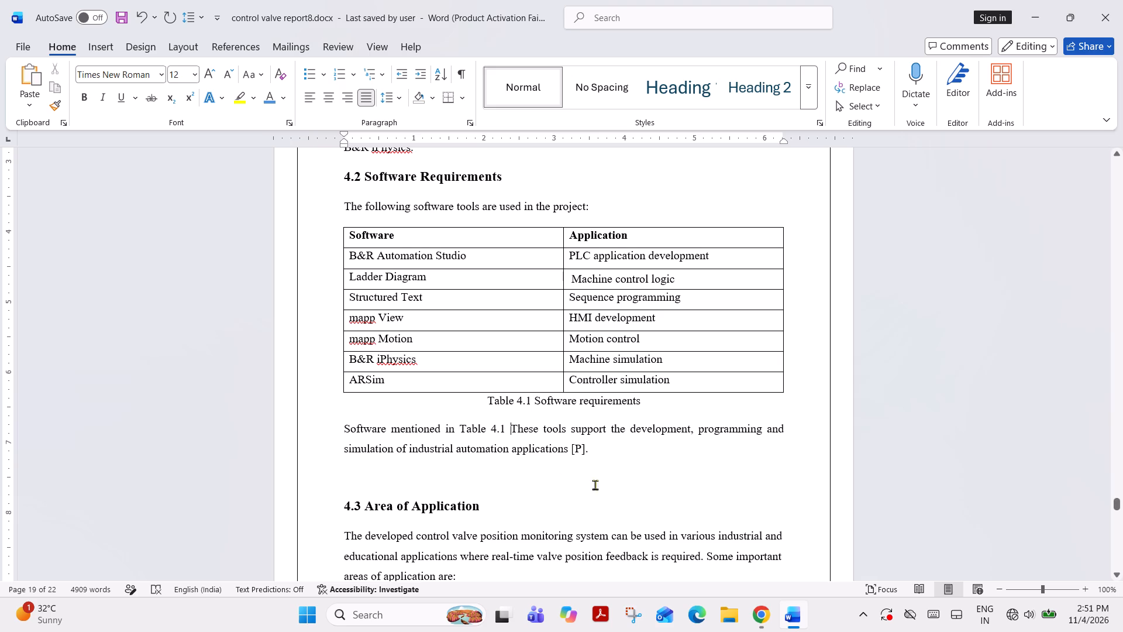
{"action": "type", "text": "supports"}
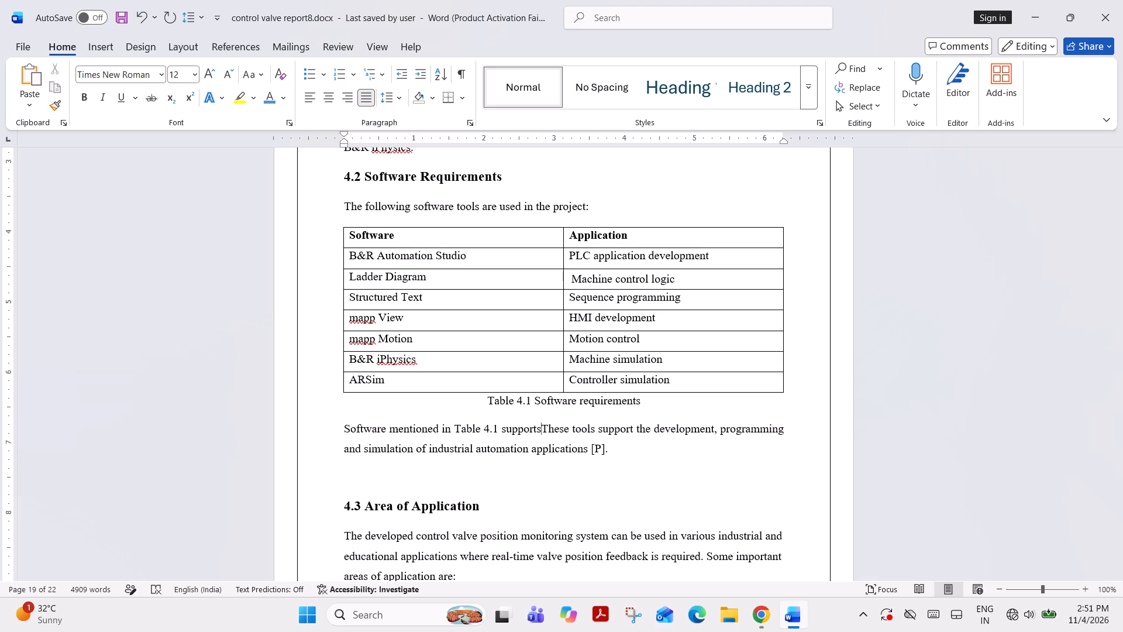
Delete the original opening words "These tools support" so the sentence reads on with "the development, programming and simulation".
{"action": "key", "text": "Right"}
{"action": "key", "text": "Right"}
{"action": "key", "text": "Right"}
{"action": "key", "text": "Right"}
{"action": "key", "text": "Right"}
{"action": "key", "text": "Right"}
{"action": "key", "text": "Right"}
{"action": "key", "text": "Right"}
{"action": "key", "text": "Right"}
{"action": "key", "text": "Right"}
{"action": "key", "text": "Right"}
{"action": "key", "text": "Right"}
{"action": "key", "text": "Right"}
{"action": "key", "text": "Right"}
{"action": "key", "text": "Right"}
{"action": "key", "text": "Right"}
{"action": "key", "text": "Right"}
{"action": "key", "text": "Right"}
{"action": "key", "text": "Right"}
{"action": "key", "text": "Right"}
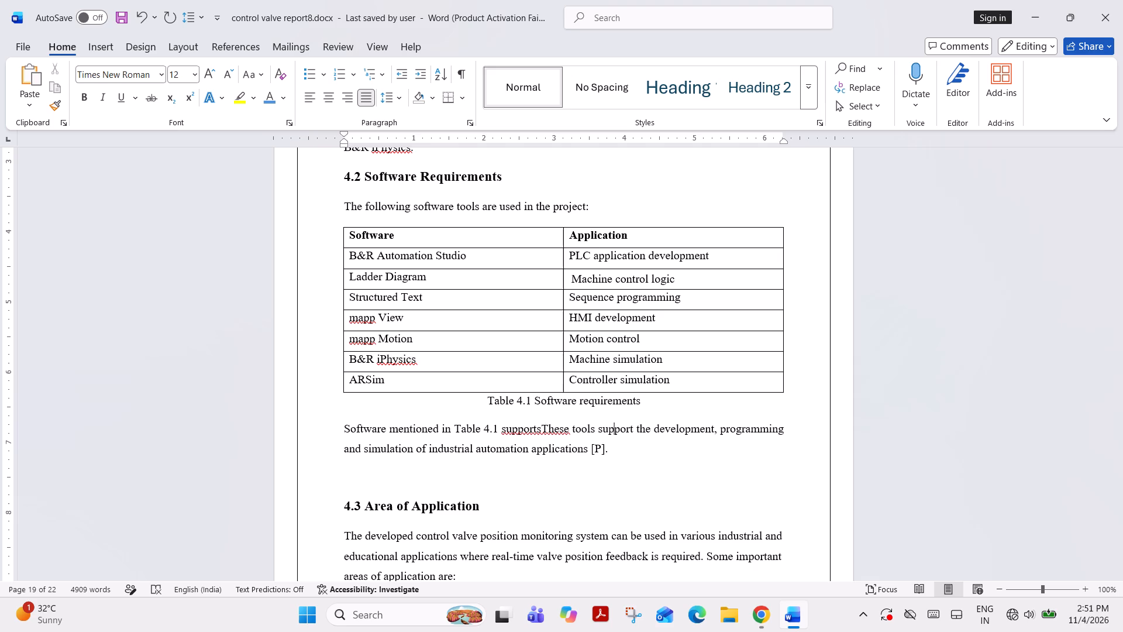
{"action": "key", "text": "Right"}
{"action": "key", "text": "Right"}
{"action": "key", "text": "Right"}
{"action": "key", "text": "Left"}
{"action": "key", "text": "Left"}
{"action": "key", "text": "Left"}
{"action": "key", "text": "Left"}
{"action": "key", "text": "BackSpace"}
{"action": "key", "text": "BackSpace"}
{"action": "key", "text": "BackSpace"}
{"action": "key", "text": "BackSpace"}
{"action": "key", "text": "BackSpace"}
{"action": "key", "text": "BackSpace"}
{"action": "key", "text": "BackSpace"}
{"action": "key", "text": "BackSpace"}
{"action": "key", "text": "BackSpace"}
{"action": "key", "text": "BackSpace"}
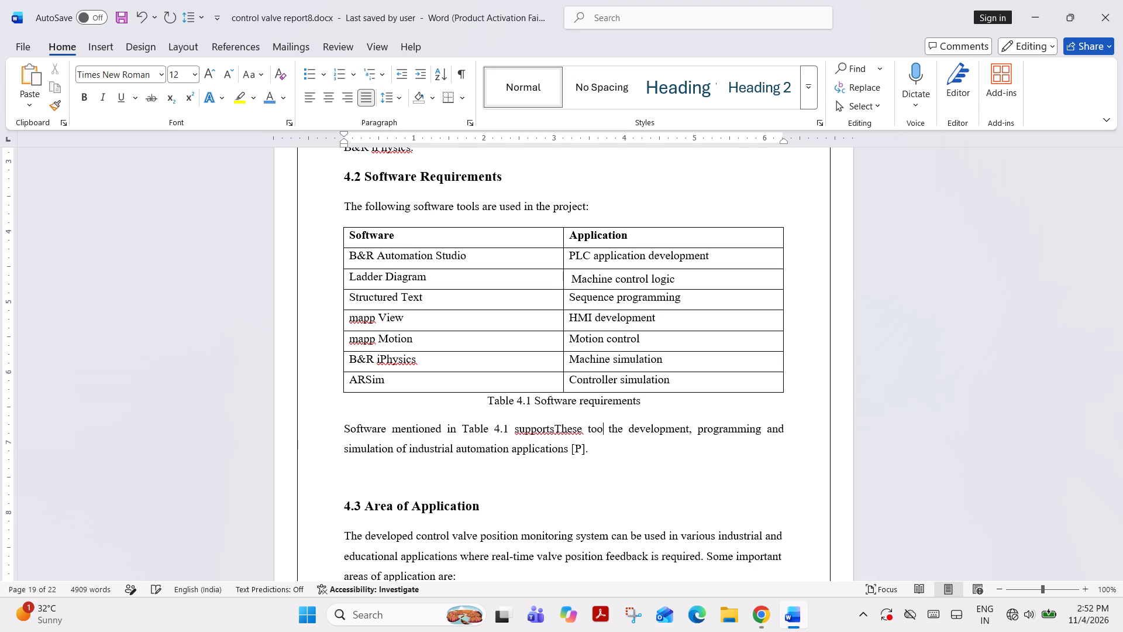
{"action": "key", "text": "BackSpace"}
{"action": "key", "text": "BackSpace"}
{"action": "key", "text": "BackSpace"}
{"action": "key", "text": "BackSpace"}
{"action": "key", "text": "BackSpace"}
{"action": "key", "text": "BackSpace"}
{"action": "key", "text": "BackSpace"}
{"action": "key", "text": "BackSpace"}
{"action": "key", "text": "BackSpace"}
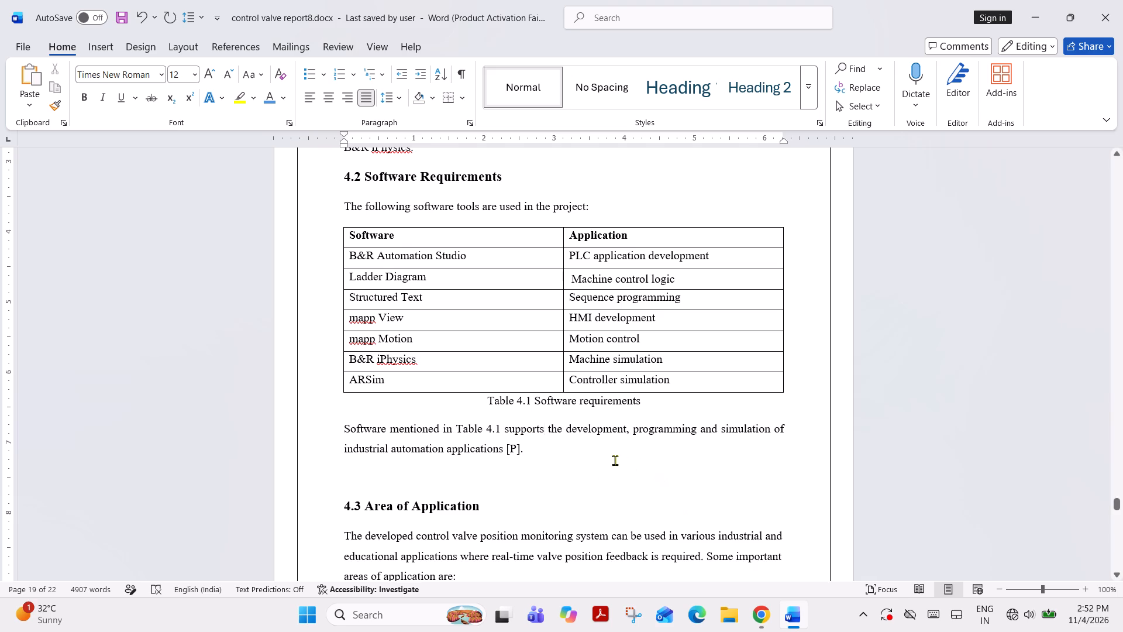
{"action": "left_click", "coordinate": [757, 630]}
{"action": "left_click", "coordinate": [560, 448]}
{"action": "scroll", "coordinate": [560, 448], "scroll_direction": "down", "scroll_amount": 1}
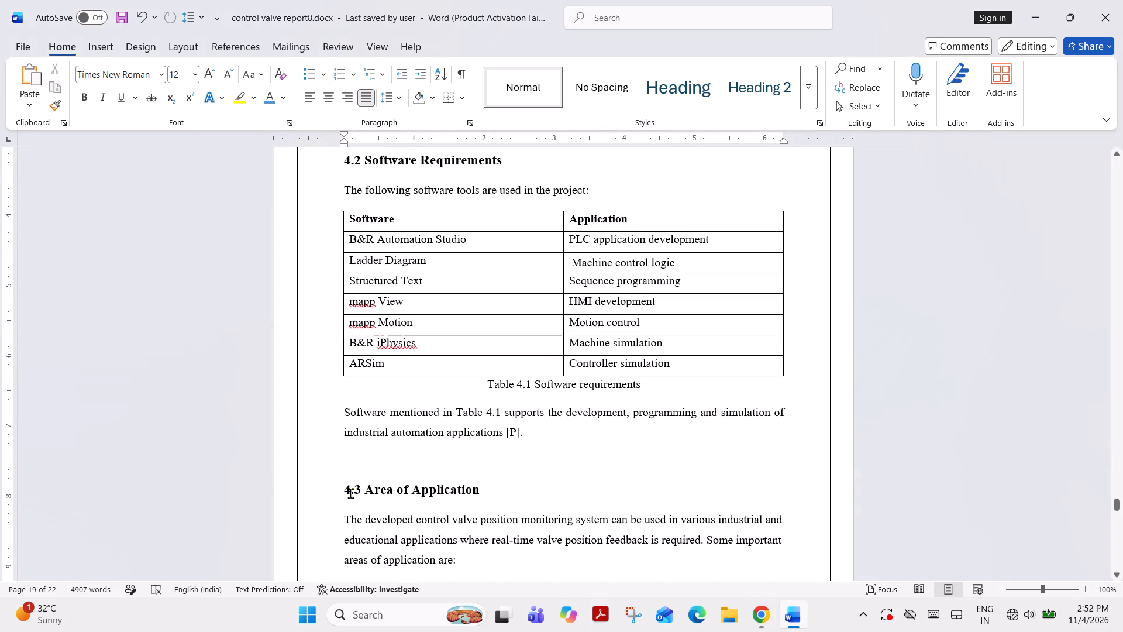
{"action": "left_click_drag", "start_coordinate": [344, 491], "coordinate": [504, 520]}
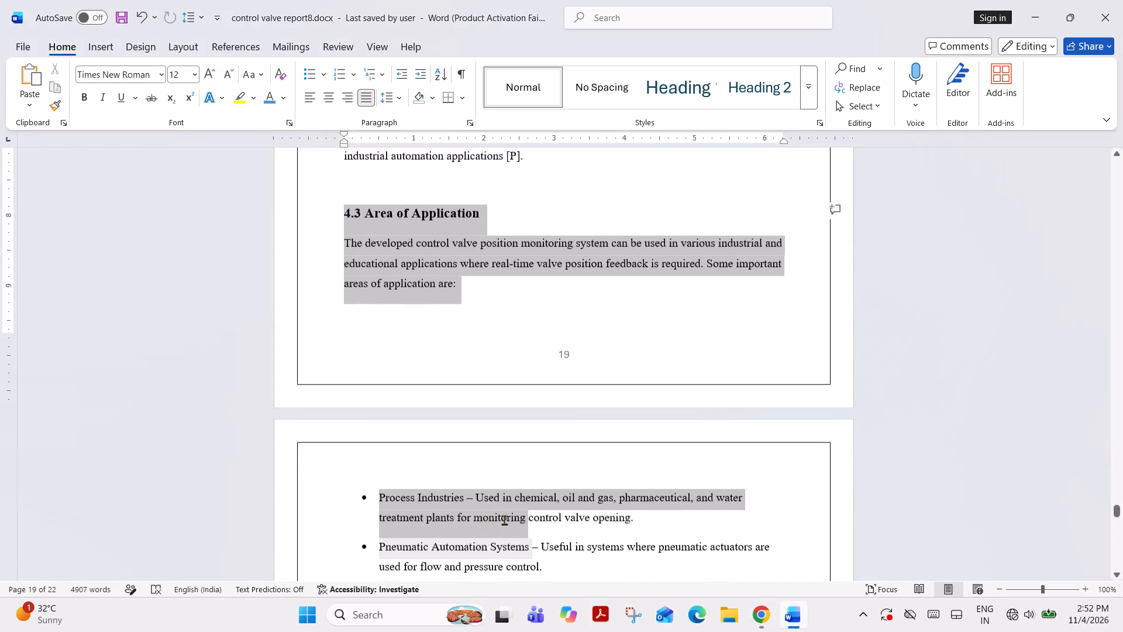
{"action": "left_click_drag", "start_coordinate": [504, 520], "coordinate": [592, 261]}
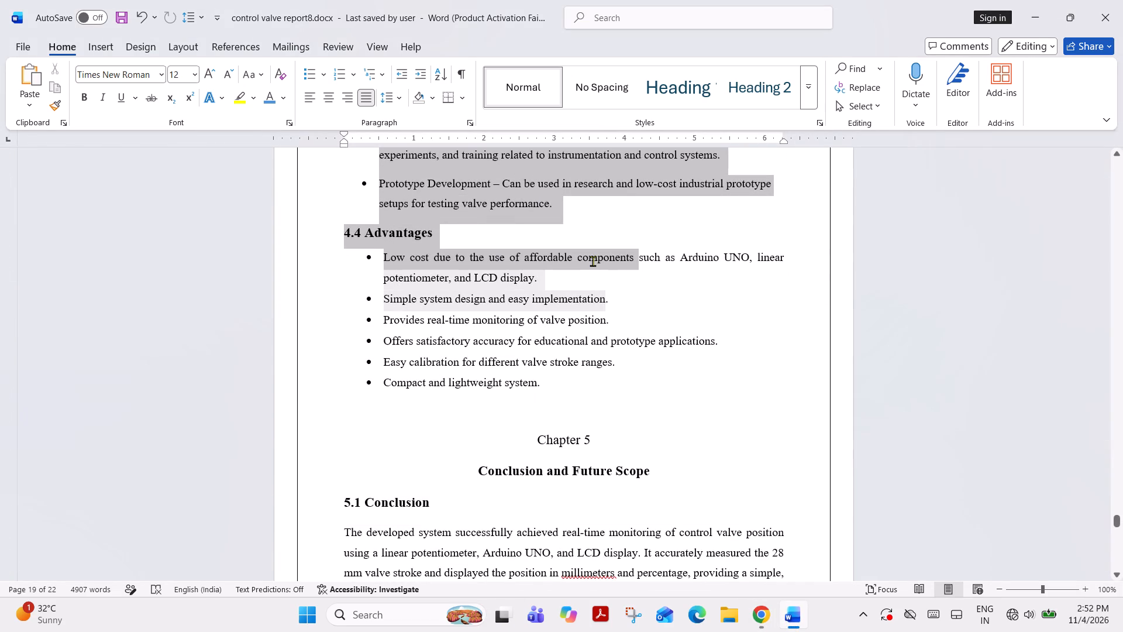
{"action": "left_click_drag", "start_coordinate": [592, 261], "coordinate": [597, 202]}
{"action": "key", "text": "ctrl+v"}
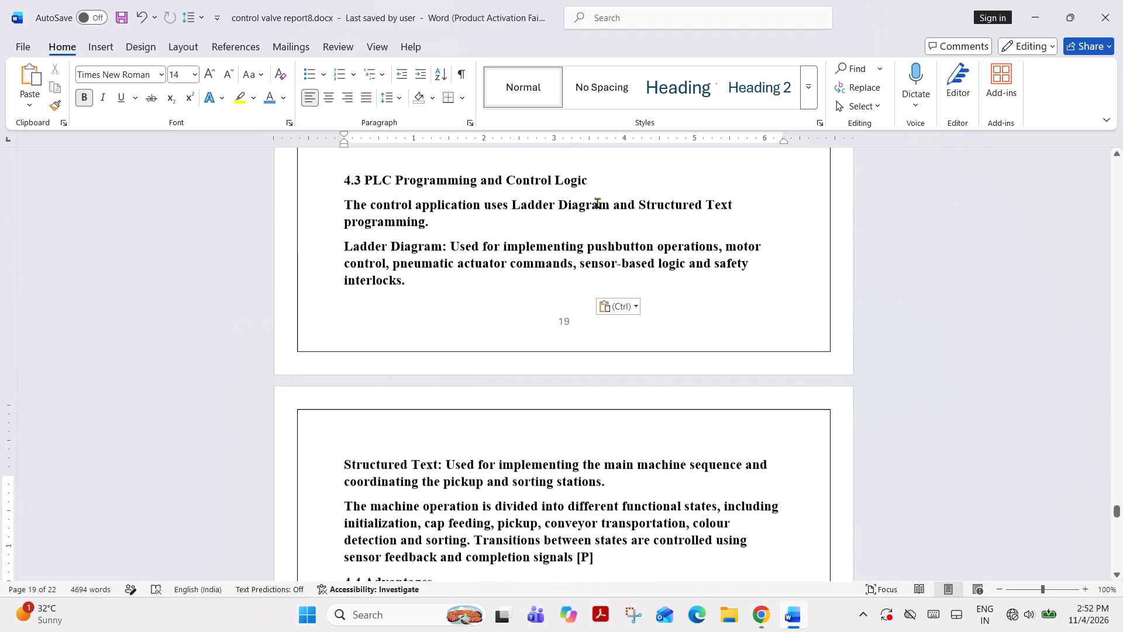
Remove the bold formatting from the whole pasted section 4.3 and set its font size to 12.
{"action": "left_click", "coordinate": [343, 196]}
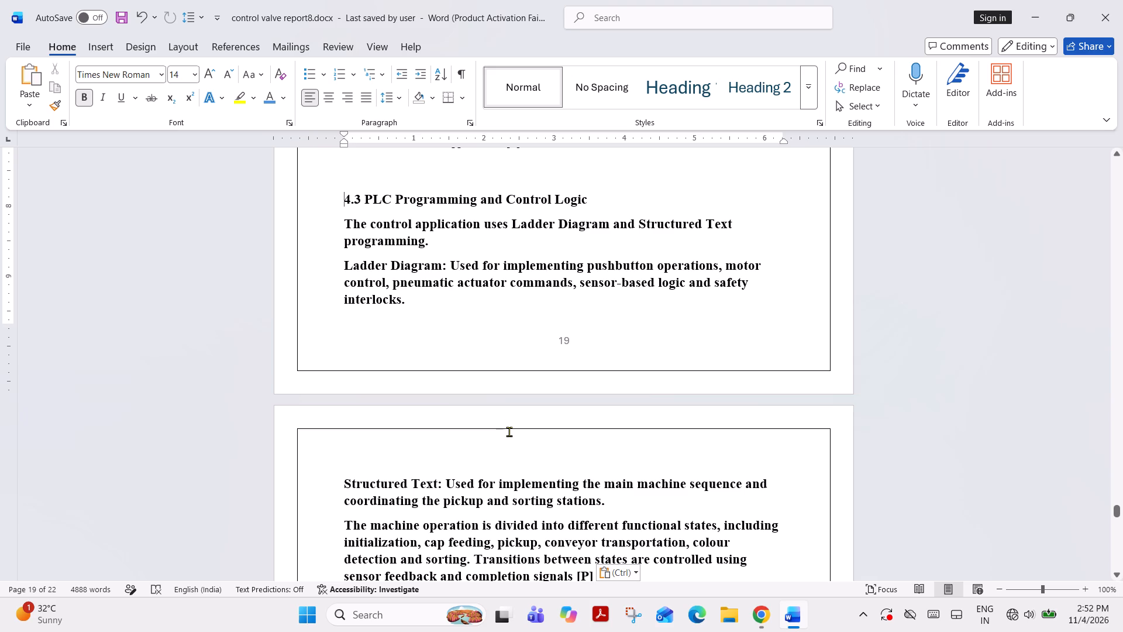
{"action": "left_click", "coordinate": [494, 251]}
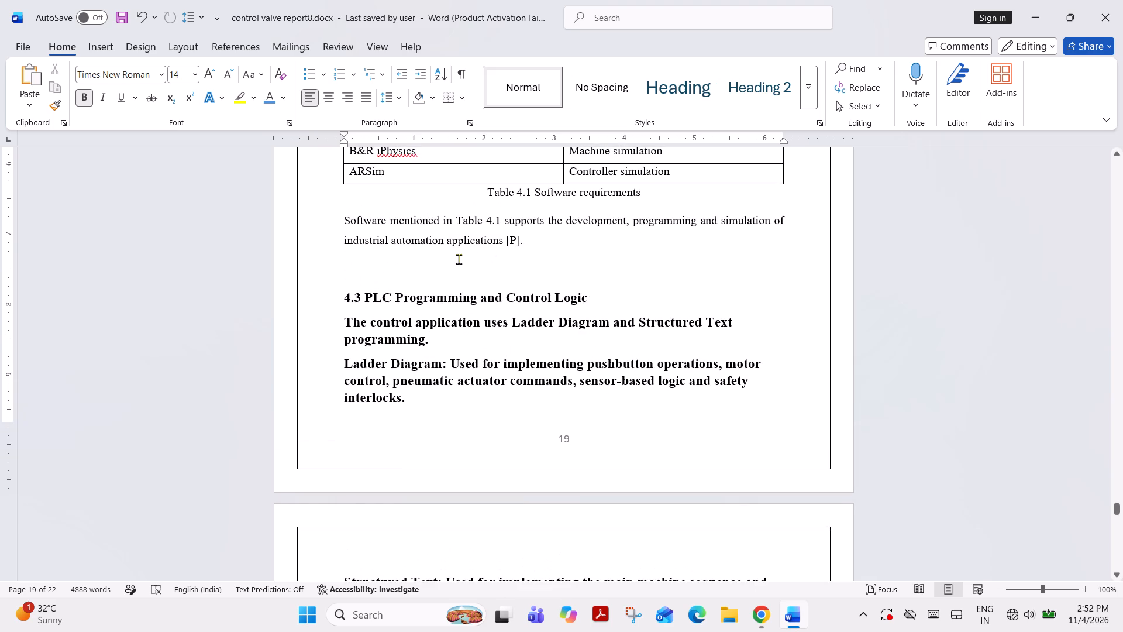
{"action": "left_click", "coordinate": [346, 293]}
{"action": "left_click_drag", "start_coordinate": [346, 293], "coordinate": [505, 423]}
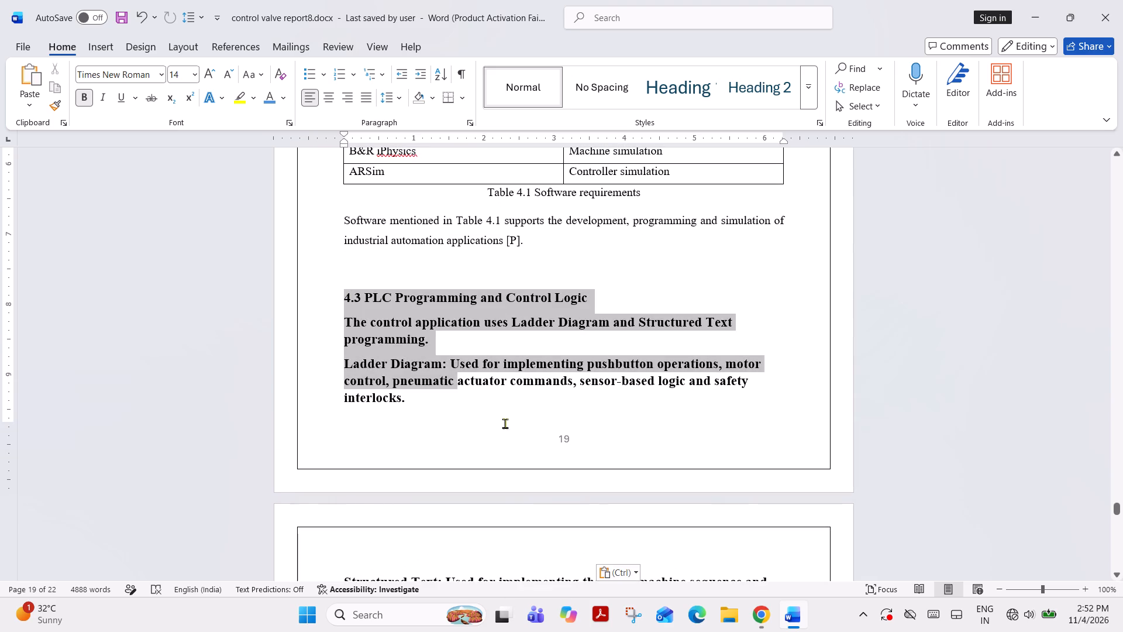
{"action": "left_click_drag", "start_coordinate": [505, 423], "coordinate": [615, 267]}
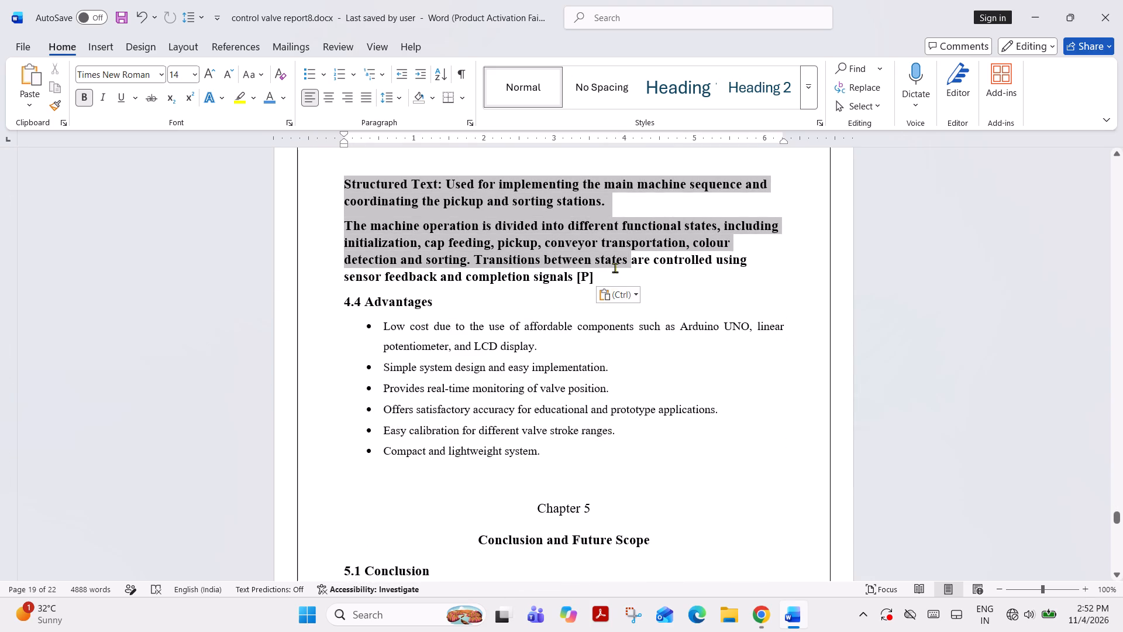
{"action": "left_click_drag", "start_coordinate": [615, 267], "coordinate": [614, 284]}
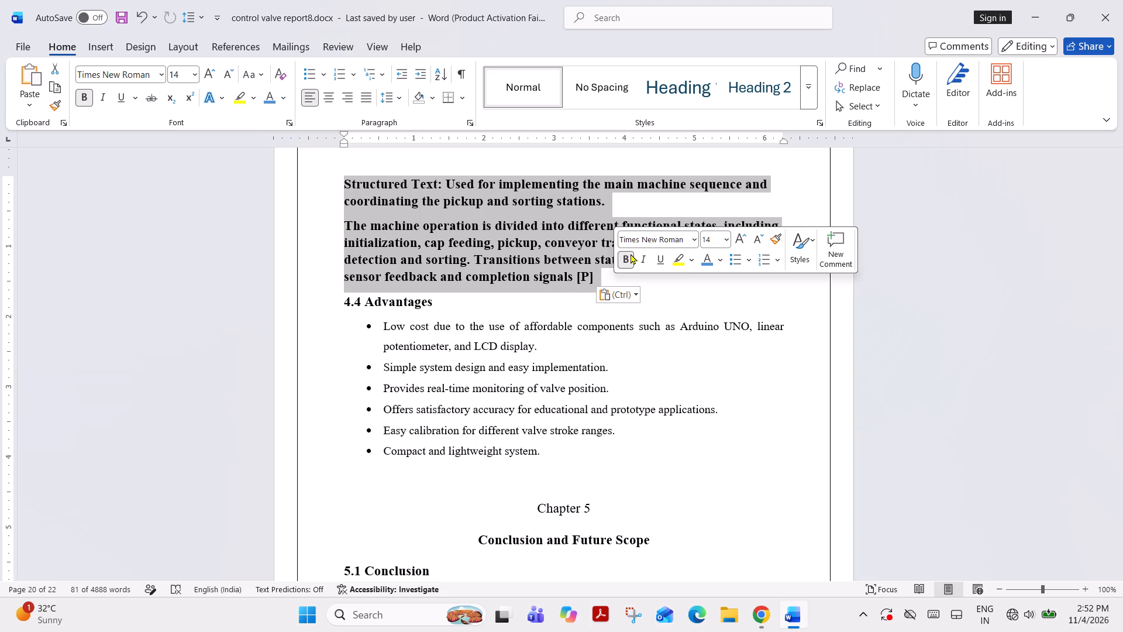
{"action": "left_click", "coordinate": [623, 260]}
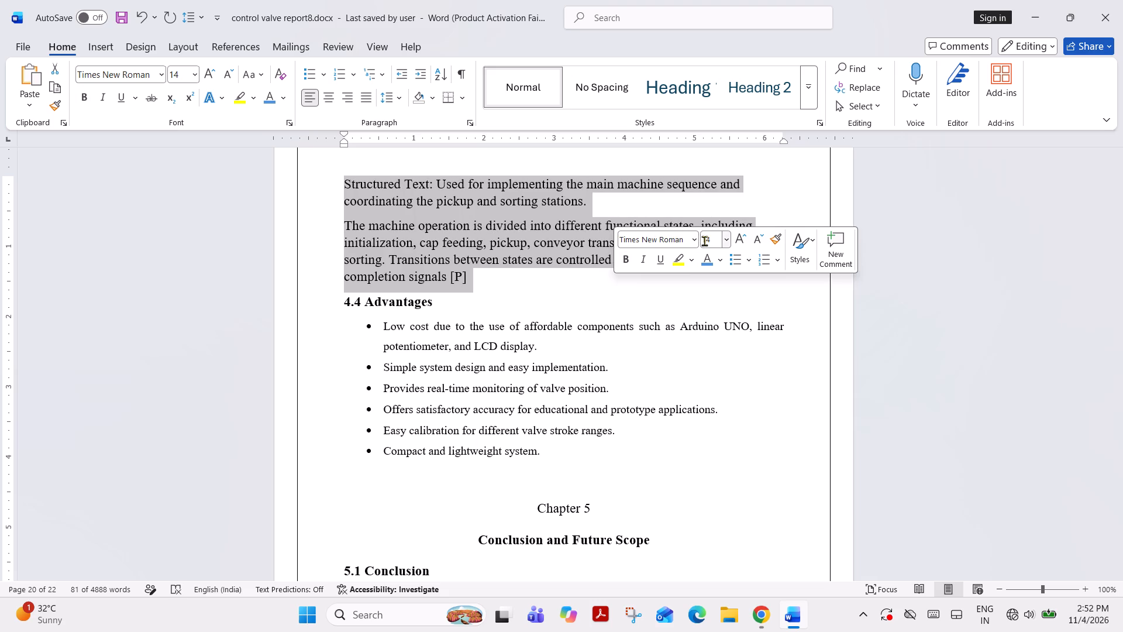
{"action": "left_click", "coordinate": [704, 241]}
{"action": "type", "text": "12"}
{"action": "key", "text": "Return"}
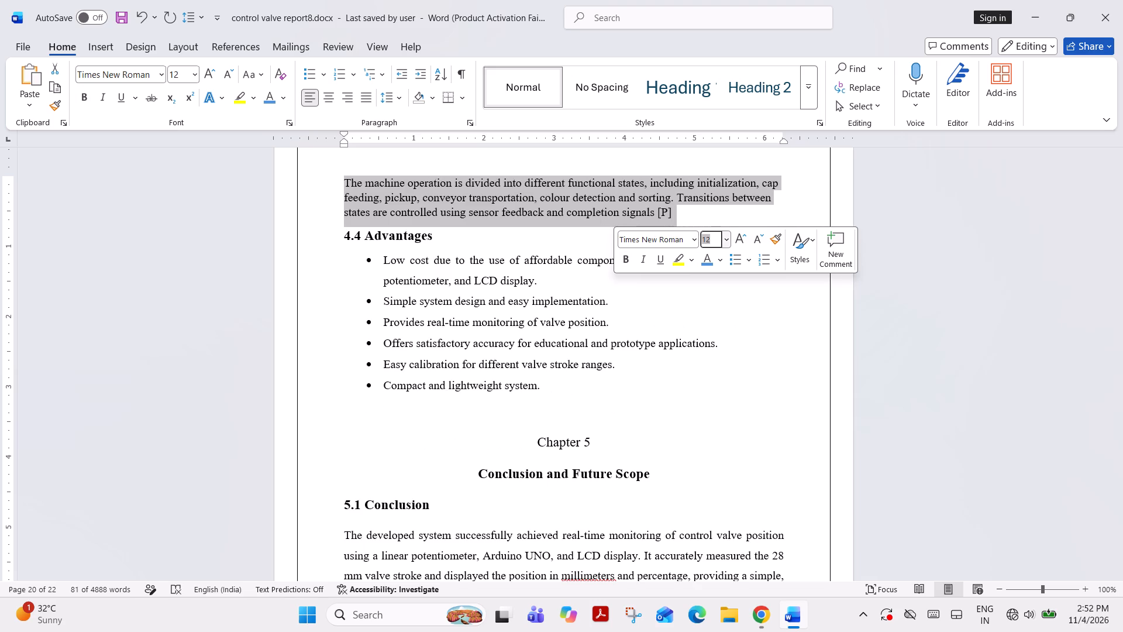
Justify the pasted section 4.3 text and set its line spacing to 1.5.
{"action": "left_click", "coordinate": [363, 94]}
{"action": "left_click", "coordinate": [386, 99]}
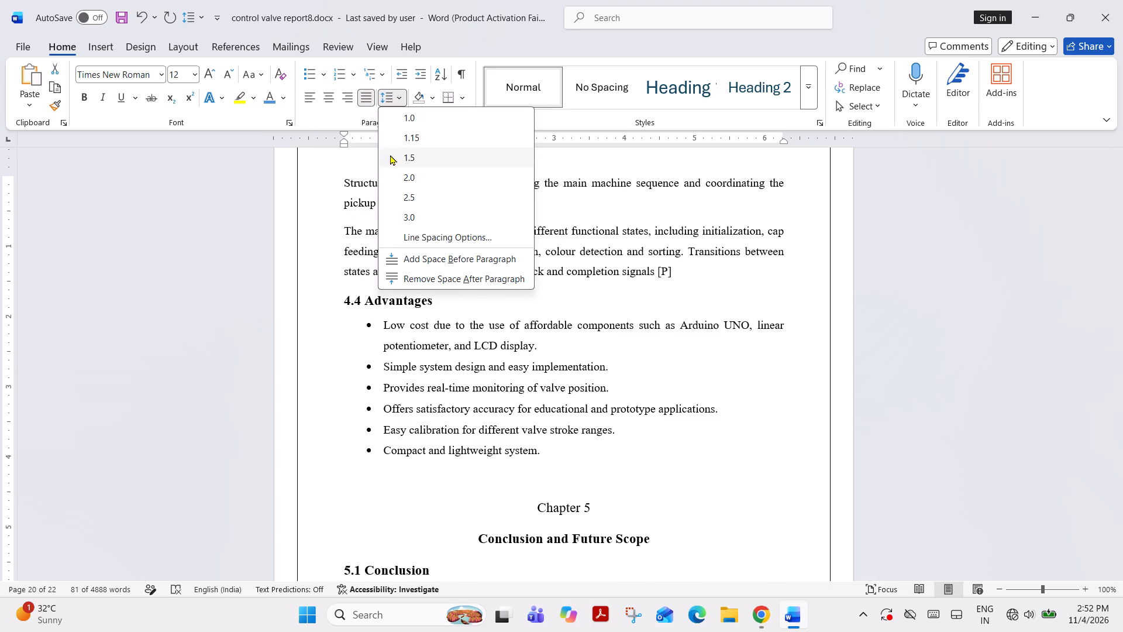
{"action": "left_click", "coordinate": [390, 154]}
{"action": "left_click", "coordinate": [430, 248]}
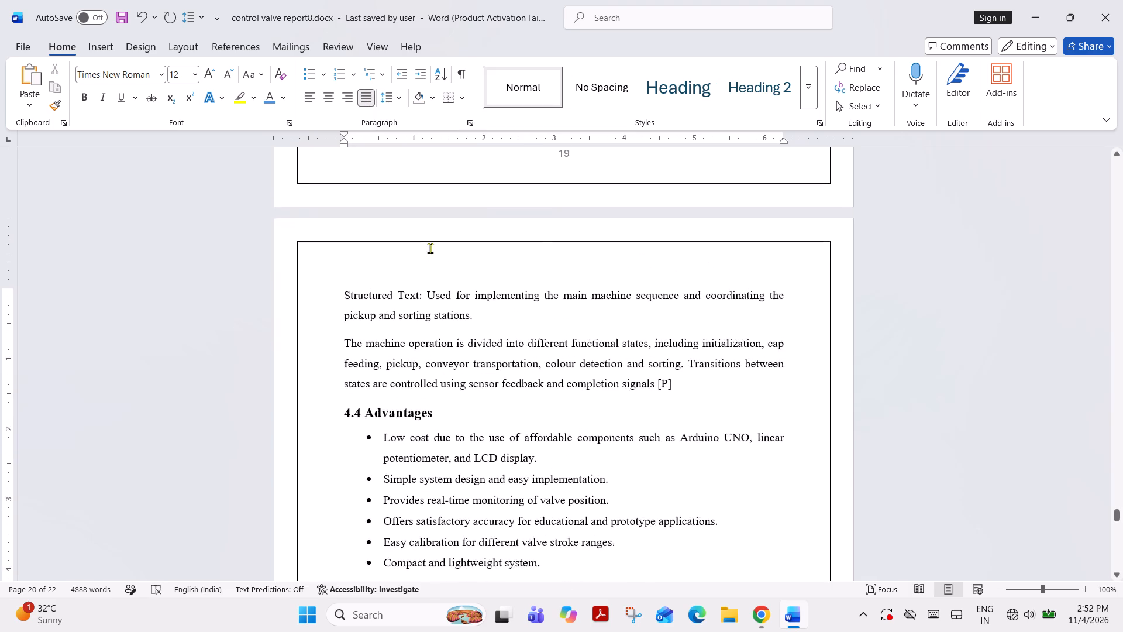
Replace the "[P]" marker after "completion signals" at the end of section 4.3 with a full stop.
{"action": "left_click", "coordinate": [677, 447]}
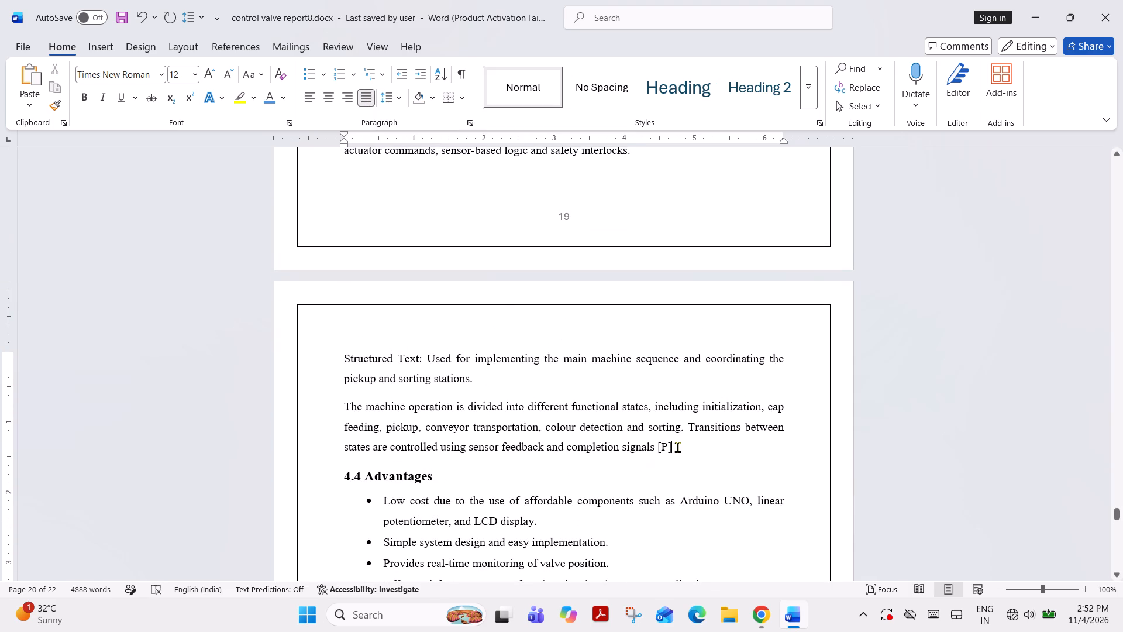
{"action": "key", "text": "BackSpace"}
{"action": "key", "text": "BackSpace"}
{"action": "key", "text": "BackSpace"}
{"action": "key", "text": "BackSpace"}
{"action": "key", "text": "period"}
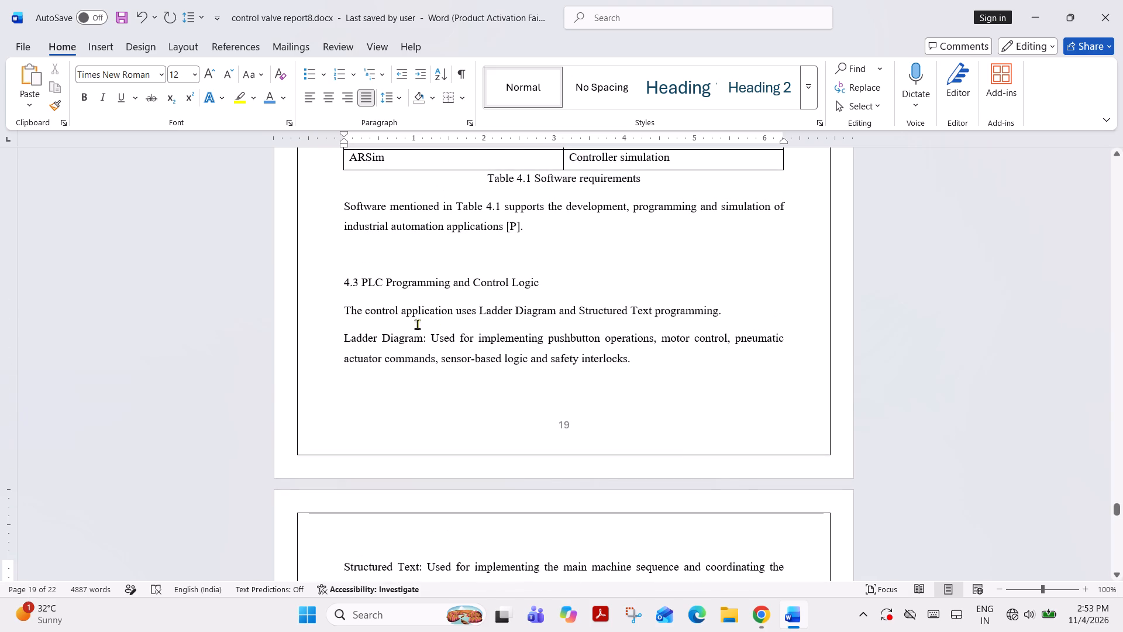
Make the heading "4.3 PLC Programming and Control Logic" bold with font size 14.
{"action": "left_click_drag", "start_coordinate": [340, 284], "coordinate": [526, 287]}
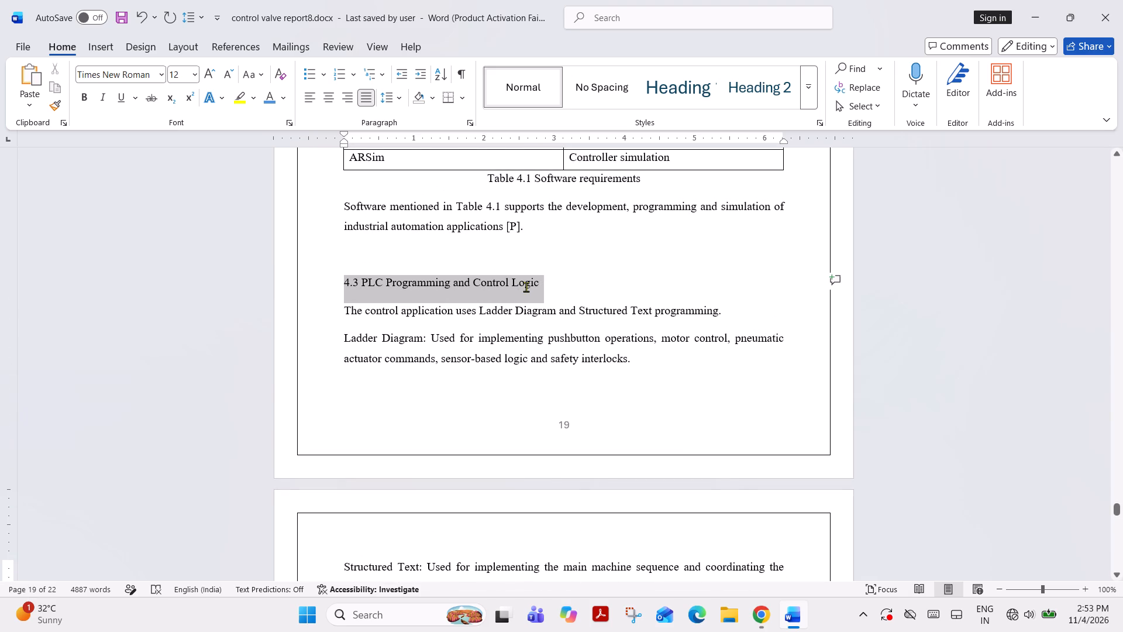
{"action": "left_click_drag", "start_coordinate": [526, 287], "coordinate": [533, 287]}
{"action": "left_click", "coordinate": [545, 262]}
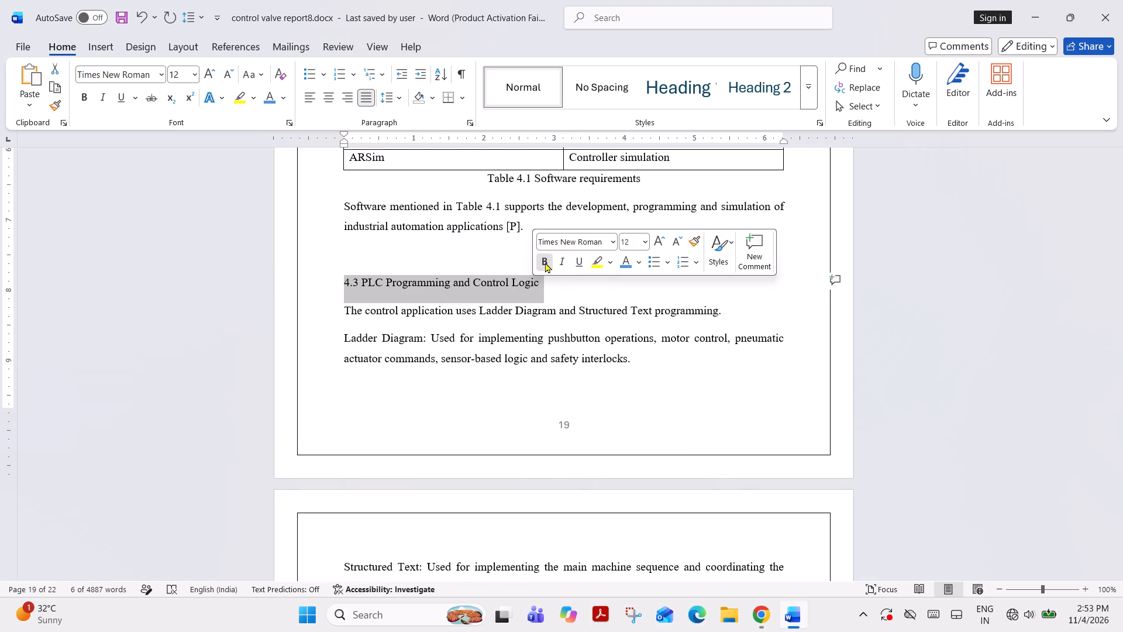
{"action": "left_click", "coordinate": [633, 241]}
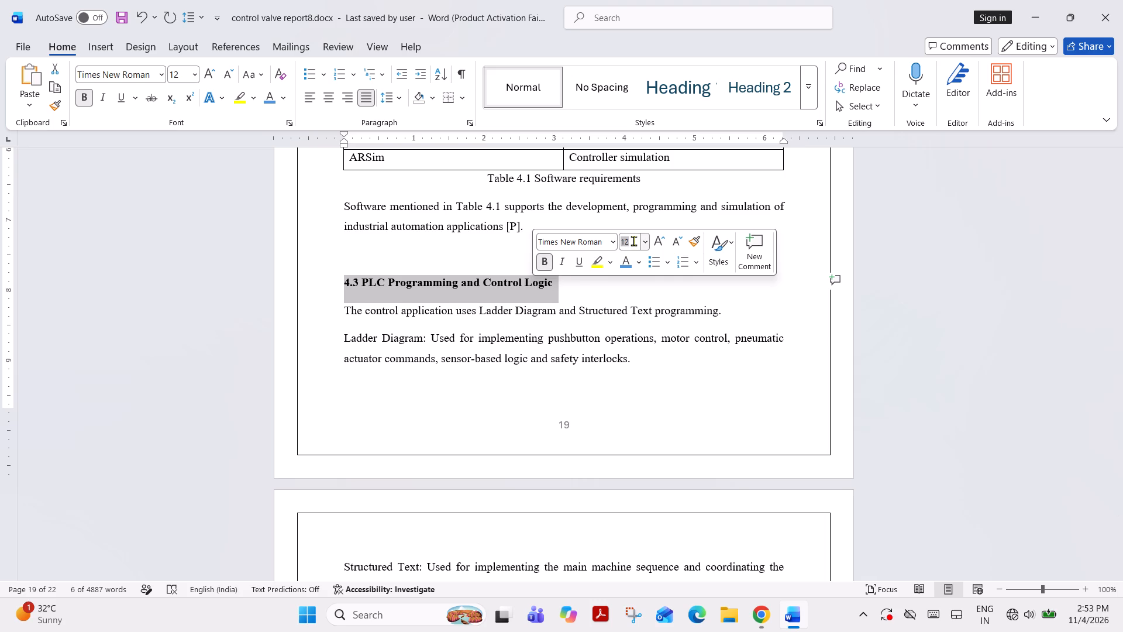
{"action": "type", "text": "14"}
{"action": "key", "text": "Return"}
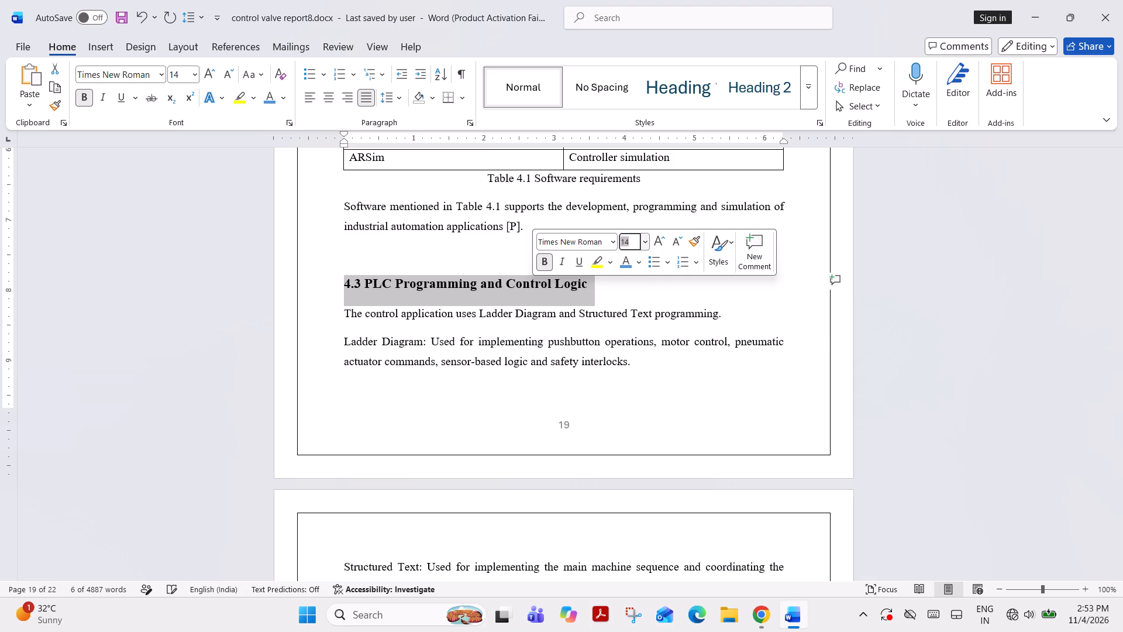
Delete the "[P]" marker after "industrial automation applications" in the paragraph below Table 4.1, keeping the full stop.
{"action": "left_click", "coordinate": [521, 221]}
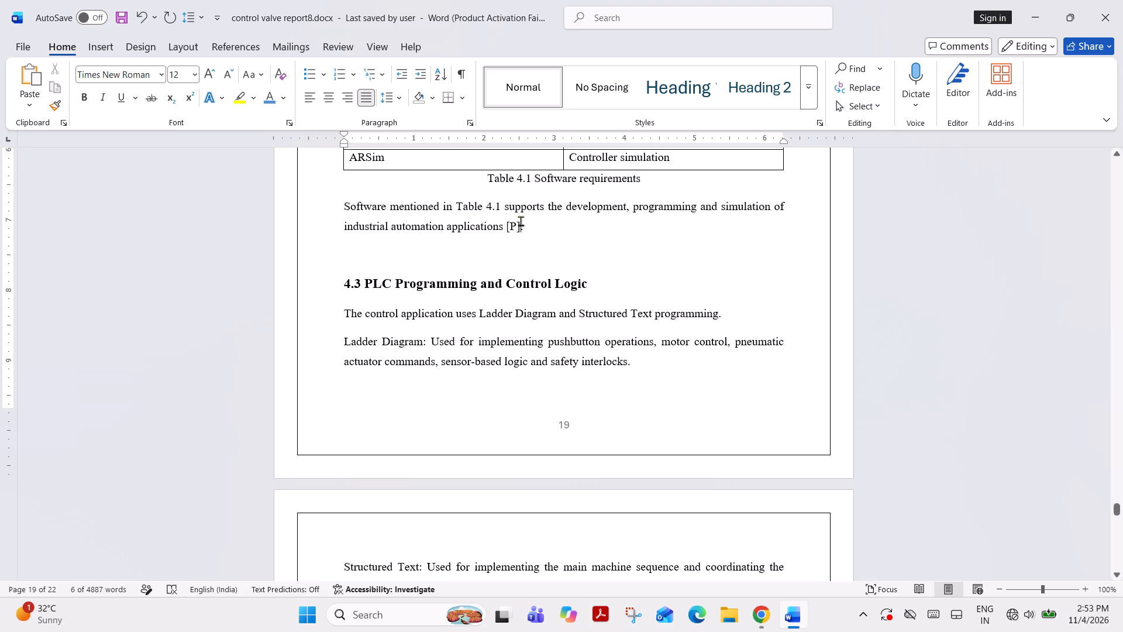
{"action": "key", "text": "BackSpace"}
{"action": "key", "text": "BackSpace"}
{"action": "key", "text": "BackSpace"}
{"action": "key", "text": "BackSpace"}
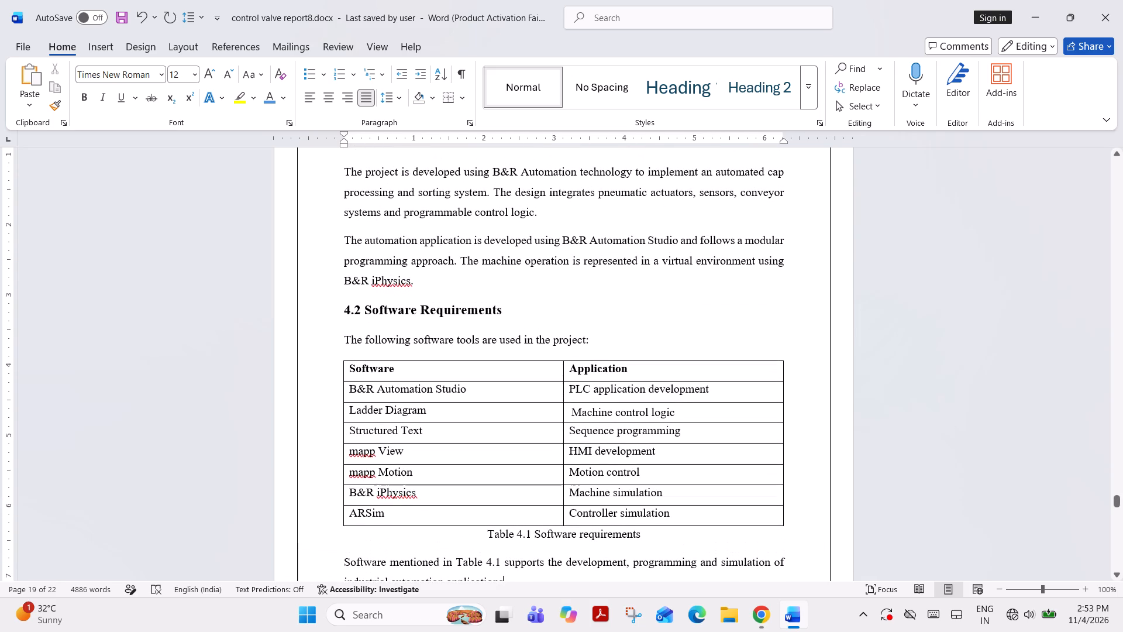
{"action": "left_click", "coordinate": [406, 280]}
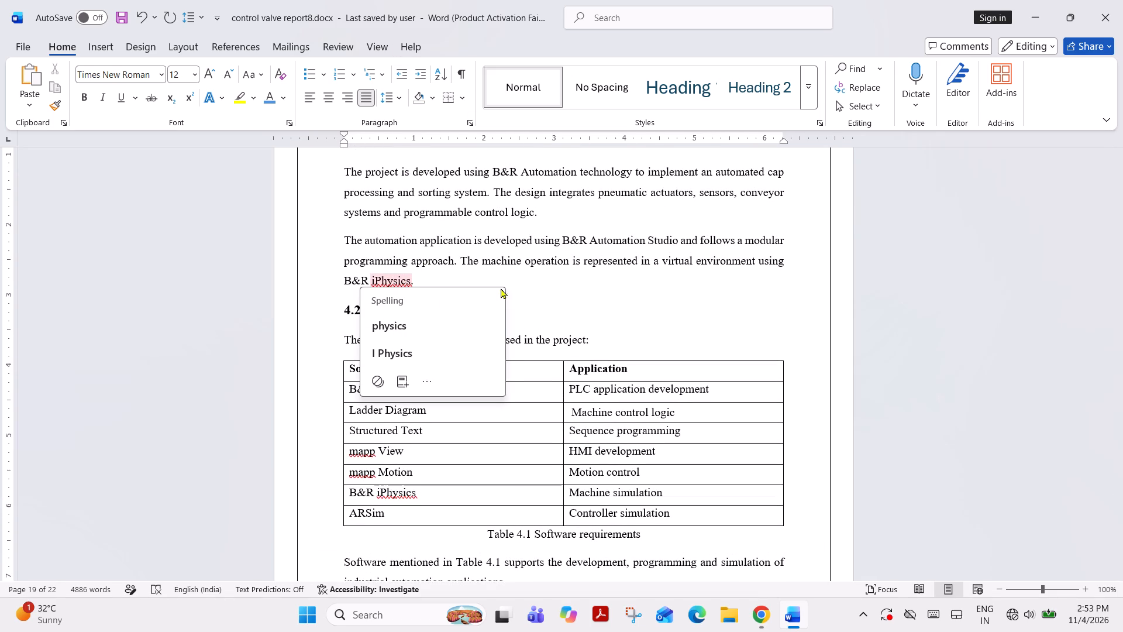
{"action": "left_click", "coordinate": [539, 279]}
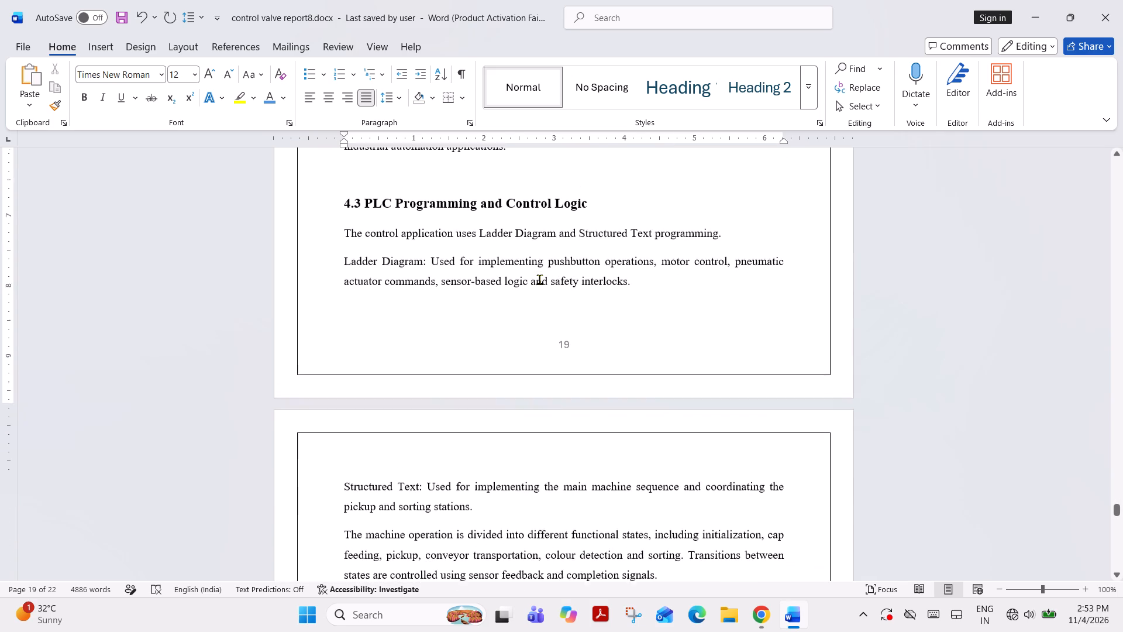
Remove the empty line above the heading "4.3 PLC Programming and Control Logic".
{"action": "left_click", "coordinate": [340, 305]}
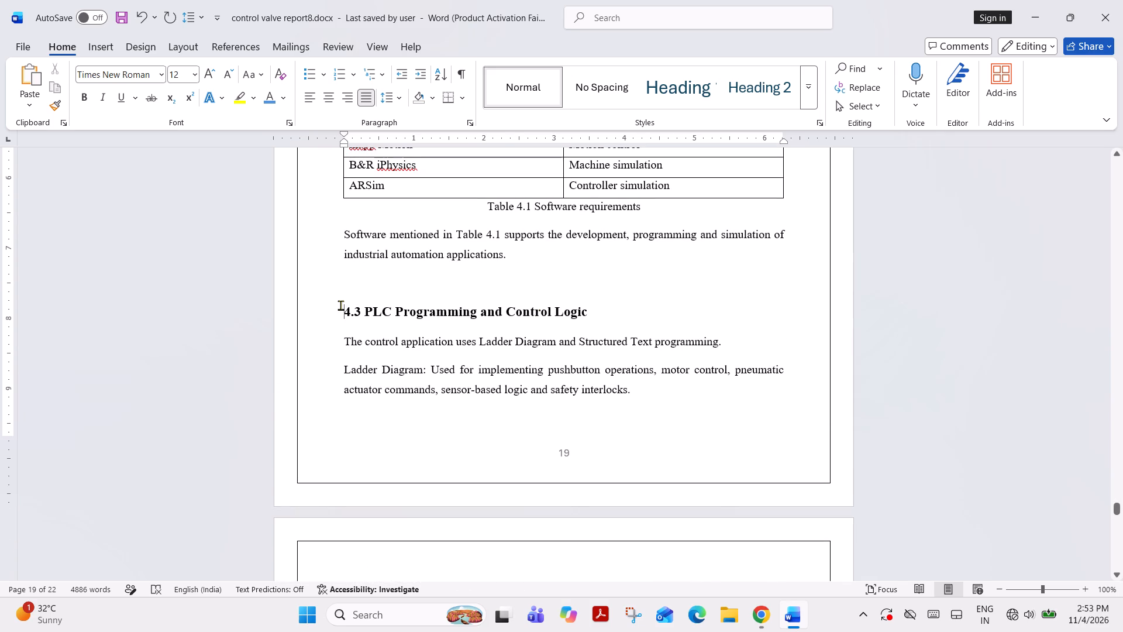
{"action": "key", "text": "BackSpace"}
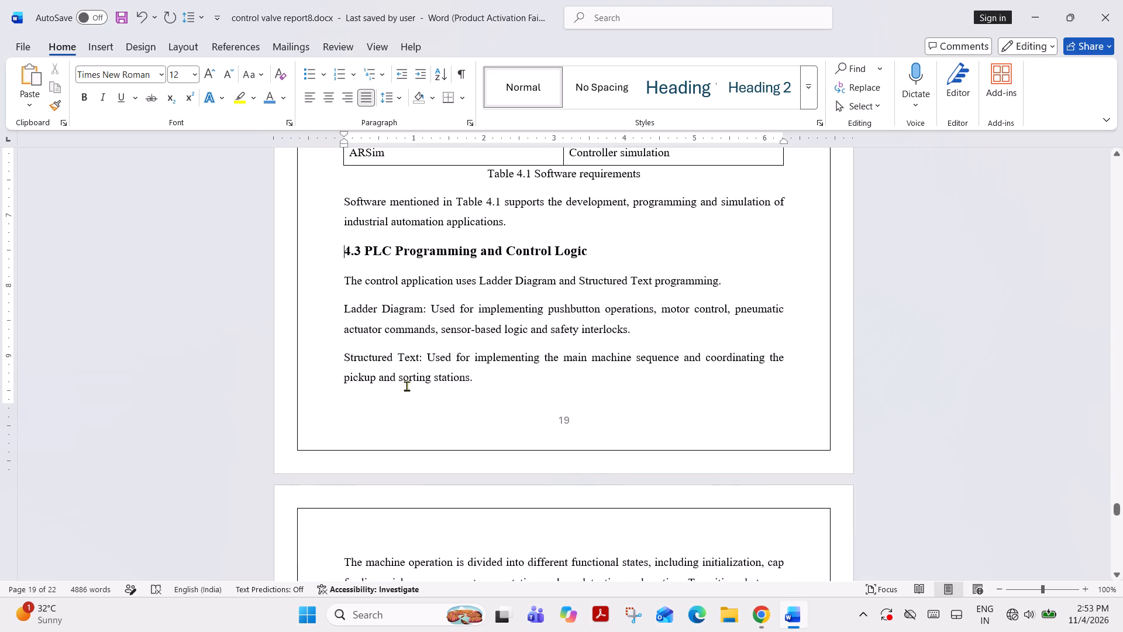
Turn the "Ladder Diagram" and "Structured Text" paragraphs in section 4.3 into bullet points.
{"action": "left_click", "coordinate": [343, 301]}
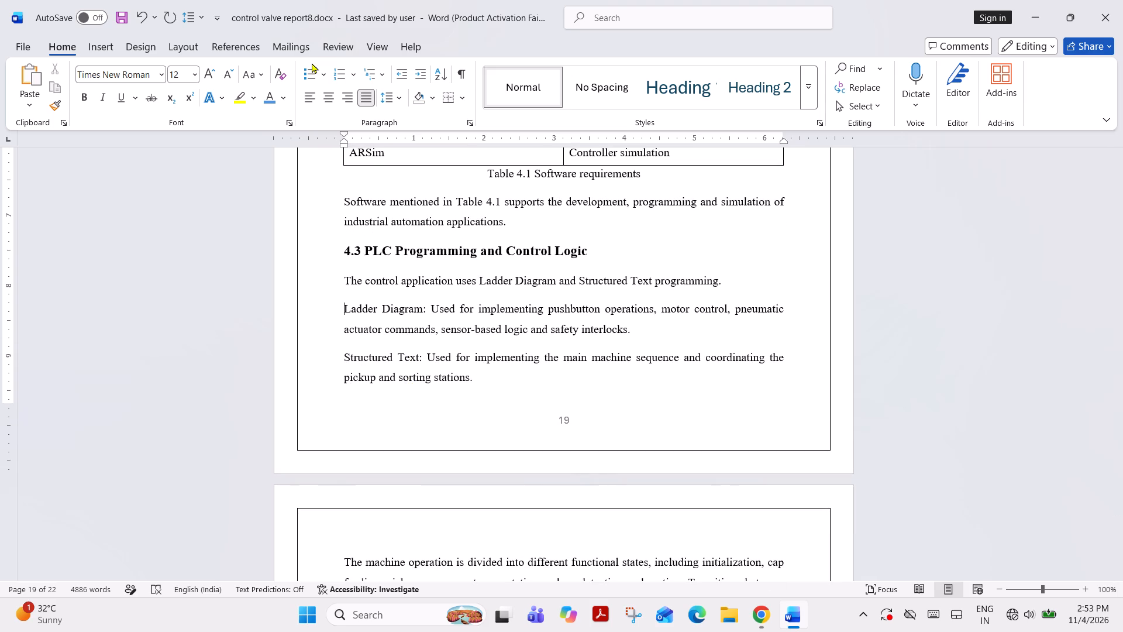
{"action": "left_click", "coordinate": [308, 64]}
{"action": "left_click", "coordinate": [308, 69]}
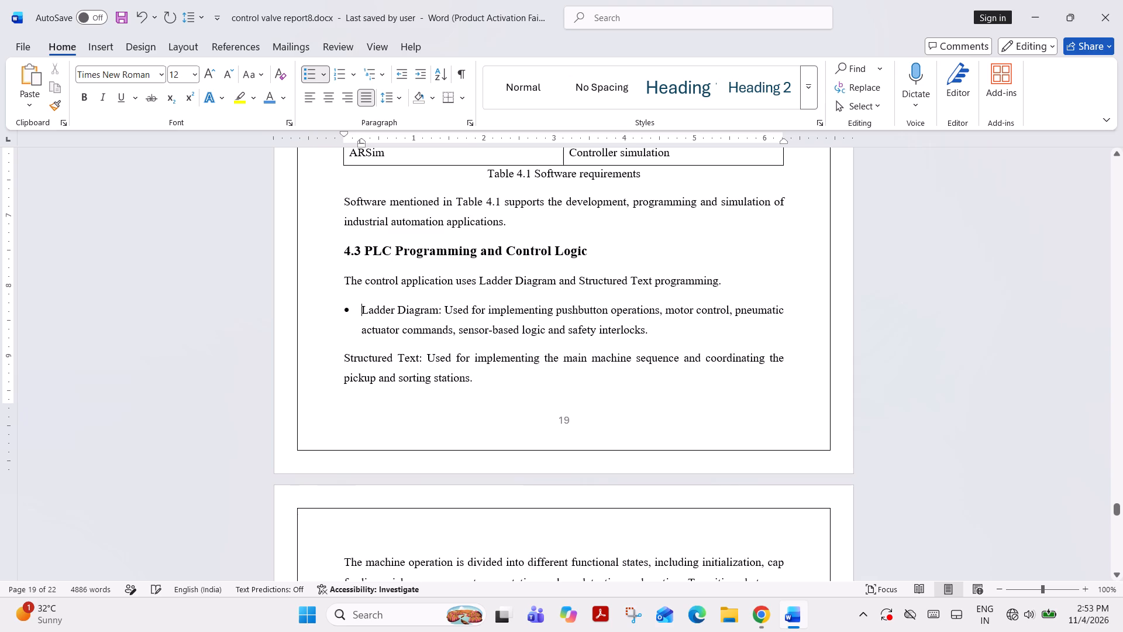
{"action": "left_click", "coordinate": [346, 359]}
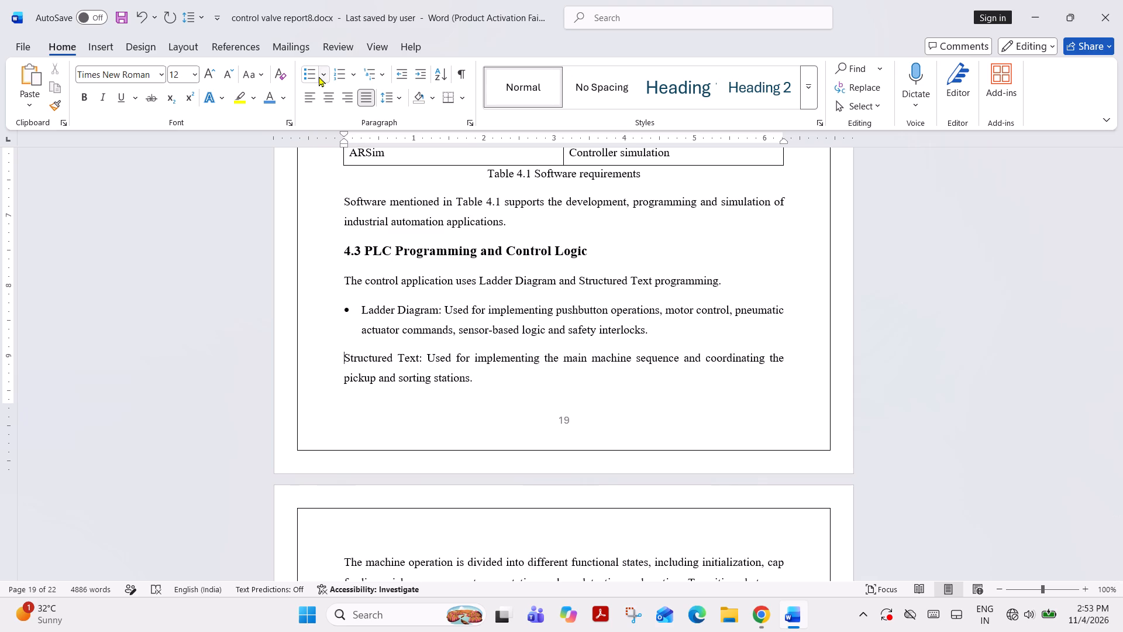
{"action": "left_click", "coordinate": [313, 76]}
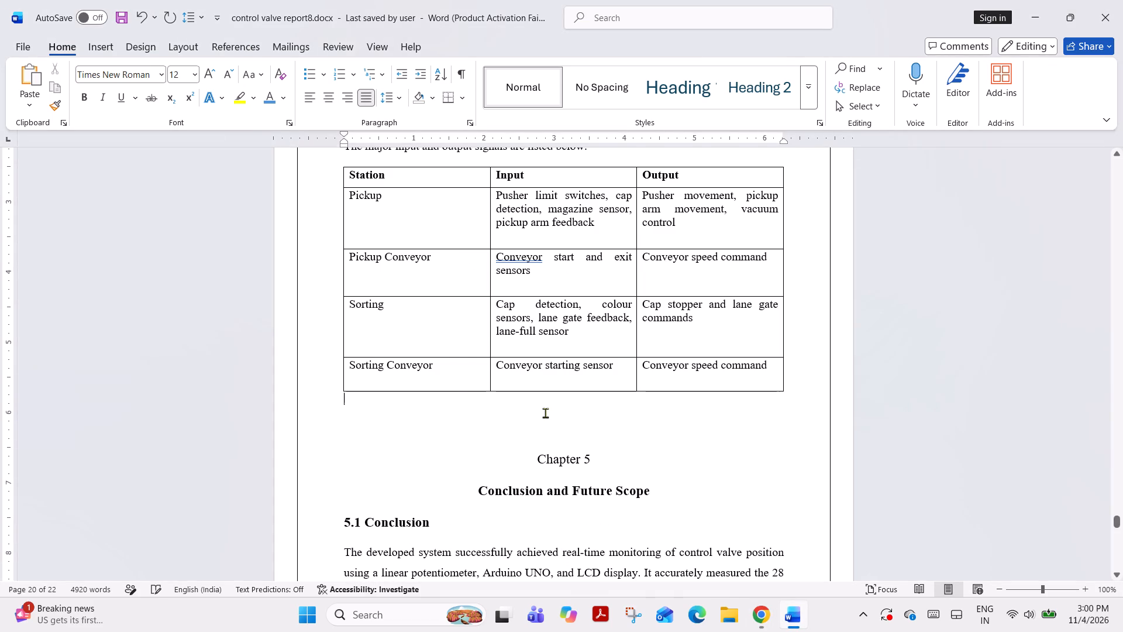
{"action": "key", "text": "Return"}
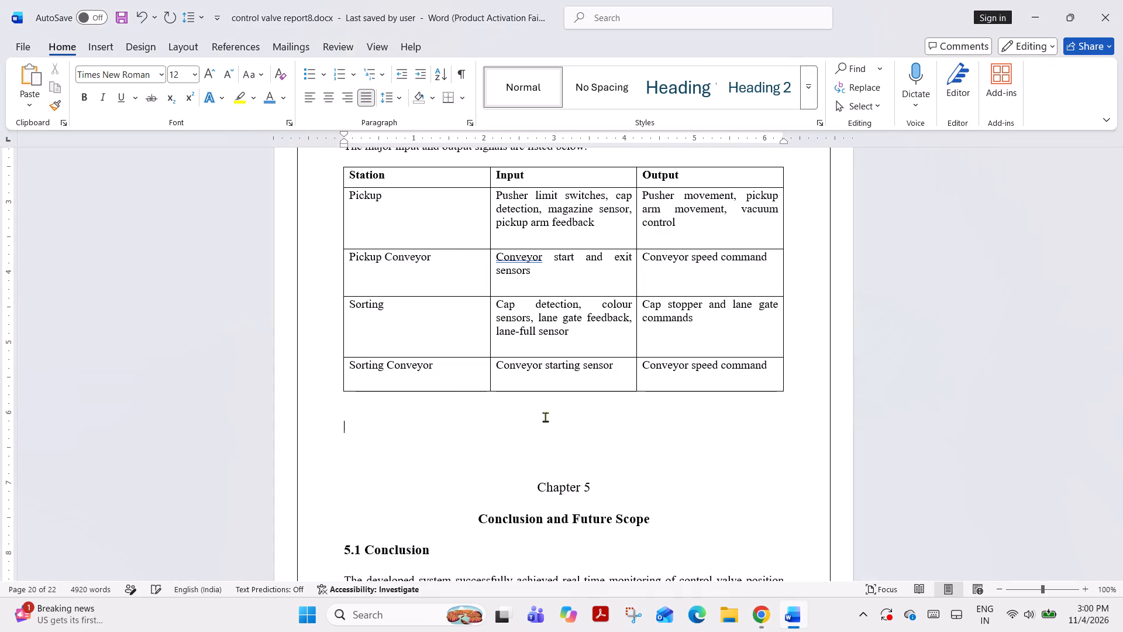
{"action": "key", "text": "ctrl+v"}
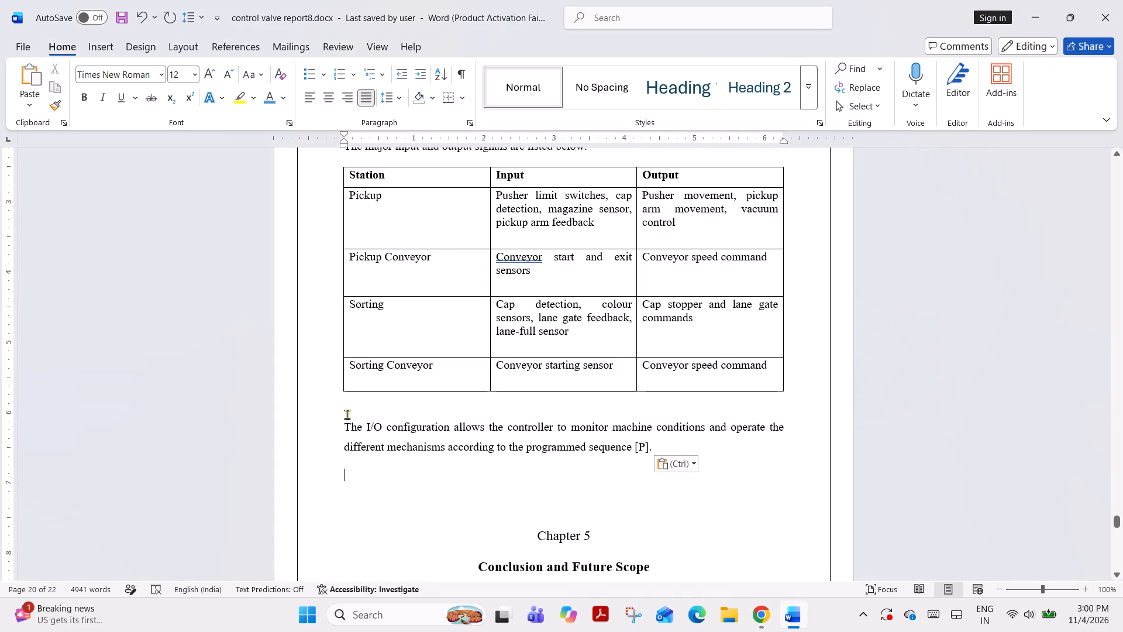
Delete the "[P]" citation marker at the end of the pasted I/O configuration paragraph, keeping the full stop.
{"action": "left_click_drag", "start_coordinate": [343, 427], "coordinate": [452, 441]}
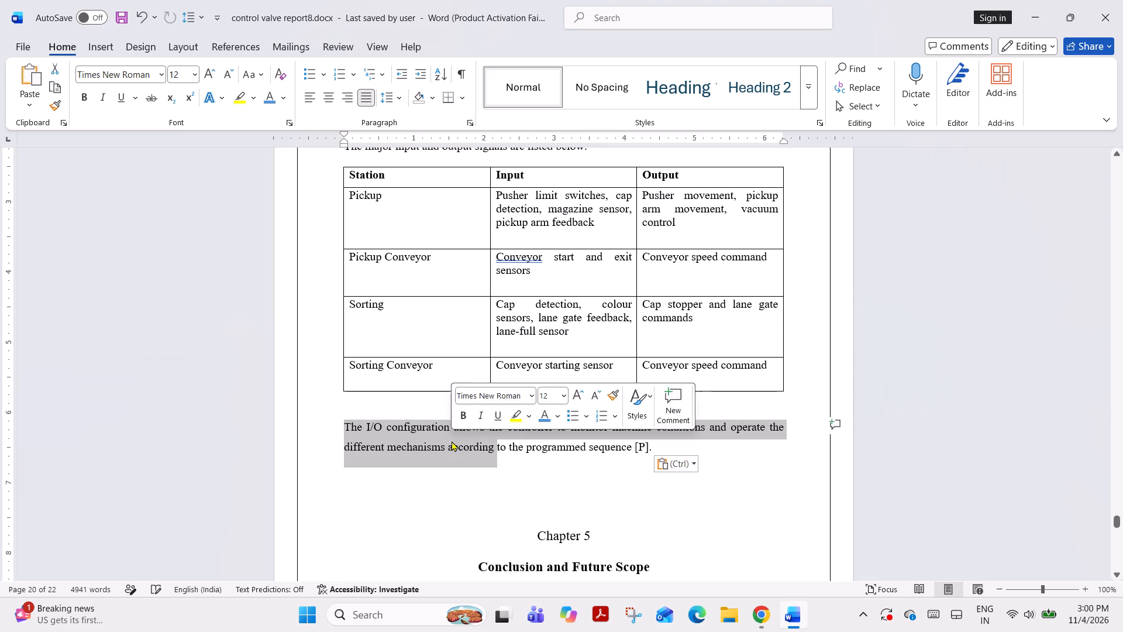
{"action": "left_click", "coordinate": [452, 441]}
{"action": "left_click", "coordinate": [650, 445]}
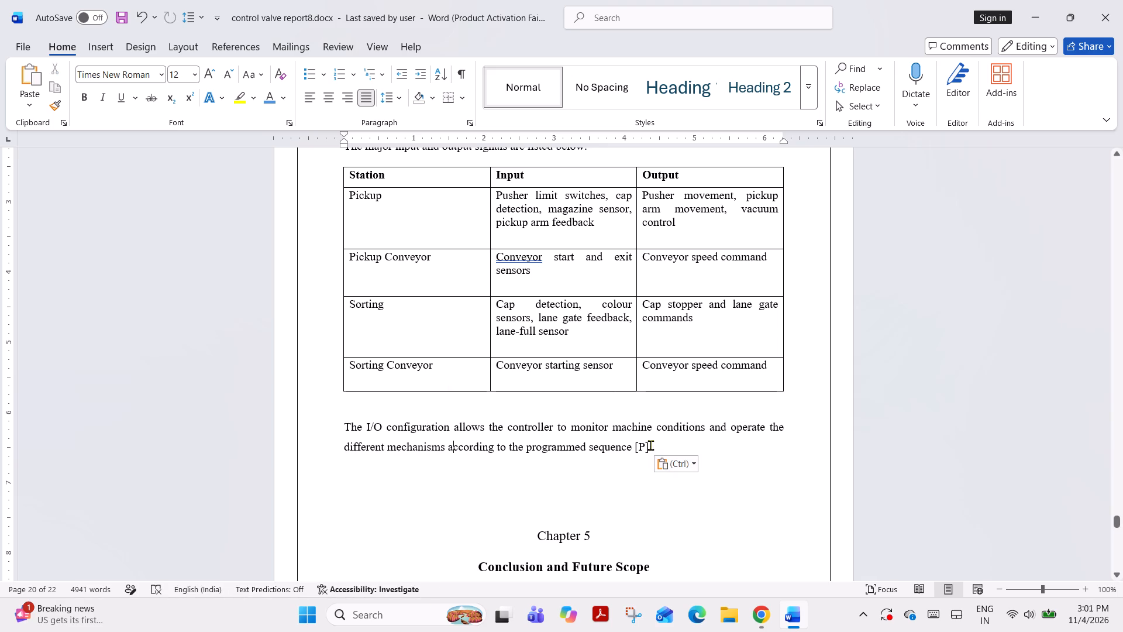
{"action": "key", "text": "Left"}
{"action": "key", "text": "BackSpace"}
{"action": "key", "text": "BackSpace"}
{"action": "key", "text": "BackSpace"}
{"action": "key", "text": "BackSpace"}
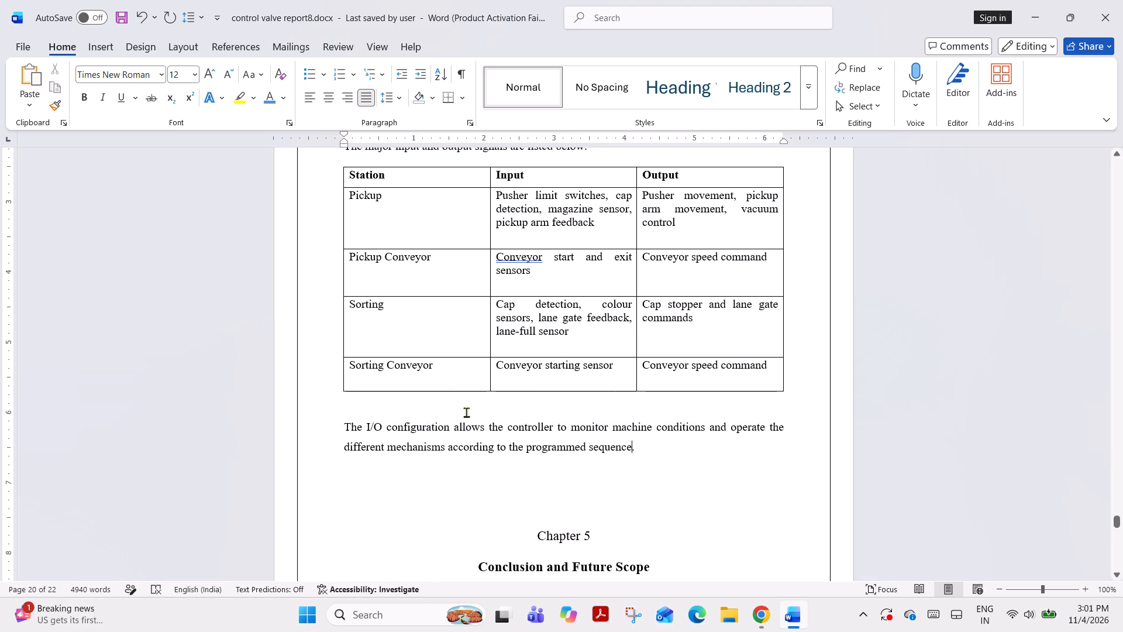
Add a centred caption label, "Table 4.2", on the empty line directly below the section 4.4 table.
{"action": "left_click", "coordinate": [456, 412]}
{"action": "left_click", "coordinate": [332, 99]}
{"action": "key", "text": "shift+t"}
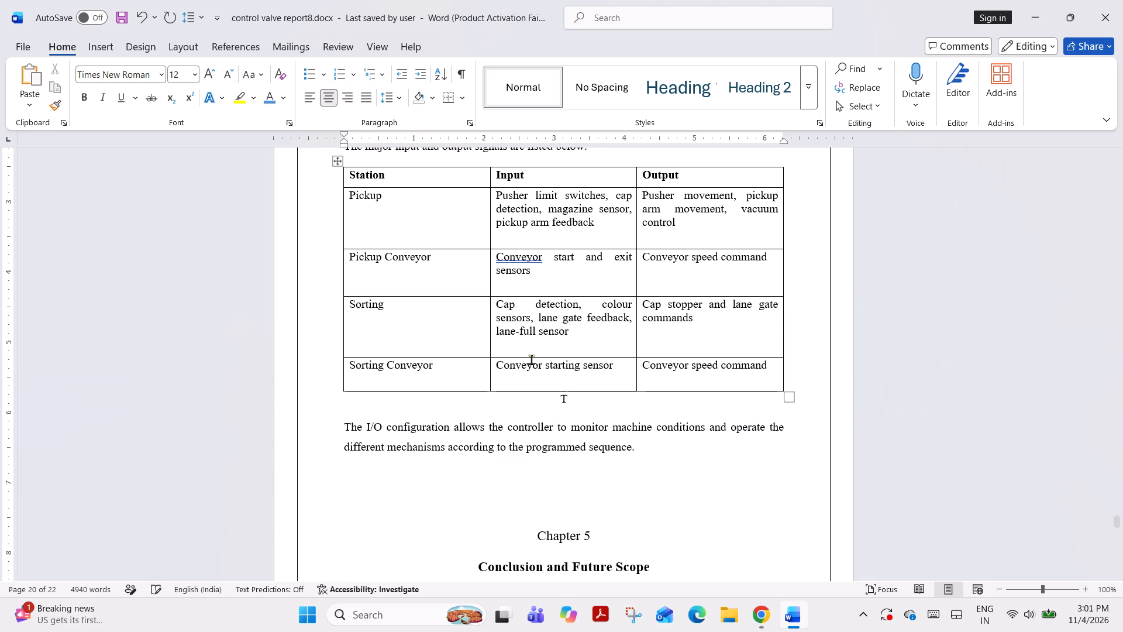
{"action": "type", "text": "able 3."}
{"action": "key", "text": "BackSpace"}
{"action": "key", "text": "BackSpace"}
{"action": "type", "text": "4.2"}
{"action": "key", "text": "space"}
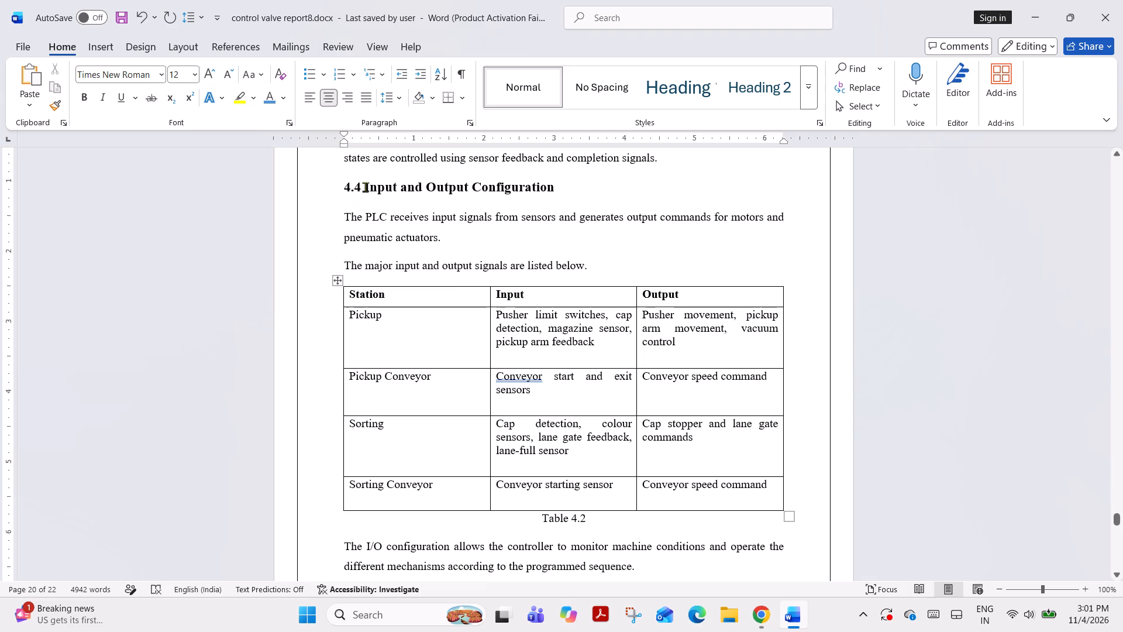
Copy the section 4.4 heading text, "Input and Output Configuration", to the end of the "Table 4.2" caption.
{"action": "left_click_drag", "start_coordinate": [365, 187], "coordinate": [561, 183]}
{"action": "key", "text": "ctrl+c"}
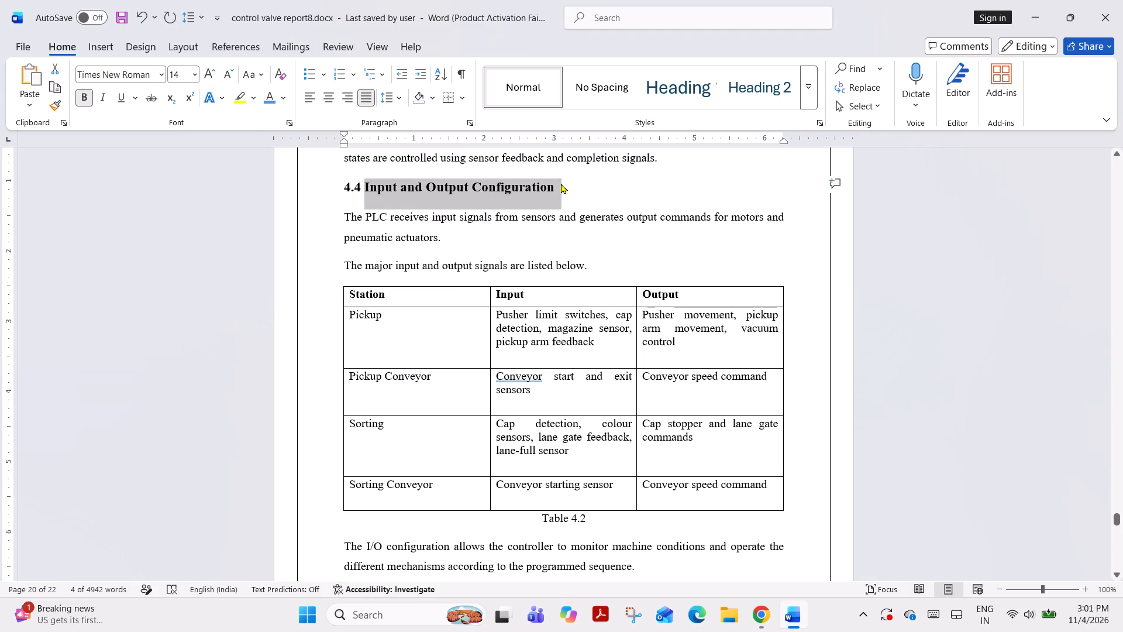
{"action": "left_click", "coordinate": [595, 517]}
{"action": "key", "text": "ctrl+v"}
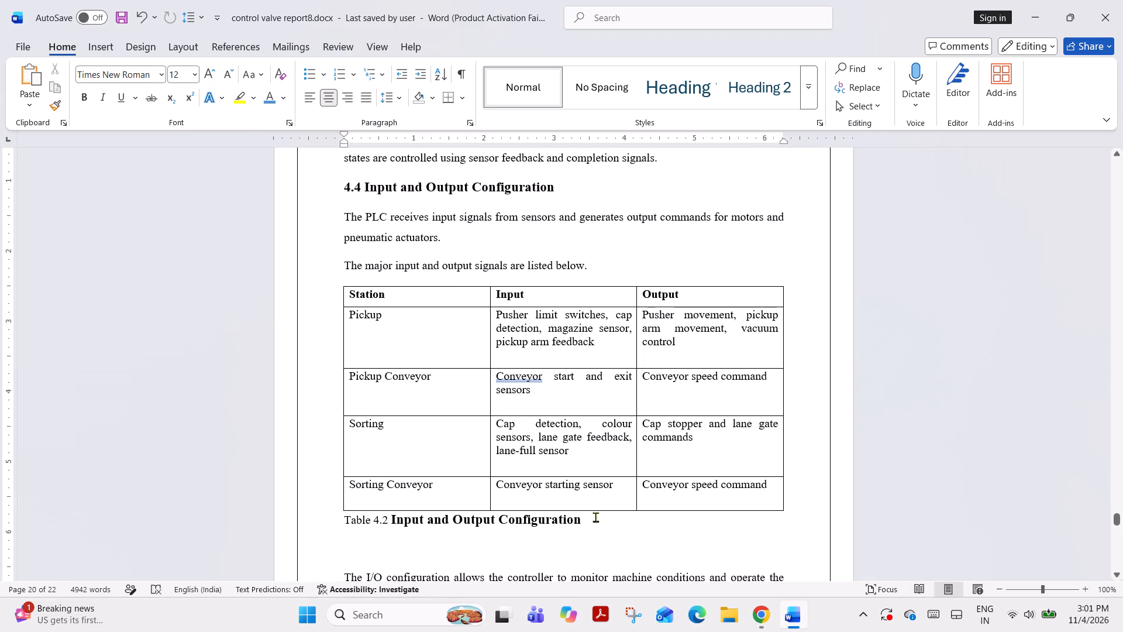
Remove bold from the pasted caption title and set the whole Table 4.2 caption to size 11.
{"action": "left_click_drag", "start_coordinate": [392, 521], "coordinate": [589, 523]}
{"action": "left_click", "coordinate": [602, 496]}
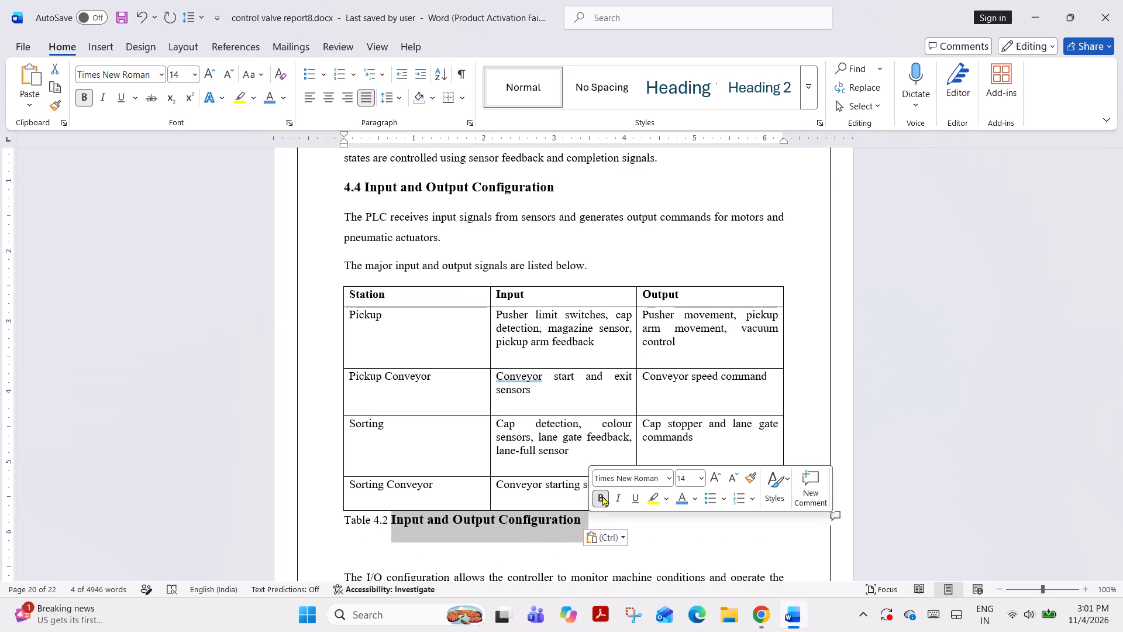
{"action": "left_click", "coordinate": [687, 477]}
{"action": "type", "text": "11"}
{"action": "key", "text": "Return"}
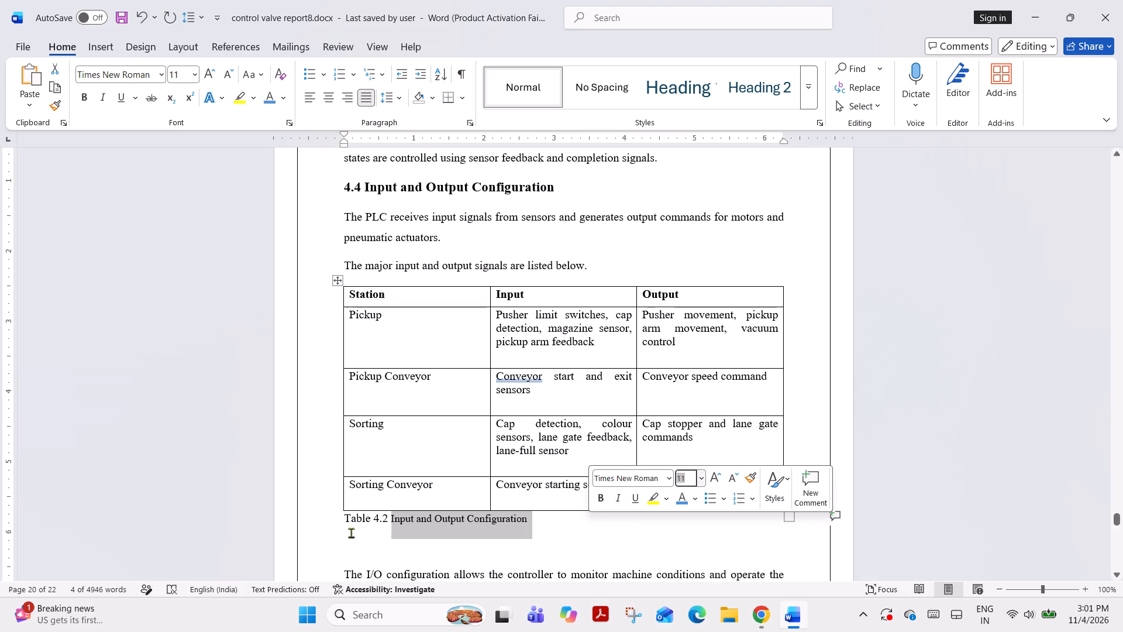
{"action": "left_click_drag", "start_coordinate": [348, 520], "coordinate": [394, 521]}
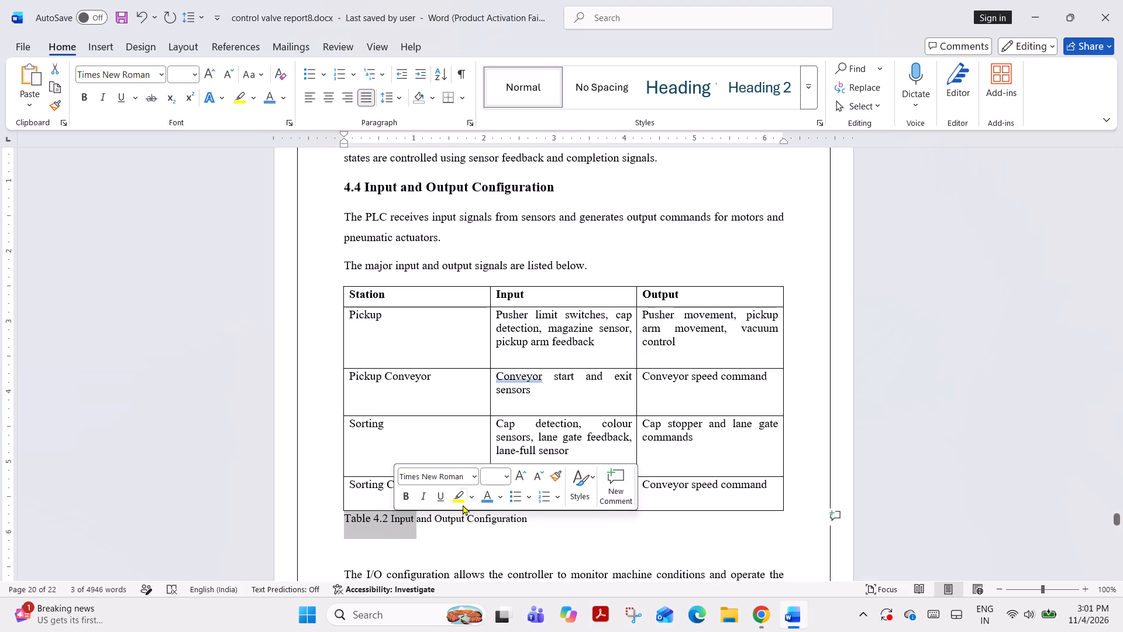
{"action": "left_click", "coordinate": [485, 478]}
{"action": "type", "text": "11"}
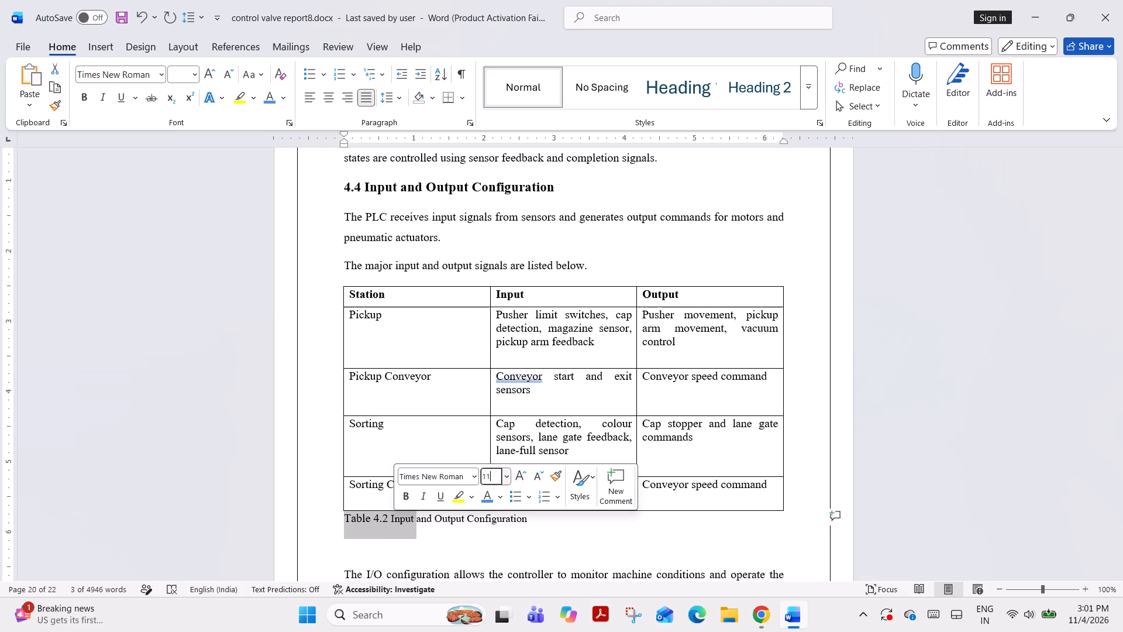
{"action": "key", "text": "Return"}
Delete the empty line below the Table 4.2 caption and centre the caption.
{"action": "left_click", "coordinate": [486, 538]}
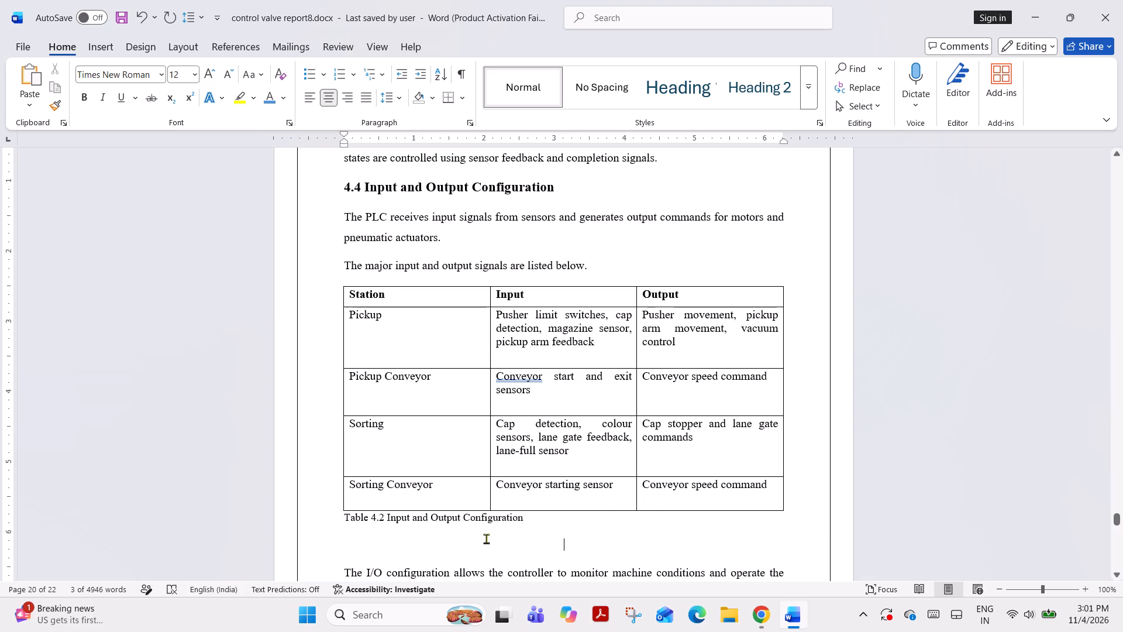
{"action": "key", "text": "BackSpace"}
{"action": "key", "text": "BackSpace"}
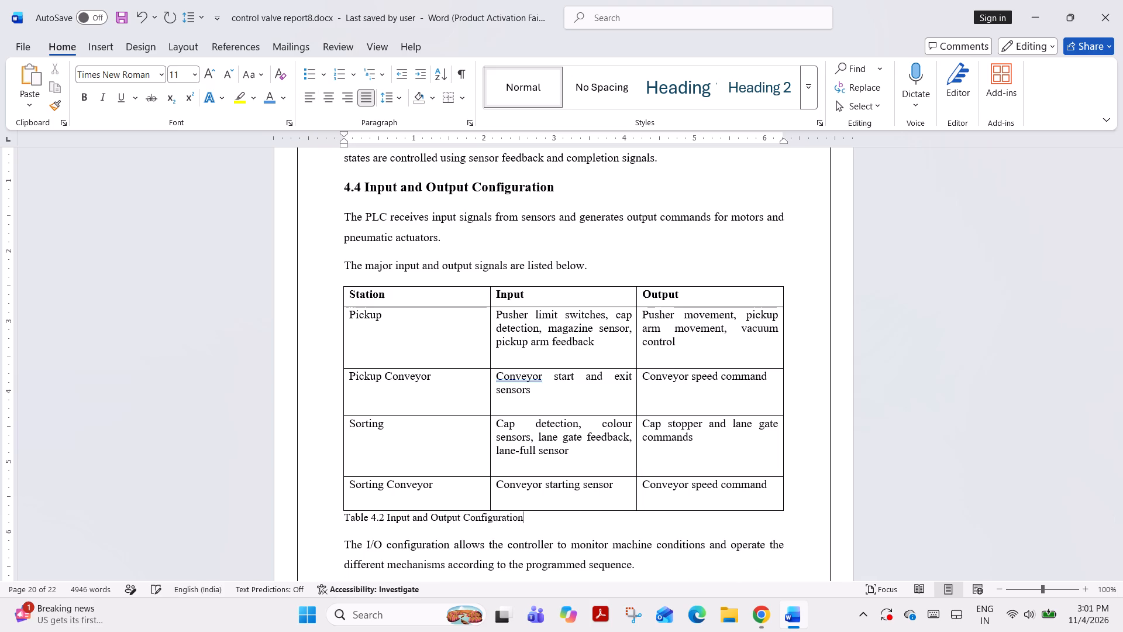
{"action": "left_click", "coordinate": [330, 96]}
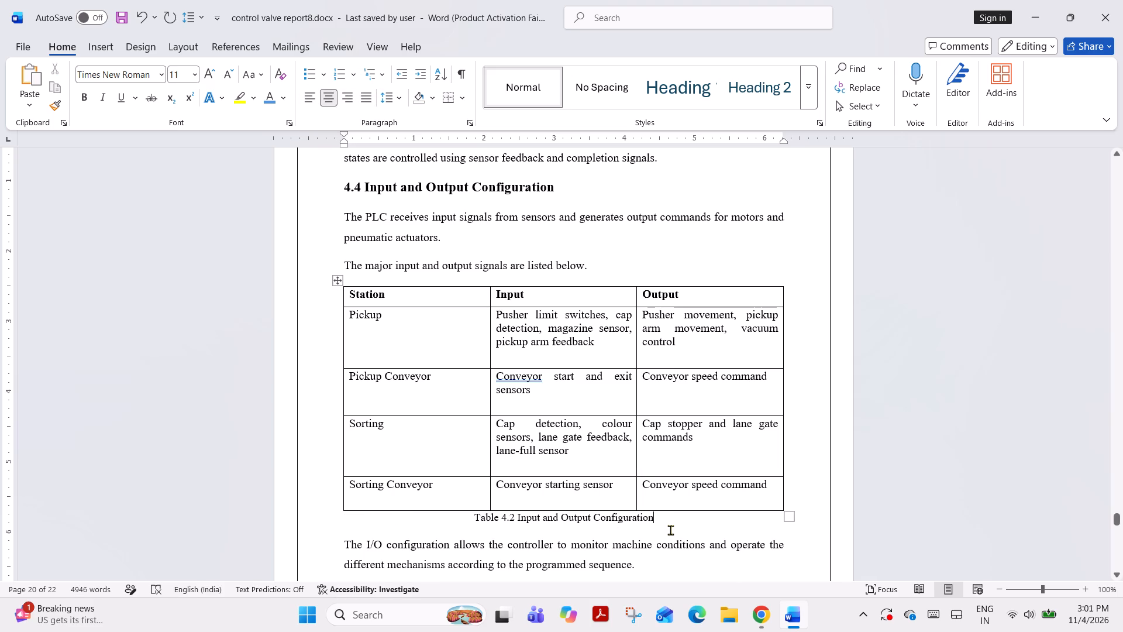
{"action": "left_click", "coordinate": [692, 563]}
Change "Output" and "Configuration" to lowercase initials so the caption reads "Table 4.2 Input and output configuration".
{"action": "left_click", "coordinate": [600, 518]}
{"action": "key", "text": "BackSpace"}
{"action": "key", "text": "c"}
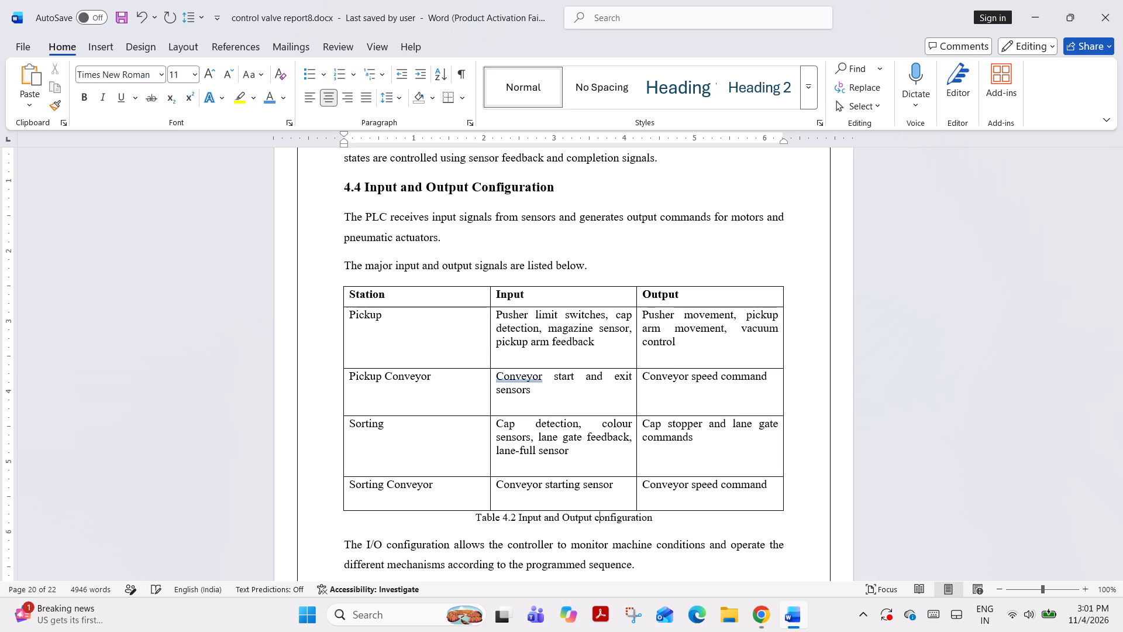
{"action": "left_click", "coordinate": [572, 516]}
{"action": "key", "text": "BackSpace"}
{"action": "key", "text": "o"}
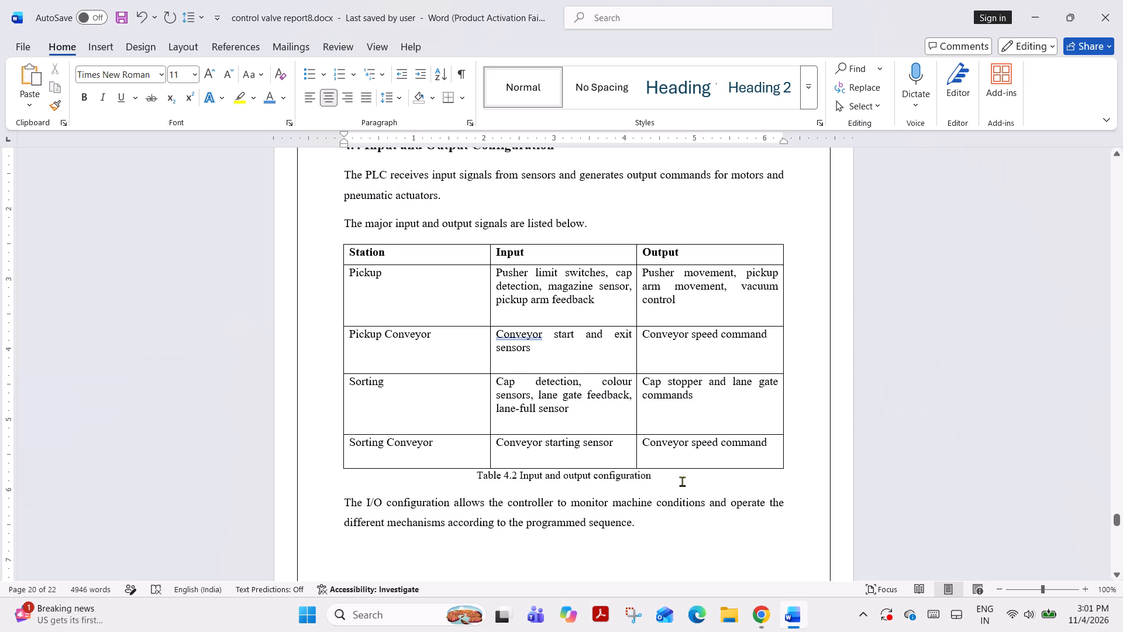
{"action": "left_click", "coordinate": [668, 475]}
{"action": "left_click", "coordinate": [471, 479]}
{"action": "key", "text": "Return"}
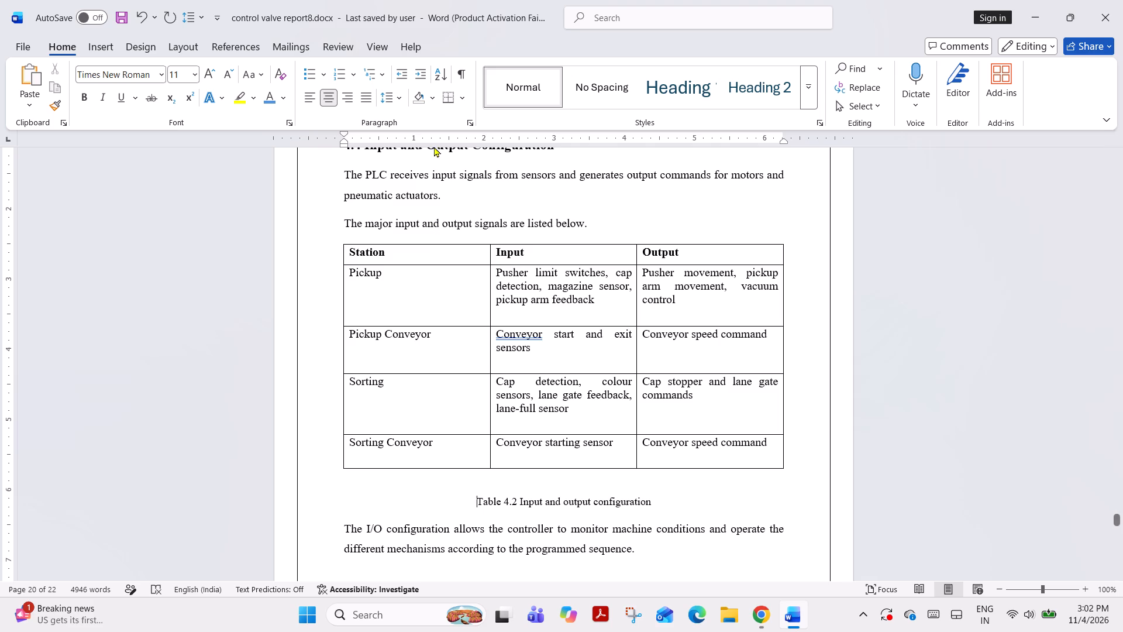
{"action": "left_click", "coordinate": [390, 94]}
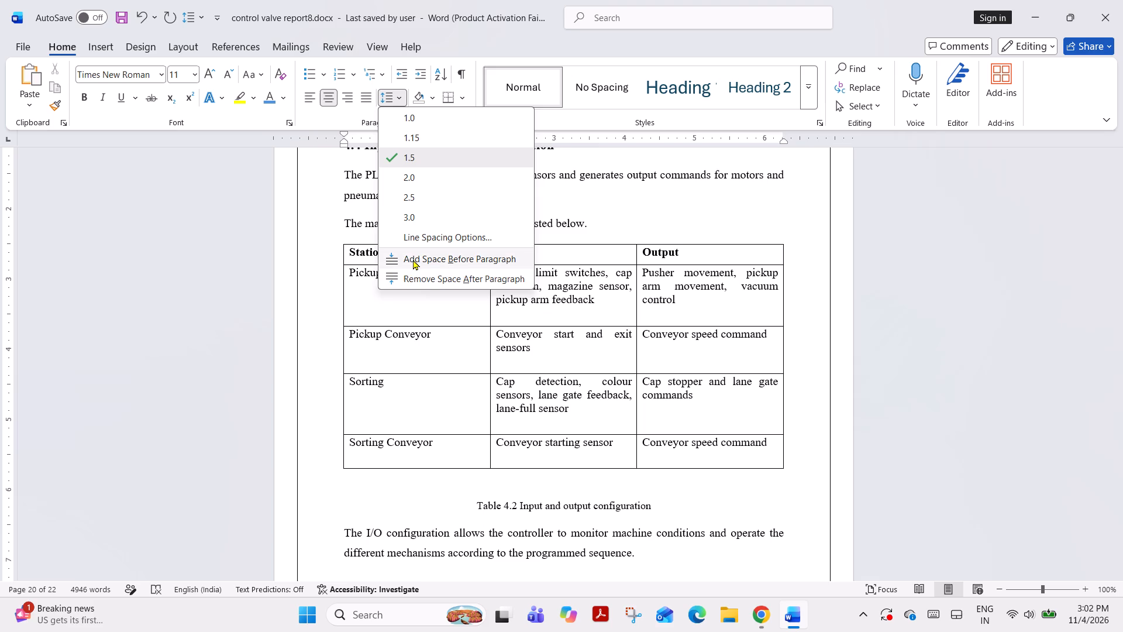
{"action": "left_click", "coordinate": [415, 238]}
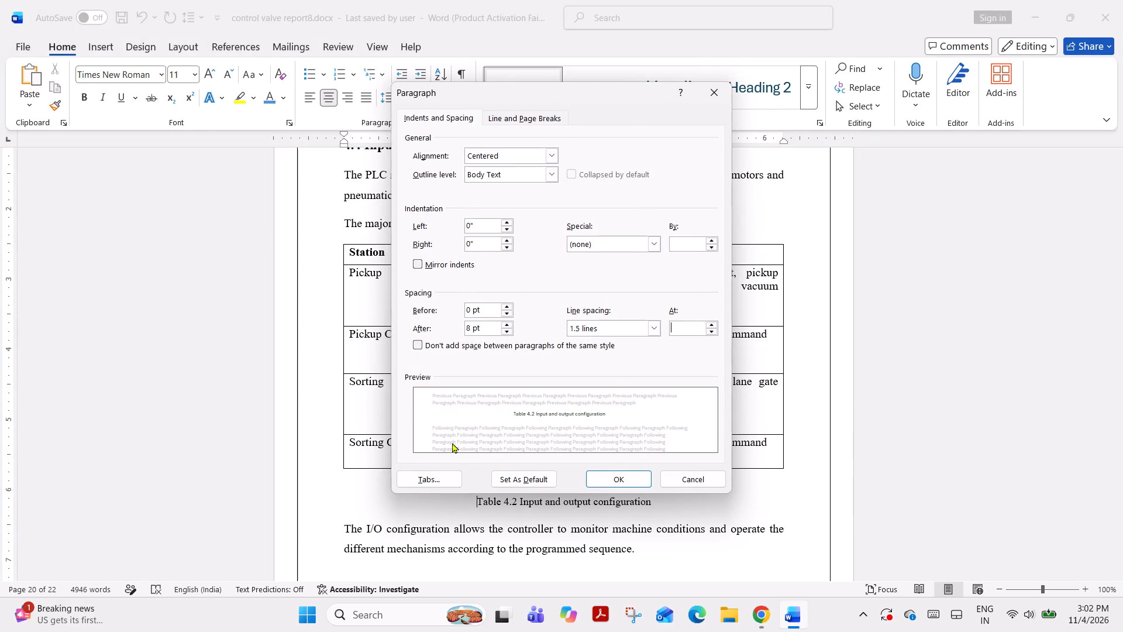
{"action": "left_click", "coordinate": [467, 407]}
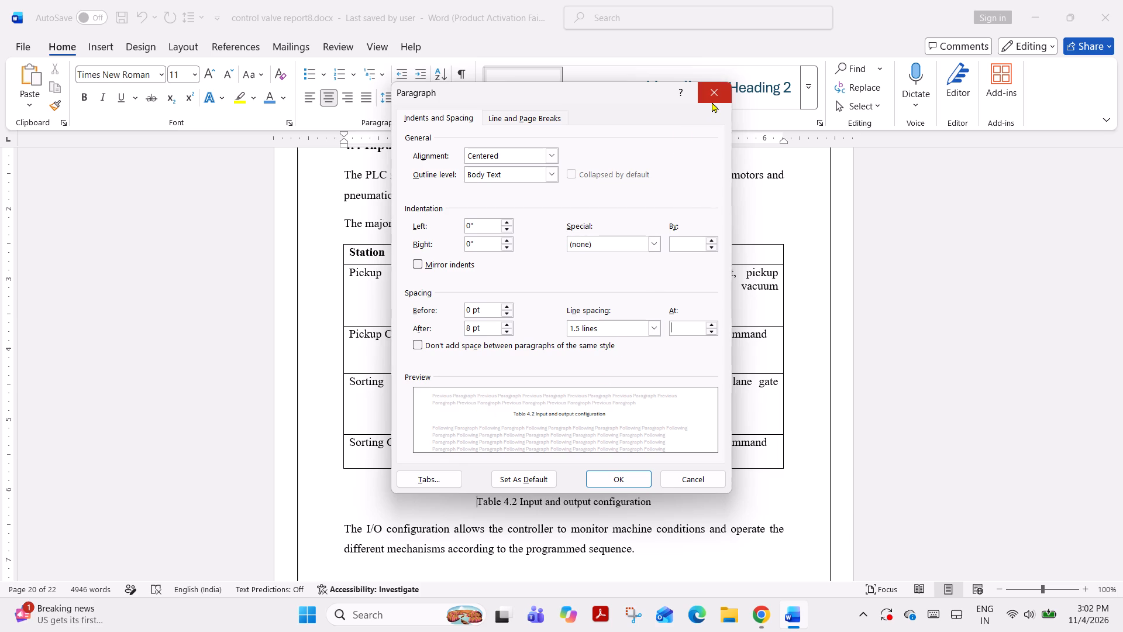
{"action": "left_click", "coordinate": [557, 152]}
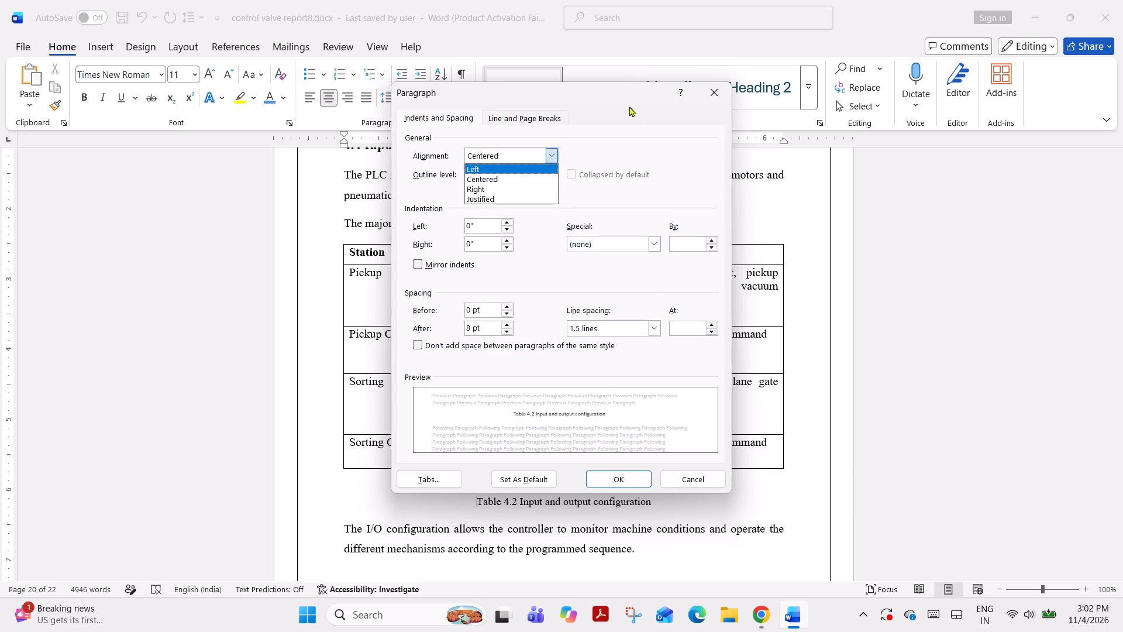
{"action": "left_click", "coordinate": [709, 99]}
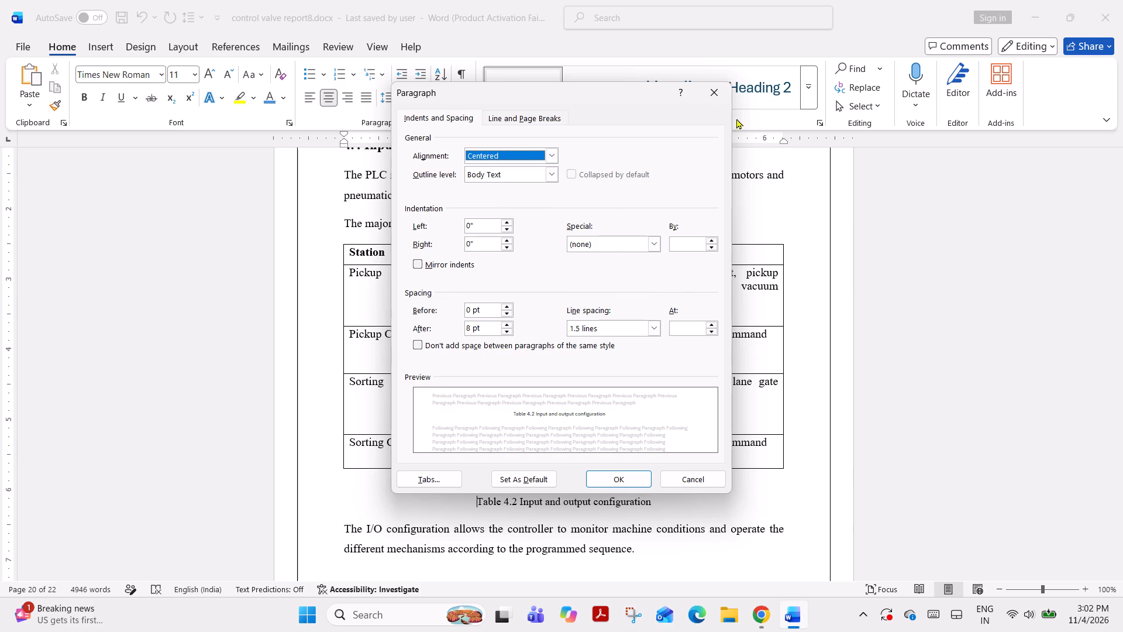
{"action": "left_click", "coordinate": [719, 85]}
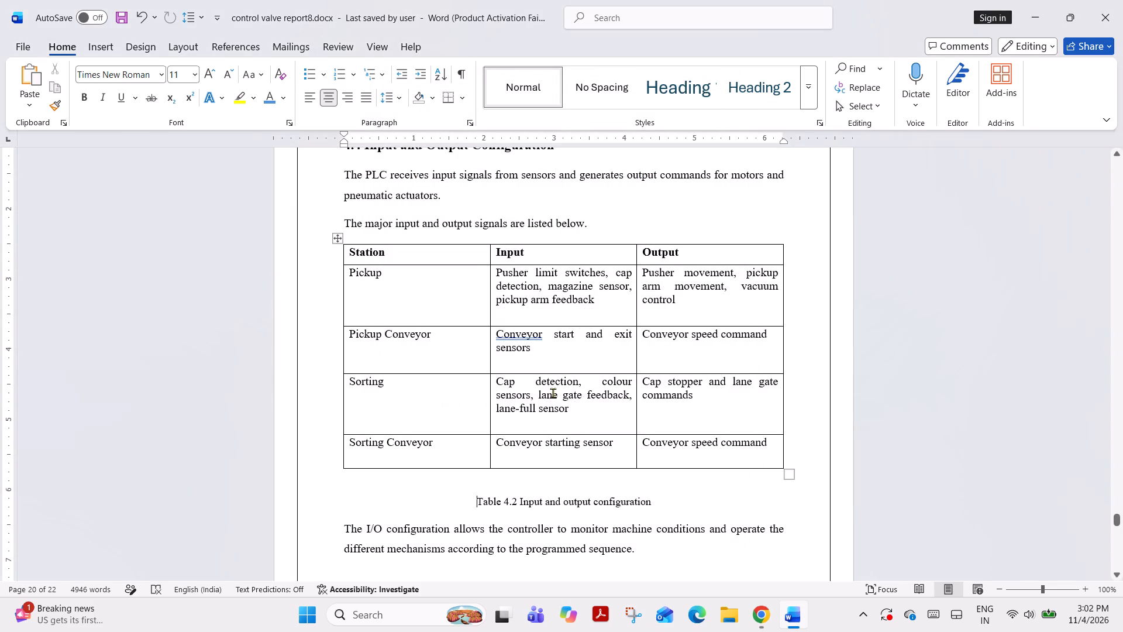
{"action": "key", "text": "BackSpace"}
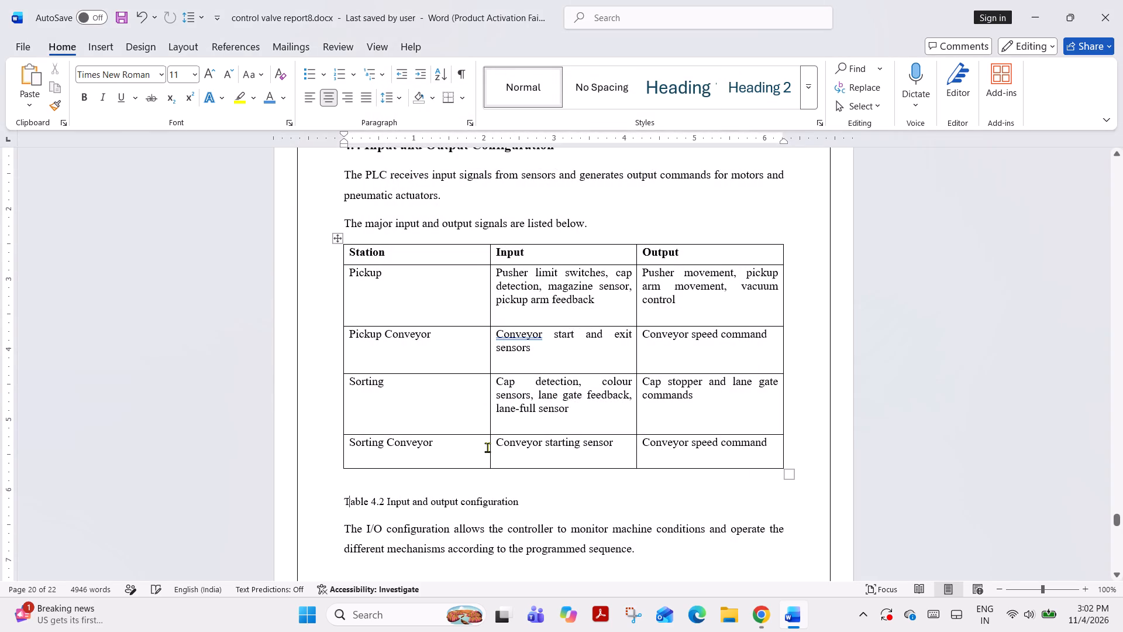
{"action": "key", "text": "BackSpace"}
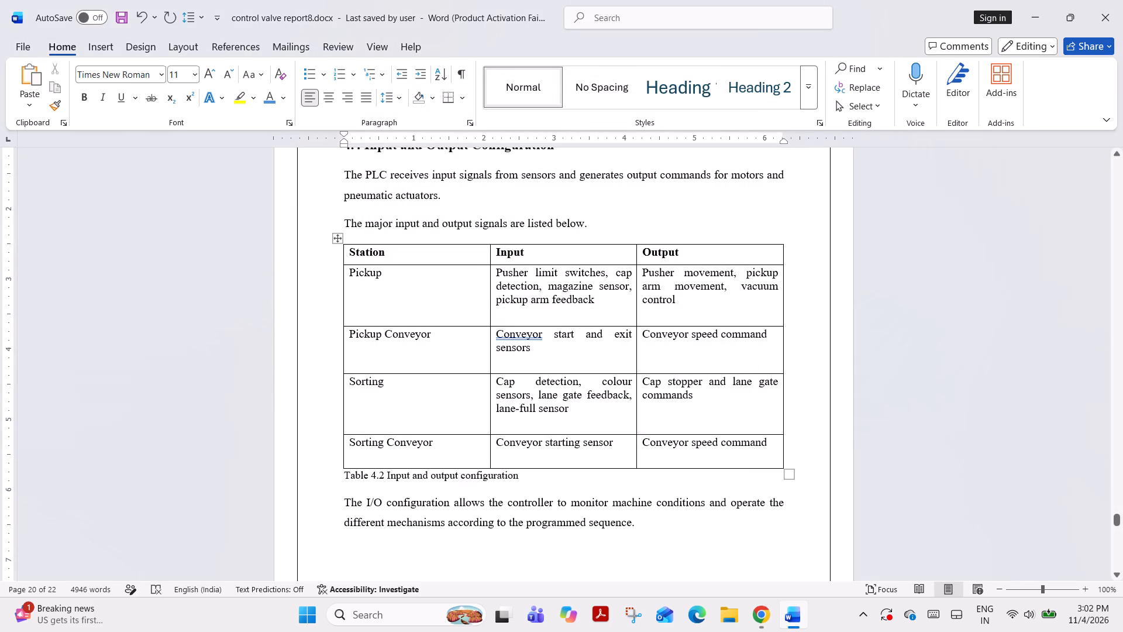
Add space before the Table 4.2 caption paragraph and centre the caption under the table.
{"action": "left_click", "coordinate": [391, 97]}
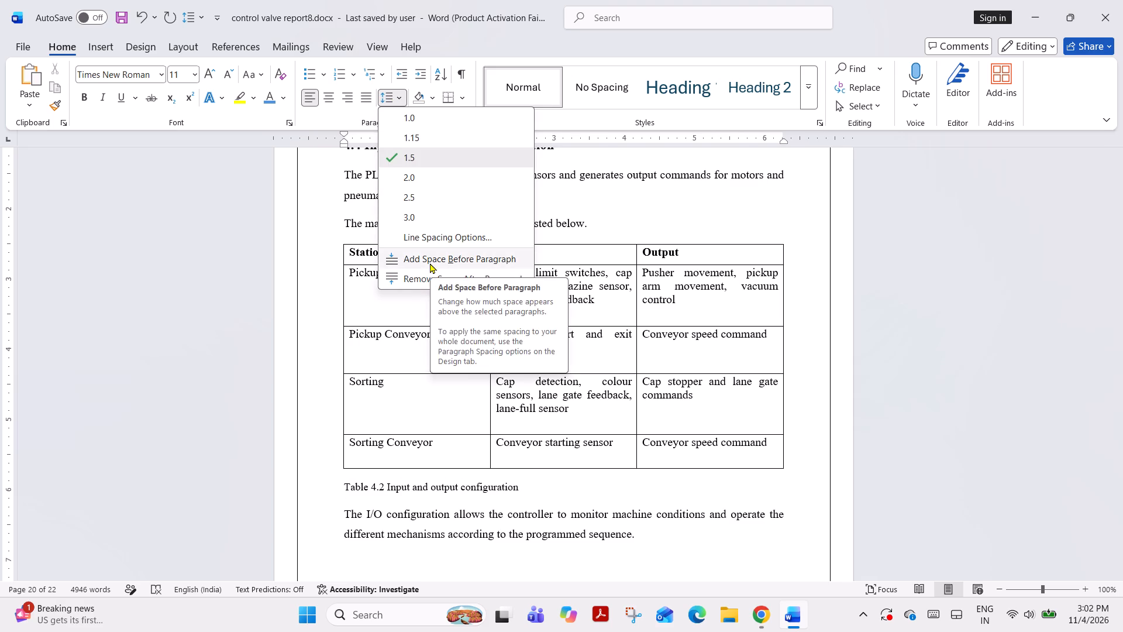
{"action": "left_click", "coordinate": [430, 263]}
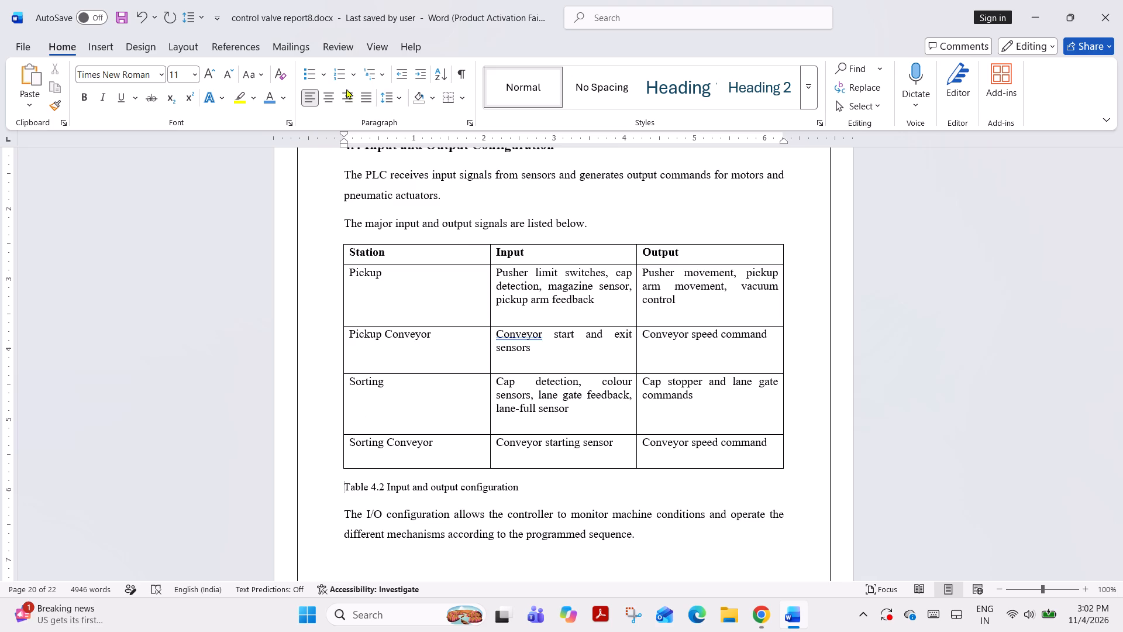
{"action": "left_click", "coordinate": [333, 97]}
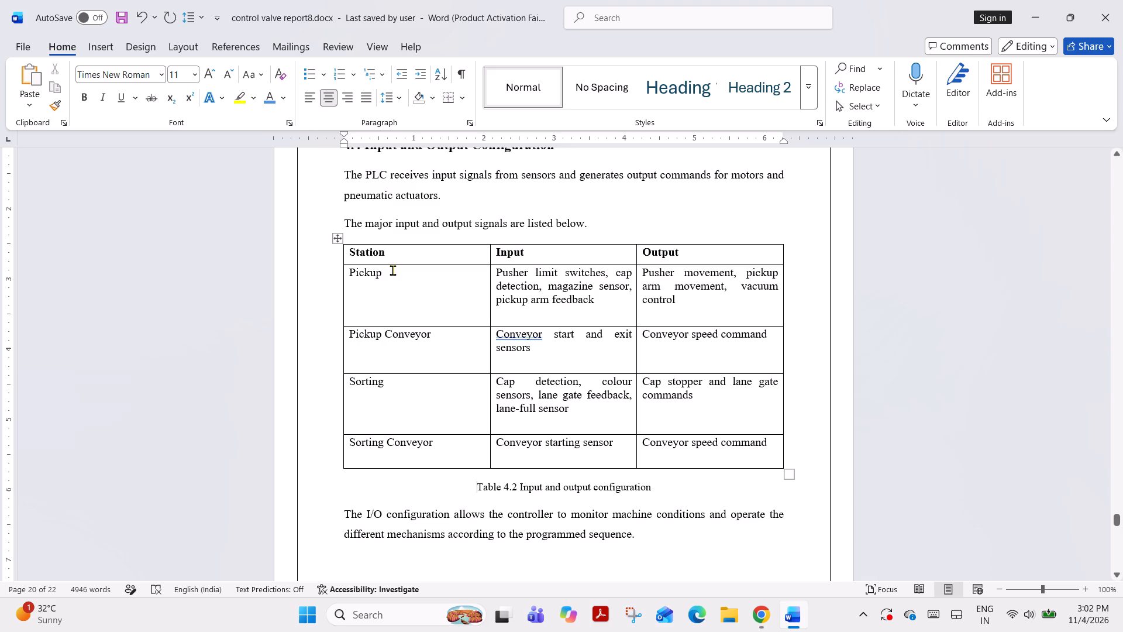
Start the paragraph below the Table 4.2 caption with "Table 4.2 represents" and lowercase the following "The".
{"action": "left_click", "coordinate": [570, 534]}
{"action": "left_click", "coordinate": [341, 509]}
{"action": "key", "text": "t"}
{"action": "key", "text": "BackSpace"}
{"action": "type", "text": "Table"}
{"action": "key", "text": "space"}
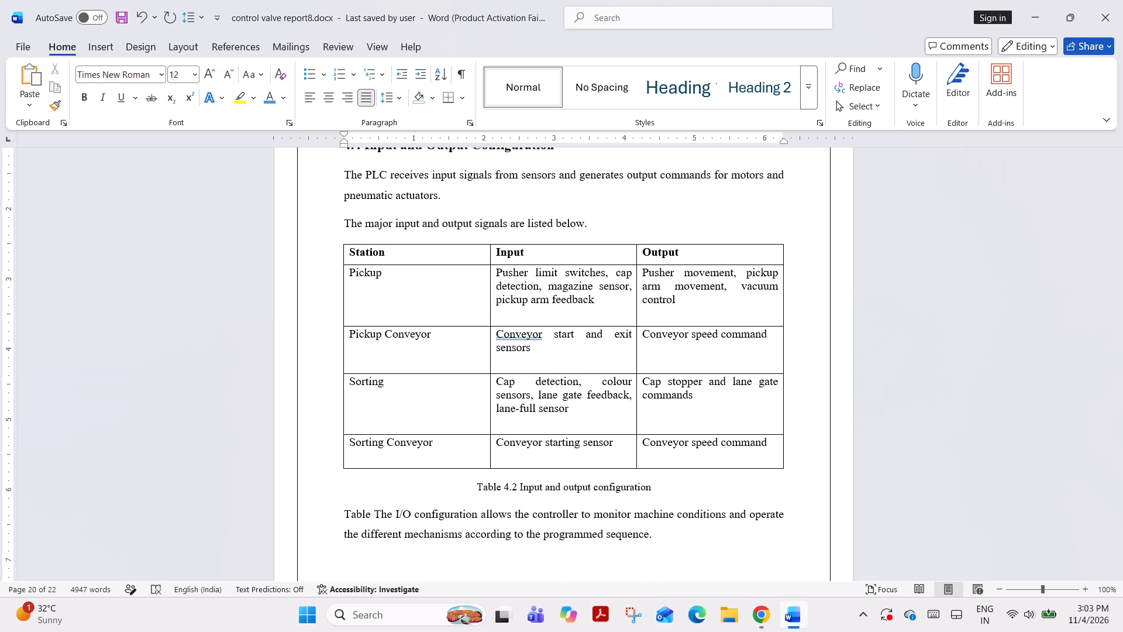
{"action": "type", "text": "4.2"}
{"action": "key", "text": "space"}
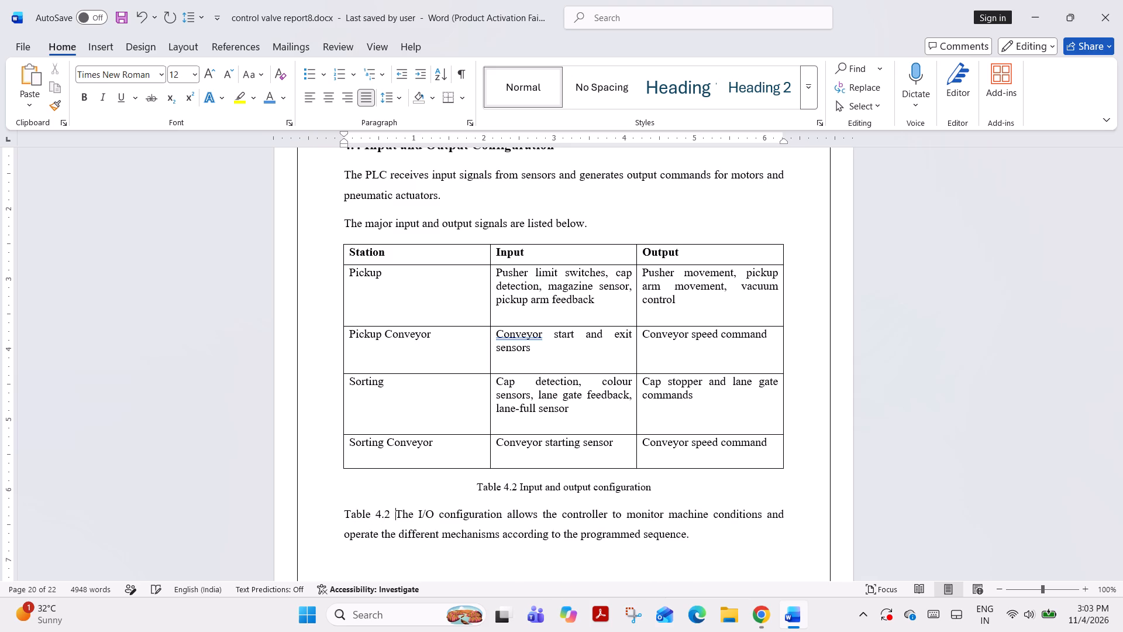
{"action": "type", "text": "represents"}
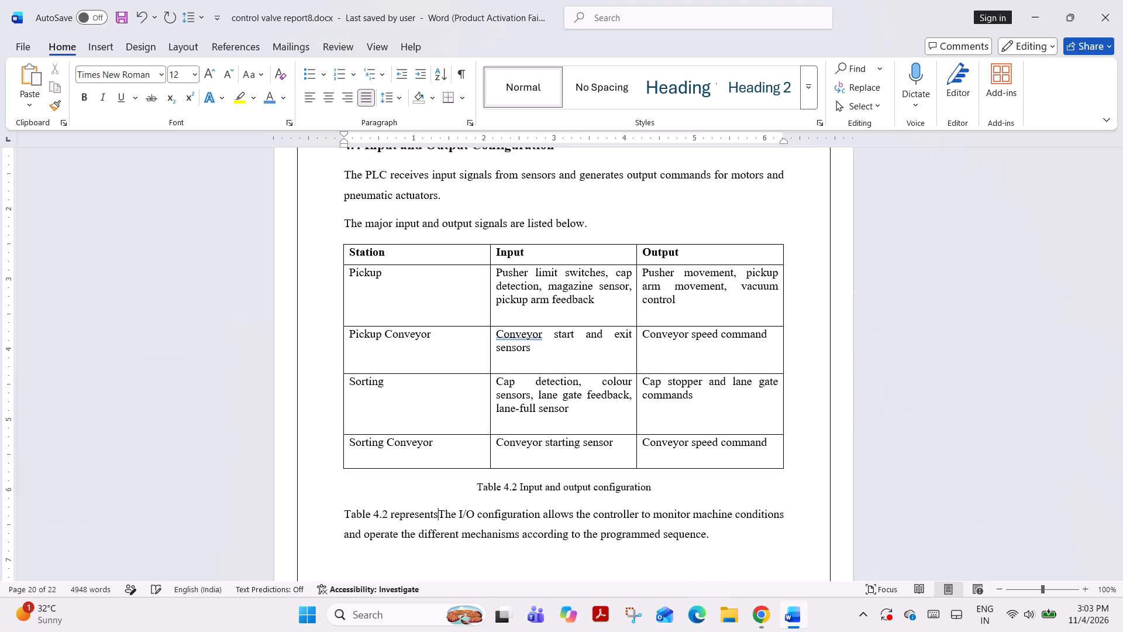
{"action": "key", "text": "space"}
{"action": "key", "text": "Right"}
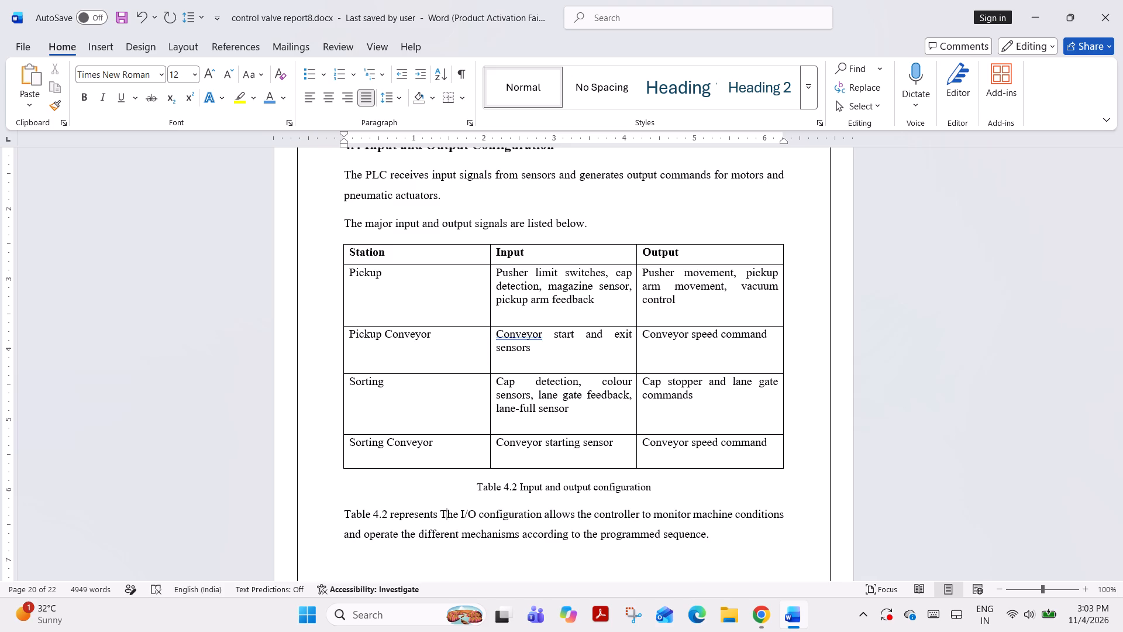
{"action": "key", "text": "BackSpace"}
{"action": "key", "text": "t"}
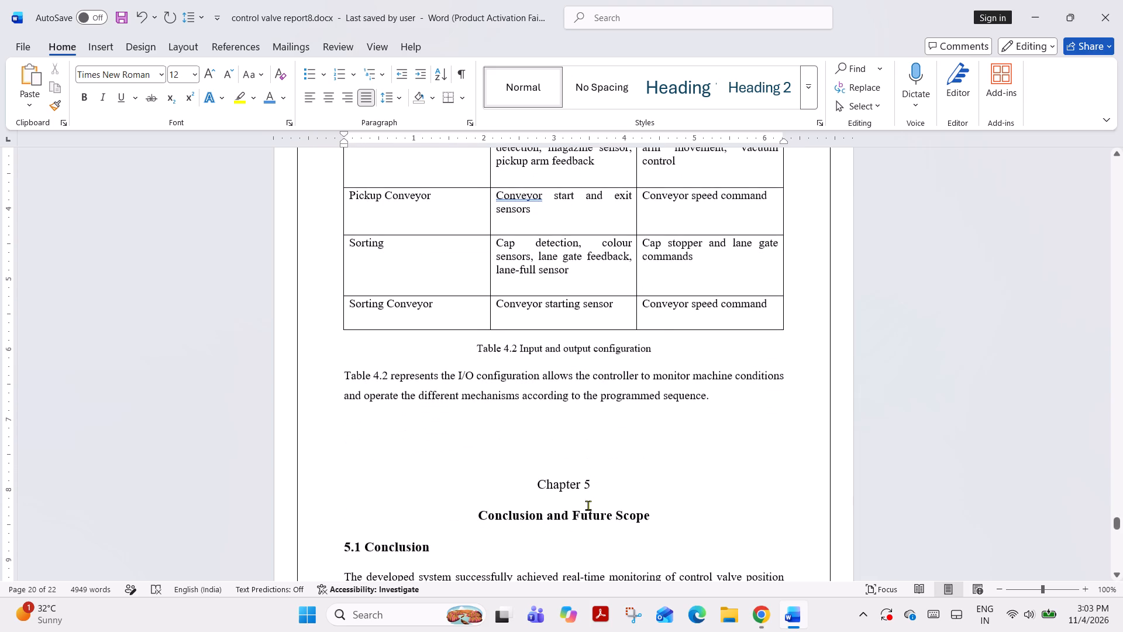
{"action": "left_click", "coordinate": [523, 475]}
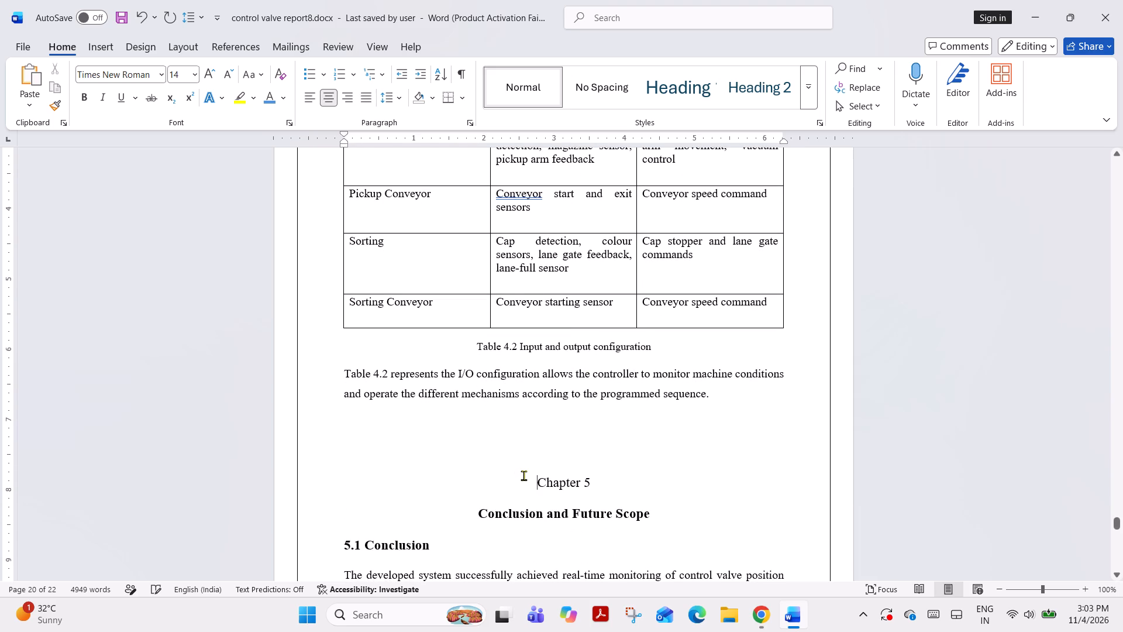
{"action": "left_click", "coordinate": [761, 628]}
{"action": "left_click", "coordinate": [496, 417]}
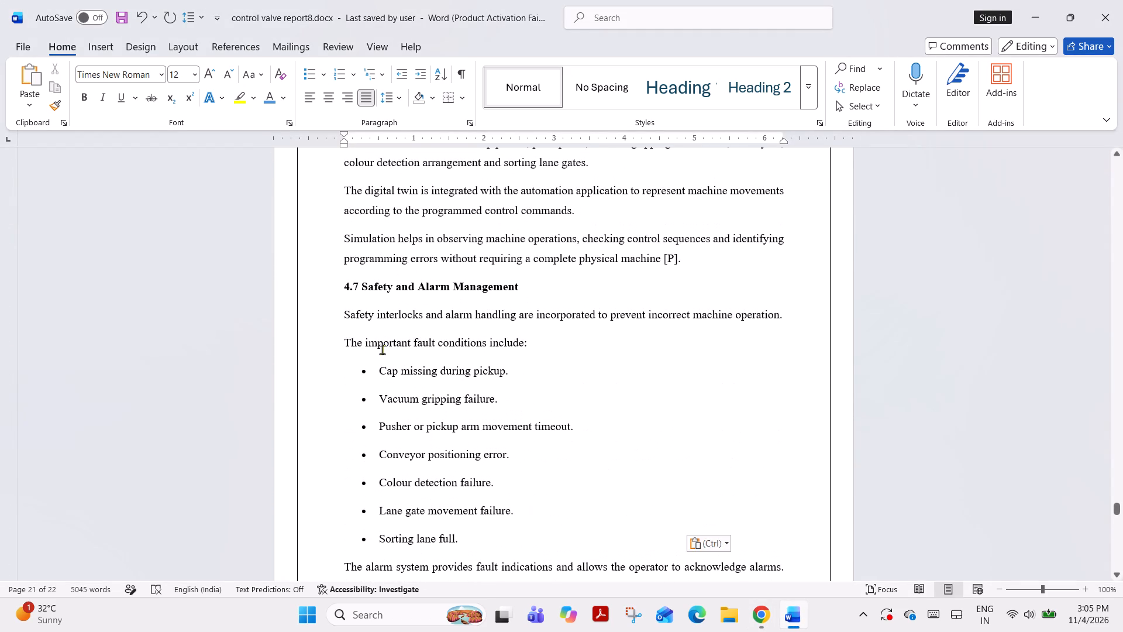
Set the "4.7 Safety and Alarm Management" heading to font size 14.
{"action": "left_click_drag", "start_coordinate": [342, 286], "coordinate": [500, 288]}
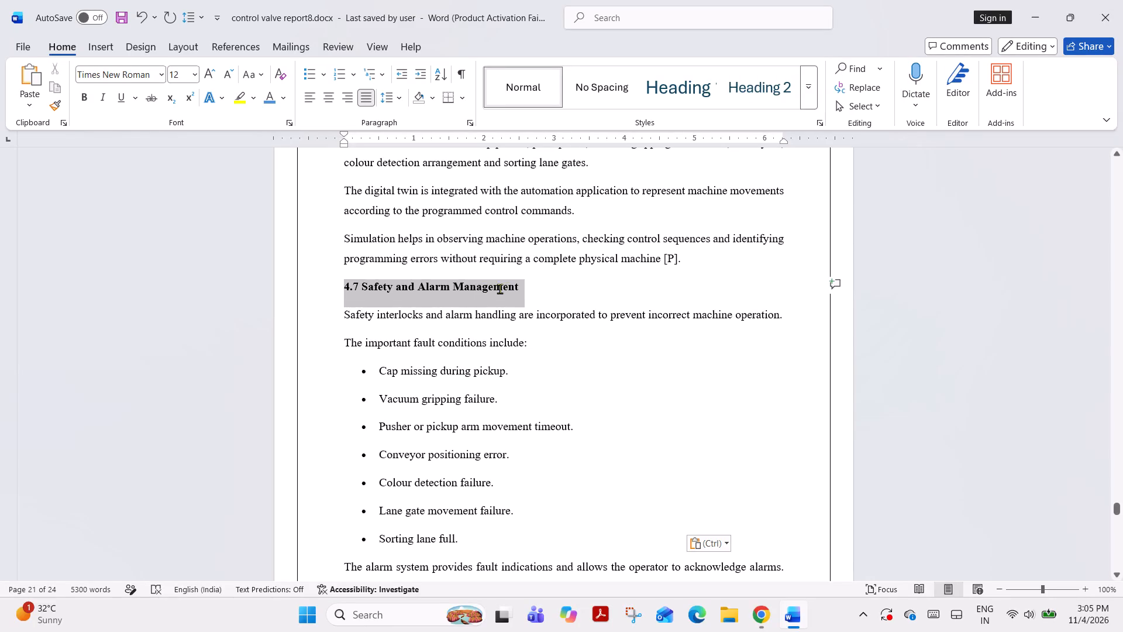
{"action": "left_click_drag", "start_coordinate": [500, 288], "coordinate": [523, 288]}
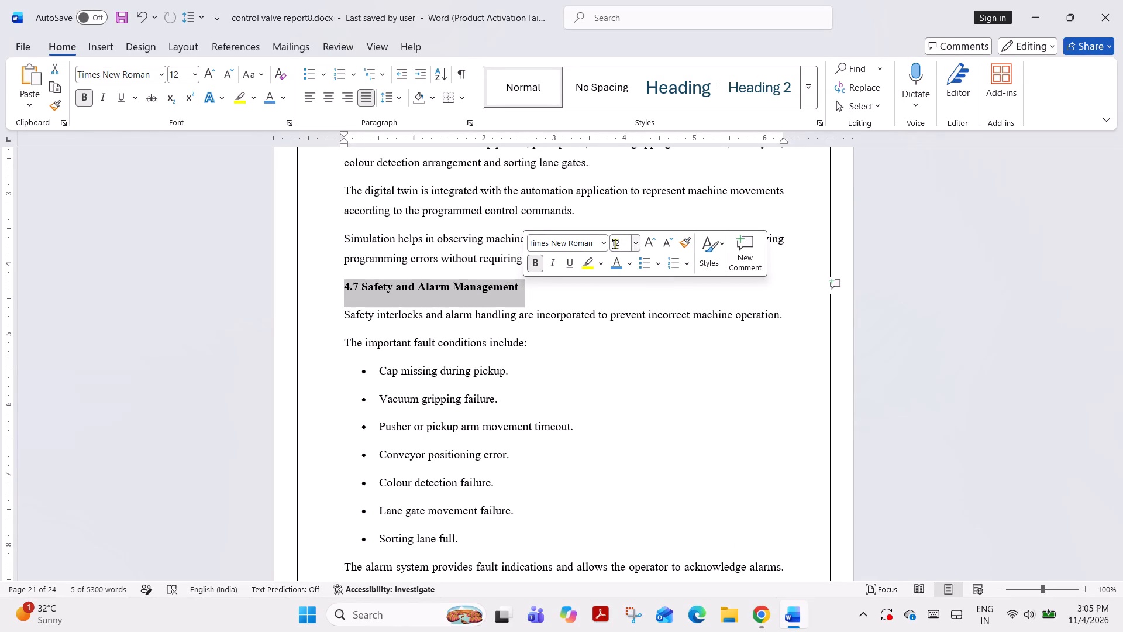
{"action": "left_click", "coordinate": [615, 243]}
{"action": "type", "text": "14"}
{"action": "key", "text": "Return"}
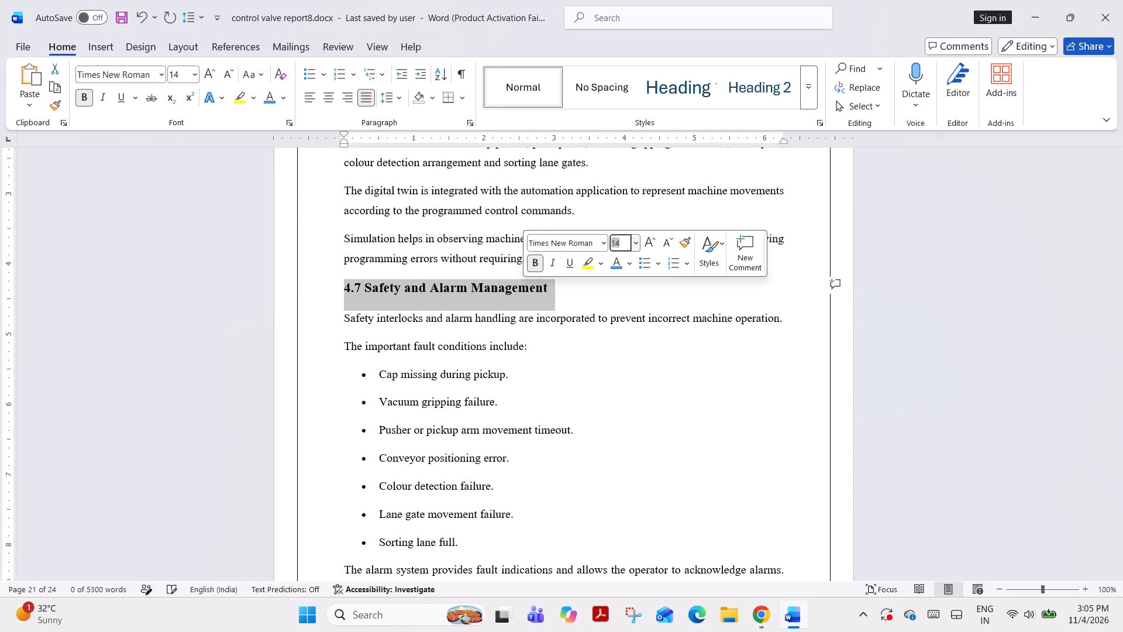
{"action": "left_click", "coordinate": [553, 369]}
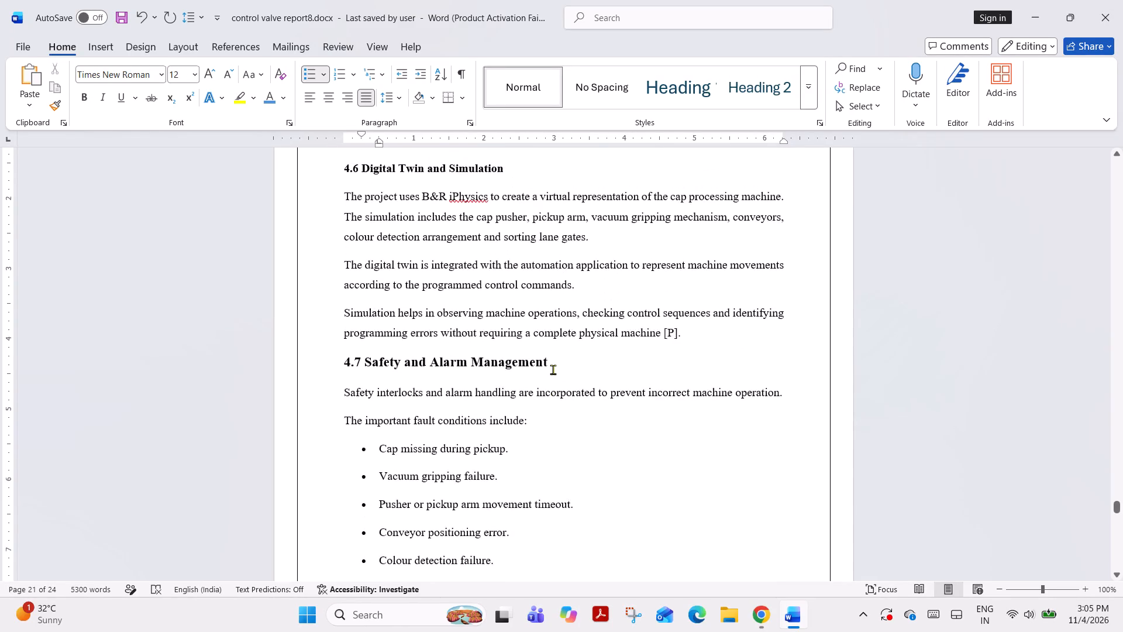
Set the "4.6 Digital Twin and Simulation" heading to font size 14.
{"action": "left_click_drag", "start_coordinate": [344, 297], "coordinate": [464, 292]}
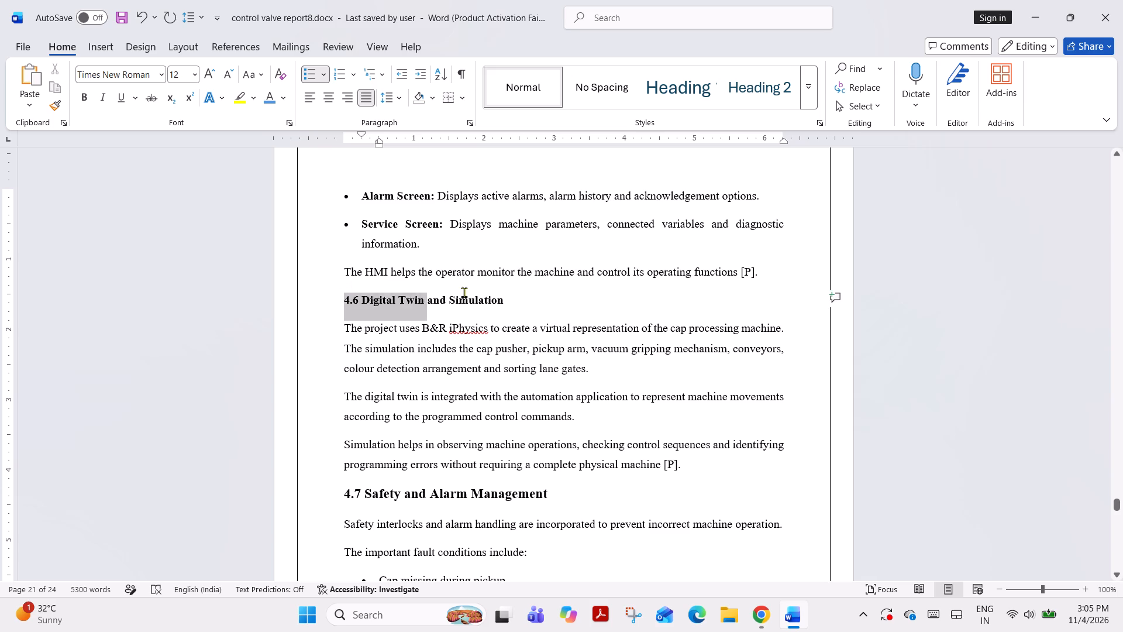
{"action": "left_click_drag", "start_coordinate": [464, 292], "coordinate": [516, 297]}
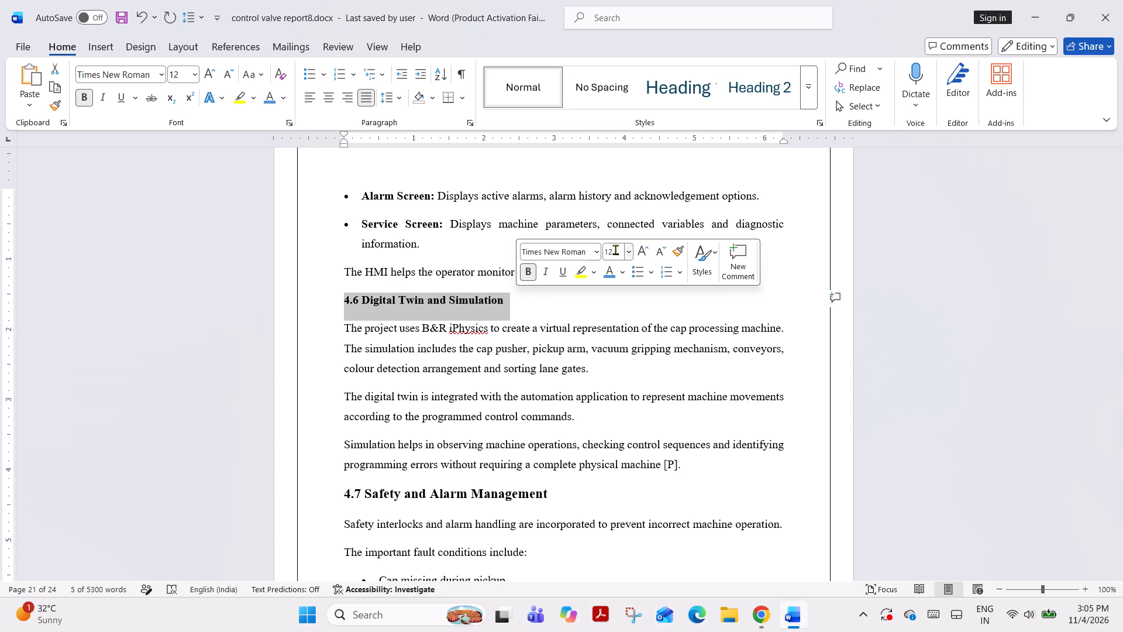
{"action": "left_click", "coordinate": [615, 249]}
{"action": "type", "text": "14"}
{"action": "key", "text": "Return"}
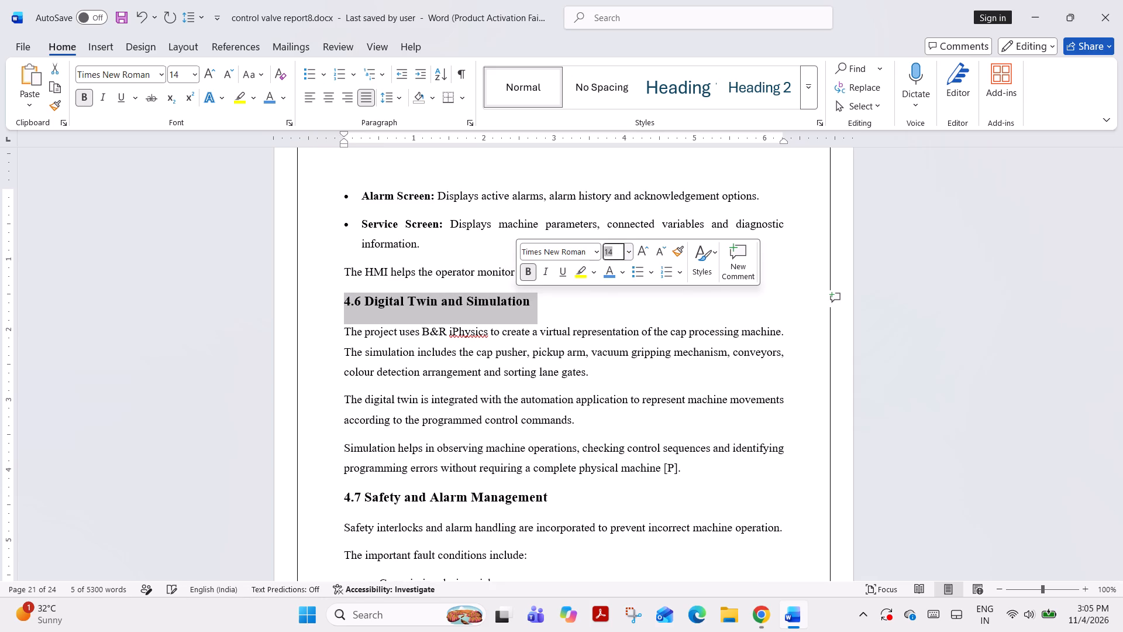
{"action": "left_click", "coordinate": [578, 423]}
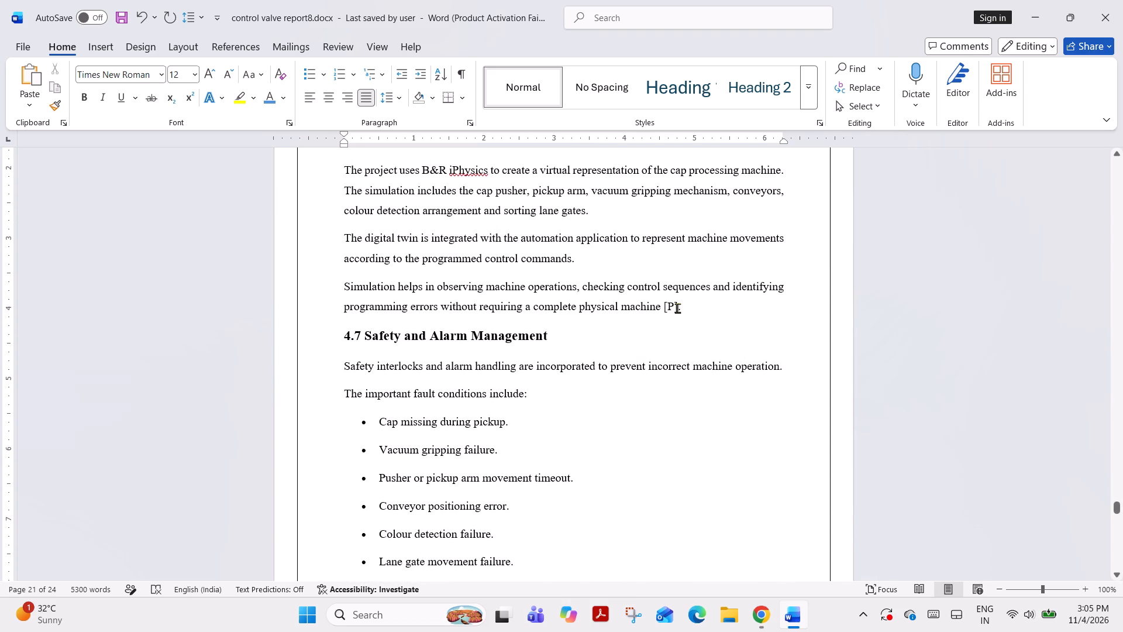
Delete the [P] placeholders and the spaces before them from the closing sentences of sections 4.6, 4.5 and 4.7, keeping the full stops.
{"action": "left_click", "coordinate": [677, 308]}
{"action": "key", "text": "BackSpace"}
{"action": "key", "text": "BackSpace"}
{"action": "key", "text": "BackSpace"}
{"action": "key", "text": "BackSpace"}
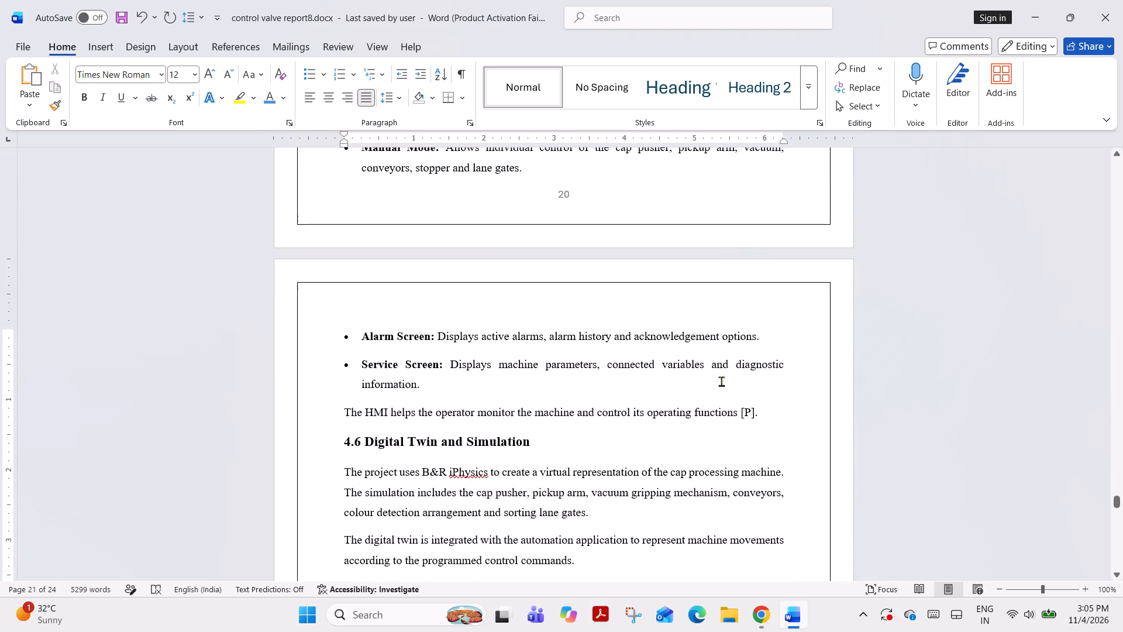
{"action": "left_click", "coordinate": [753, 417]}
{"action": "key", "text": "Right"}
{"action": "key", "text": "BackSpace"}
{"action": "key", "text": "BackSpace"}
{"action": "key", "text": "BackSpace"}
{"action": "key", "text": "BackSpace"}
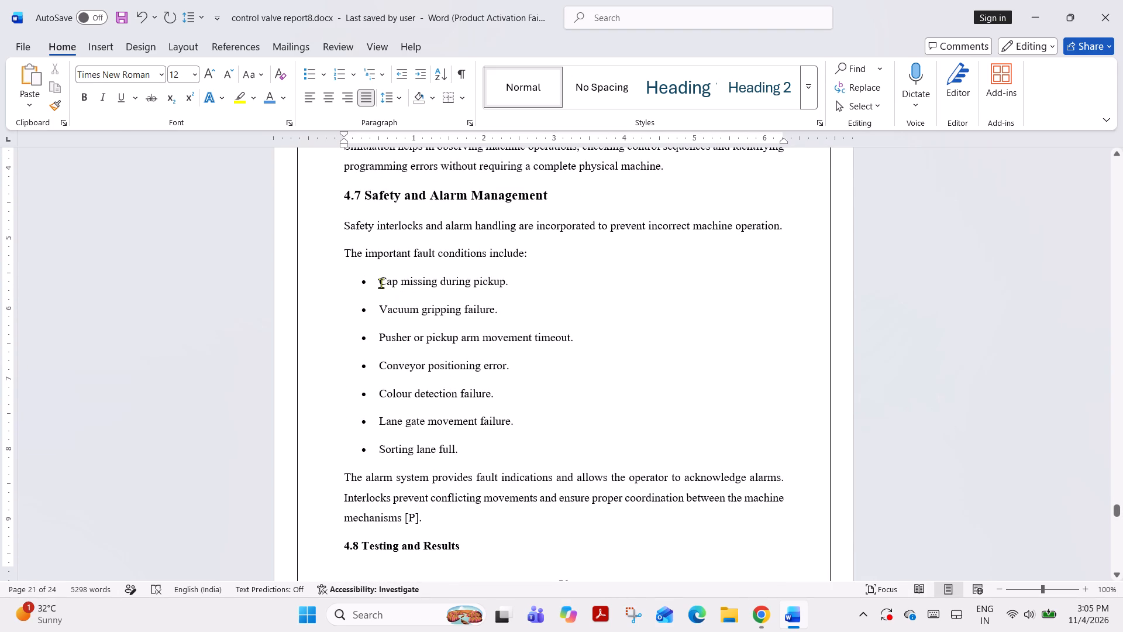
{"action": "left_click", "coordinate": [418, 474]}
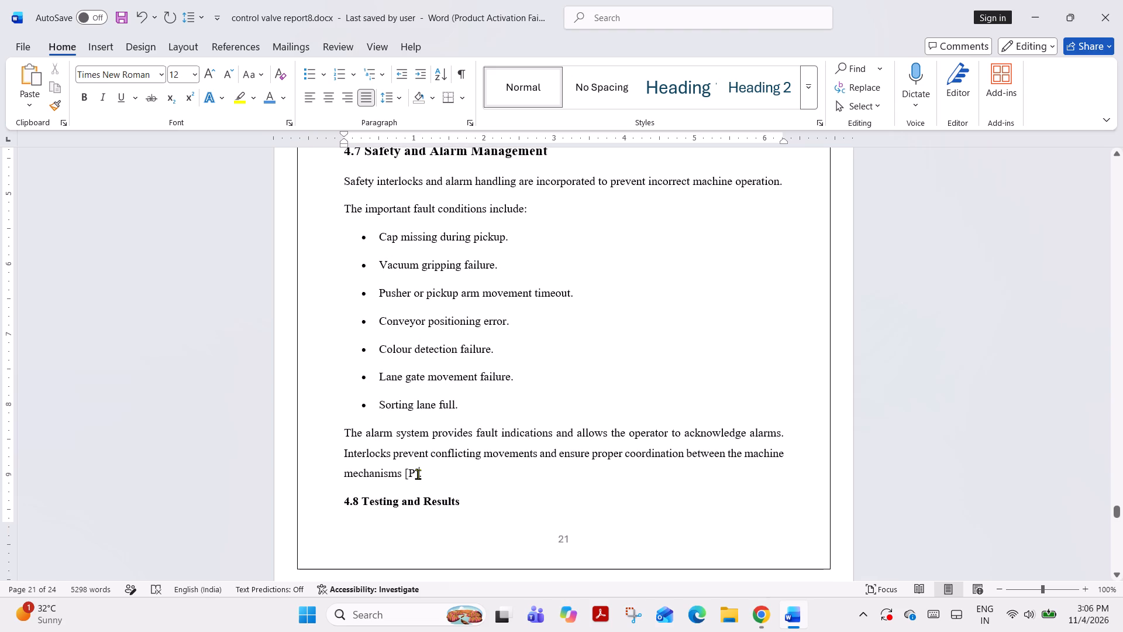
{"action": "key", "text": "BackSpace"}
{"action": "key", "text": "BackSpace"}
{"action": "key", "text": "BackSpace"}
{"action": "key", "text": "BackSpace"}
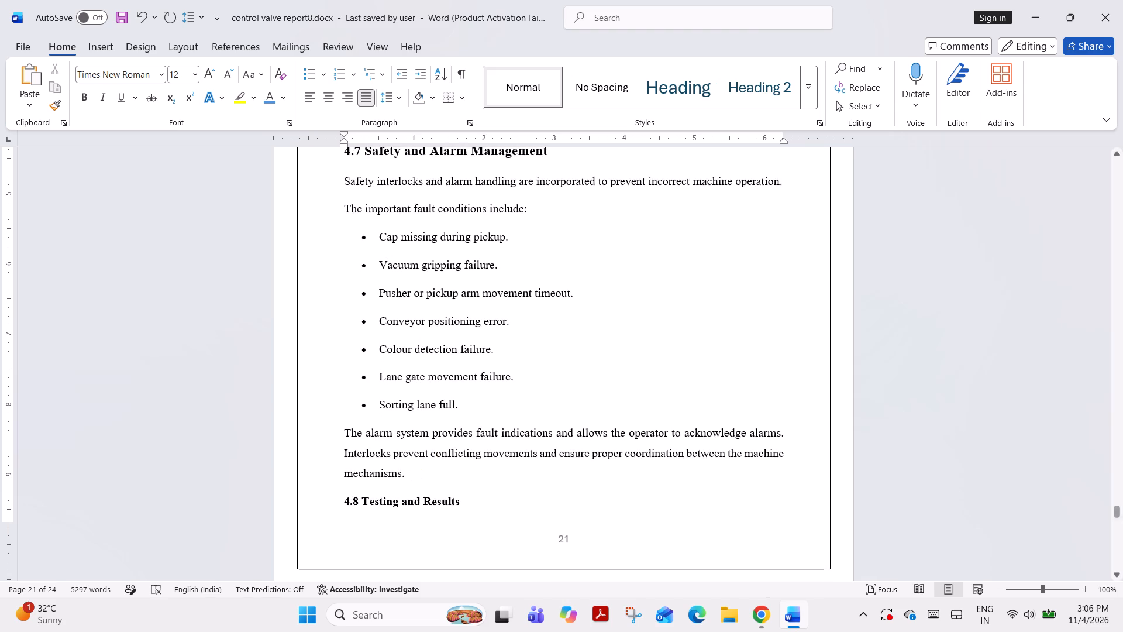
Set the "4.8 Testing and Results" heading to font size 14.
{"action": "left_click", "coordinate": [342, 505]}
{"action": "left_click_drag", "start_coordinate": [342, 505], "coordinate": [350, 506]}
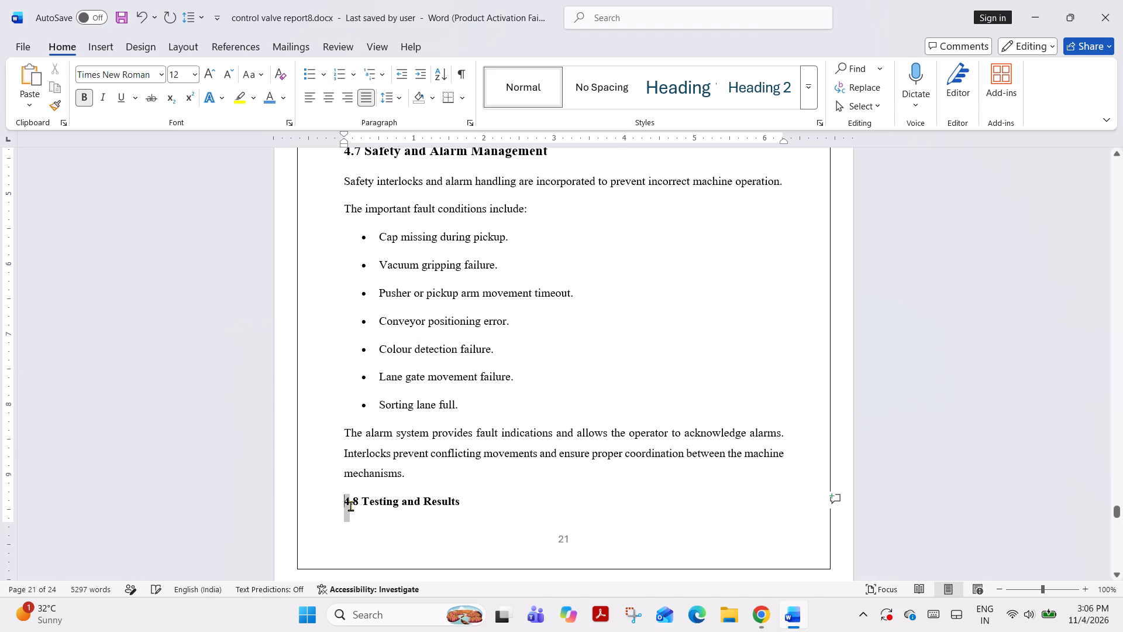
{"action": "left_click_drag", "start_coordinate": [350, 506], "coordinate": [459, 515]}
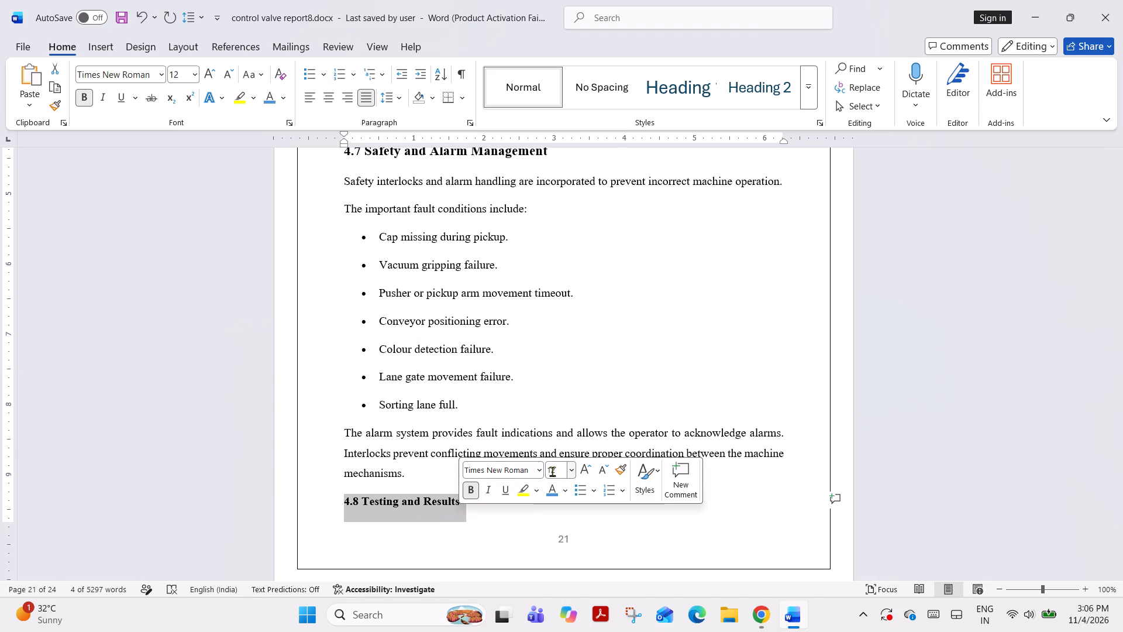
{"action": "left_click", "coordinate": [553, 471]}
{"action": "type", "text": "14"}
{"action": "key", "text": "Return"}
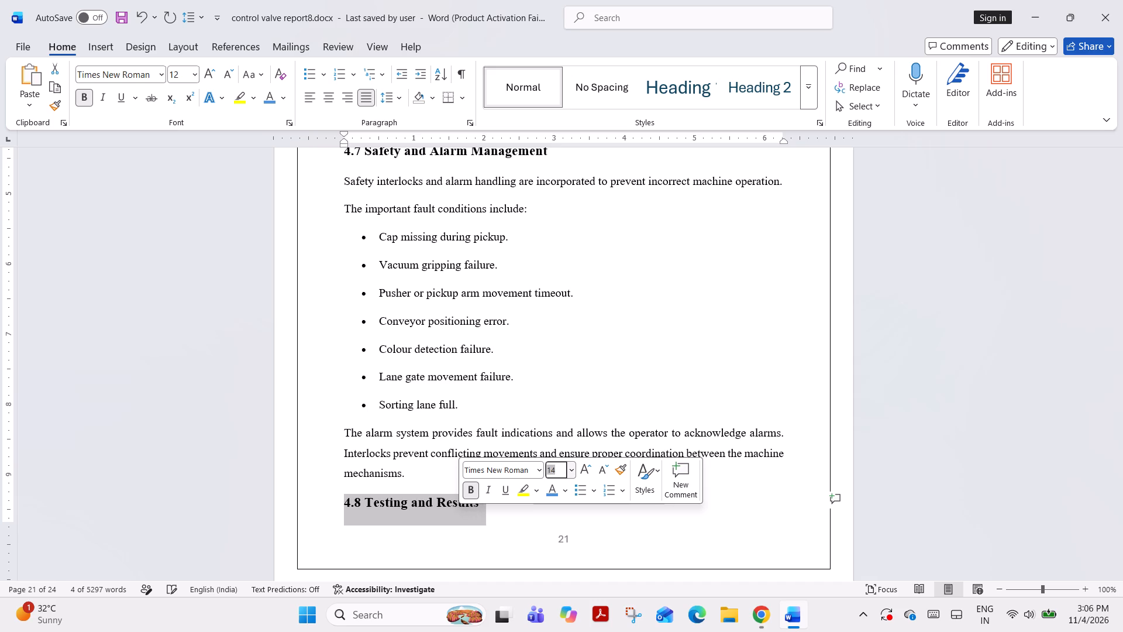
Insert an empty line before the "4.8 Testing and Results" heading to move it onto the next page.
{"action": "left_click", "coordinate": [346, 496]}
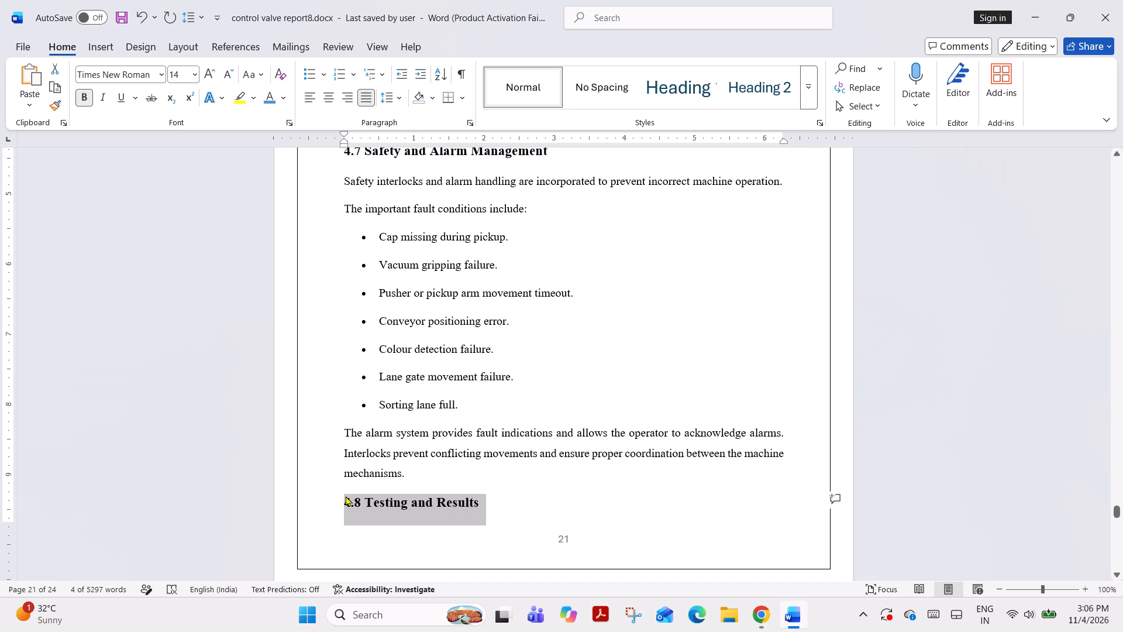
{"action": "key", "text": "Return"}
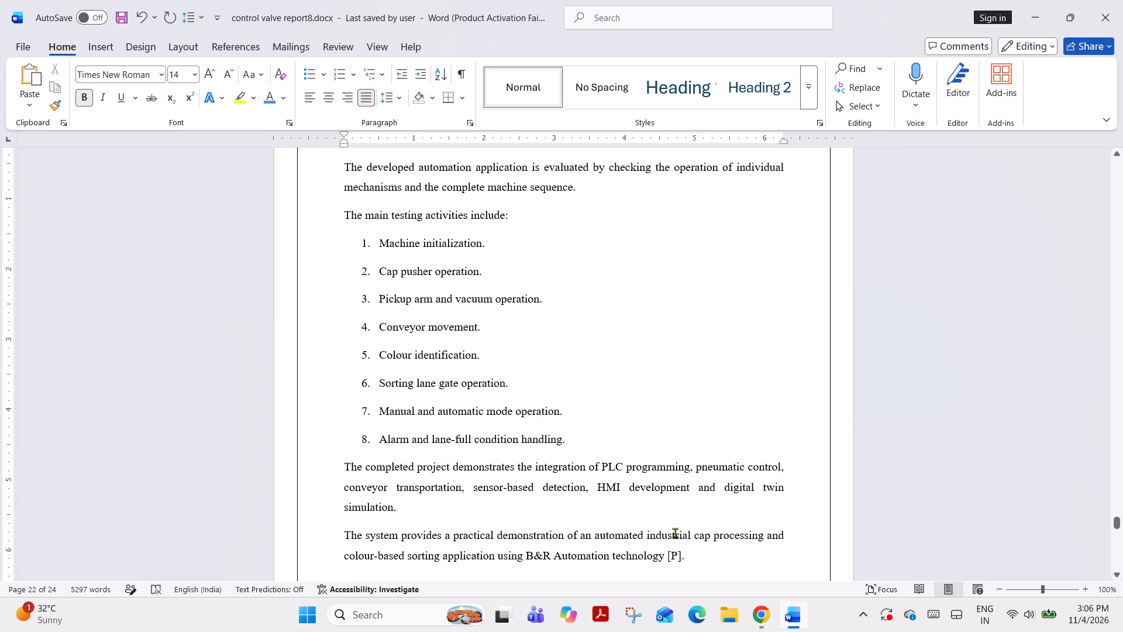
Delete the [P] placeholder and the space before it from the closing sentence of section 4.8, keeping the full stop.
{"action": "left_click", "coordinate": [684, 552]}
{"action": "key", "text": "Left"}
{"action": "key", "text": "BackSpace"}
{"action": "key", "text": "BackSpace"}
{"action": "key", "text": "BackSpace"}
{"action": "key", "text": "BackSpace"}
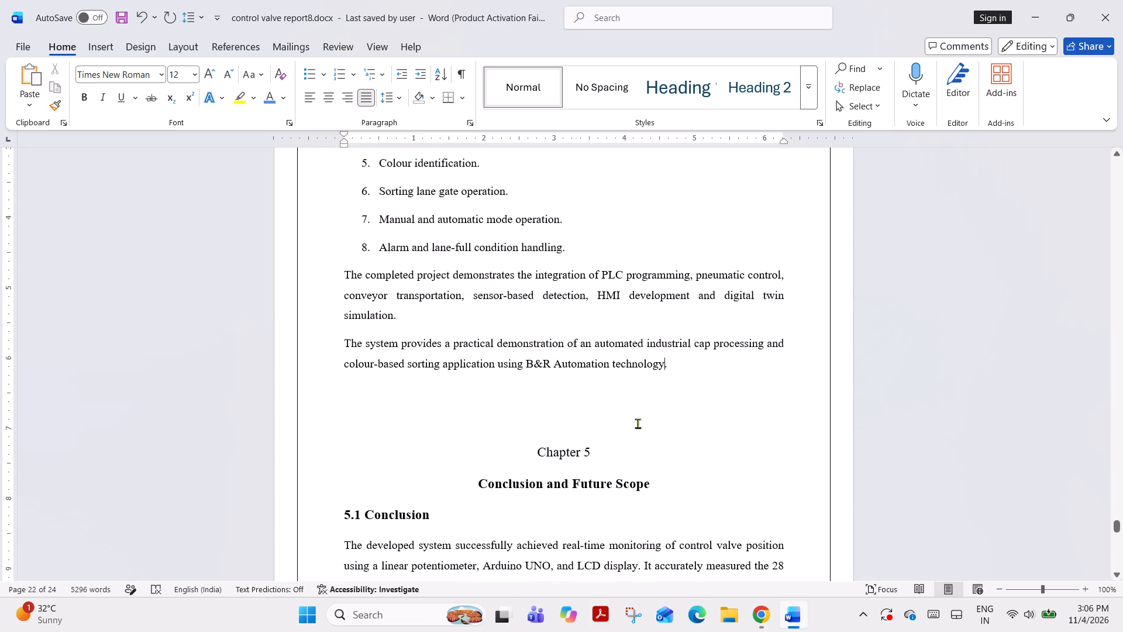
Insert six empty lines before the "Chapter 5" title to push it onto the following page.
{"action": "left_click", "coordinate": [536, 449]}
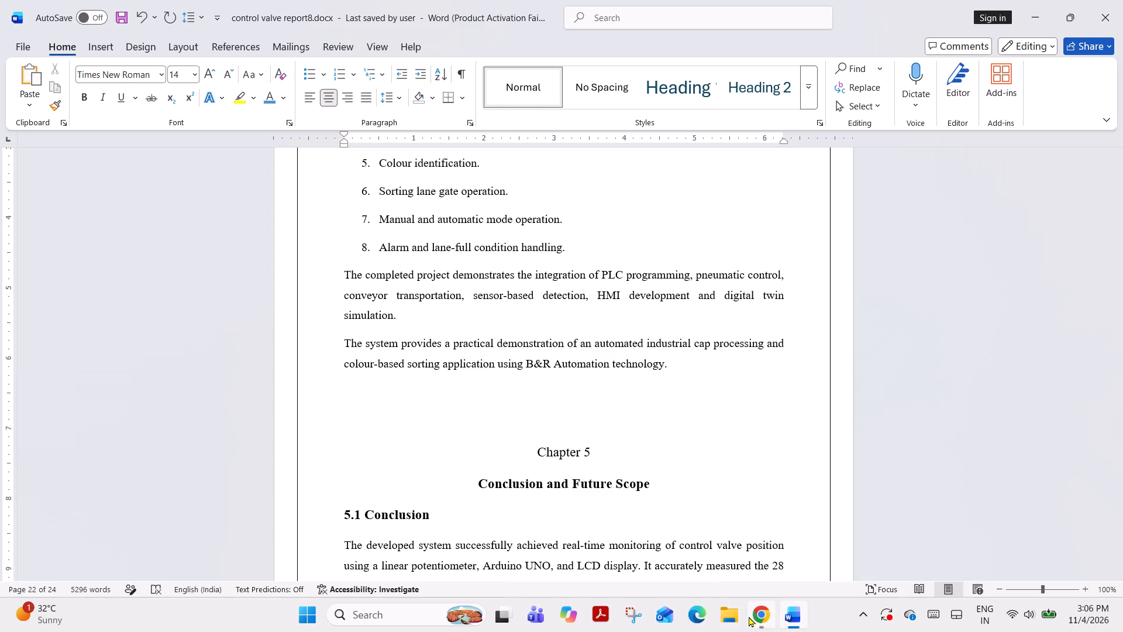
{"action": "left_click", "coordinate": [749, 616]}
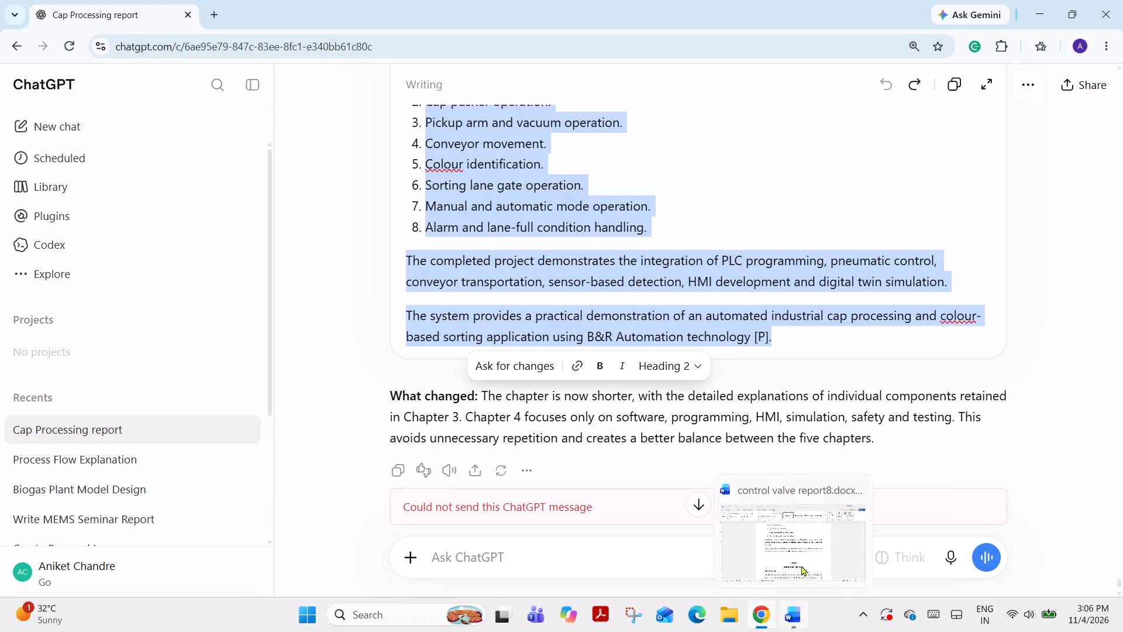
{"action": "left_click", "coordinate": [788, 625]}
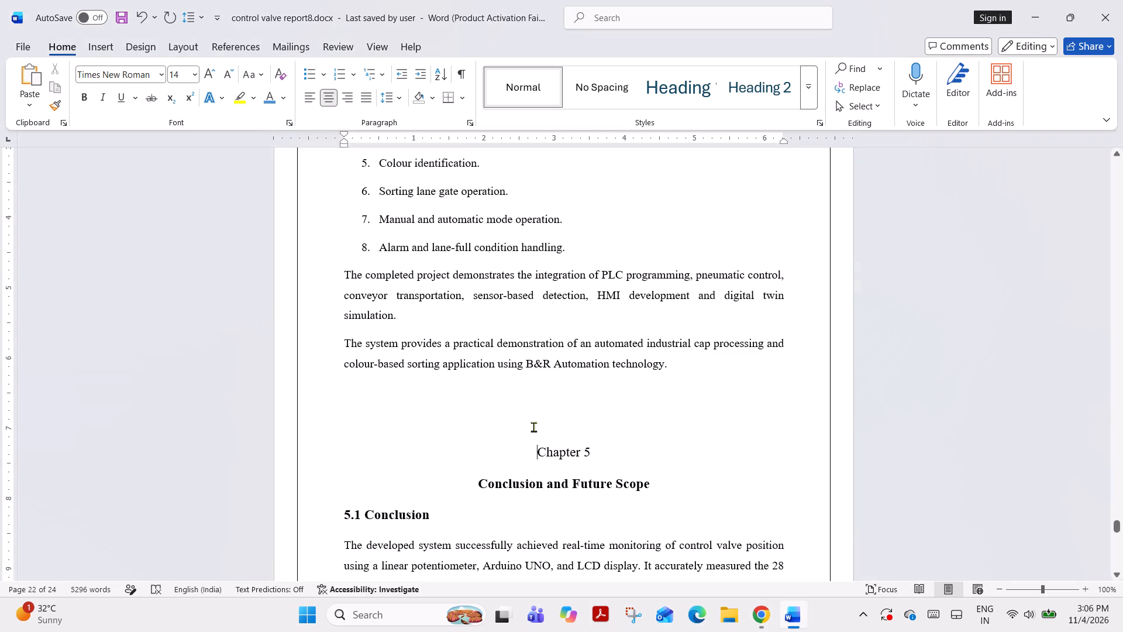
{"action": "key", "text": "Return"}
{"action": "key", "text": "Return"}
{"action": "key", "text": "Return"}
{"action": "key", "text": "Return"}
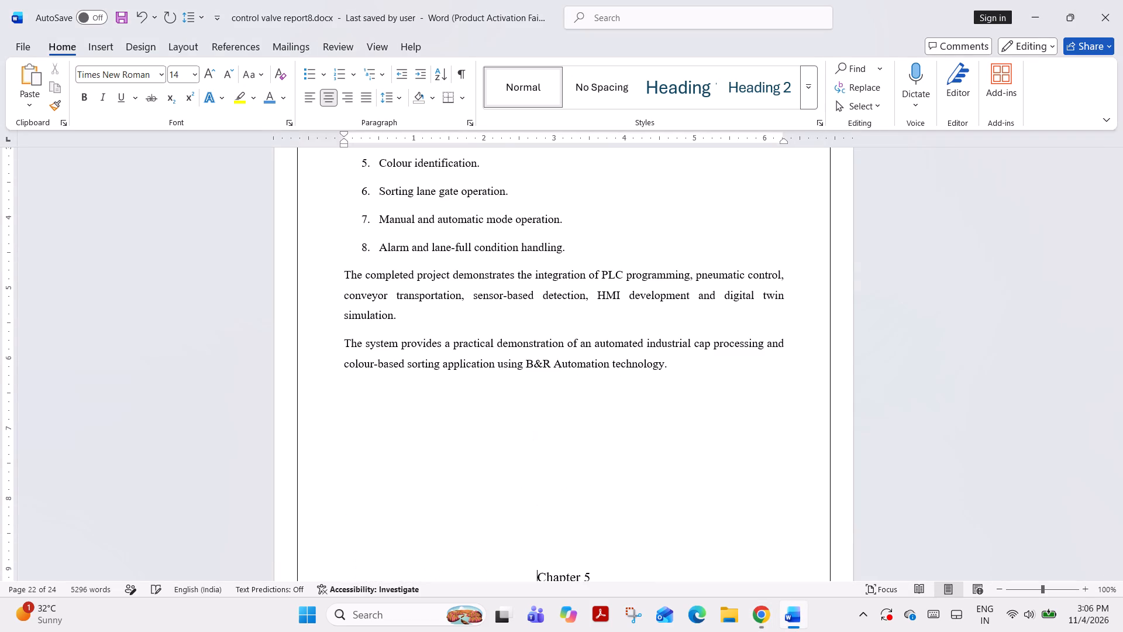
{"action": "key", "text": "Return"}
{"action": "key", "text": "Return"}
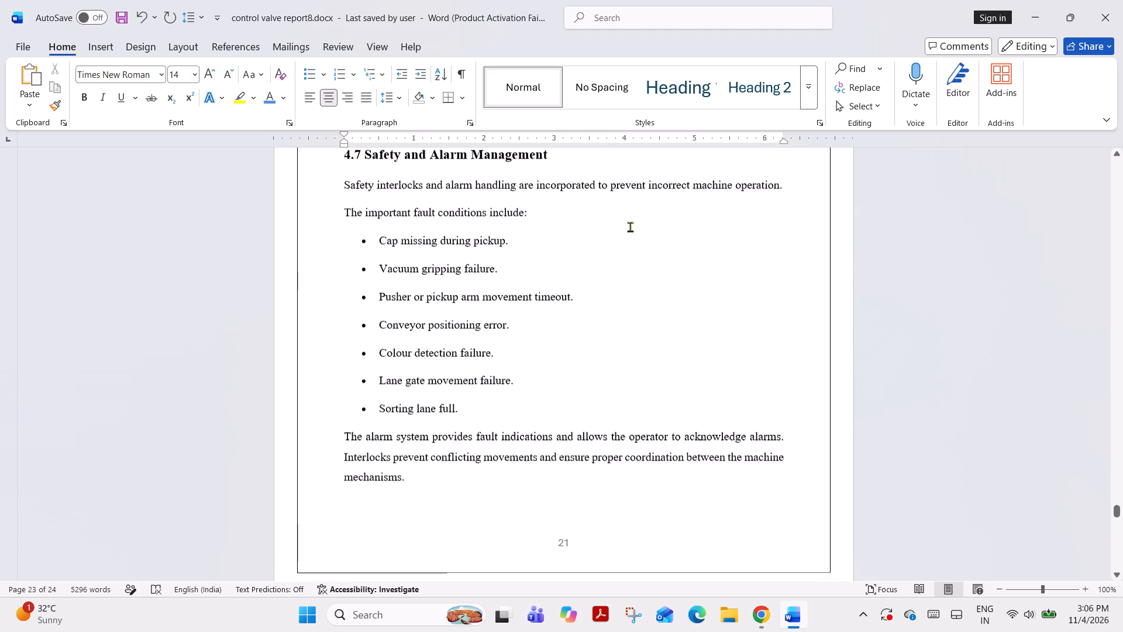
Review the chapter 4 draft in ChatGPT in the browser, going back from section 4.8 to section 4.5.
{"action": "left_click", "coordinate": [762, 616]}
{"action": "left_click", "coordinate": [633, 304]}
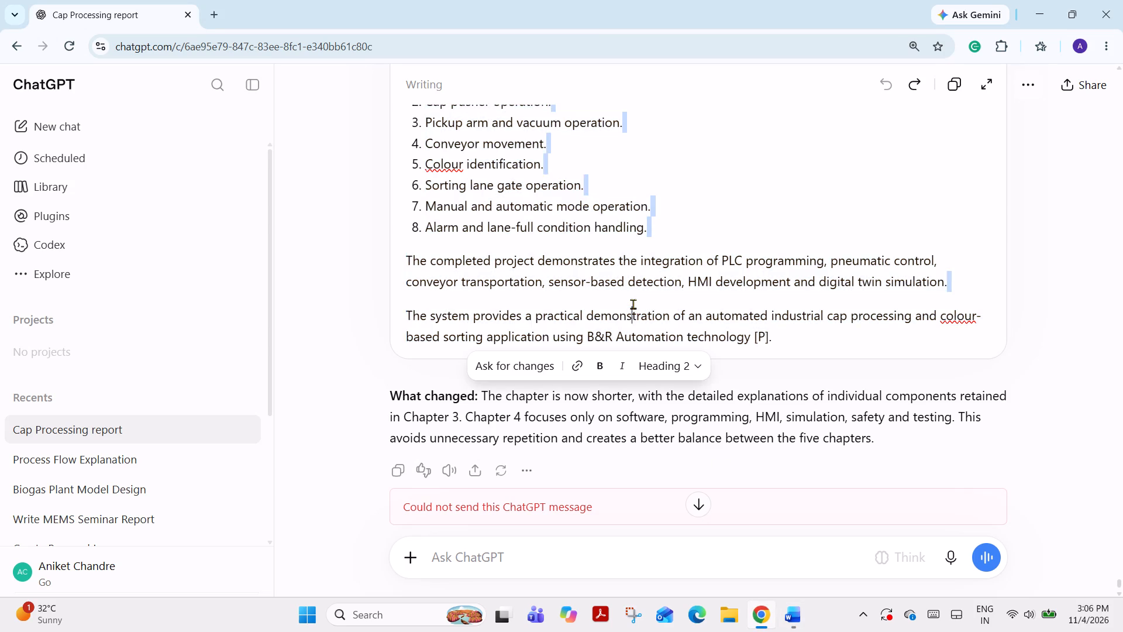
{"action": "scroll", "coordinate": [633, 304], "scroll_direction": "up", "scroll_amount": 8}
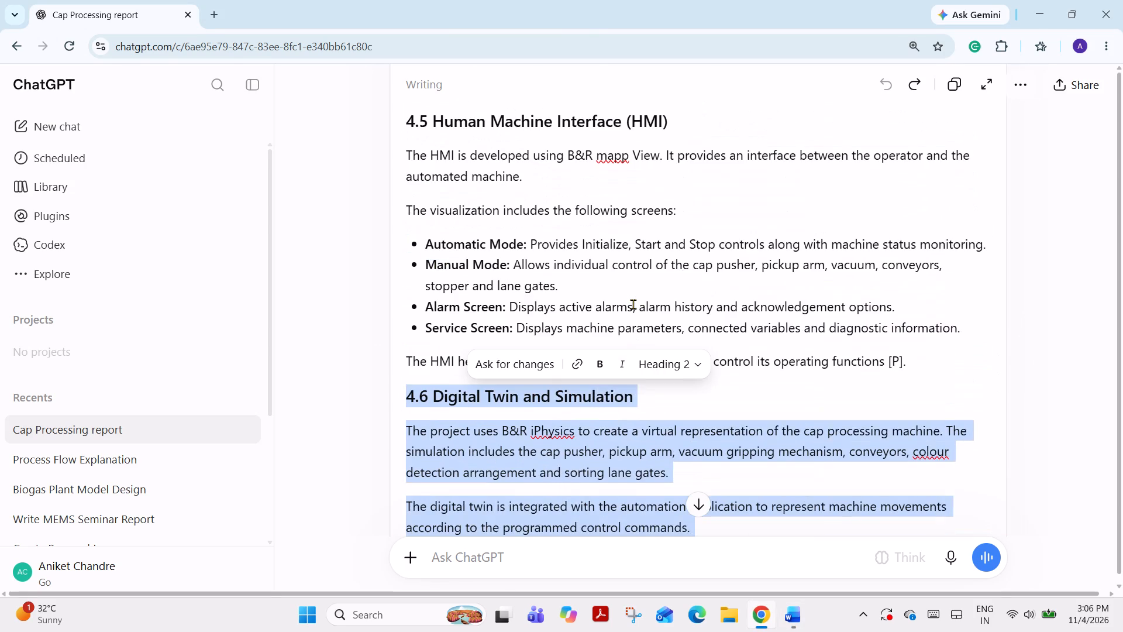
{"action": "left_click", "coordinate": [633, 304]}
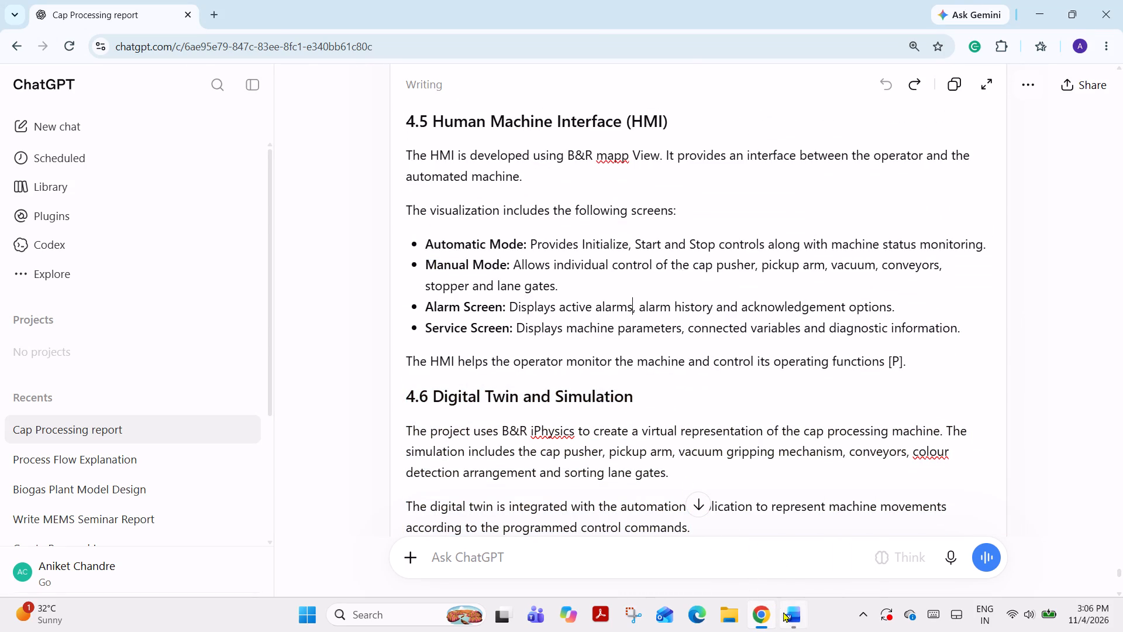
In the Word report, delete the whole section "4.6 Digital Twin and Simulation", including its heading and all three paragraphs.
{"action": "left_click", "coordinate": [784, 613]}
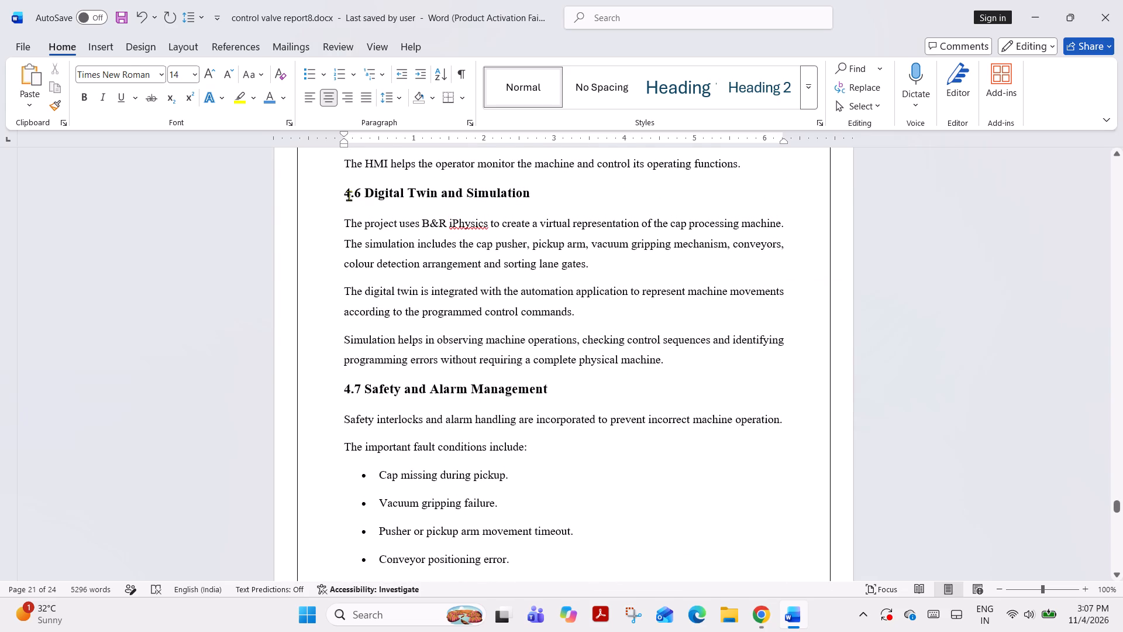
{"action": "left_click_drag", "start_coordinate": [344, 195], "coordinate": [680, 356]}
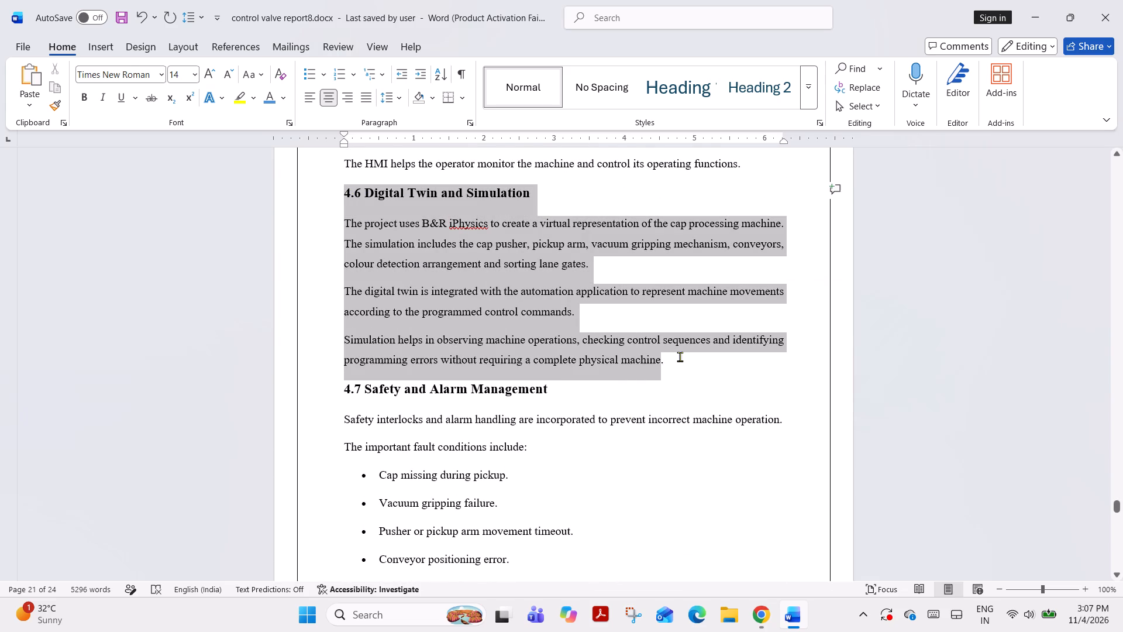
{"action": "left_click_drag", "start_coordinate": [680, 356], "coordinate": [689, 357]}
{"action": "key", "text": "BackSpace"}
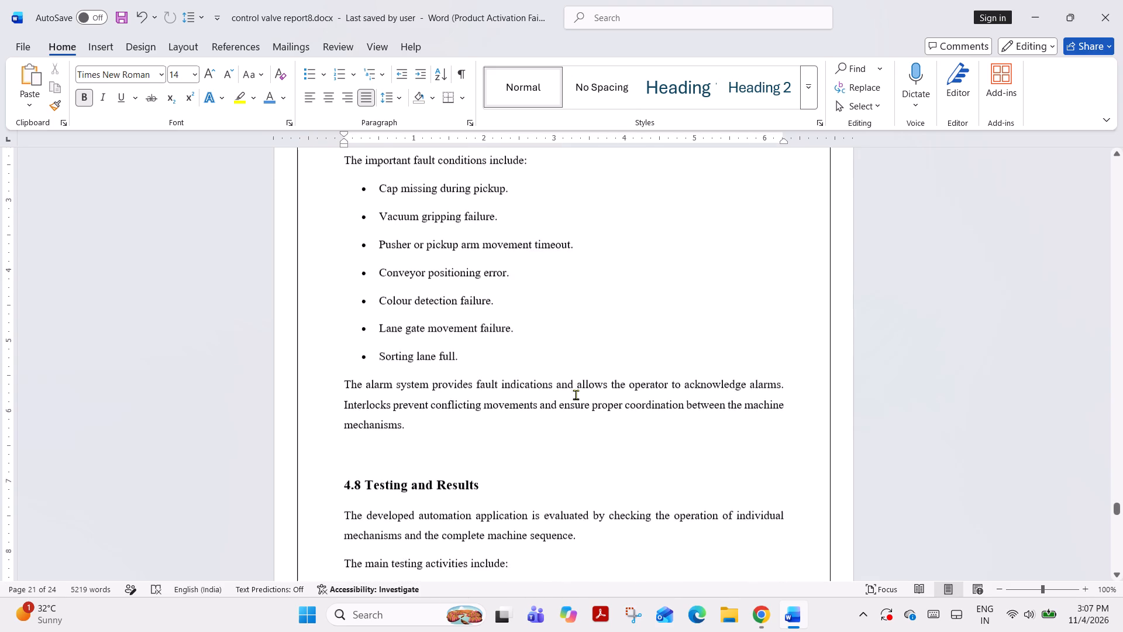
Remove the empty line before the "4.8 Testing and Results" heading.
{"action": "left_click", "coordinate": [342, 338]}
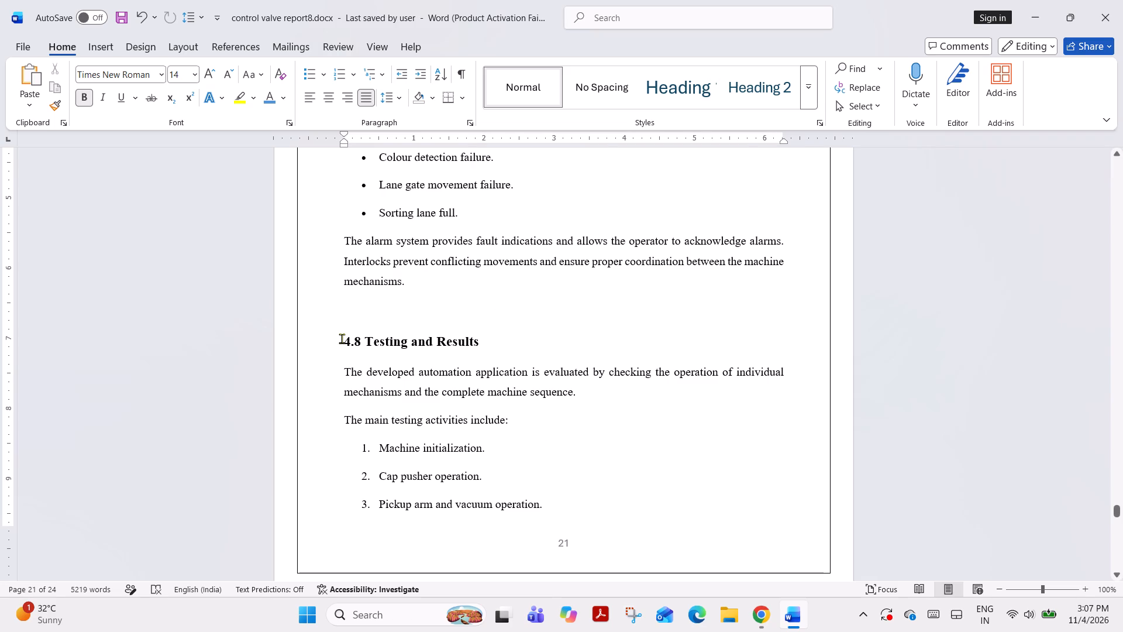
{"action": "key", "text": "BackSpace"}
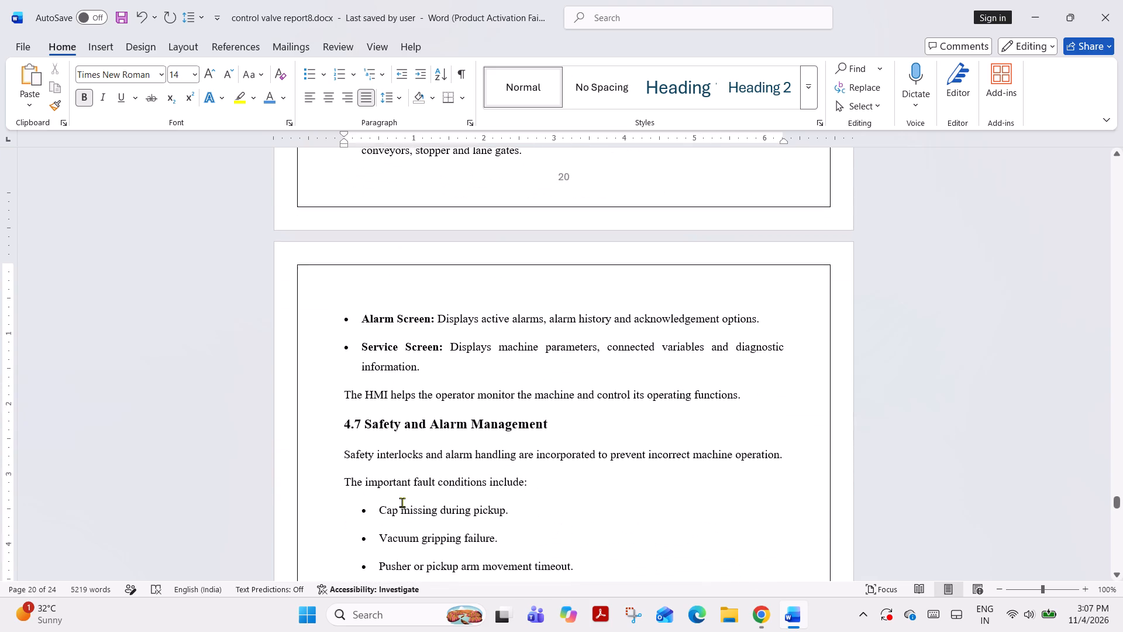
Delete the whole section "4.7 Safety and Alarm Management", including its heading, fault condition bullets and closing paragraph.
{"action": "left_click_drag", "start_coordinate": [342, 338], "coordinate": [490, 224]}
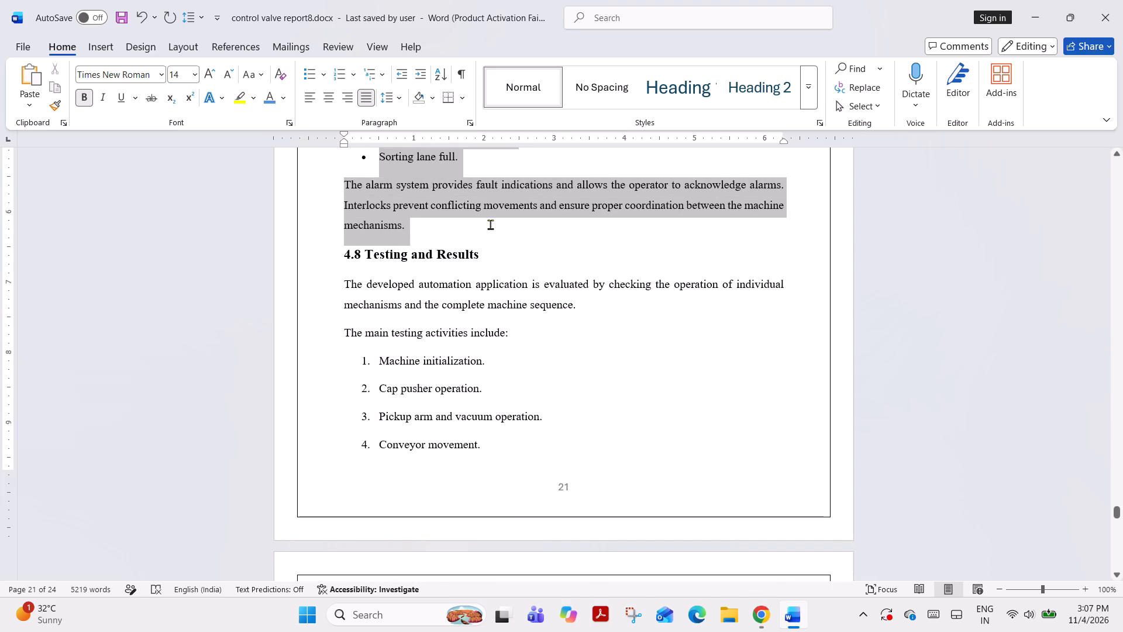
{"action": "left_click_drag", "start_coordinate": [490, 224], "coordinate": [490, 224]}
{"action": "key", "text": "BackSpace"}
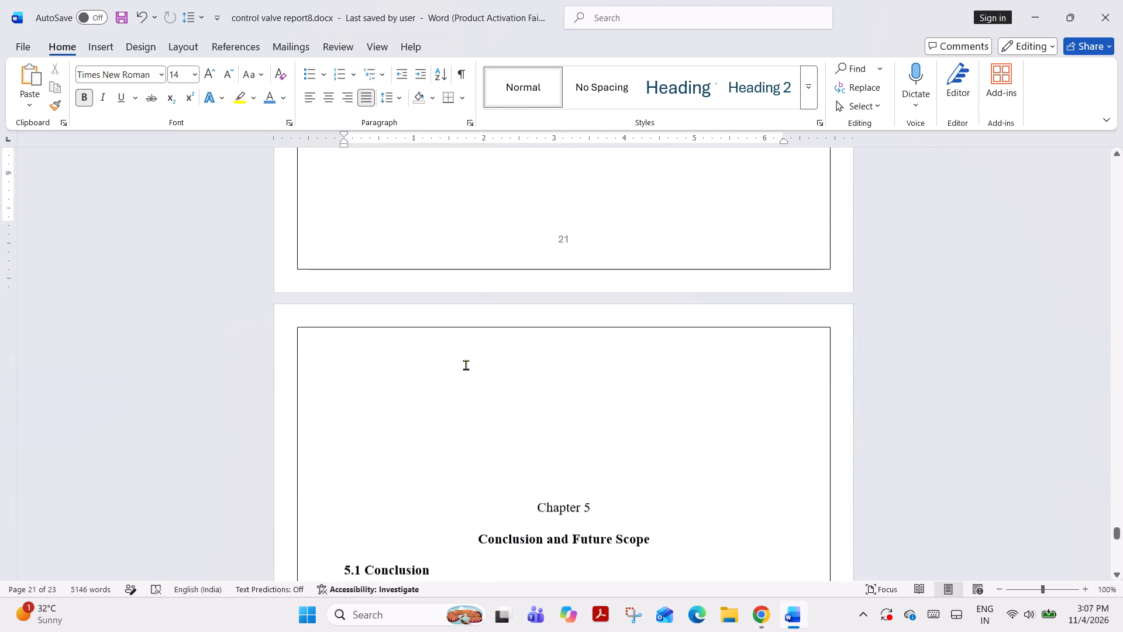
Remove the empty lines above the "Chapter 5" title so it starts at the top of its page, and centre the title.
{"action": "left_click", "coordinate": [536, 502]}
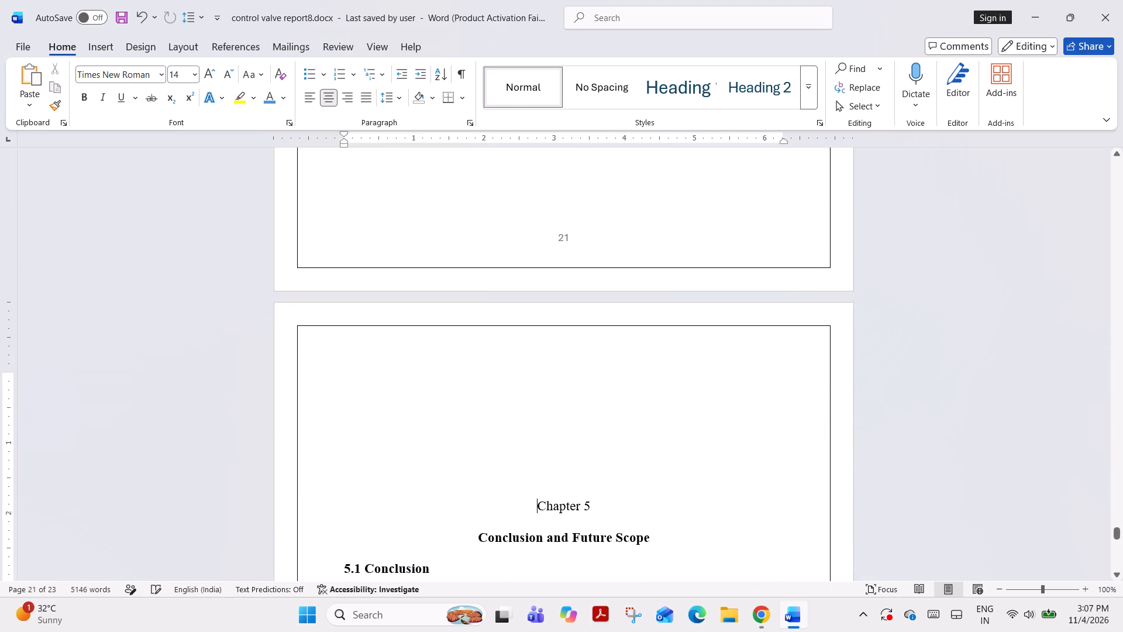
{"action": "key", "text": "BackSpace"}
{"action": "key", "text": "BackSpace"}
{"action": "key", "text": "BackSpace"}
{"action": "key", "text": "BackSpace"}
{"action": "key", "text": "BackSpace"}
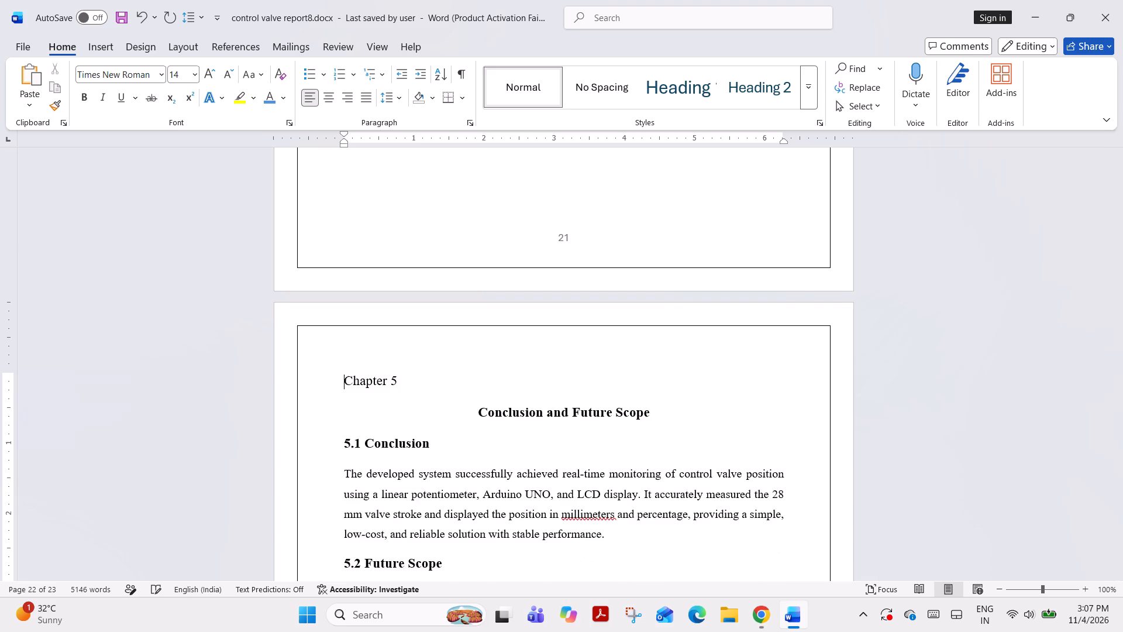
{"action": "key", "text": "BackSpace"}
{"action": "key", "text": "Return"}
{"action": "left_click", "coordinate": [335, 99]}
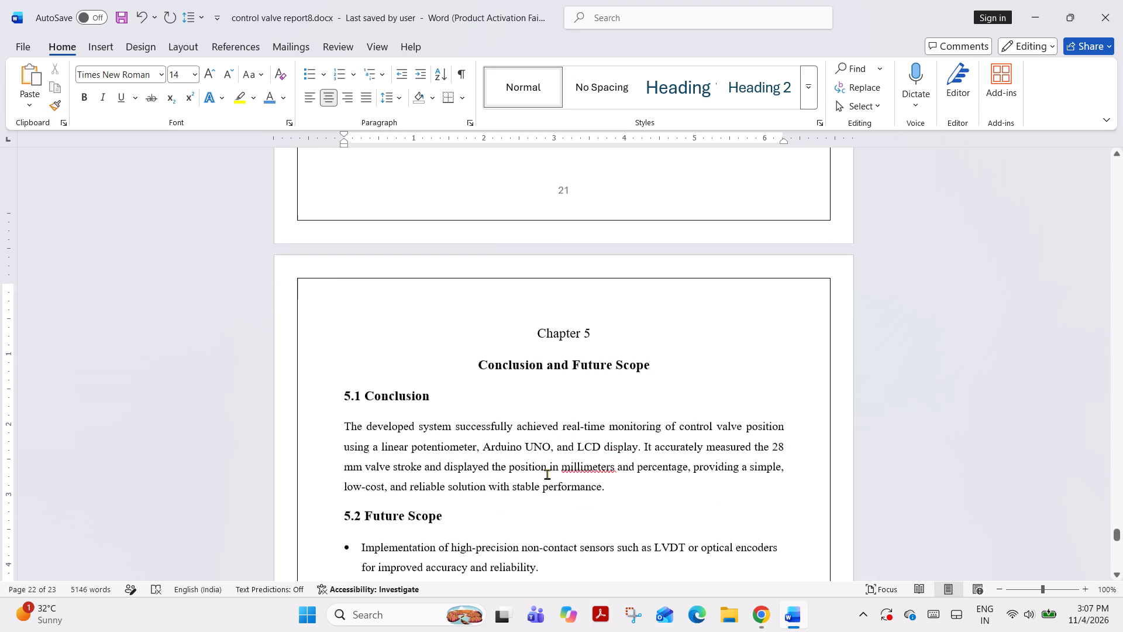
In the ChatGPT report draft, copy all the 5.1 Conclusion paragraphs, from "The project titled" through "industrial simulation [P].".
{"action": "left_click", "coordinate": [772, 631]}
{"action": "scroll", "coordinate": [578, 393], "scroll_direction": "up", "scroll_amount": 8}
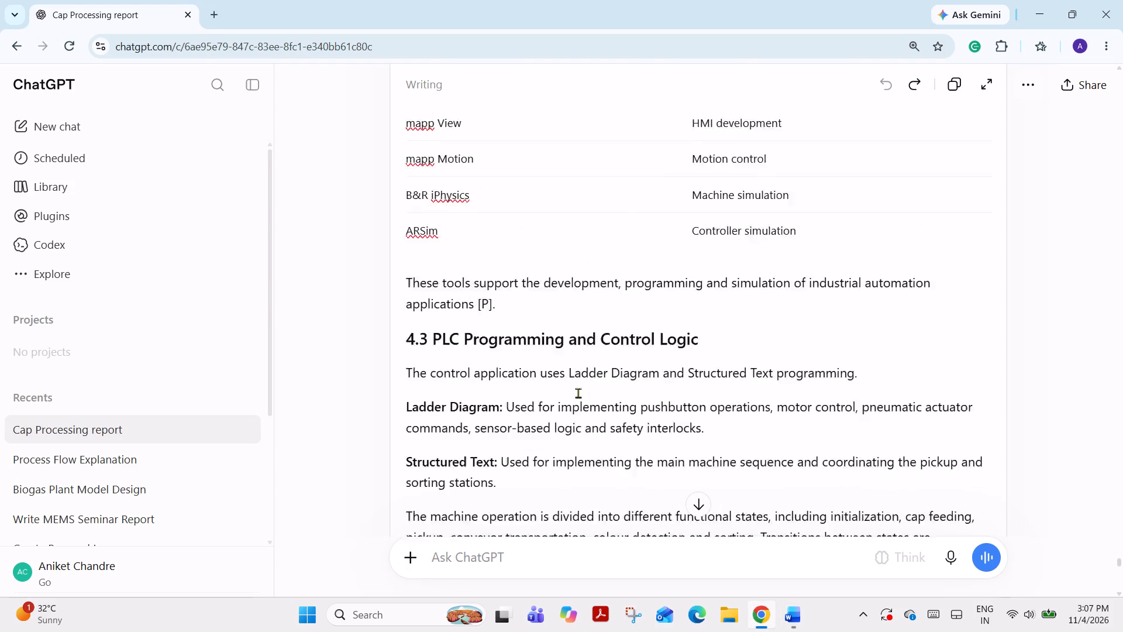
{"action": "scroll", "coordinate": [578, 393], "scroll_direction": "up", "scroll_amount": 20}
{"action": "scroll", "coordinate": [578, 393], "scroll_direction": "up", "scroll_amount": 2}
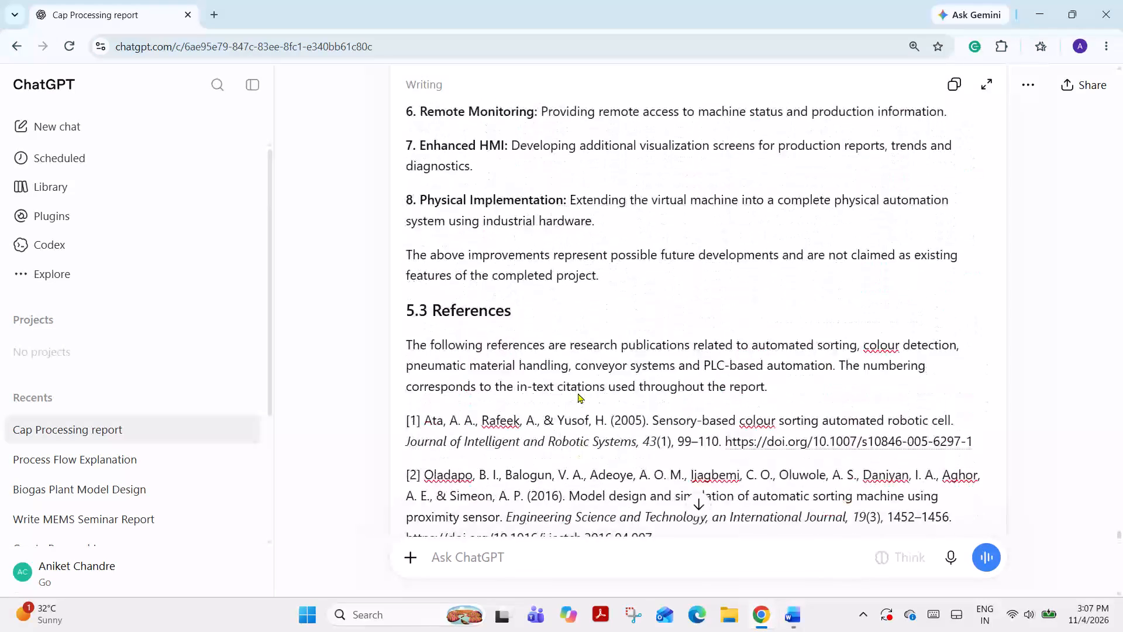
{"action": "scroll", "coordinate": [578, 393], "scroll_direction": "up", "scroll_amount": 7}
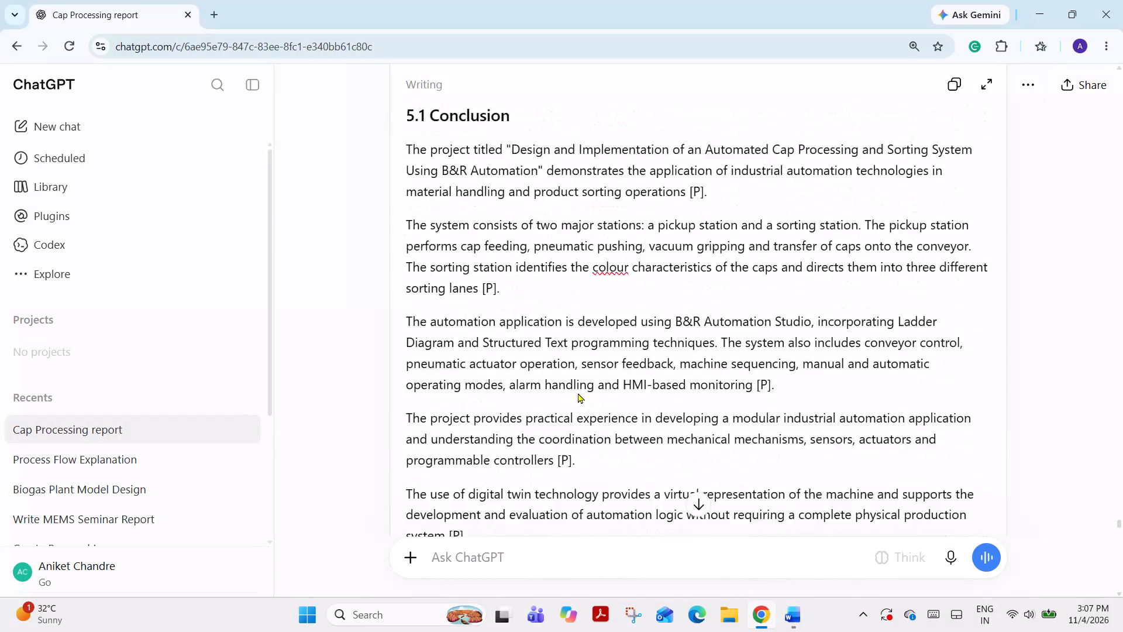
{"action": "scroll", "coordinate": [578, 393], "scroll_direction": "up", "scroll_amount": 1}
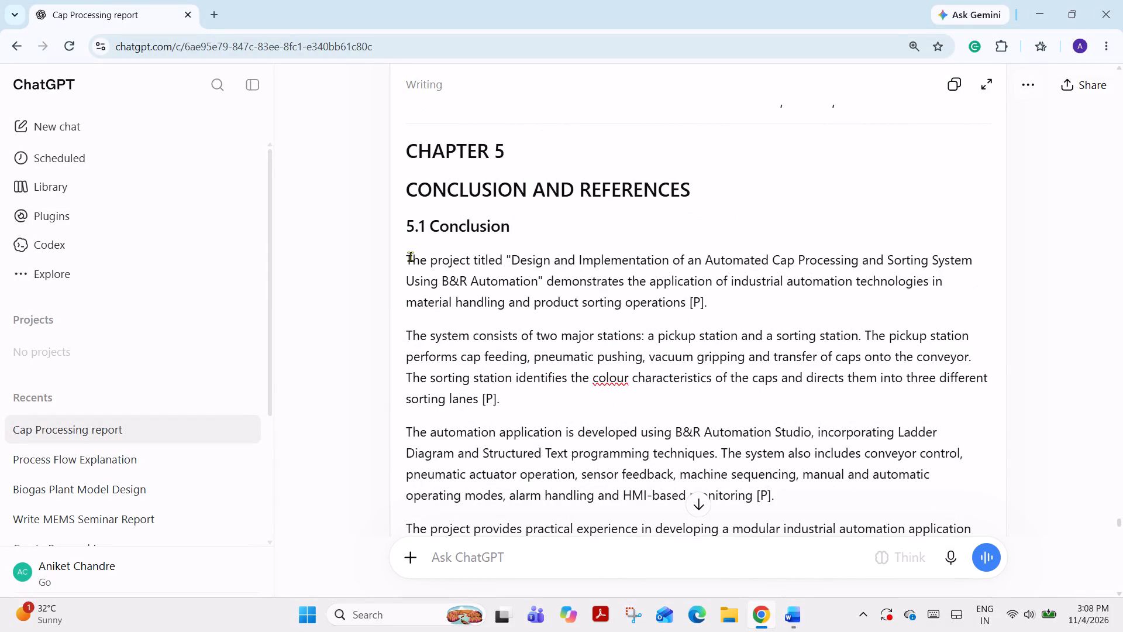
{"action": "left_click_drag", "start_coordinate": [409, 256], "coordinate": [472, 317]}
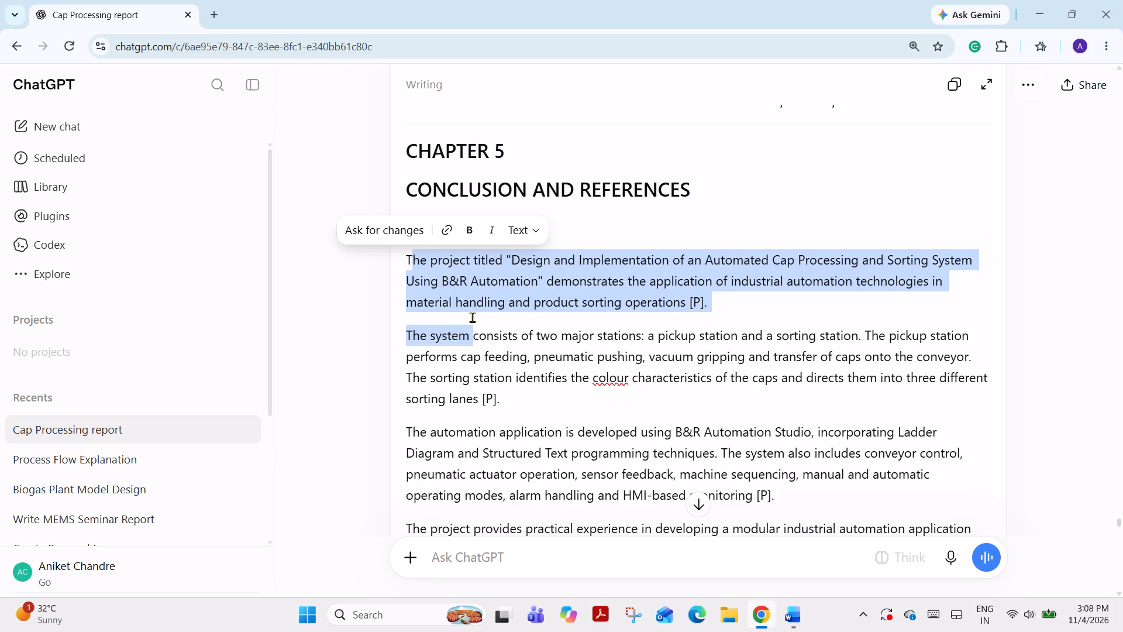
{"action": "left_click", "coordinate": [472, 317]}
{"action": "left_click_drag", "start_coordinate": [407, 254], "coordinate": [478, 323]}
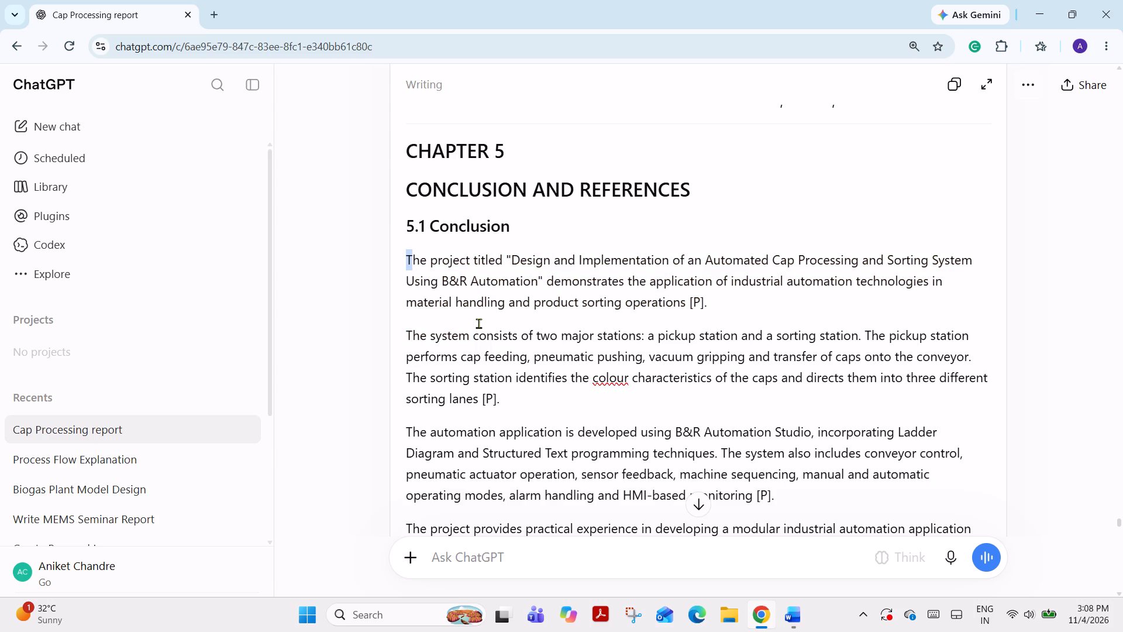
{"action": "left_click_drag", "start_coordinate": [478, 323], "coordinate": [625, 446]}
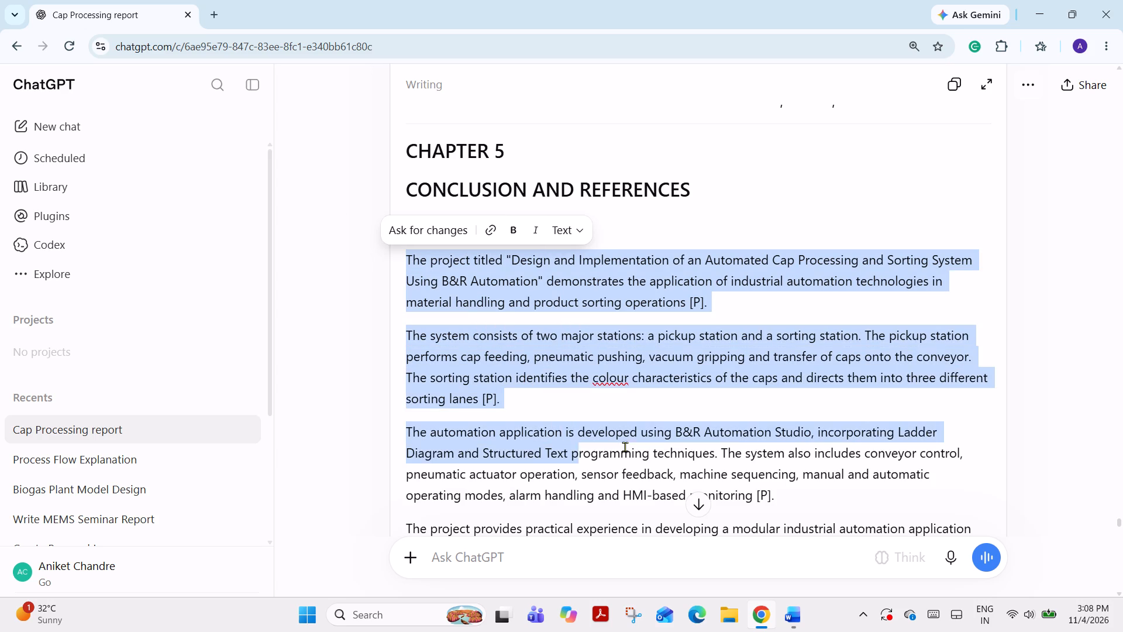
{"action": "left_click_drag", "start_coordinate": [625, 446], "coordinate": [787, 495]}
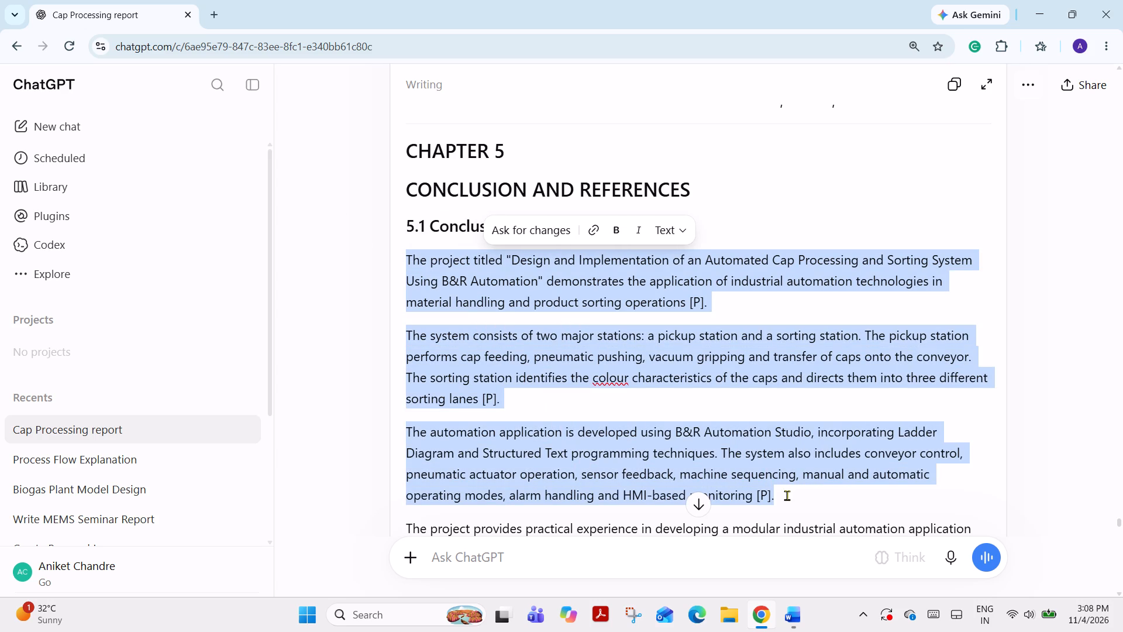
{"action": "left_click_drag", "start_coordinate": [787, 495], "coordinate": [786, 520]}
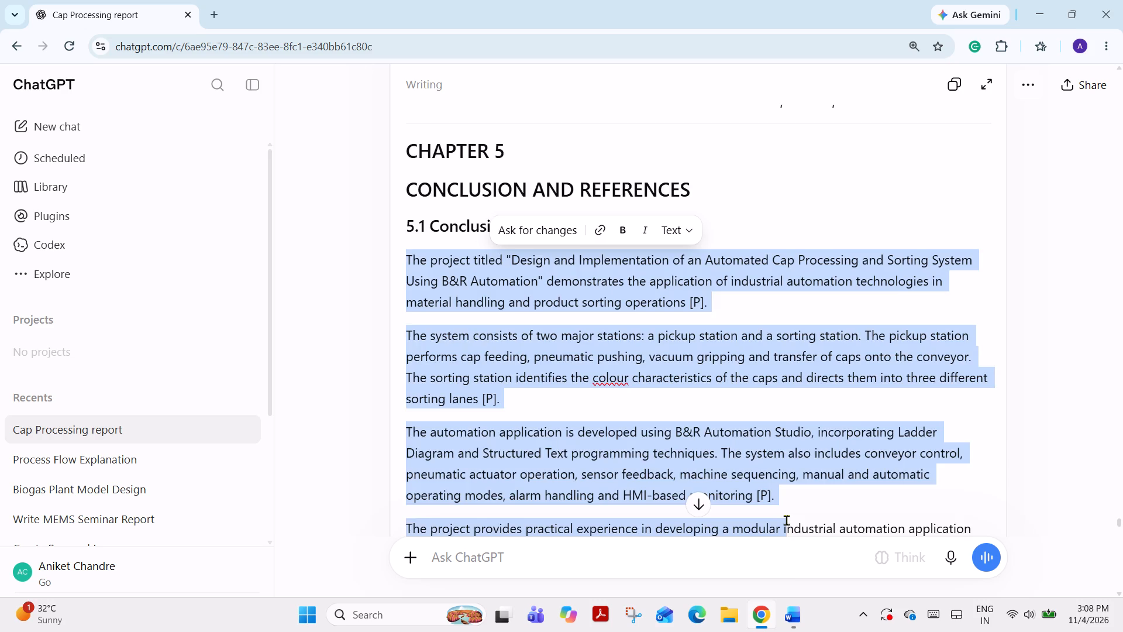
{"action": "left_click_drag", "start_coordinate": [786, 520], "coordinate": [817, 142]}
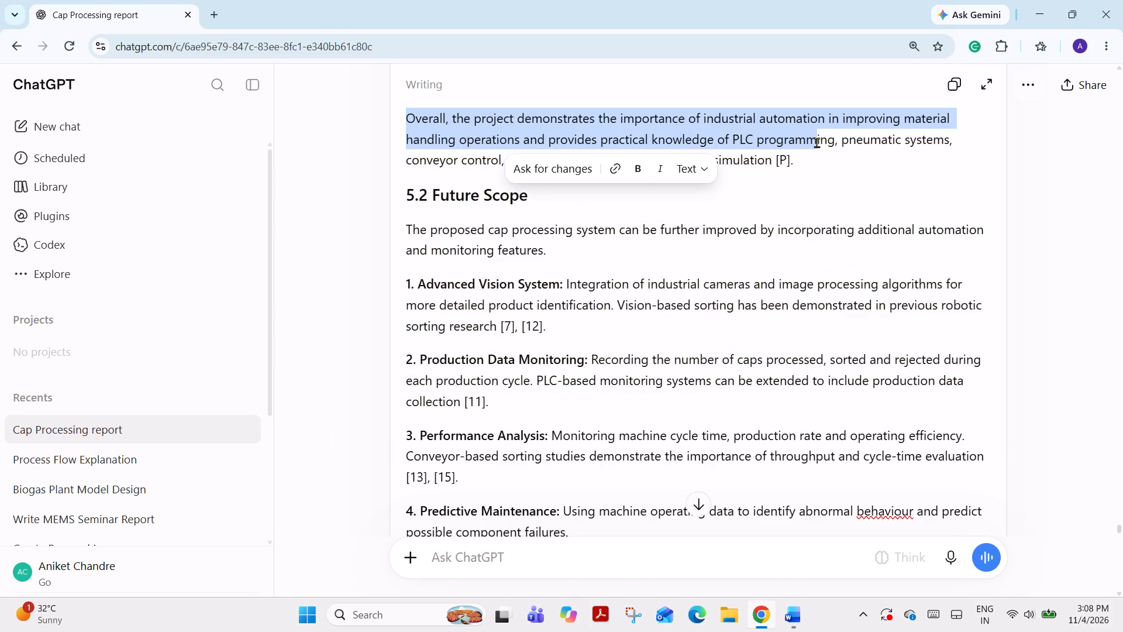
{"action": "left_click_drag", "start_coordinate": [817, 142], "coordinate": [822, 159]}
{"action": "key", "text": "ctrl+c"}
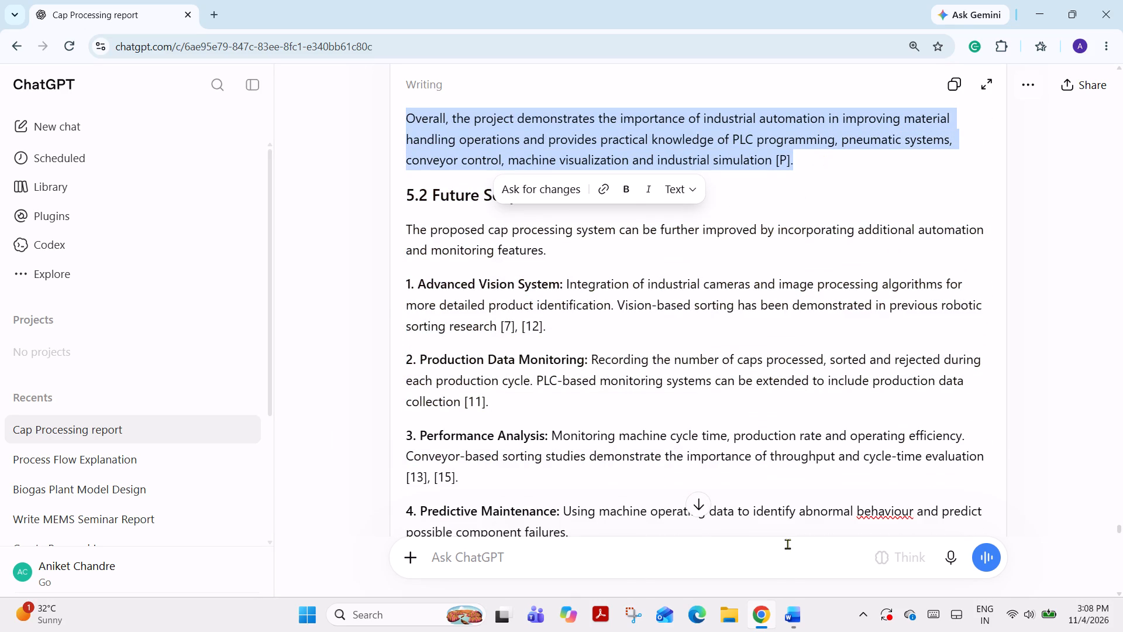
In the Word report, replace the old control valve paragraph under "5.1 Conclusion" with the copied conclusion paragraphs.
{"action": "left_click", "coordinate": [782, 605]}
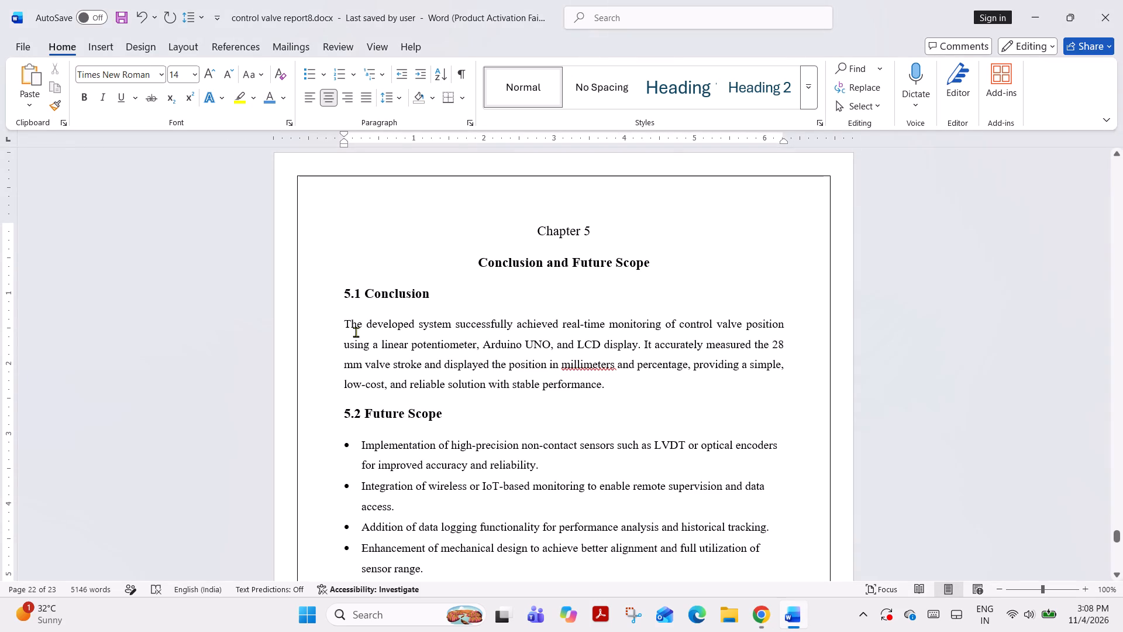
{"action": "left_click_drag", "start_coordinate": [344, 325], "coordinate": [616, 391]}
{"action": "key", "text": "ctrl+v"}
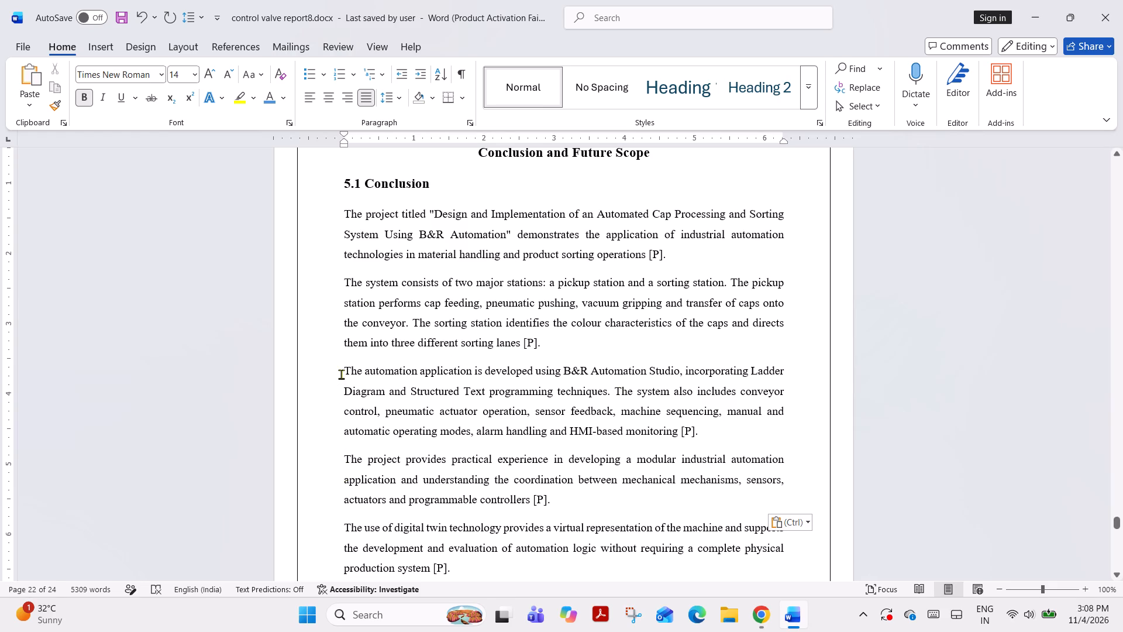
Remove the [P] marker and the space before it at the end of the third 5.1 Conclusion paragraph, after "HMI-based monitoring".
{"action": "left_click_drag", "start_coordinate": [341, 374], "coordinate": [735, 431]}
{"action": "left_click", "coordinate": [735, 431]}
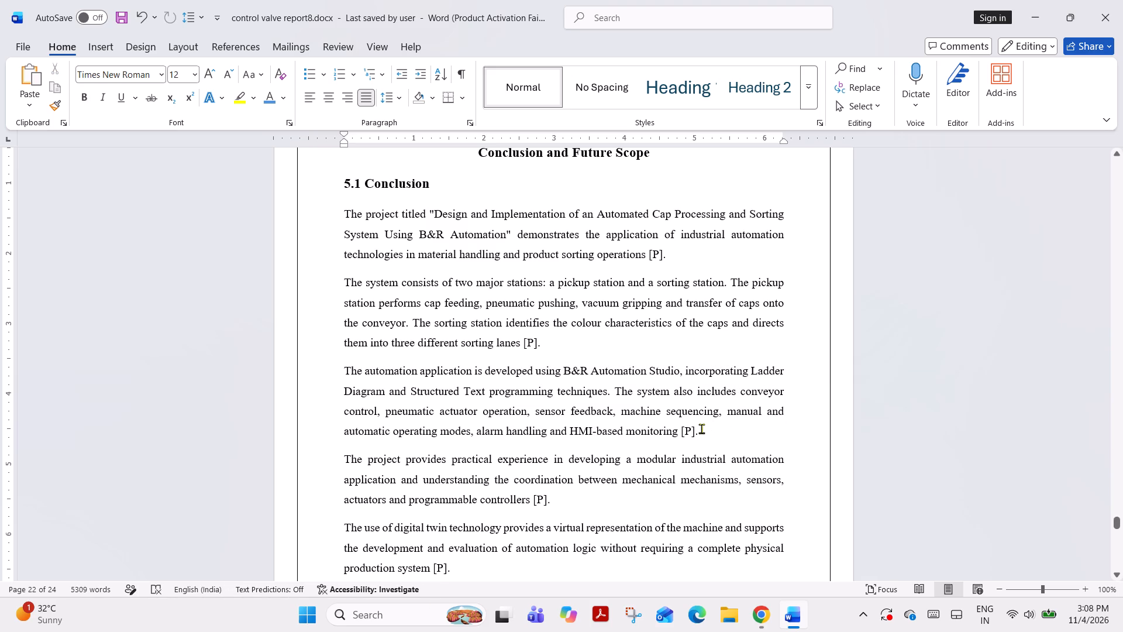
{"action": "key", "text": "Left"}
{"action": "key", "text": "BackSpace"}
{"action": "key", "text": "BackSpace"}
{"action": "key", "text": "BackSpace"}
{"action": "key", "text": "BackSpace"}
Remove the [P] markers and their preceding spaces after "three different sorting lanes" and "product sorting operations" in the first two conclusion paragraphs.
{"action": "left_click", "coordinate": [549, 343]}
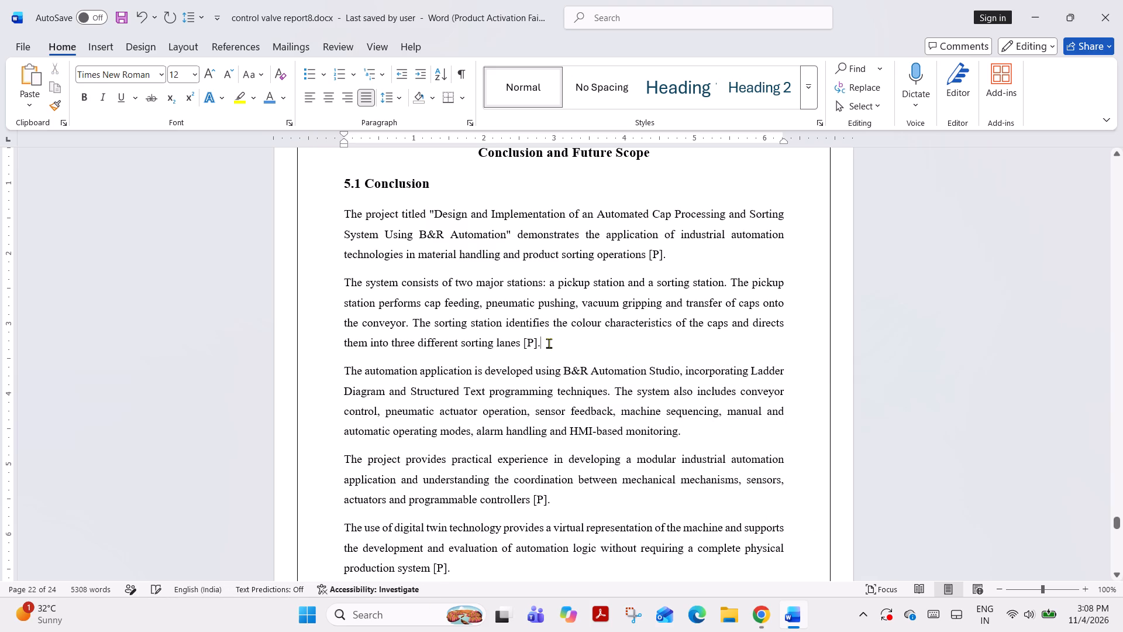
{"action": "key", "text": "Left"}
{"action": "key", "text": "BackSpace"}
{"action": "key", "text": "BackSpace"}
{"action": "key", "text": "BackSpace"}
{"action": "key", "text": "BackSpace"}
{"action": "left_click", "coordinate": [679, 253]}
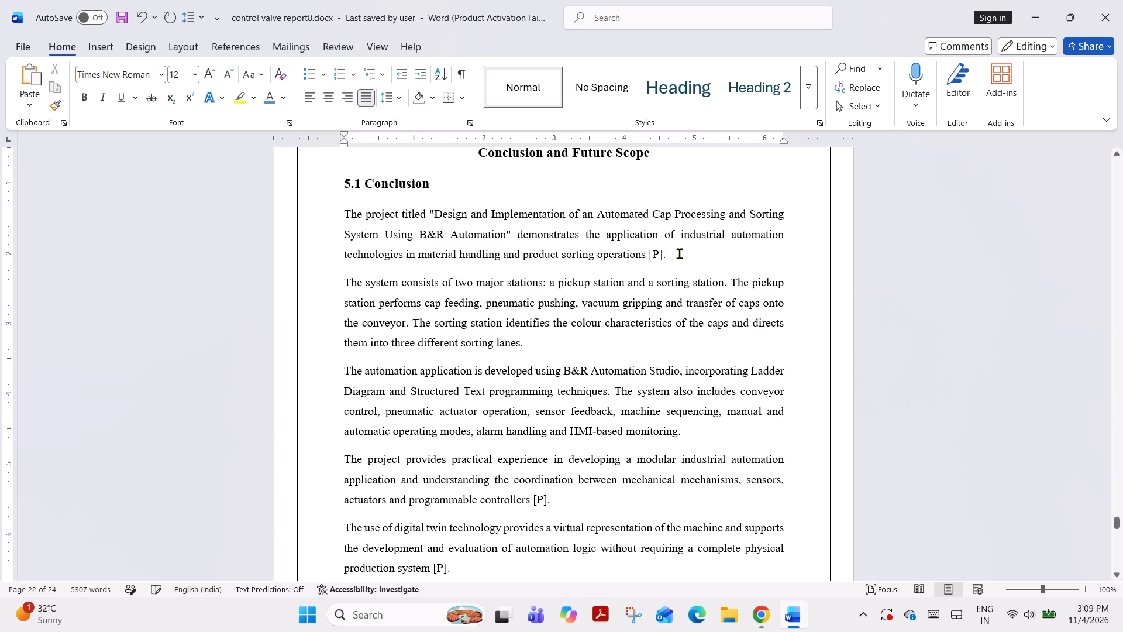
{"action": "key", "text": "Left"}
{"action": "key", "text": "BackSpace"}
{"action": "key", "text": "BackSpace"}
{"action": "key", "text": "BackSpace"}
{"action": "key", "text": "BackSpace"}
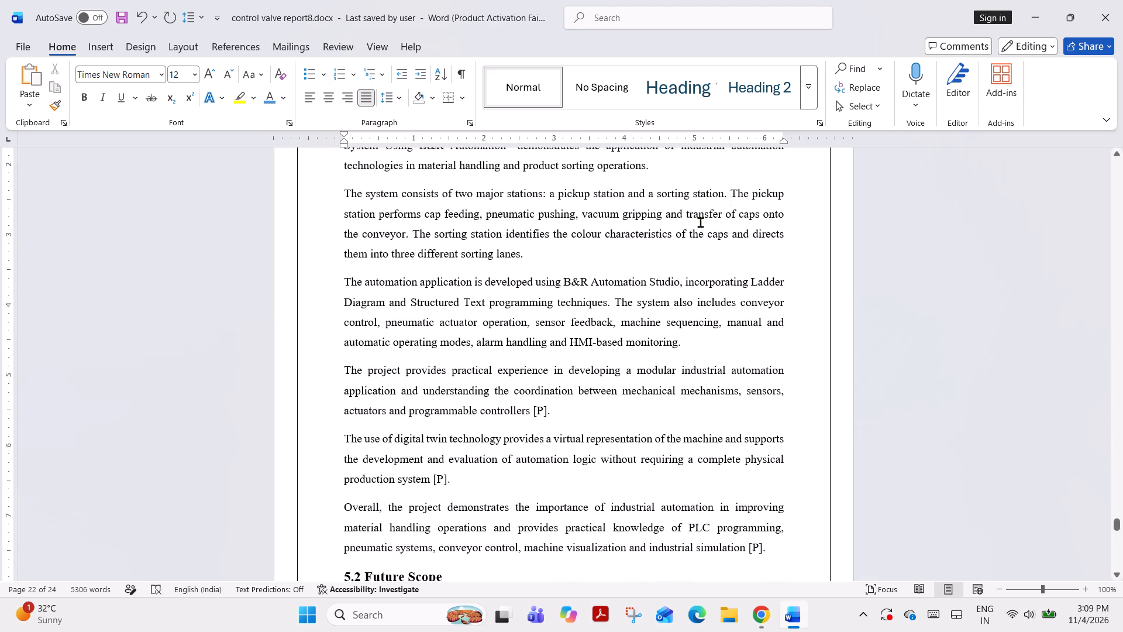
Remove the [P] markers after "programmable controllers" and "physical production system", leaving no space before either full stop.
{"action": "left_click", "coordinate": [560, 408]}
{"action": "key", "text": "Left"}
{"action": "key", "text": "BackSpace"}
{"action": "key", "text": "BackSpace"}
{"action": "key", "text": "BackSpace"}
{"action": "left_click", "coordinate": [483, 487]}
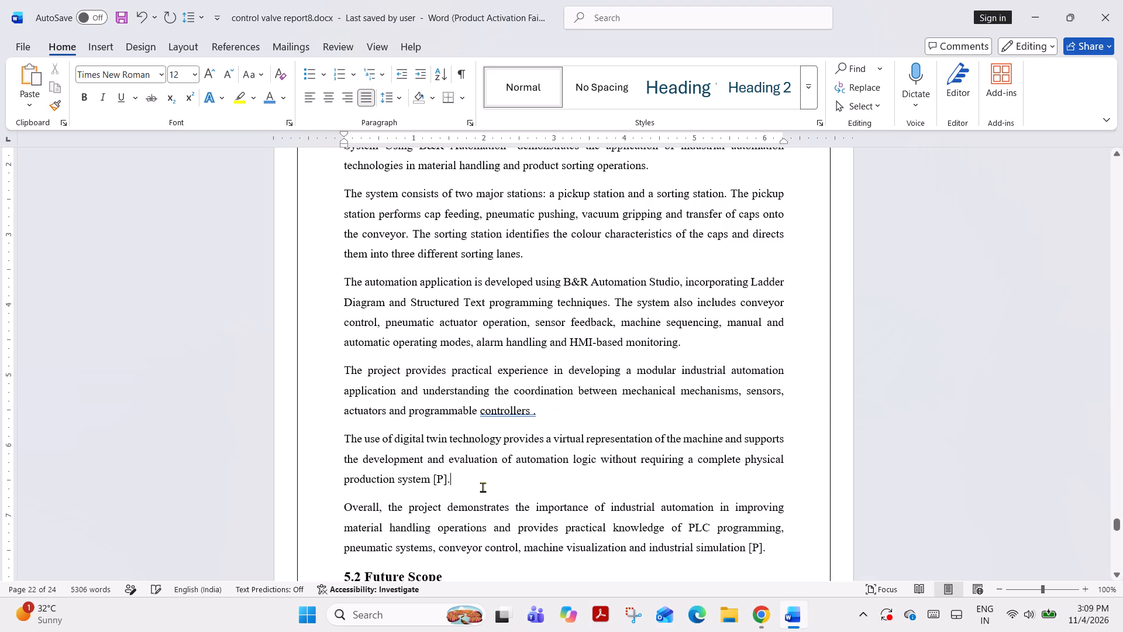
{"action": "key", "text": "Left"}
{"action": "key", "text": "BackSpace"}
{"action": "key", "text": "BackSpace"}
{"action": "key", "text": "BackSpace"}
{"action": "key", "text": "BackSpace"}
{"action": "left_click", "coordinate": [557, 414]}
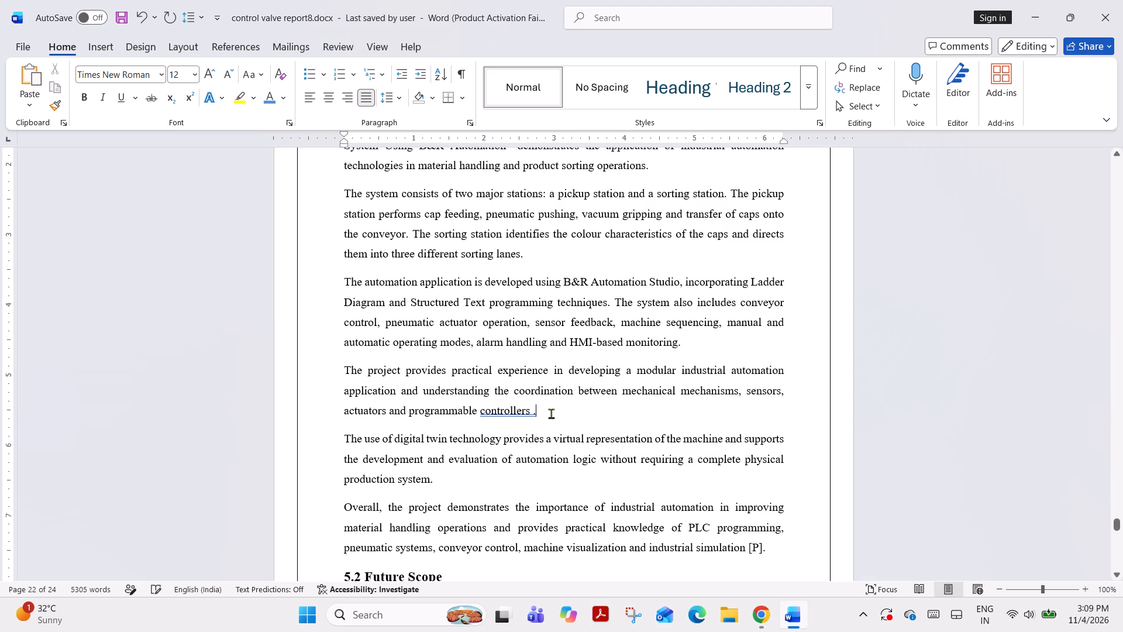
{"action": "left_click", "coordinate": [532, 412]}
{"action": "left_click", "coordinate": [526, 462]}
Remove the [P] marker and the space before it after "industrial simulation" in the "Overall" paragraph.
{"action": "left_click", "coordinate": [771, 555]}
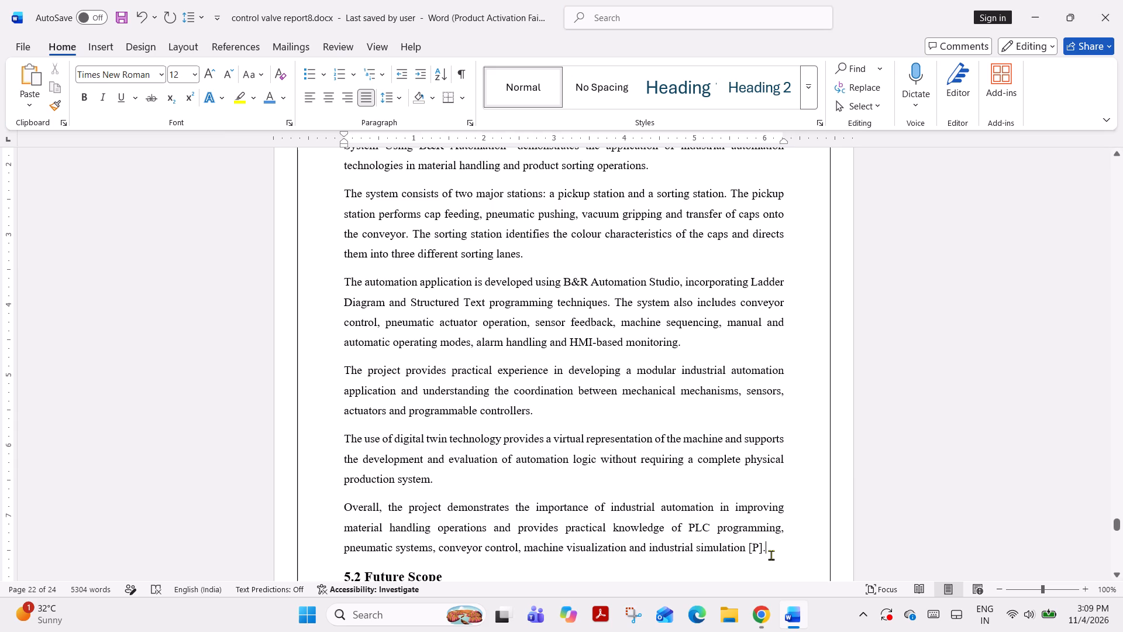
{"action": "key", "text": "Left"}
{"action": "key", "text": "BackSpace"}
{"action": "key", "text": "BackSpace"}
{"action": "key", "text": "BackSpace"}
{"action": "key", "text": "BackSpace"}
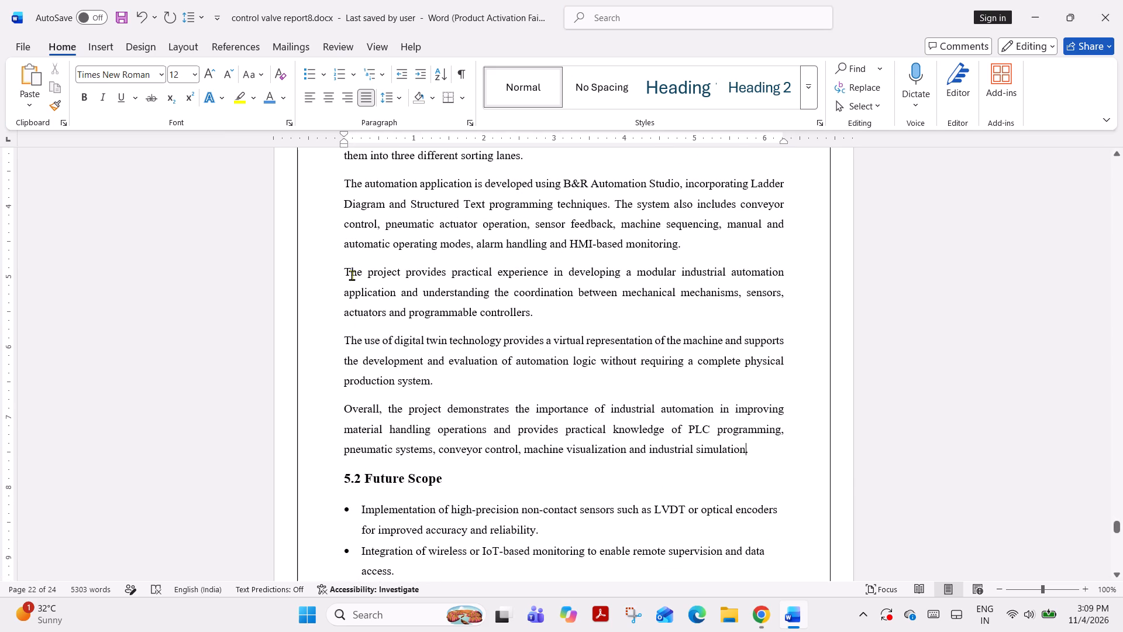
Join the first three conclusion paragraphs, through "HMI-based monitoring.", into one paragraph with single spaces between the joined sentences.
{"action": "left_click", "coordinate": [340, 265]}
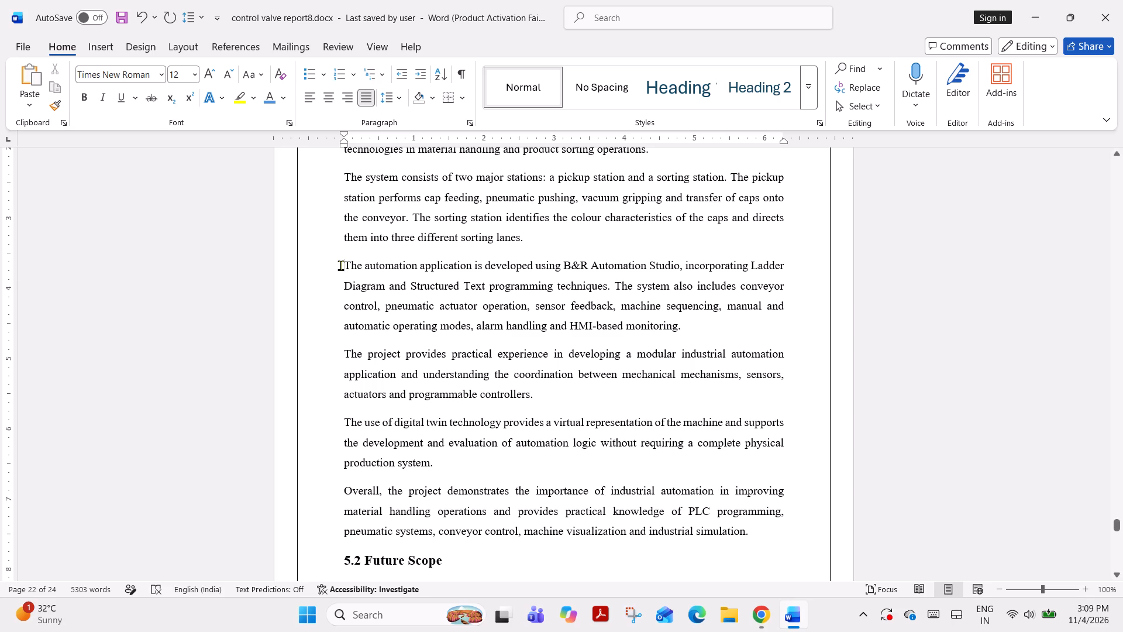
{"action": "key", "text": "BackSpace"}
{"action": "key", "text": "space"}
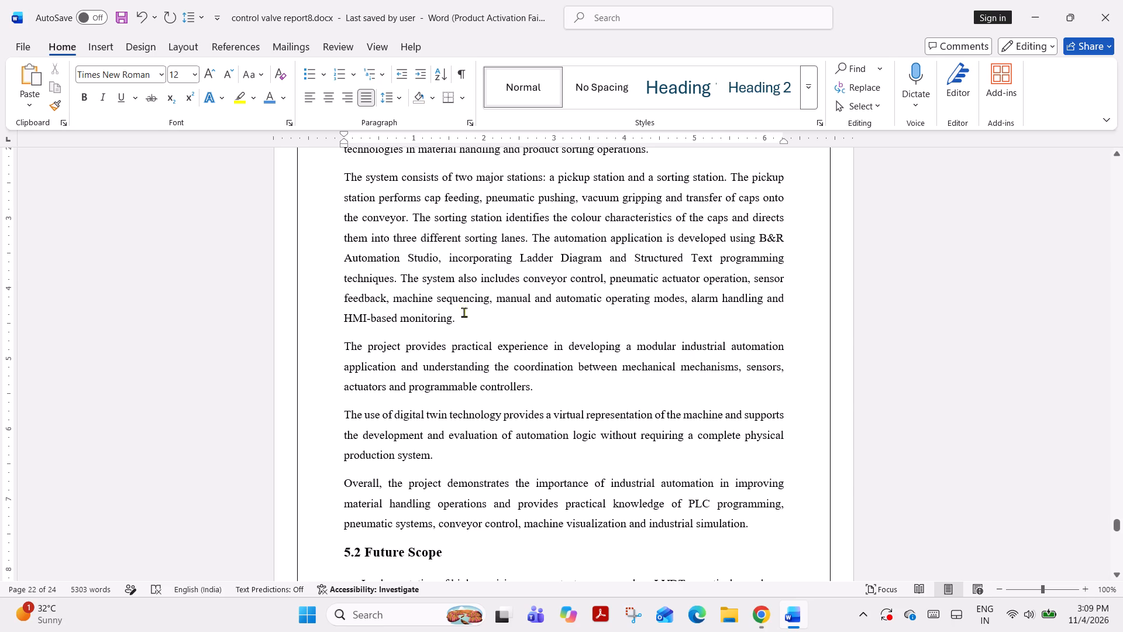
{"action": "left_click", "coordinate": [488, 328]}
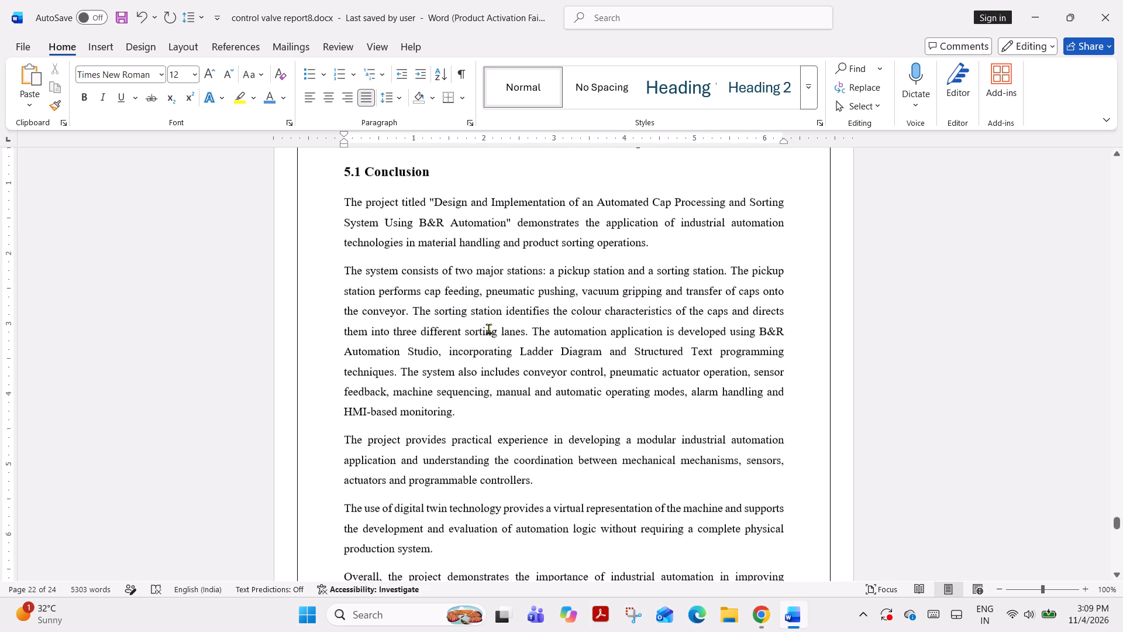
{"action": "left_click", "coordinate": [346, 283]}
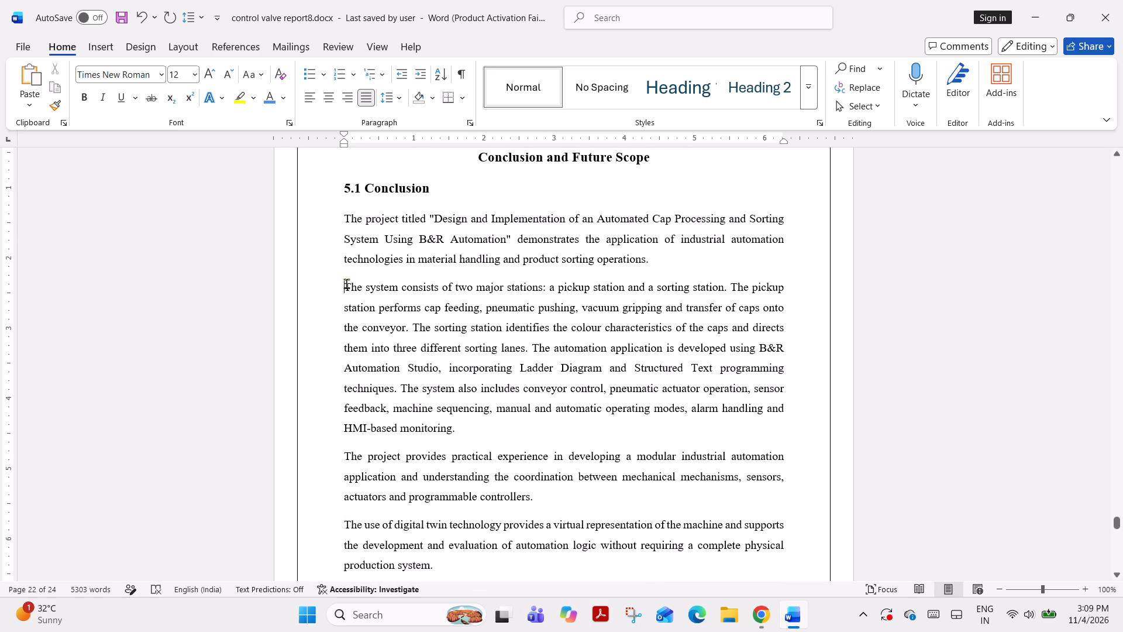
{"action": "key", "text": "BackSpace"}
{"action": "key", "text": "space"}
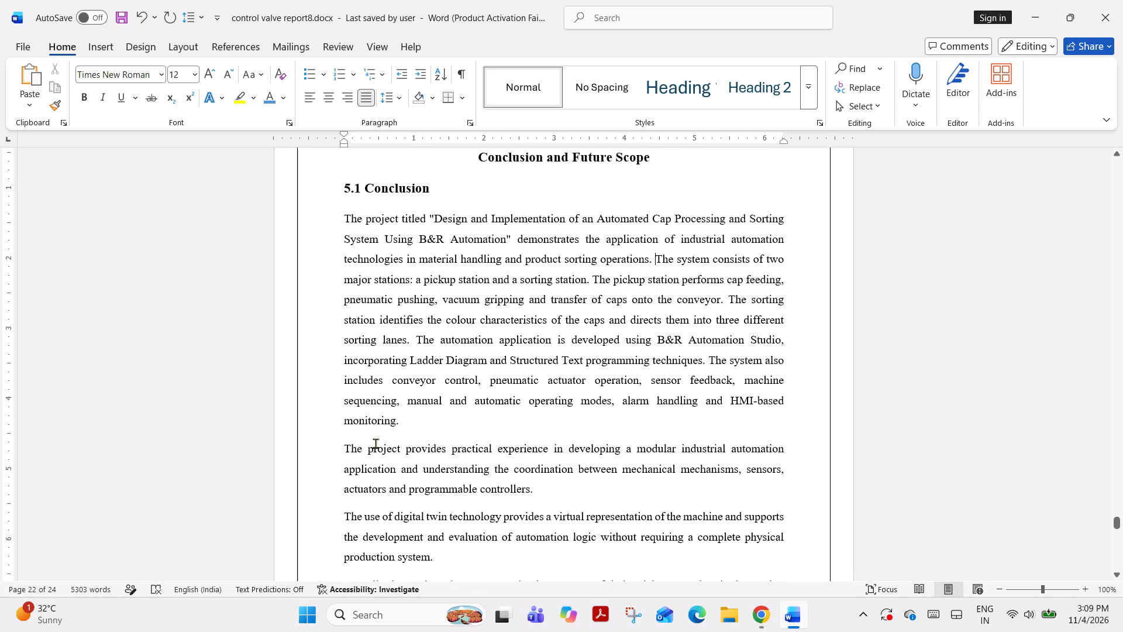
Join the "The project provides practical experience" and "The use of digital twin technology" paragraphs onto the merged conclusion paragraph, separated by single spaces.
{"action": "left_click_drag", "start_coordinate": [345, 447], "coordinate": [534, 486]}
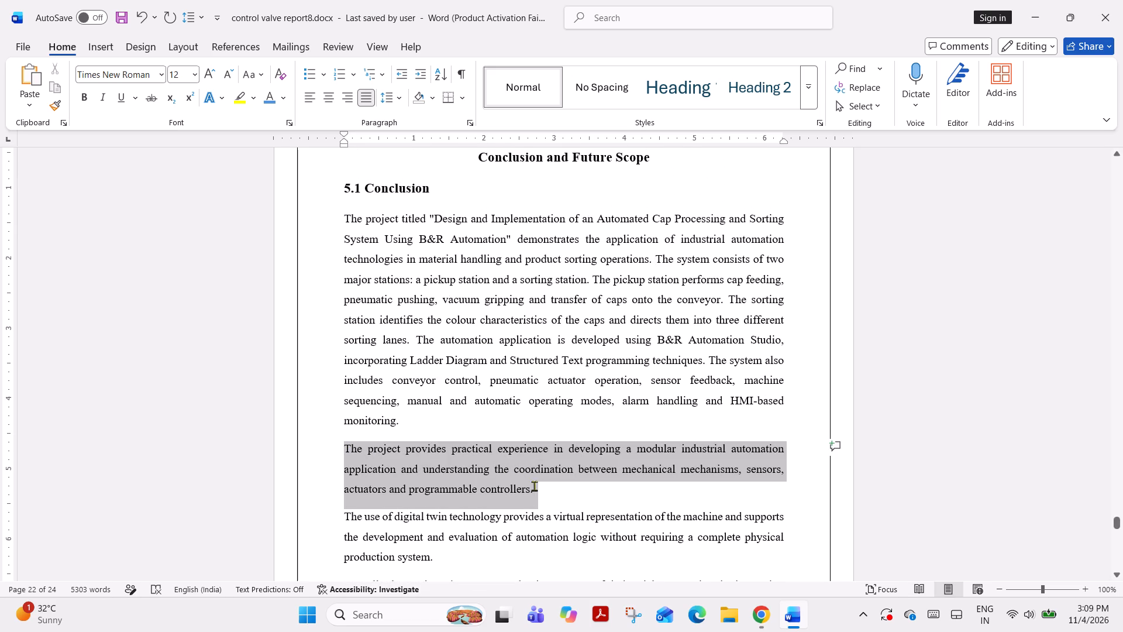
{"action": "left_click_drag", "start_coordinate": [534, 486], "coordinate": [554, 490]}
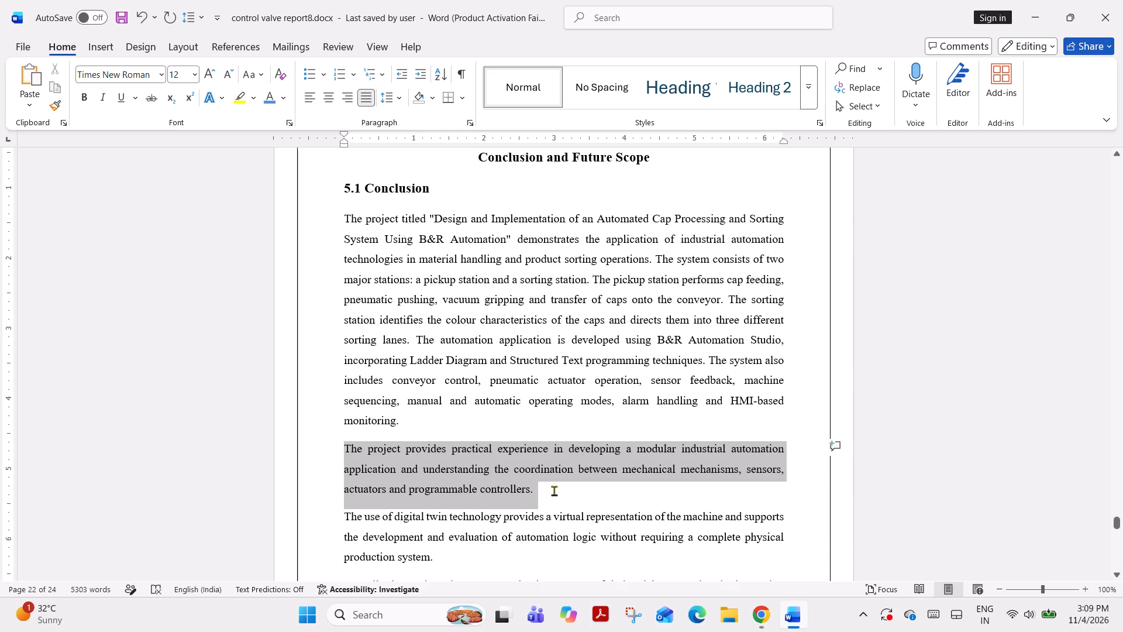
{"action": "left_click_drag", "start_coordinate": [554, 490], "coordinate": [554, 490]}
{"action": "left_click", "coordinate": [554, 490]}
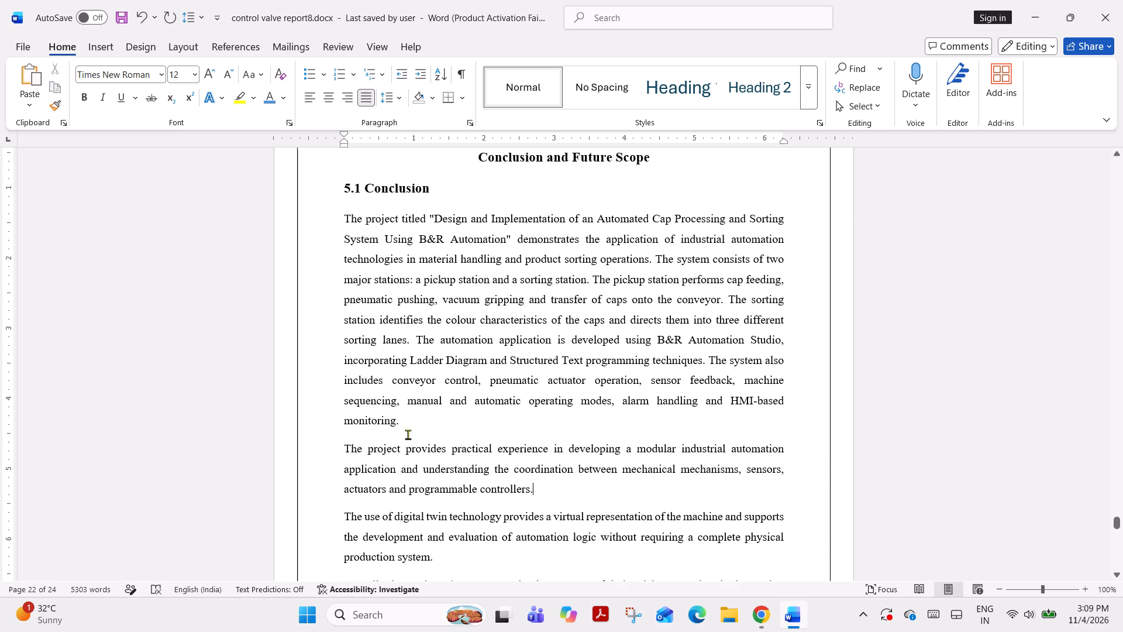
{"action": "left_click", "coordinate": [346, 458]}
{"action": "key", "text": "BackSpace"}
{"action": "key", "text": "space"}
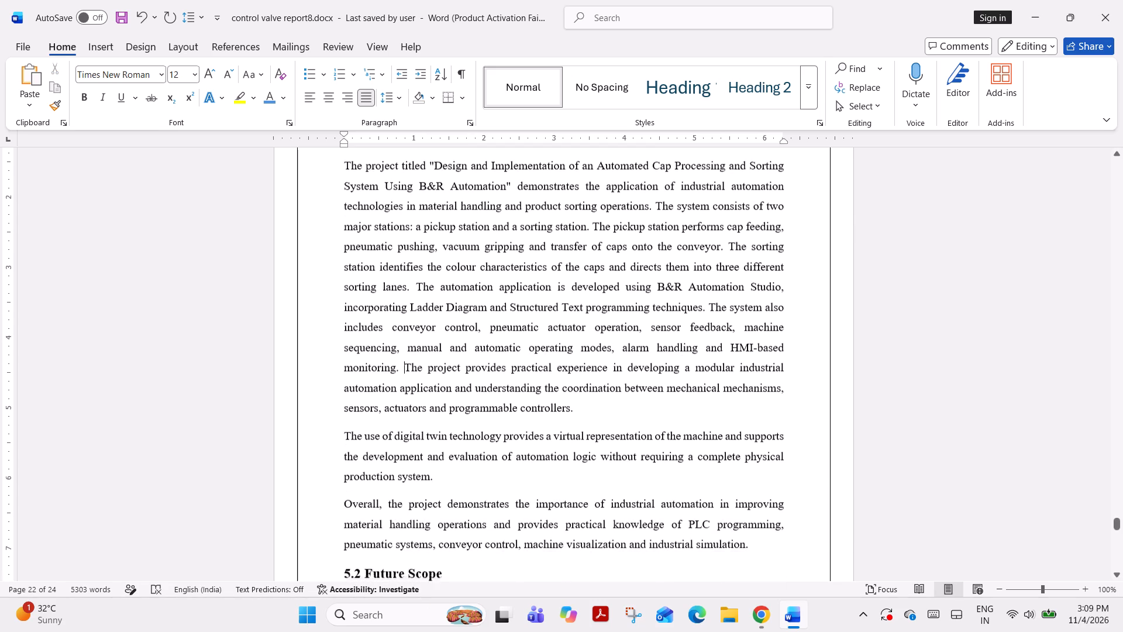
{"action": "left_click", "coordinate": [343, 420]}
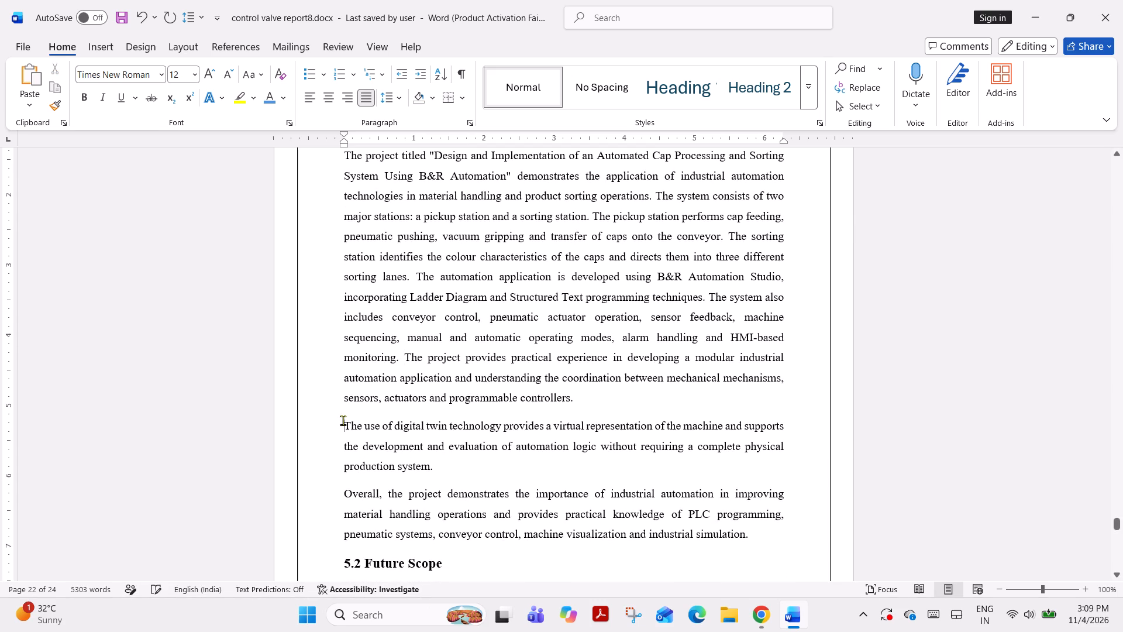
{"action": "key", "text": "BackSpace"}
{"action": "key", "text": "space"}
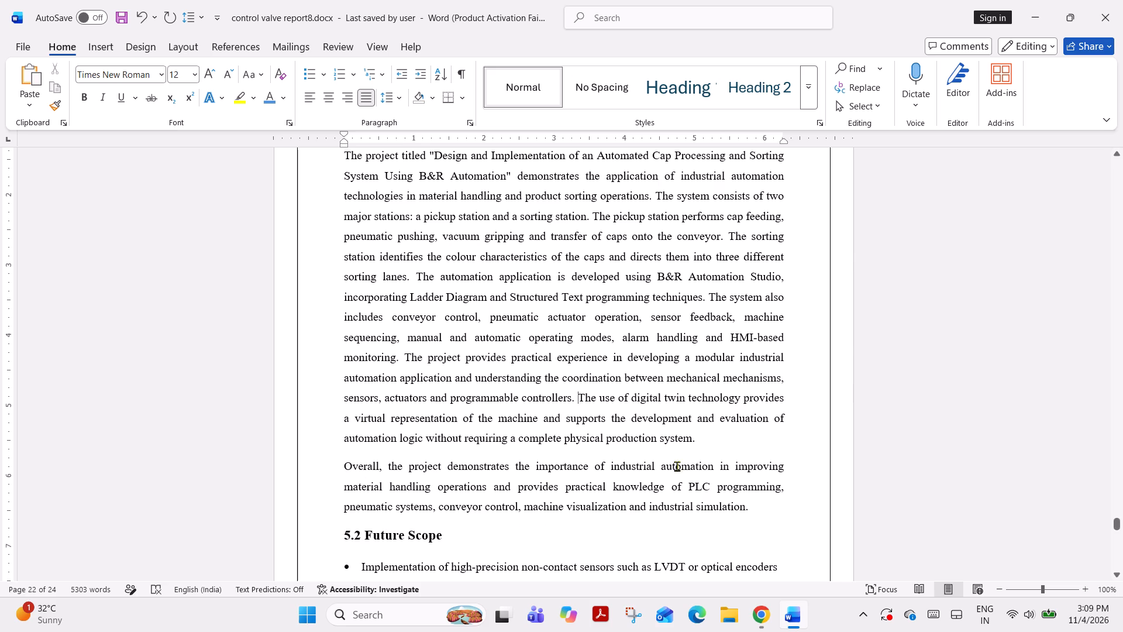
Add the citation "[1-15]" after "complete physical production system." at the end of the merged paragraph, with a space before it.
{"action": "left_click", "coordinate": [716, 441]}
{"action": "key", "text": "bracketleft"}
{"action": "key", "text": "1"}
{"action": "key", "text": "minus"}
{"action": "key", "text": "1"}
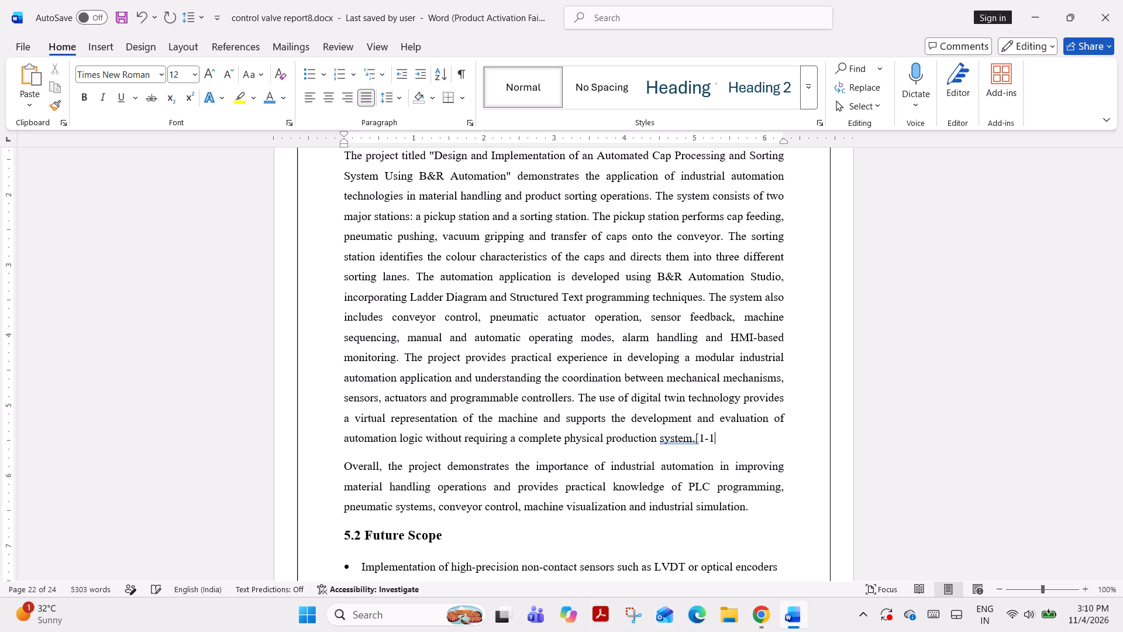
{"action": "key", "text": "5"}
{"action": "key", "text": "bracketright"}
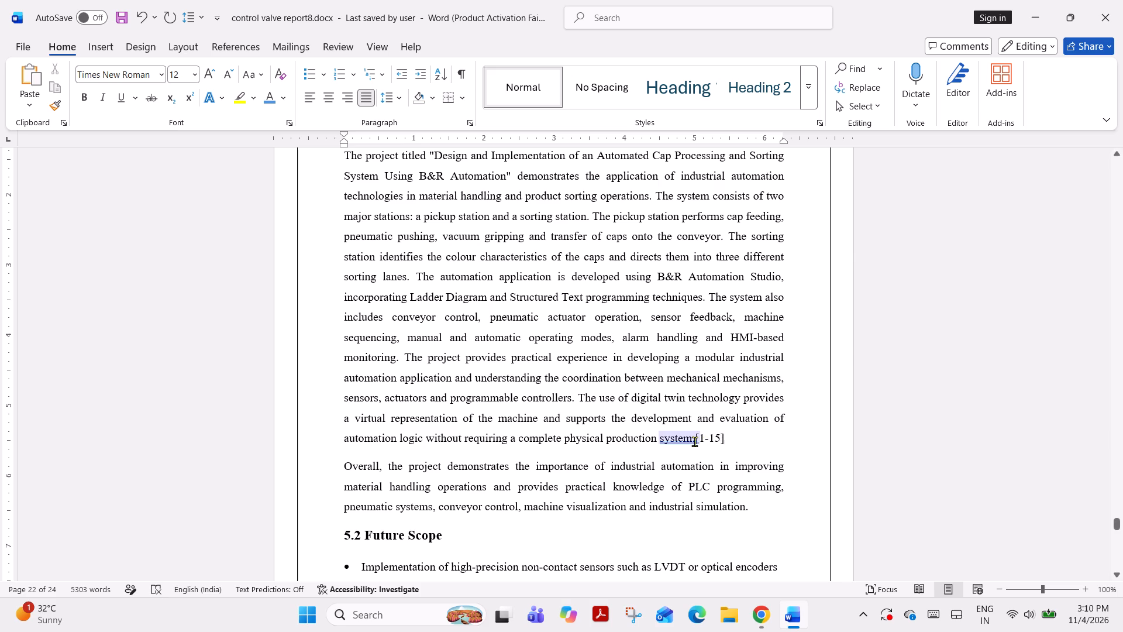
{"action": "left_click", "coordinate": [694, 441]}
{"action": "left_click", "coordinate": [695, 492]}
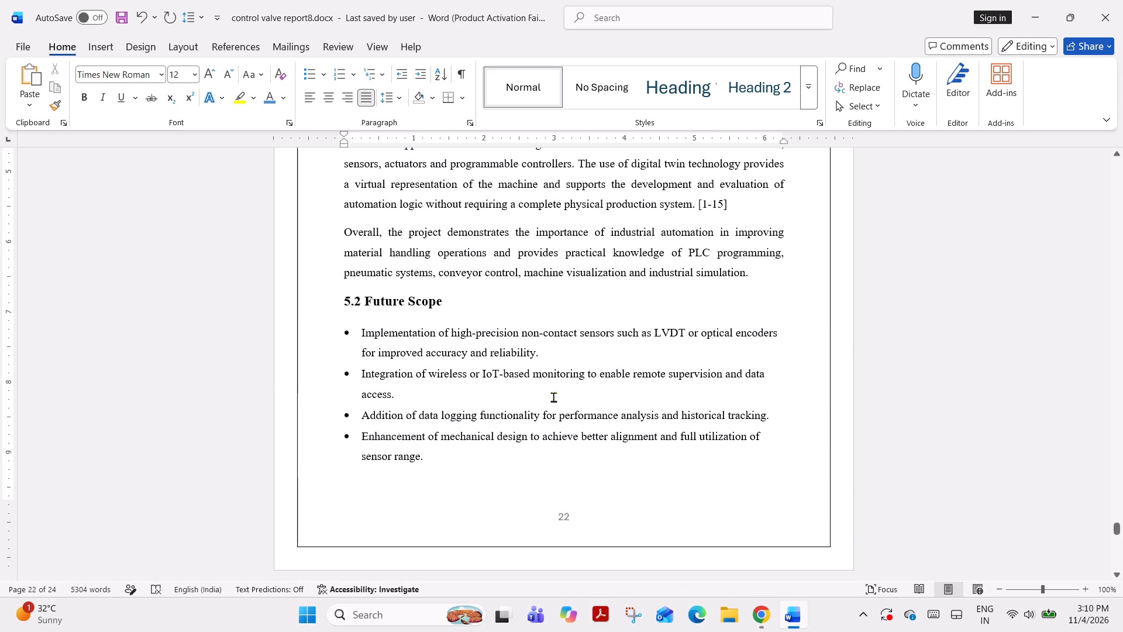
Delete the closing "Overall, the project demonstrates" paragraph above the "5.2 Future Scope" heading.
{"action": "left_click_drag", "start_coordinate": [345, 229], "coordinate": [724, 297]}
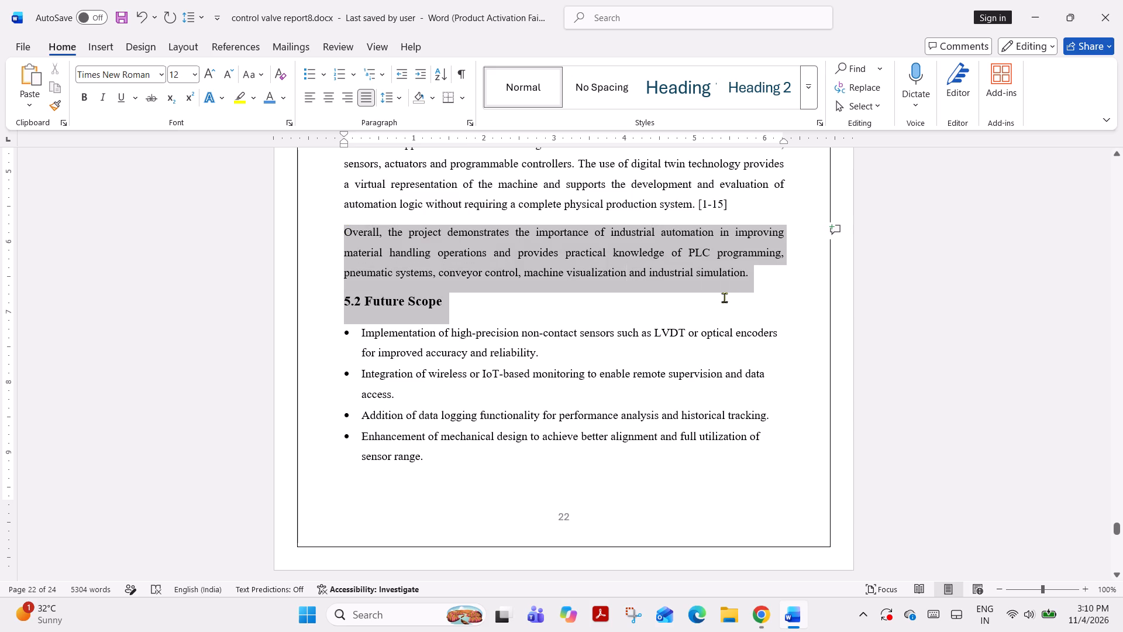
{"action": "left_click_drag", "start_coordinate": [724, 297], "coordinate": [766, 296]}
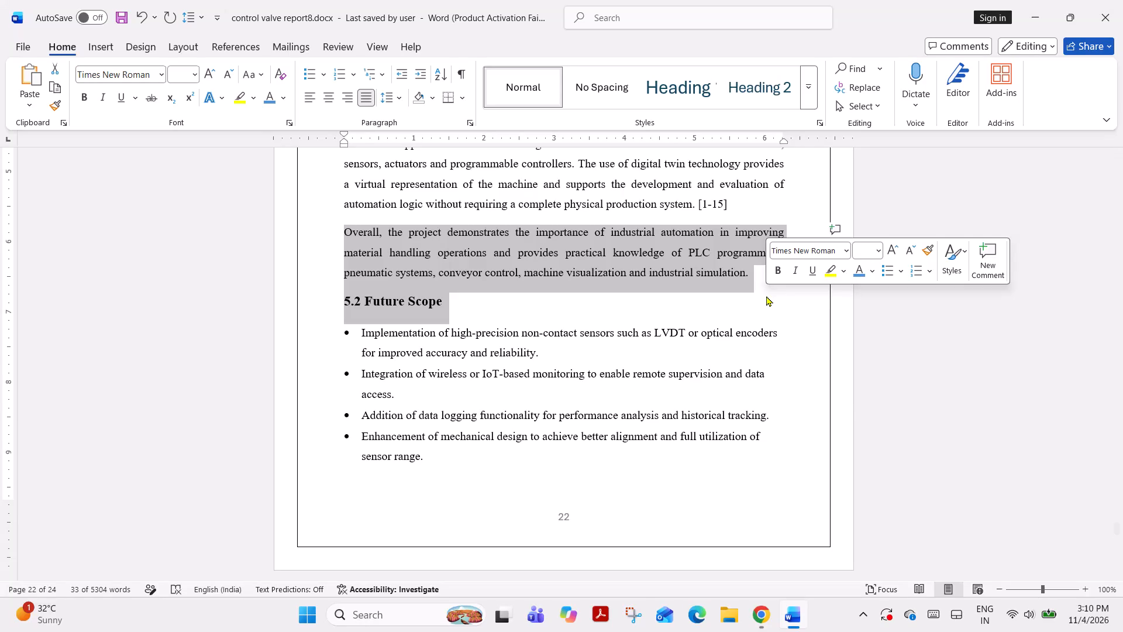
Delete the "Overall, the project demonstrates" paragraph above the "5.2 Future Scope" heading, keeping the heading itself.
{"action": "left_click", "coordinate": [695, 277]}
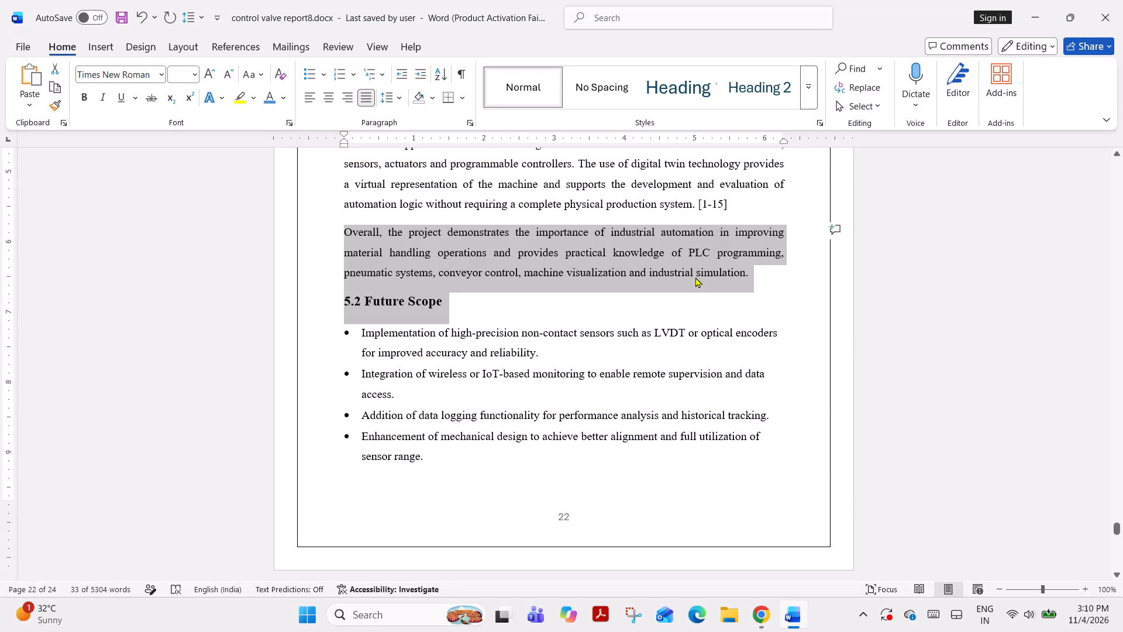
{"action": "left_click_drag", "start_coordinate": [343, 232], "coordinate": [698, 261]}
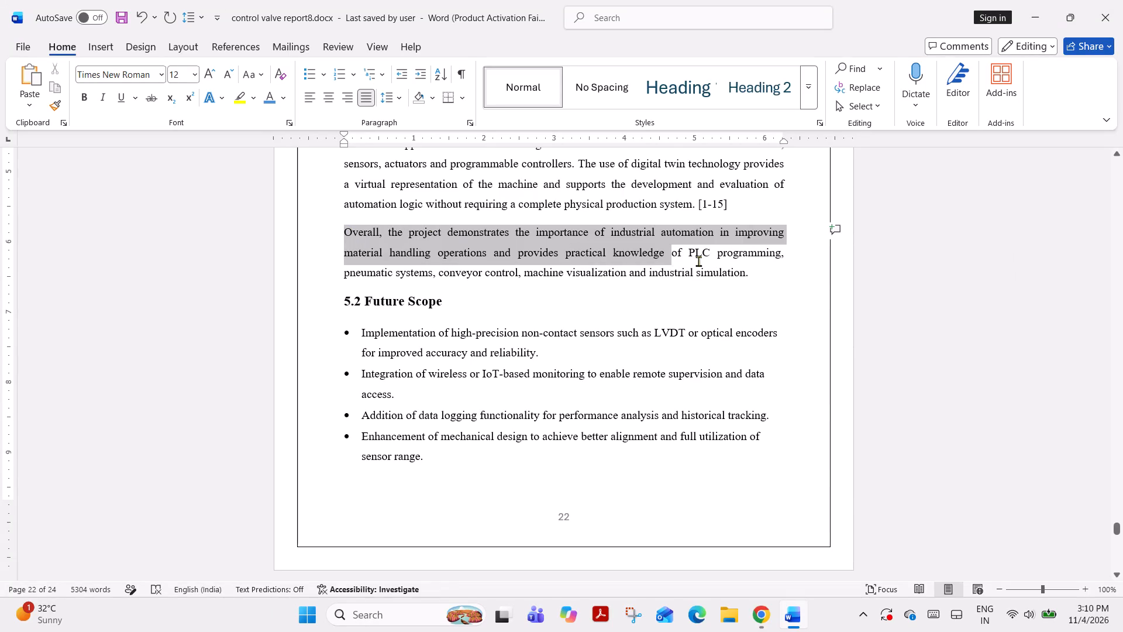
{"action": "left_click_drag", "start_coordinate": [698, 261], "coordinate": [756, 270]}
{"action": "key", "text": "BackSpace"}
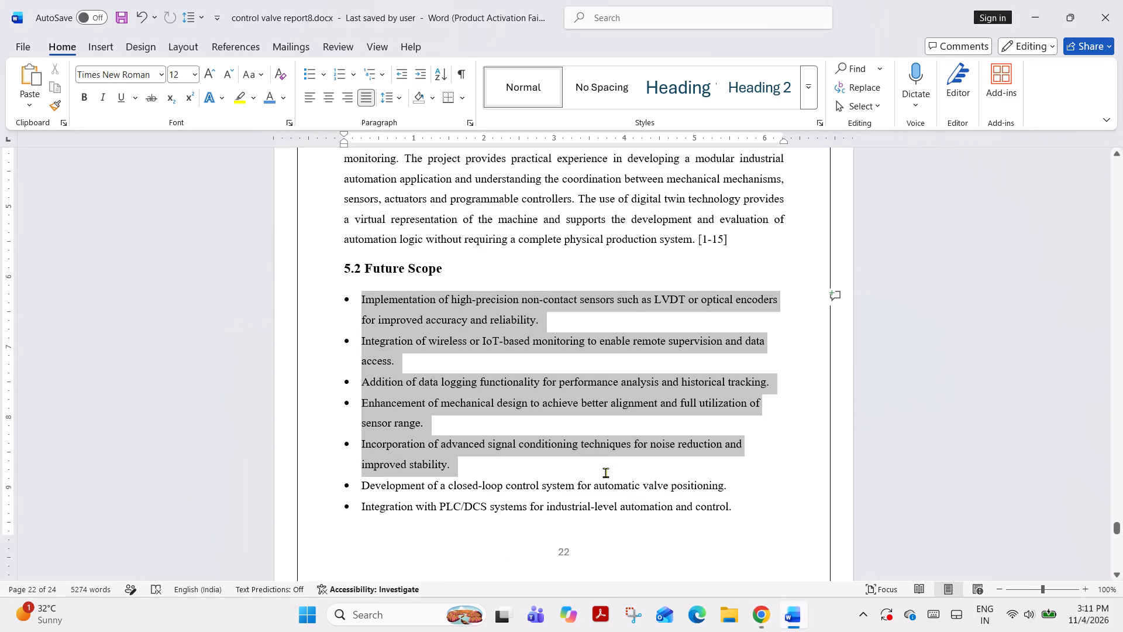
{"action": "left_click_drag", "start_coordinate": [605, 472], "coordinate": [764, 502]}
{"action": "key", "text": "ctrl+v"}
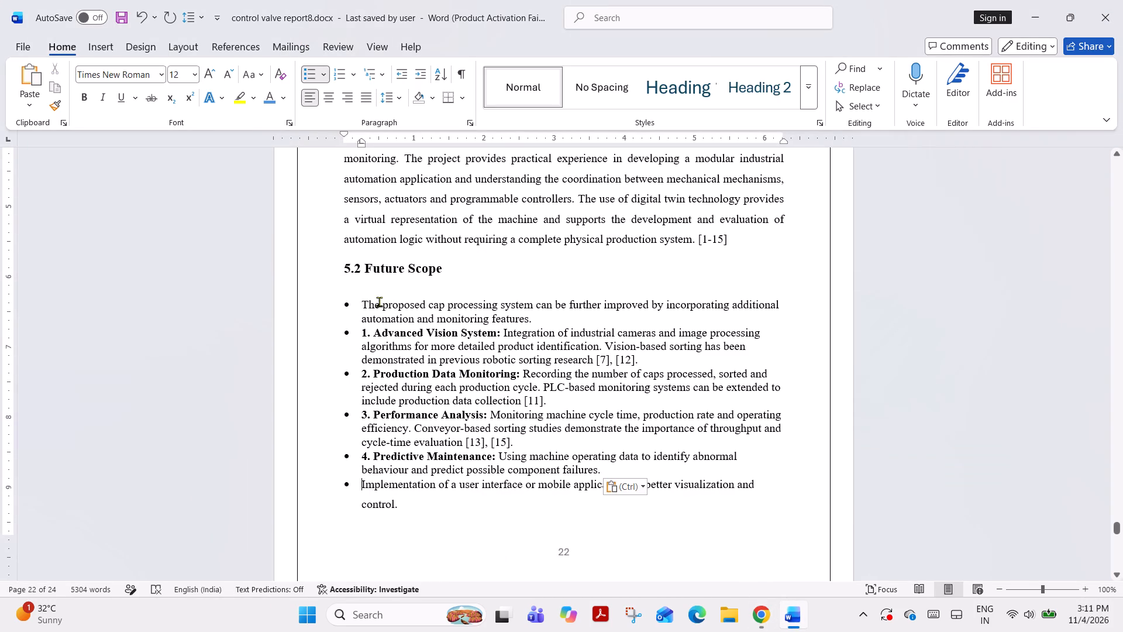
Justify all the bullets under "5.2 Future Scope" and set their line spacing to 1.5.
{"action": "left_click_drag", "start_coordinate": [363, 301], "coordinate": [712, 502]}
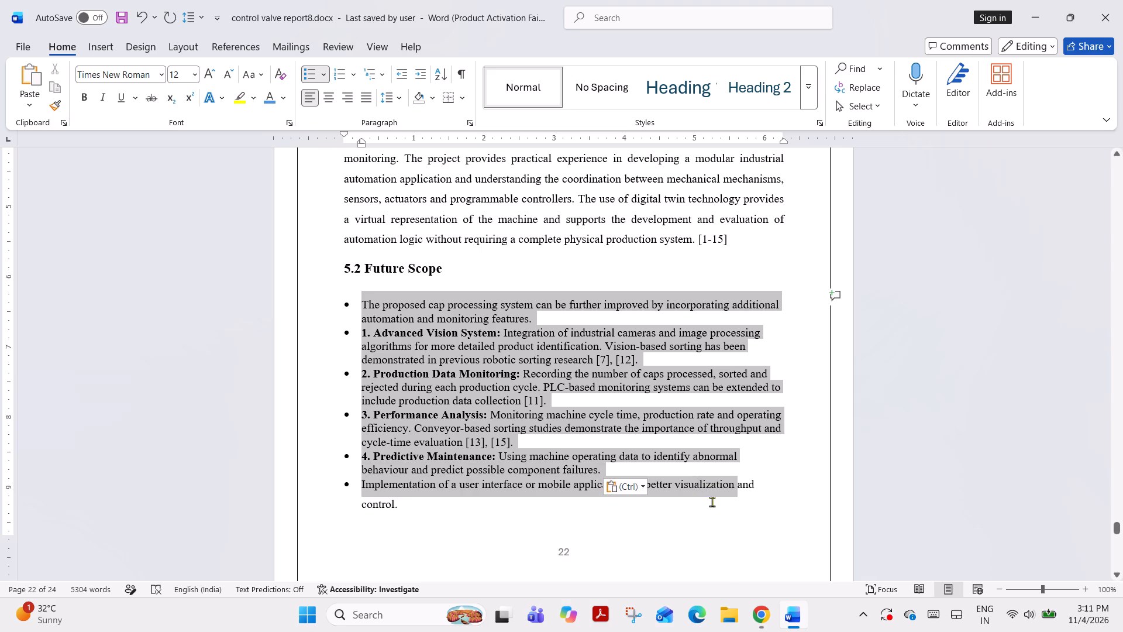
{"action": "left_click_drag", "start_coordinate": [712, 502], "coordinate": [712, 512]}
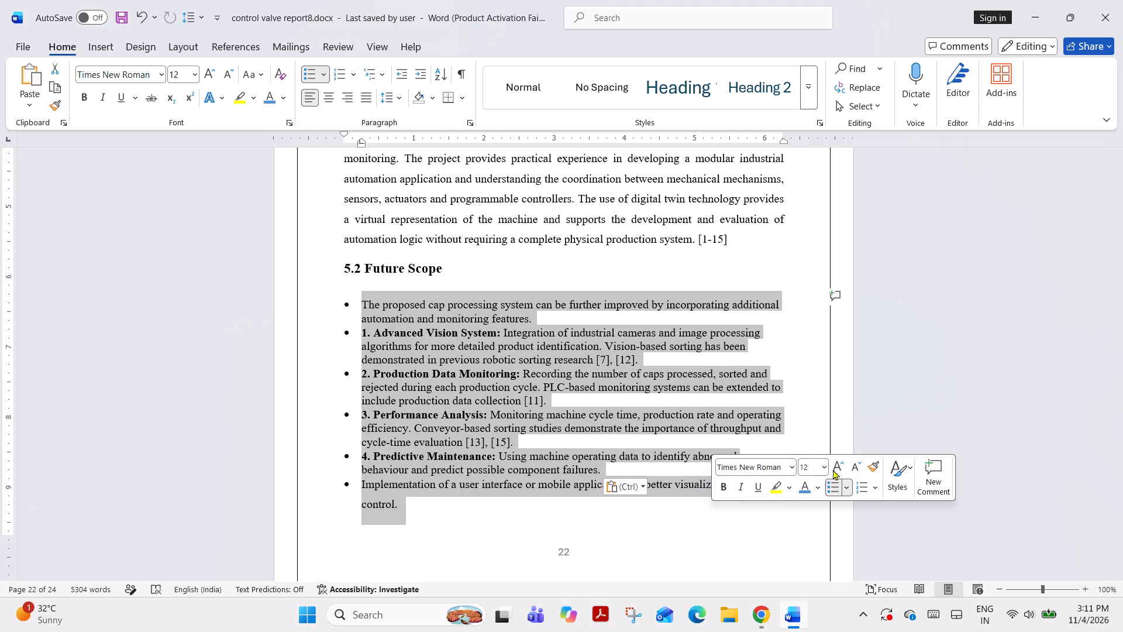
{"action": "left_click", "coordinate": [370, 95]}
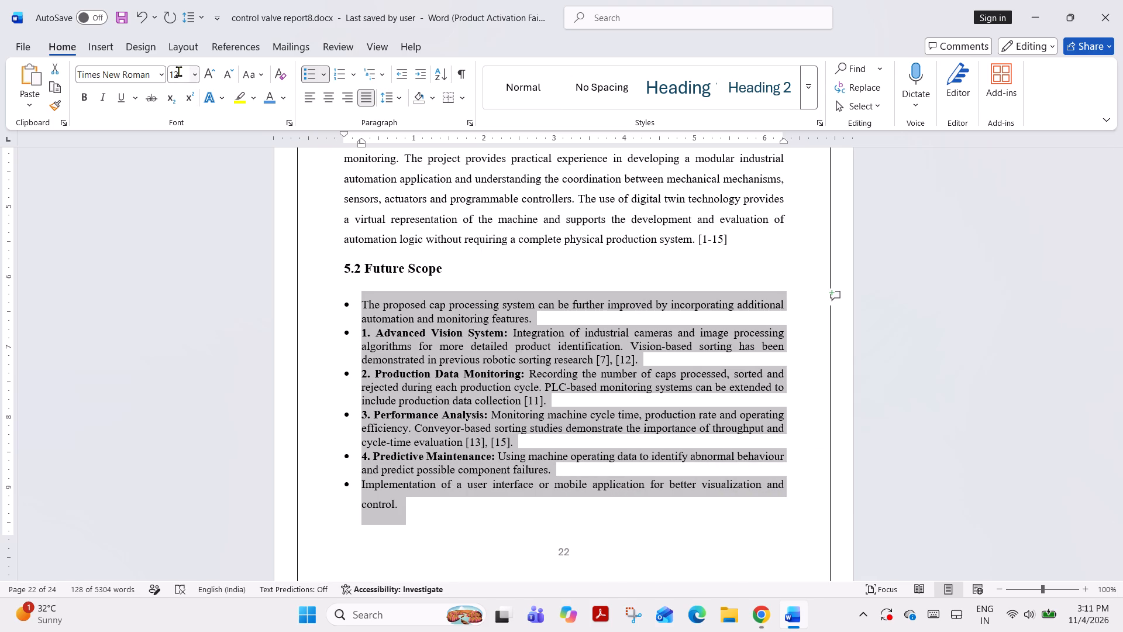
{"action": "left_click", "coordinate": [381, 95]}
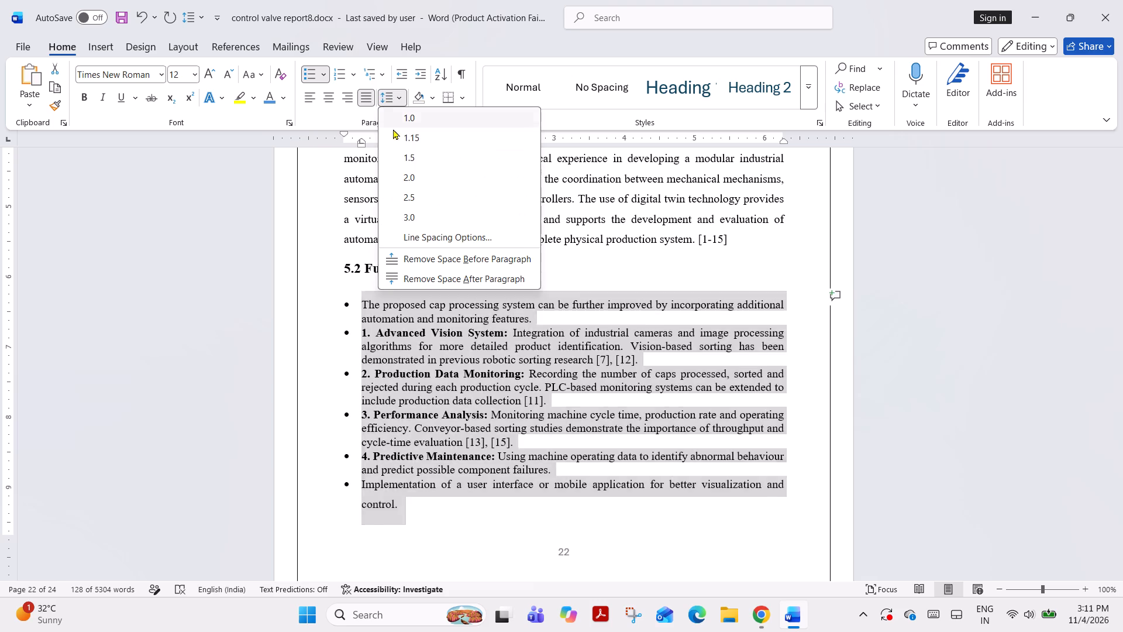
{"action": "left_click", "coordinate": [408, 157]}
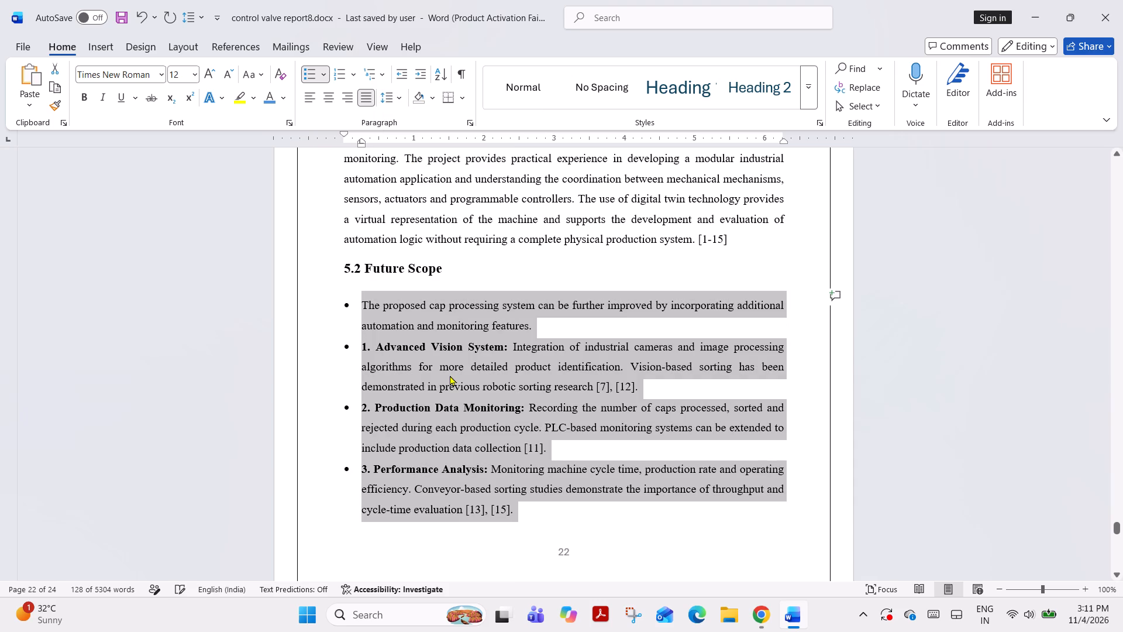
Merge the two citations at the end of the Advanced Vision System bullet into "[7,12]".
{"action": "left_click", "coordinate": [538, 395]}
{"action": "left_click", "coordinate": [619, 390]}
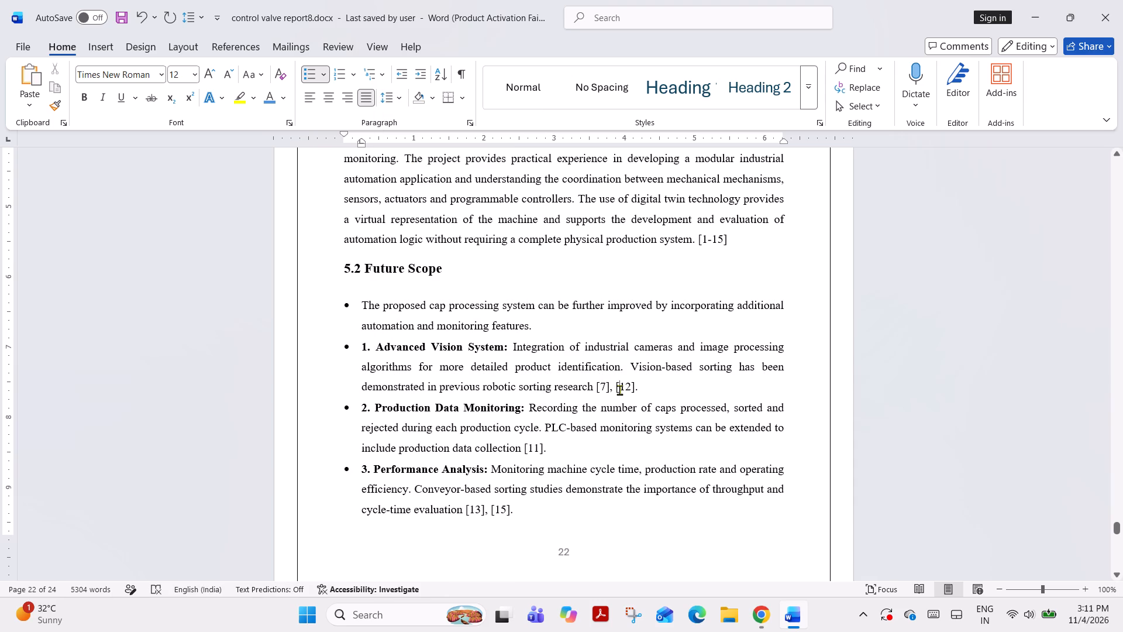
{"action": "key", "text": "BackSpace"}
{"action": "key", "text": "BackSpace"}
{"action": "key", "text": "BackSpace"}
{"action": "key", "text": "BackSpace"}
{"action": "key", "text": "comma"}
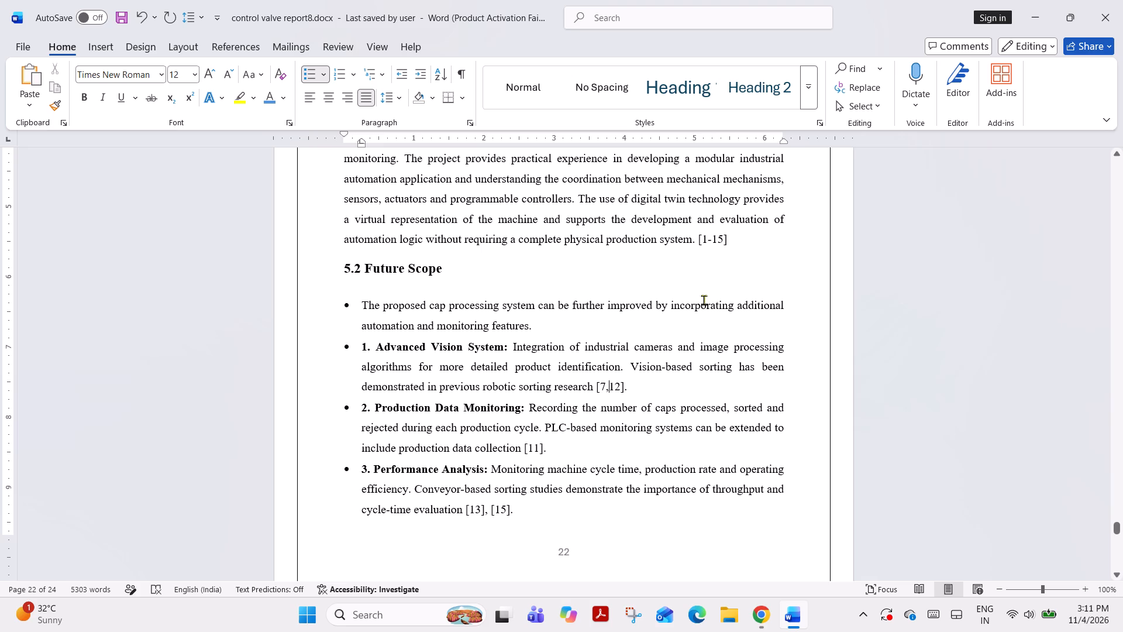
Remove the typed numbers "1.", "2." and "3." before the Advanced Vision System, Production Data Monitoring and Performance Analysis bullet titles.
{"action": "left_click_drag", "start_coordinate": [364, 347], "coordinate": [390, 352]}
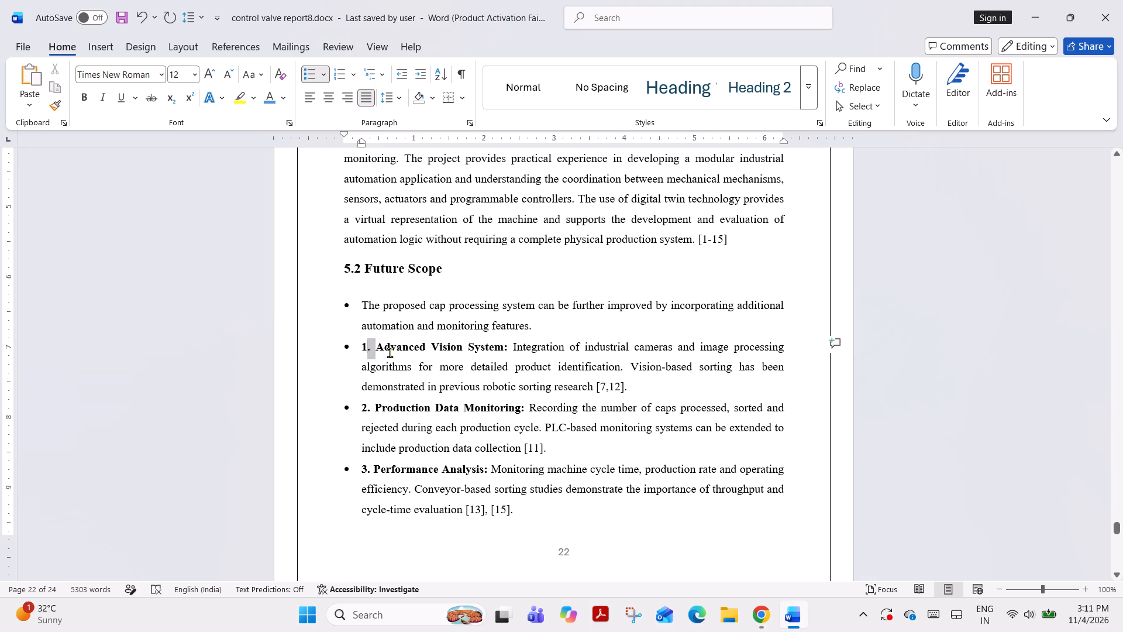
{"action": "left_click_drag", "start_coordinate": [390, 352], "coordinate": [404, 352]}
{"action": "left_click", "coordinate": [404, 352]}
{"action": "left_click", "coordinate": [373, 349]}
{"action": "key", "text": "BackSpace"}
{"action": "key", "text": "BackSpace"}
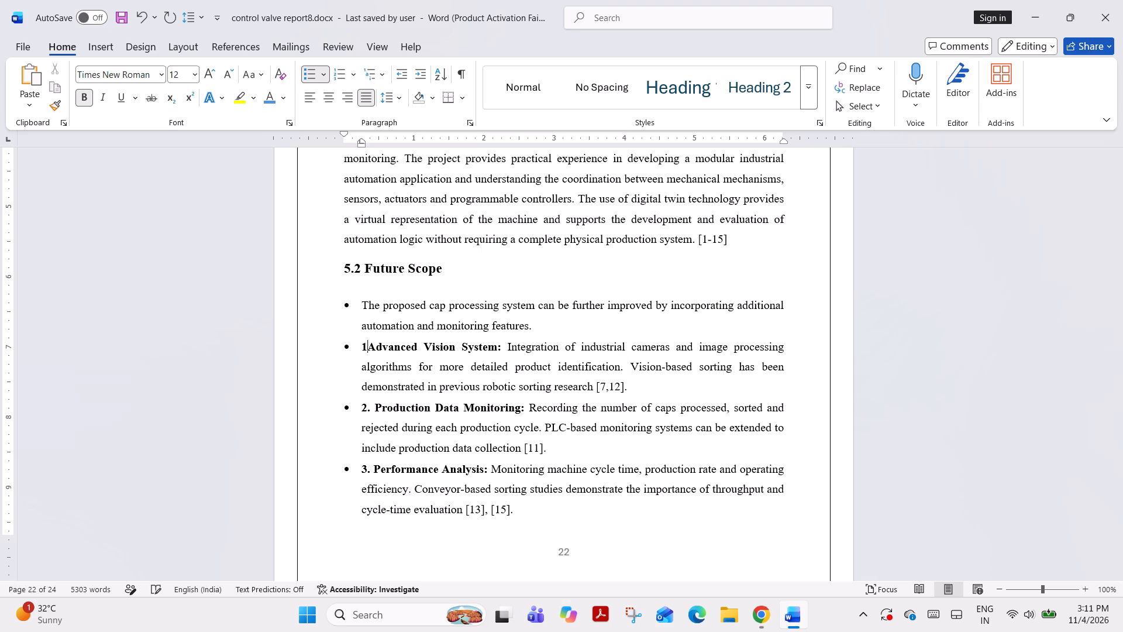
{"action": "key", "text": "BackSpace"}
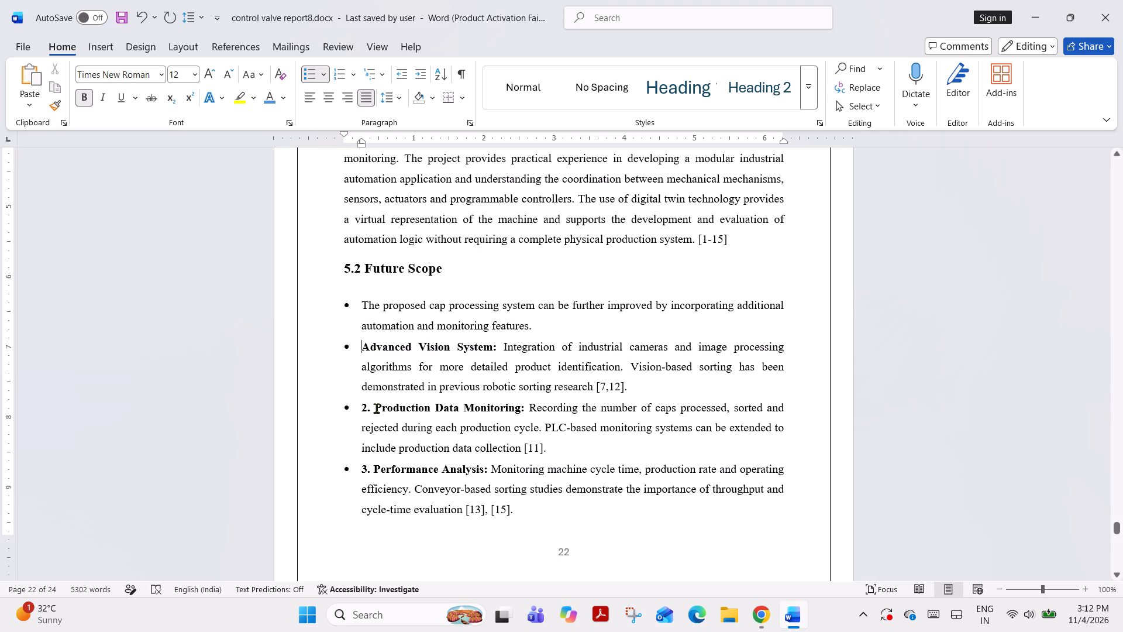
{"action": "left_click", "coordinate": [376, 408]}
{"action": "key", "text": "BackSpace"}
{"action": "key", "text": "BackSpace"}
{"action": "key", "text": "BackSpace"}
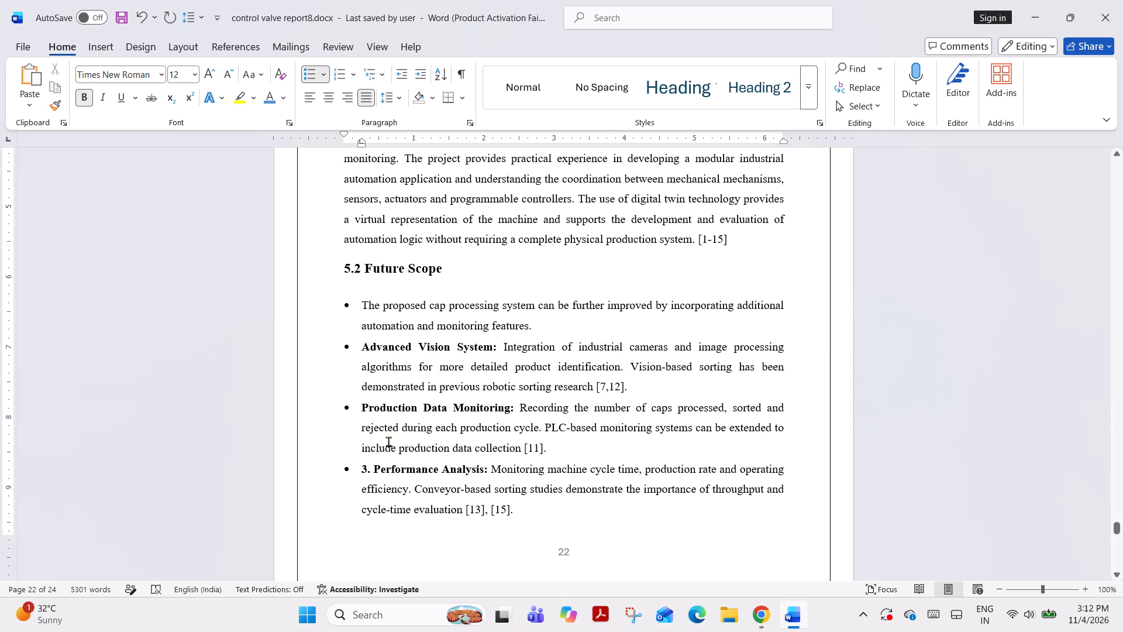
{"action": "left_click", "coordinate": [376, 467]}
{"action": "key", "text": "BackSpace"}
{"action": "key", "text": "BackSpace"}
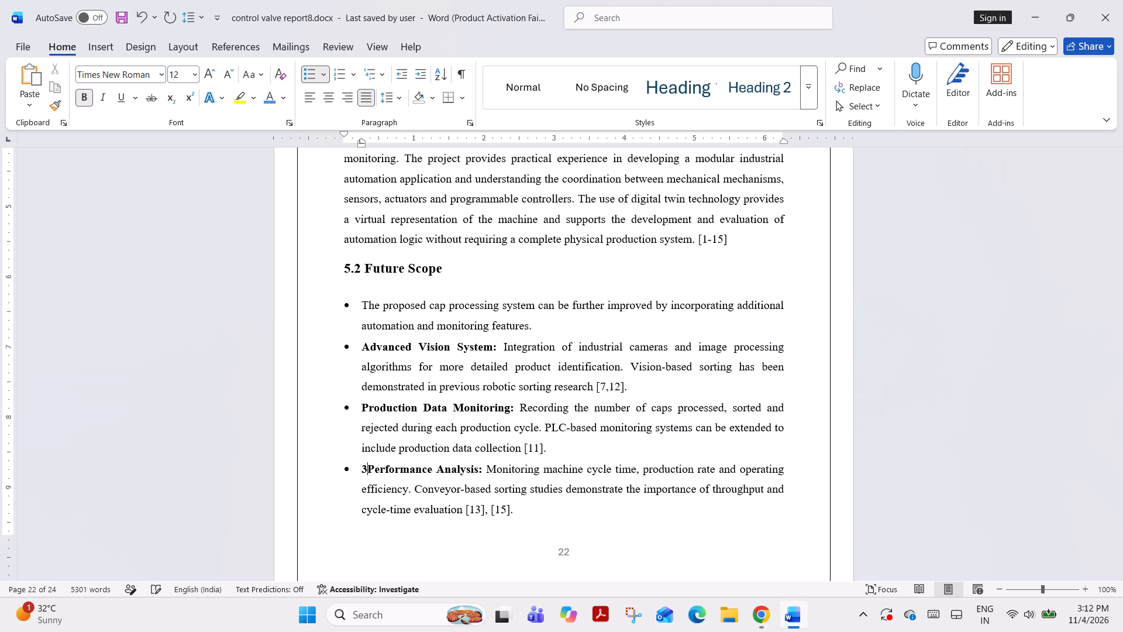
{"action": "key", "text": "BackSpace"}
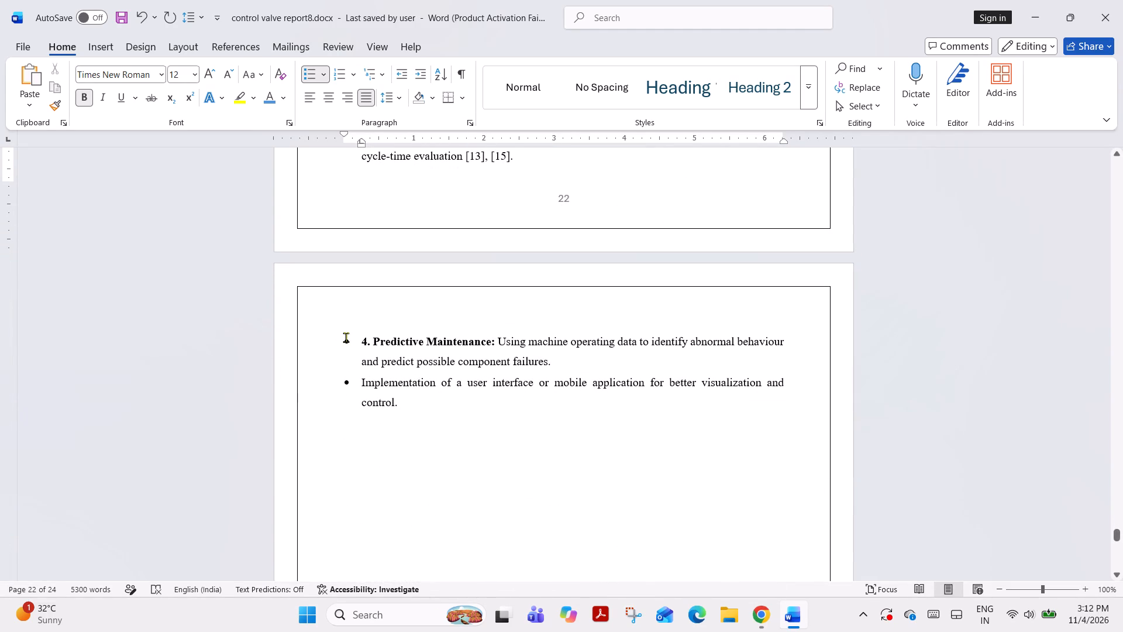
Delete the "4. Predictive Maintenance" and "Implementation of a user interface" bullets, including the empty bullet left behind.
{"action": "left_click_drag", "start_coordinate": [346, 337], "coordinate": [416, 415]}
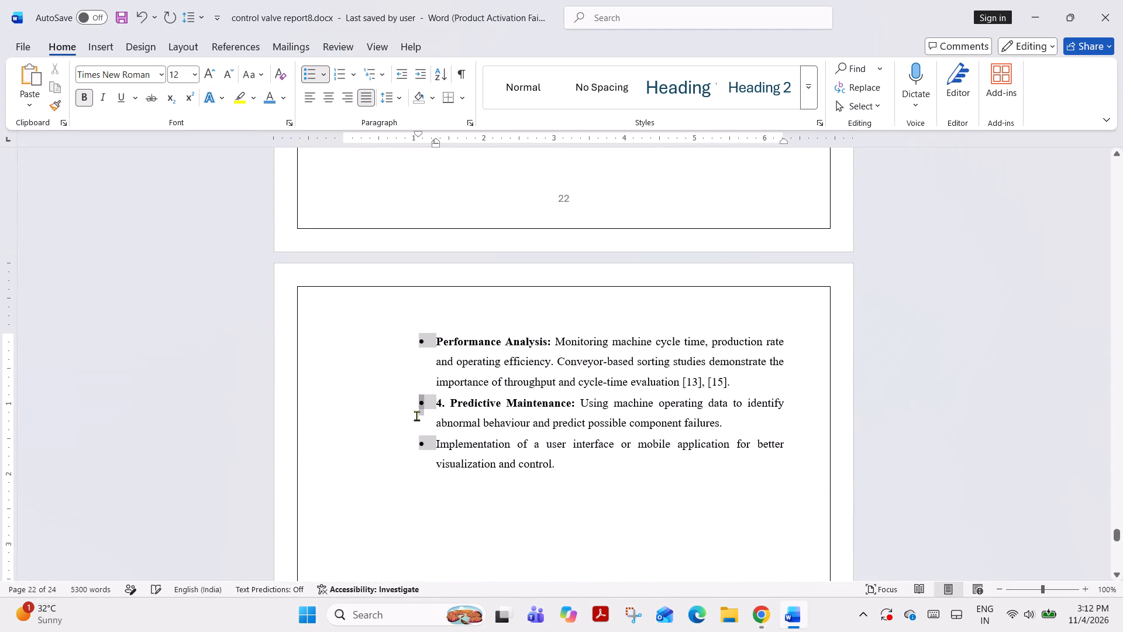
{"action": "key", "text": "ctrl+z"}
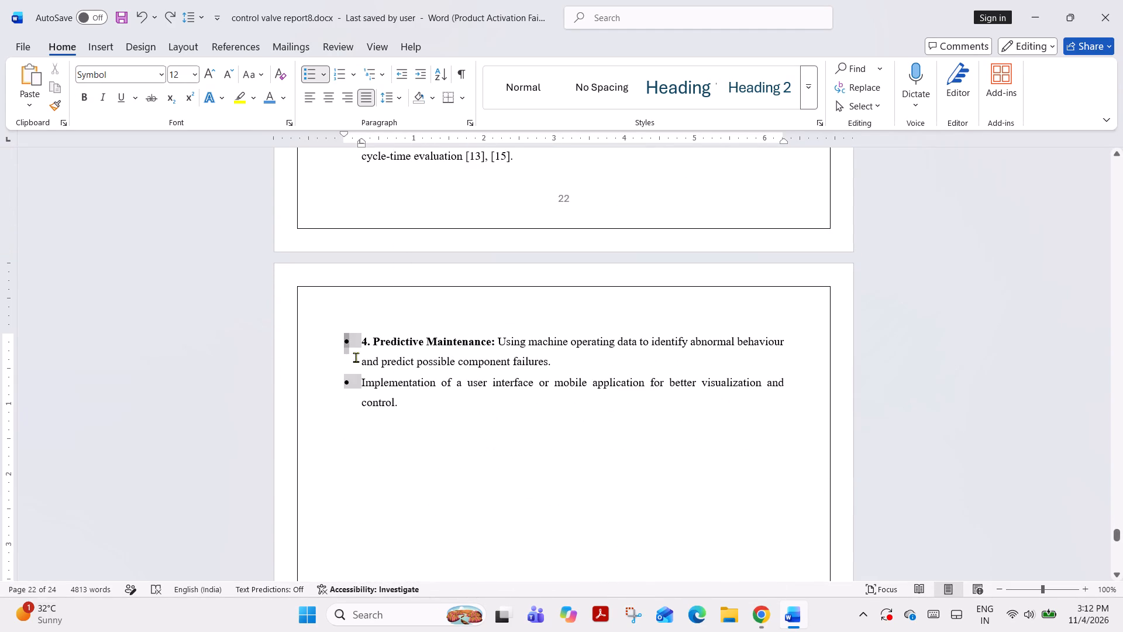
{"action": "left_click", "coordinate": [359, 343]}
{"action": "left_click_drag", "start_coordinate": [359, 343], "coordinate": [414, 400]}
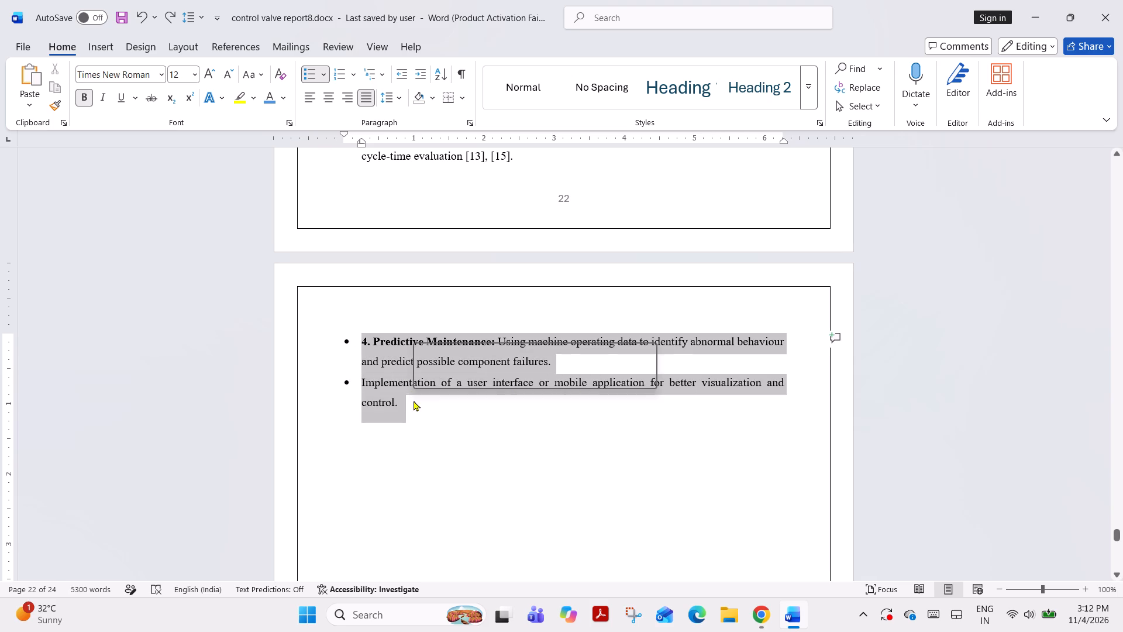
{"action": "key", "text": "BackSpace"}
{"action": "key", "text": "BackSpace"}
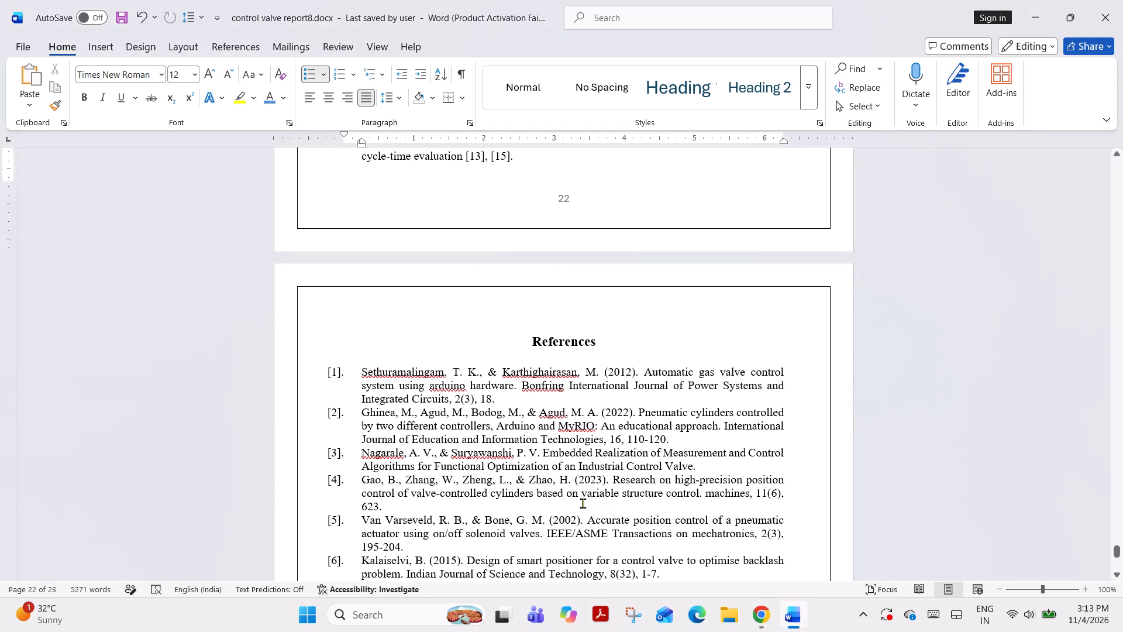
{"action": "left_click_drag", "start_coordinate": [365, 375], "coordinate": [399, 397]}
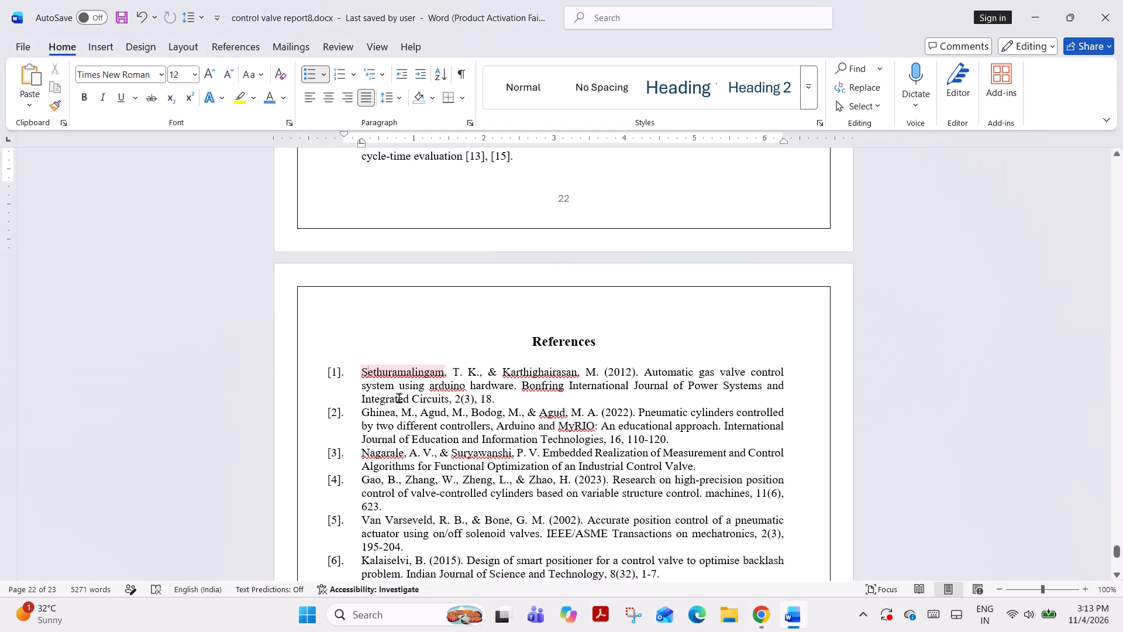
{"action": "left_click_drag", "start_coordinate": [399, 397], "coordinate": [519, 582]}
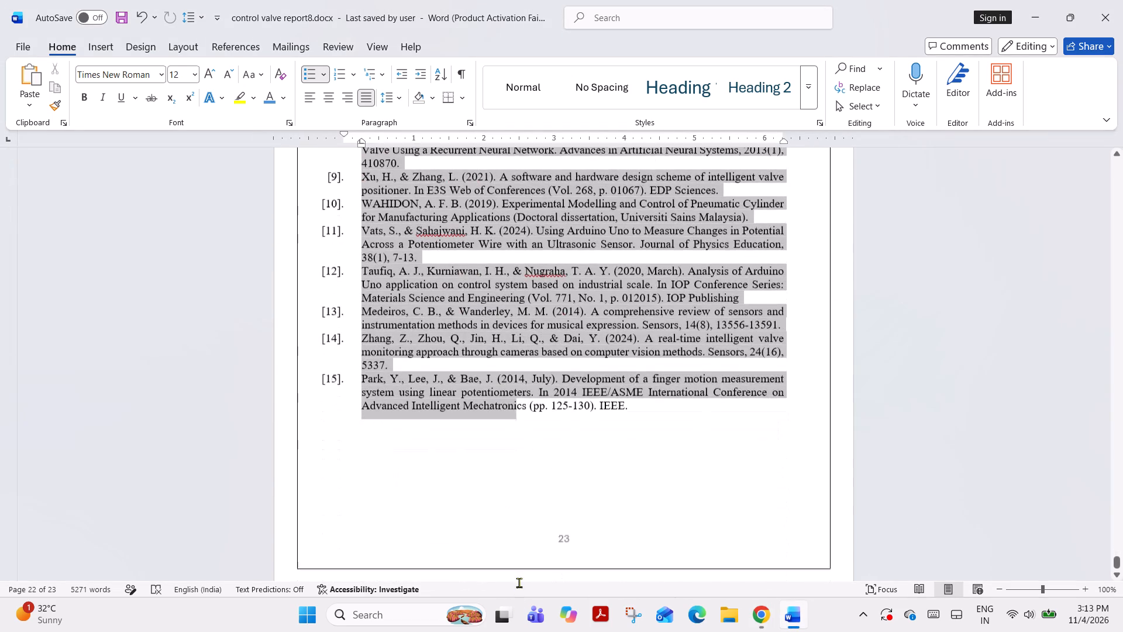
{"action": "left_click_drag", "start_coordinate": [519, 582], "coordinate": [705, 434]}
{"action": "key", "text": "ctrl+v"}
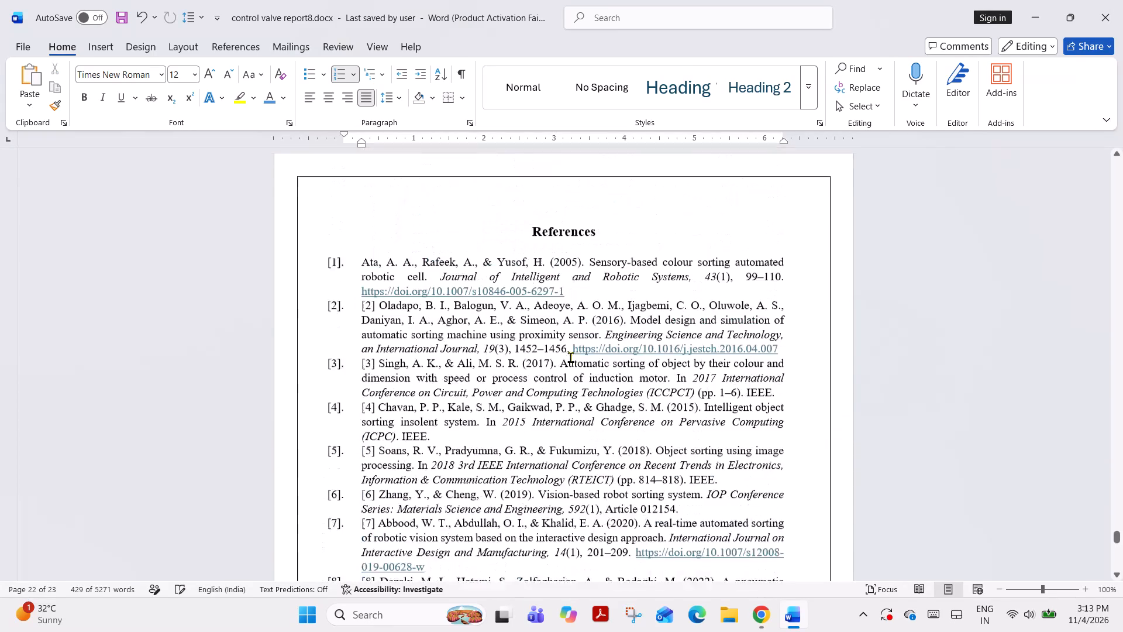
Delete the DOI links ending references 1 and 2, and insert an unnumbered blank line after reference 1.
{"action": "left_click", "coordinate": [565, 328]}
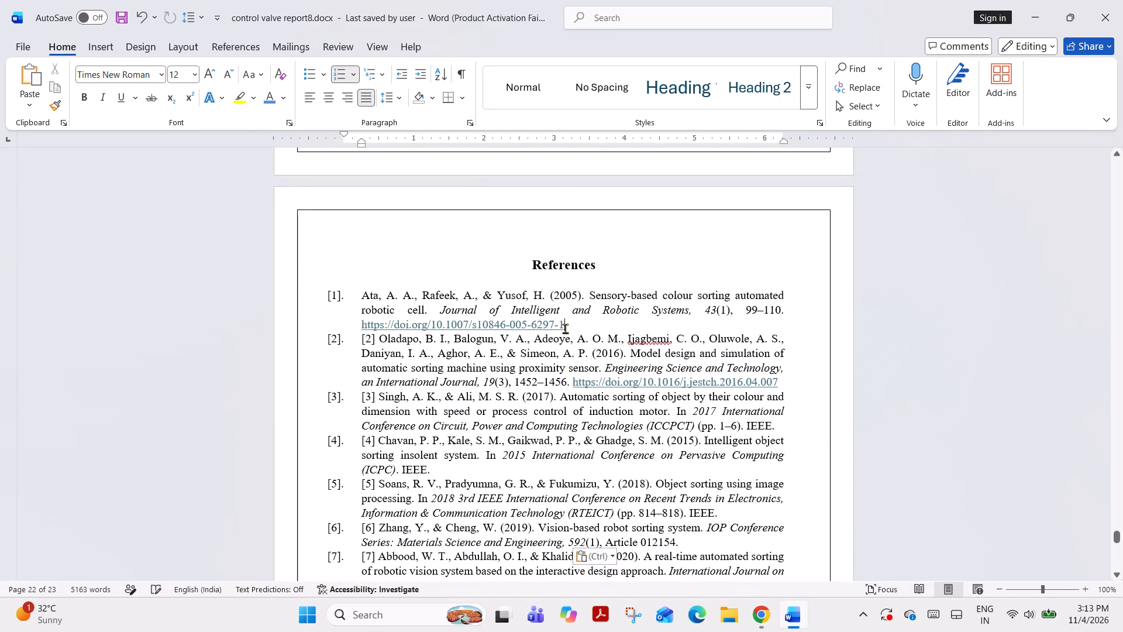
{"action": "key", "text": "BackSpace"}
{"action": "key", "text": "BackSpace"}
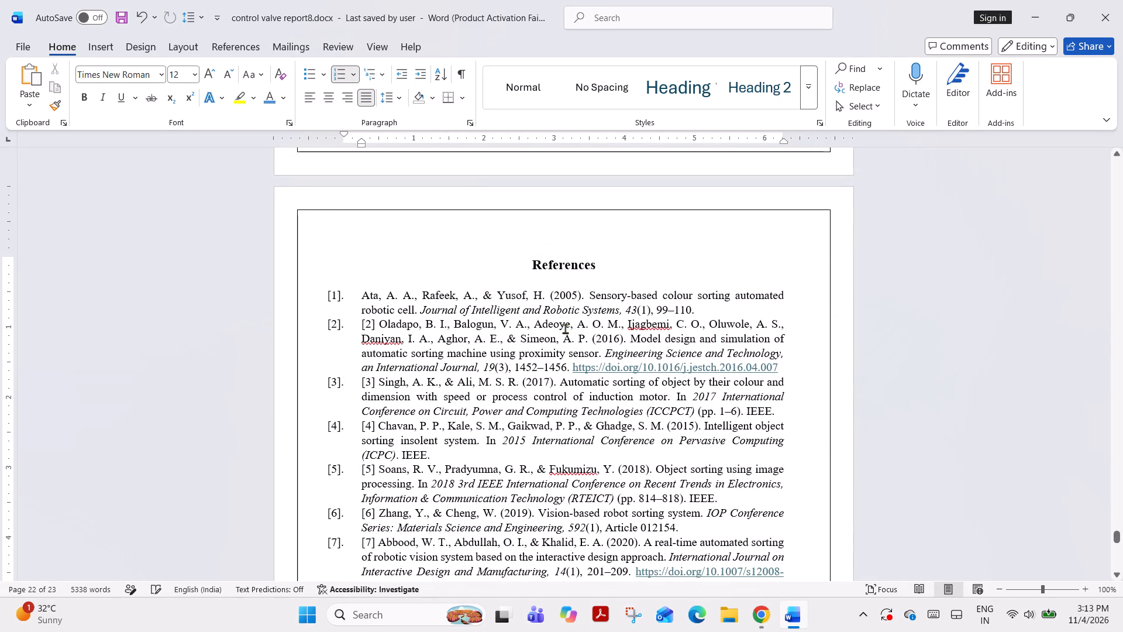
{"action": "key", "text": "Return"}
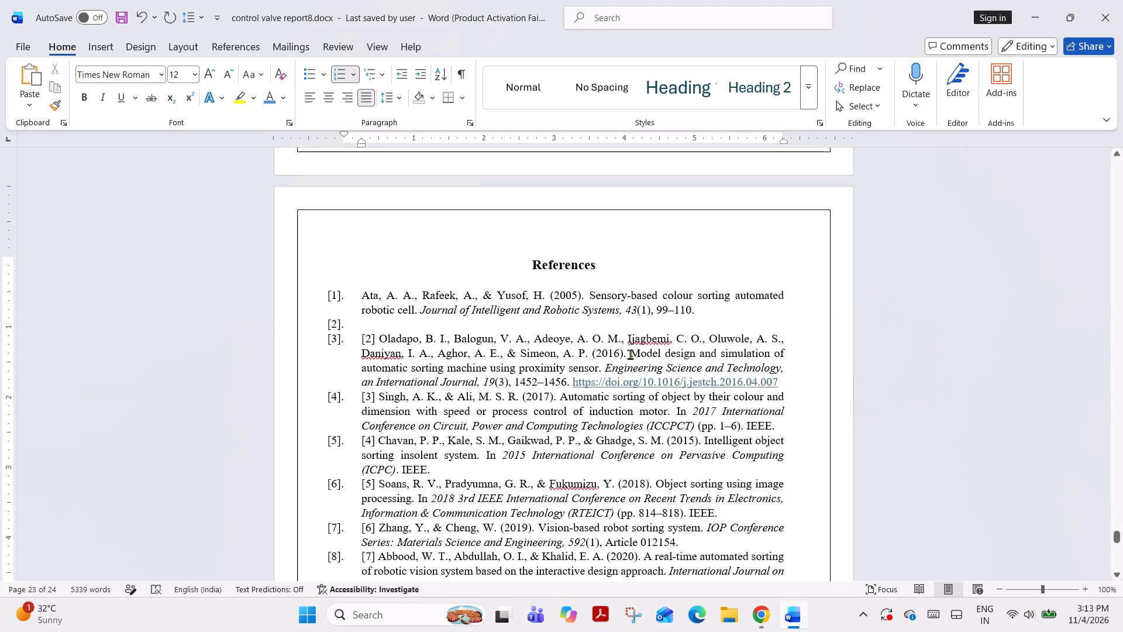
{"action": "left_click", "coordinate": [784, 382]}
{"action": "key", "text": "BackSpace"}
{"action": "key", "text": "BackSpace"}
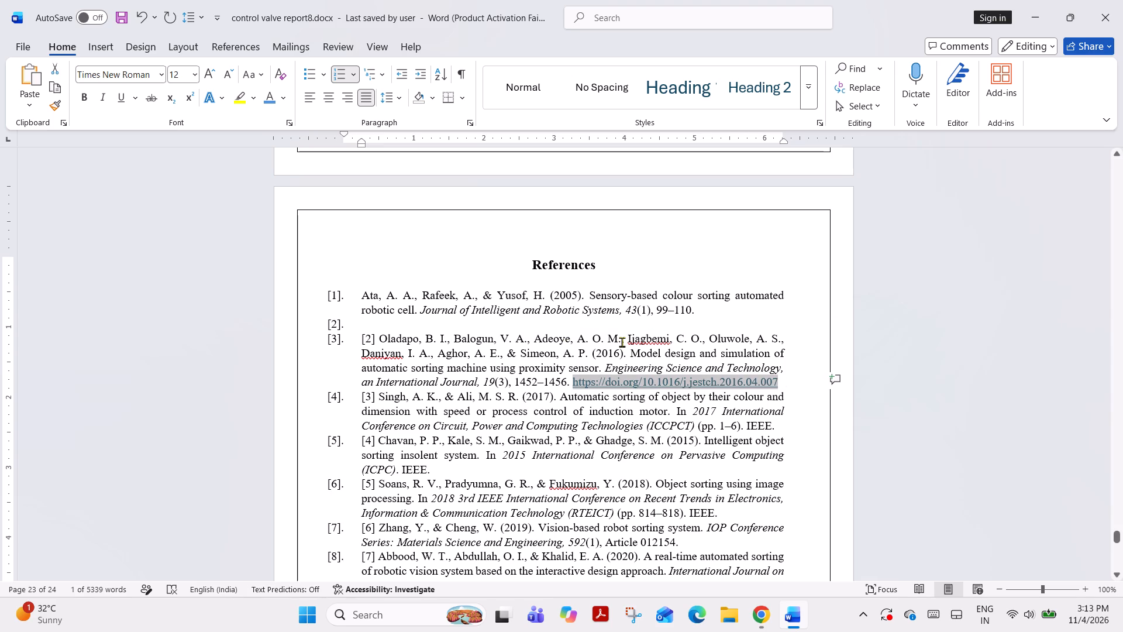
{"action": "left_click", "coordinate": [437, 329]}
{"action": "key", "text": "BackSpace"}
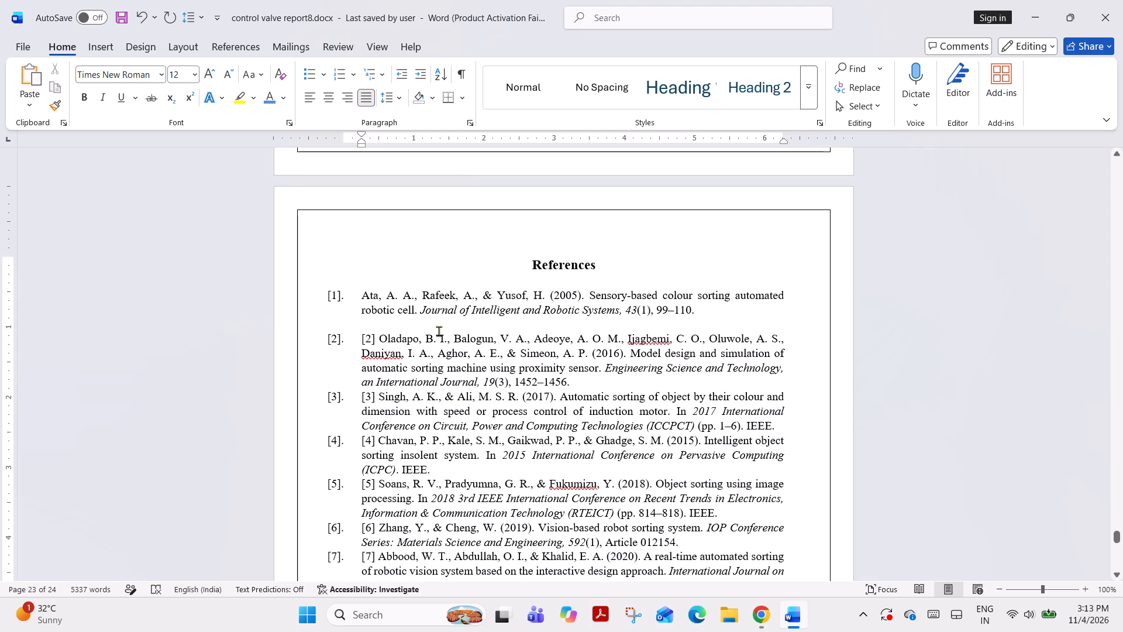
Insert an unnumbered blank line after each of references 3, 4, 5 and 6.
{"action": "left_click", "coordinate": [778, 429]}
{"action": "key", "text": "Return"}
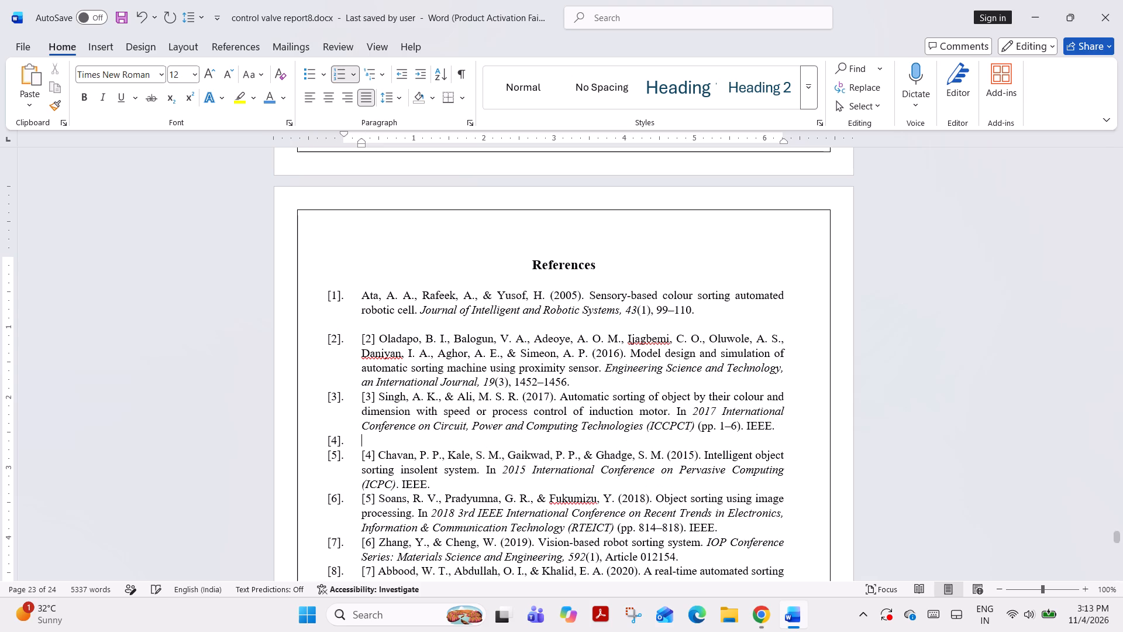
{"action": "key", "text": "BackSpace"}
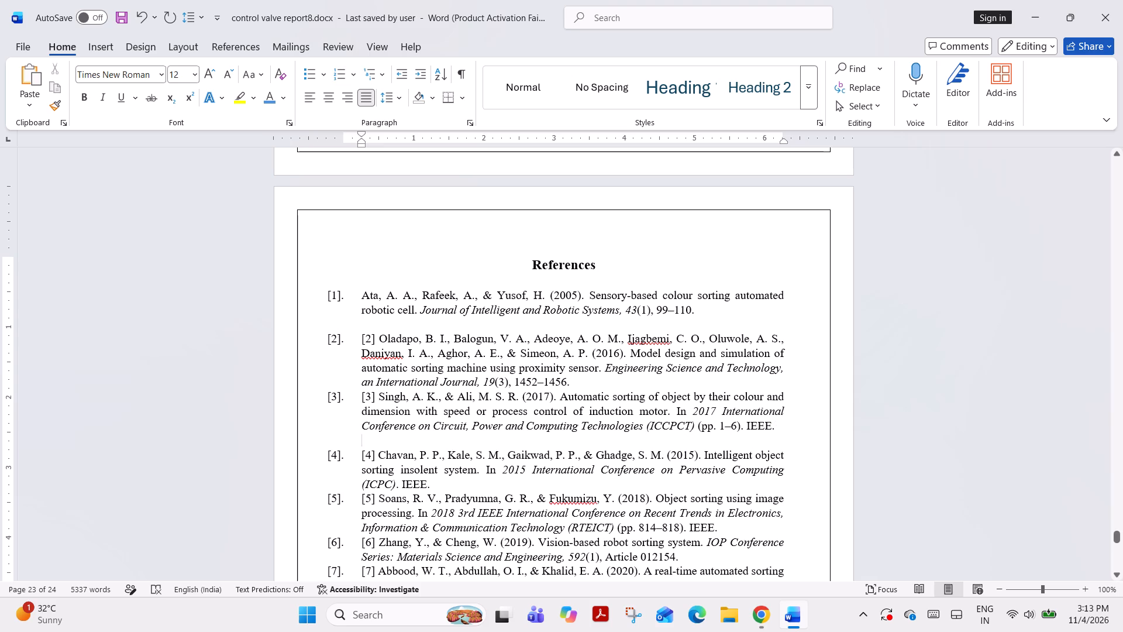
{"action": "left_click", "coordinate": [767, 485]}
{"action": "key", "text": "Return"}
{"action": "key", "text": "BackSpace"}
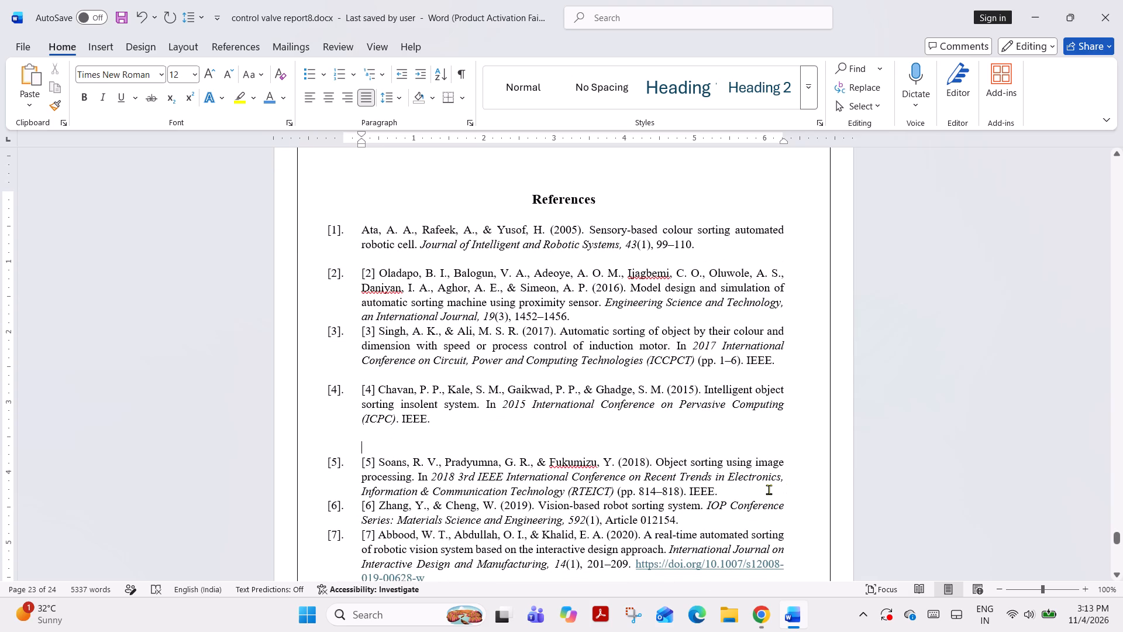
{"action": "left_click", "coordinate": [769, 489]}
{"action": "key", "text": "Return"}
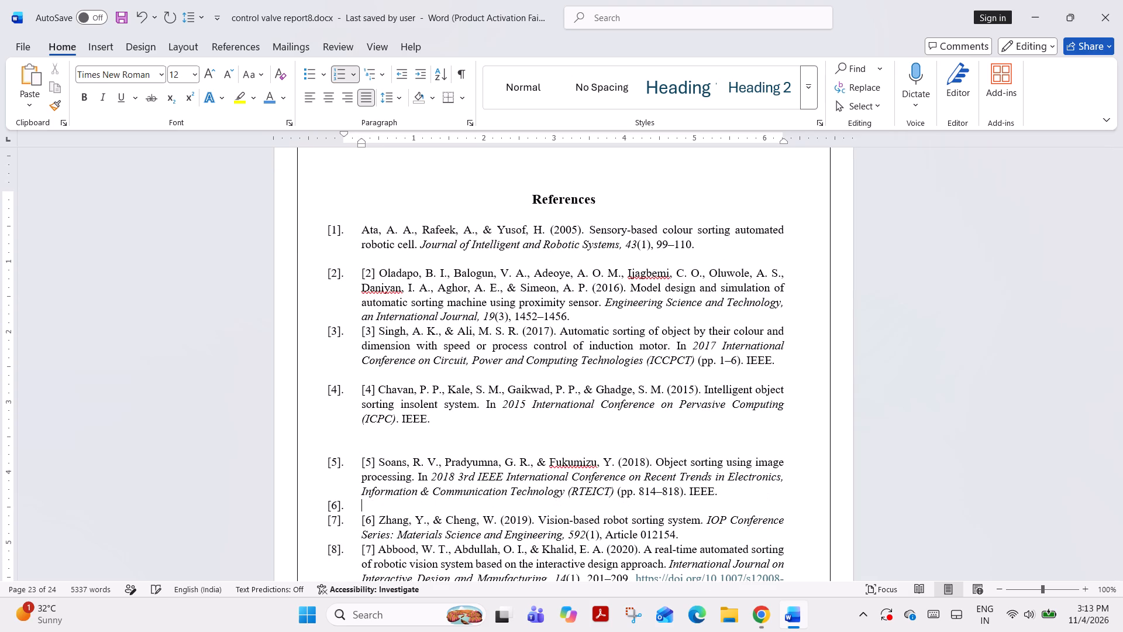
{"action": "key", "text": "BackSpace"}
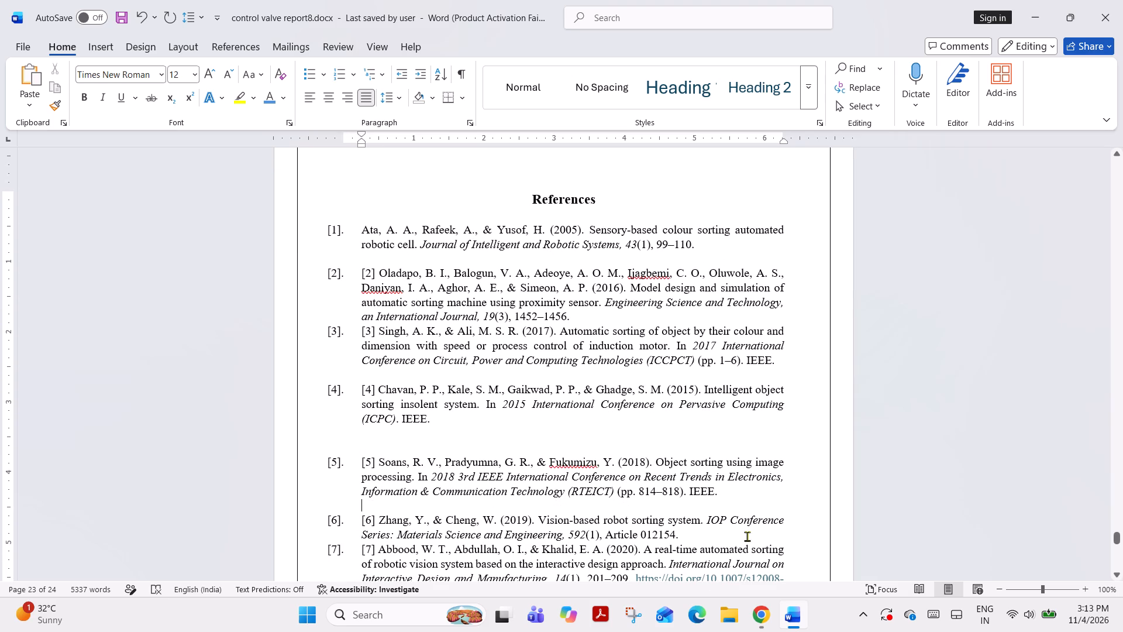
{"action": "left_click", "coordinate": [747, 535]}
{"action": "key", "text": "Return"}
{"action": "key", "text": "BackSpace"}
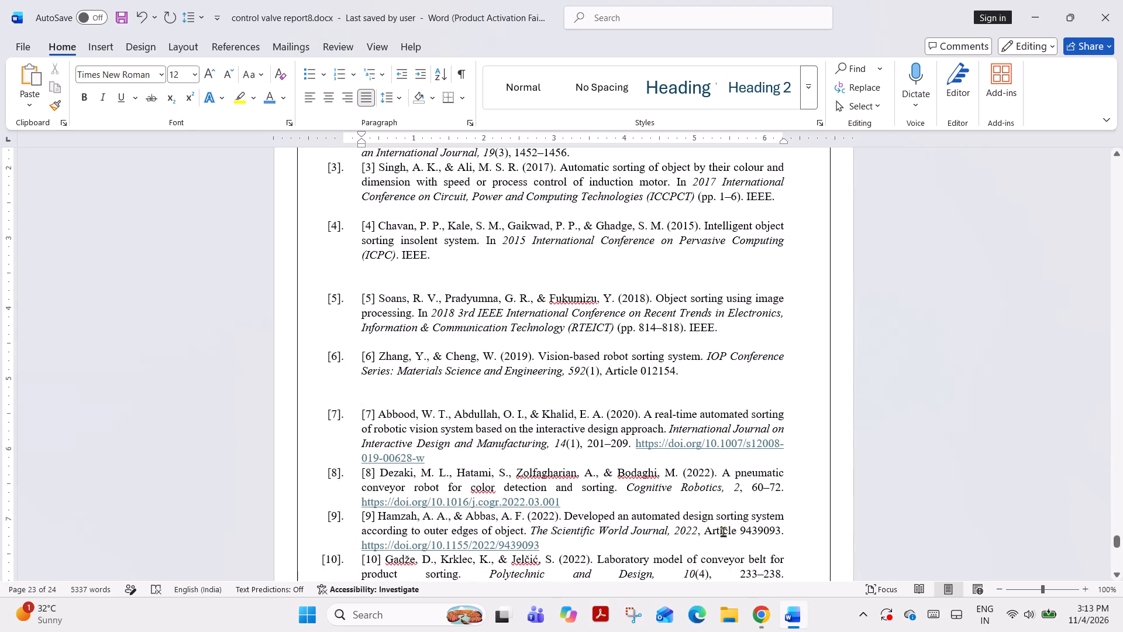
Delete the DOI links ending references 7, 8 and 9, and insert an unnumbered blank line after each entry.
{"action": "left_click", "coordinate": [615, 452]}
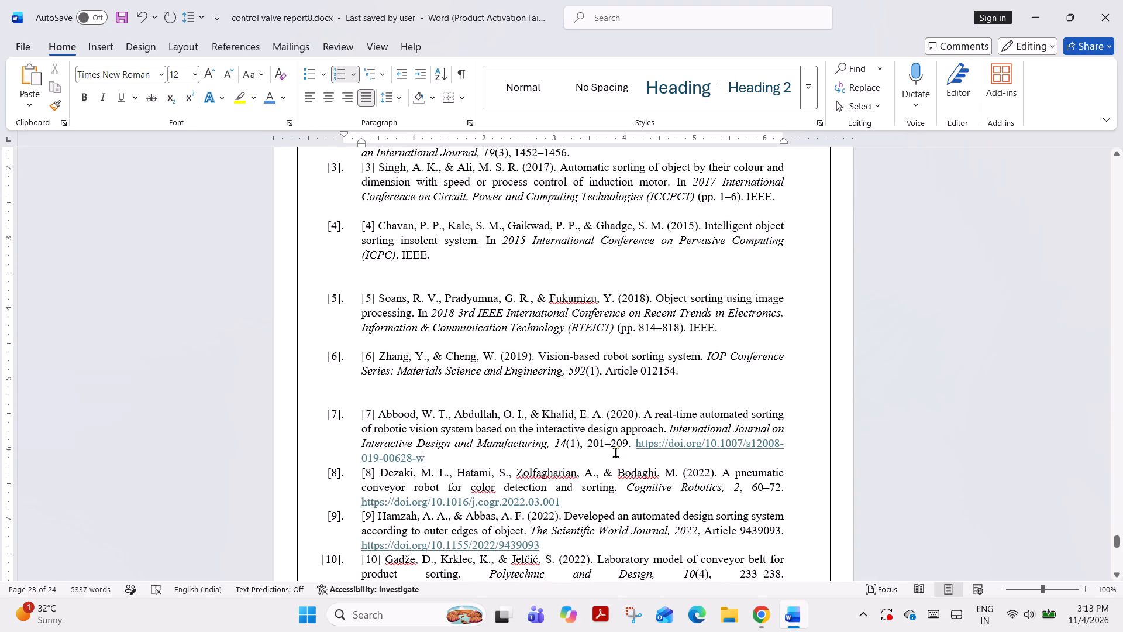
{"action": "key", "text": "BackSpace"}
{"action": "key", "text": "BackSpace"}
{"action": "key", "text": "Return"}
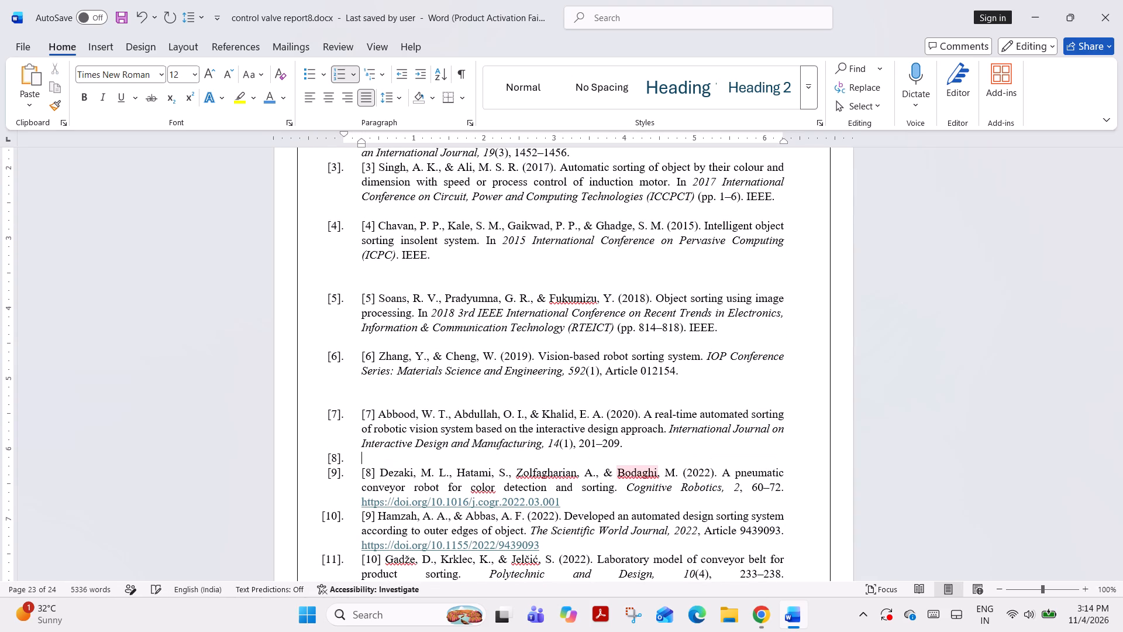
{"action": "key", "text": "BackSpace"}
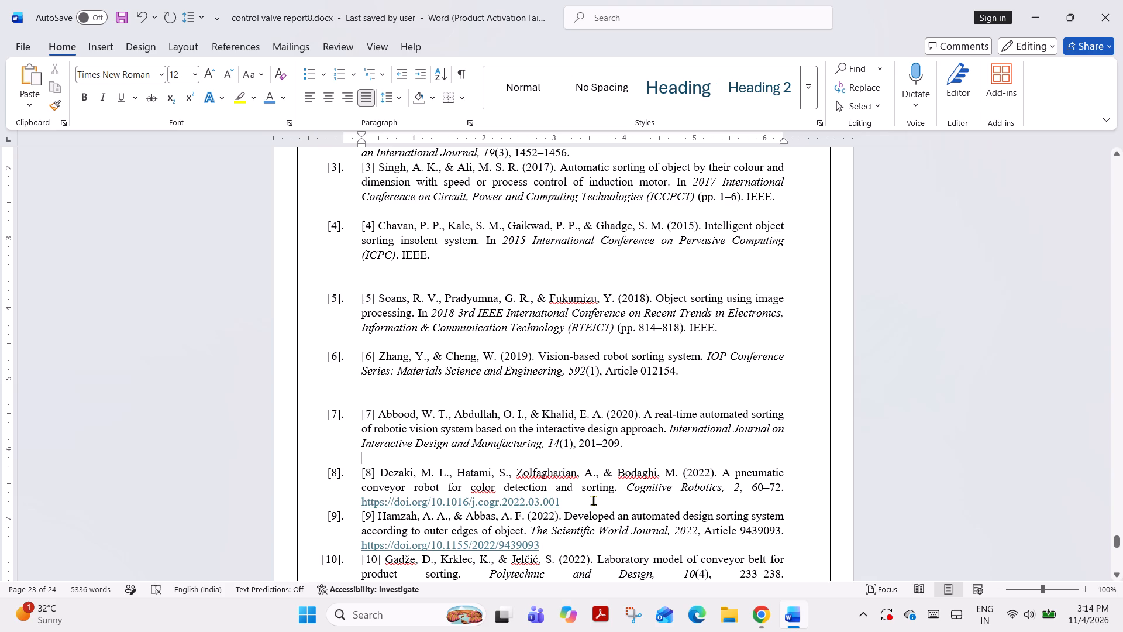
{"action": "left_click", "coordinate": [593, 500]}
{"action": "key", "text": "BackSpace"}
{"action": "key", "text": "BackSpace"}
{"action": "key", "text": "Return"}
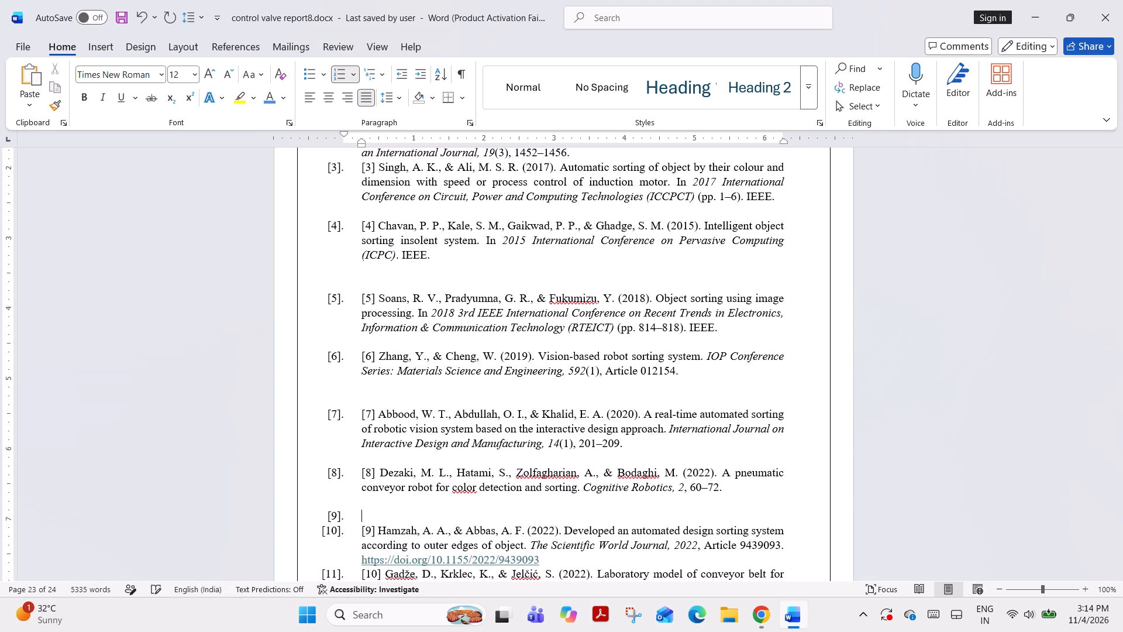
{"action": "key", "text": "BackSpace"}
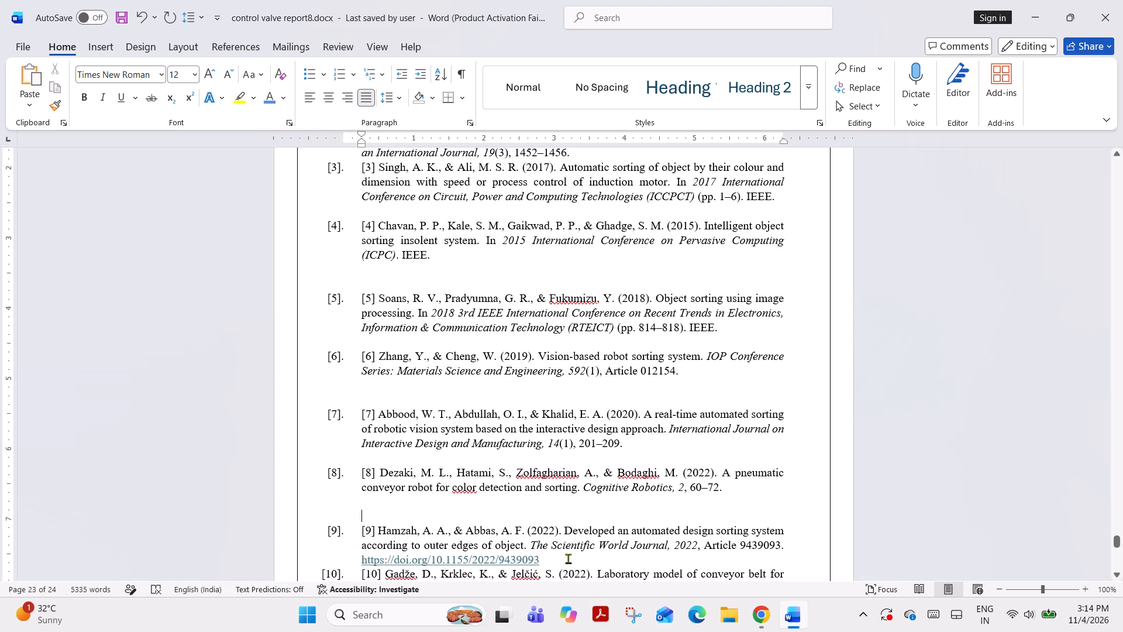
{"action": "left_click", "coordinate": [567, 559]}
{"action": "key", "text": "BackSpace"}
{"action": "key", "text": "BackSpace"}
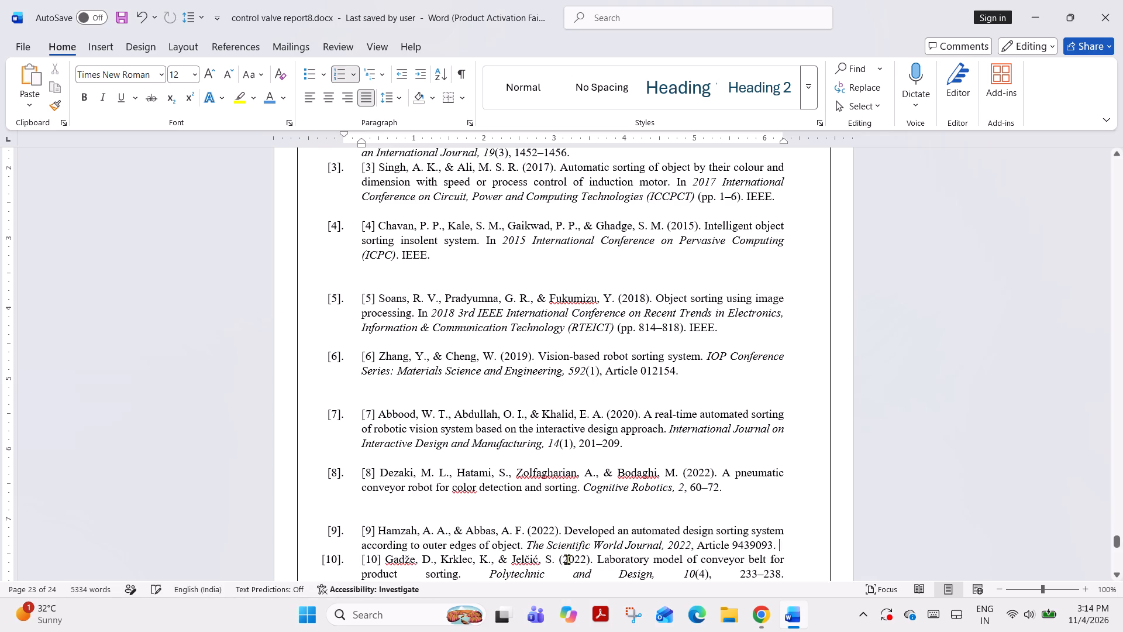
{"action": "key", "text": "Return"}
{"action": "key", "text": "BackSpace"}
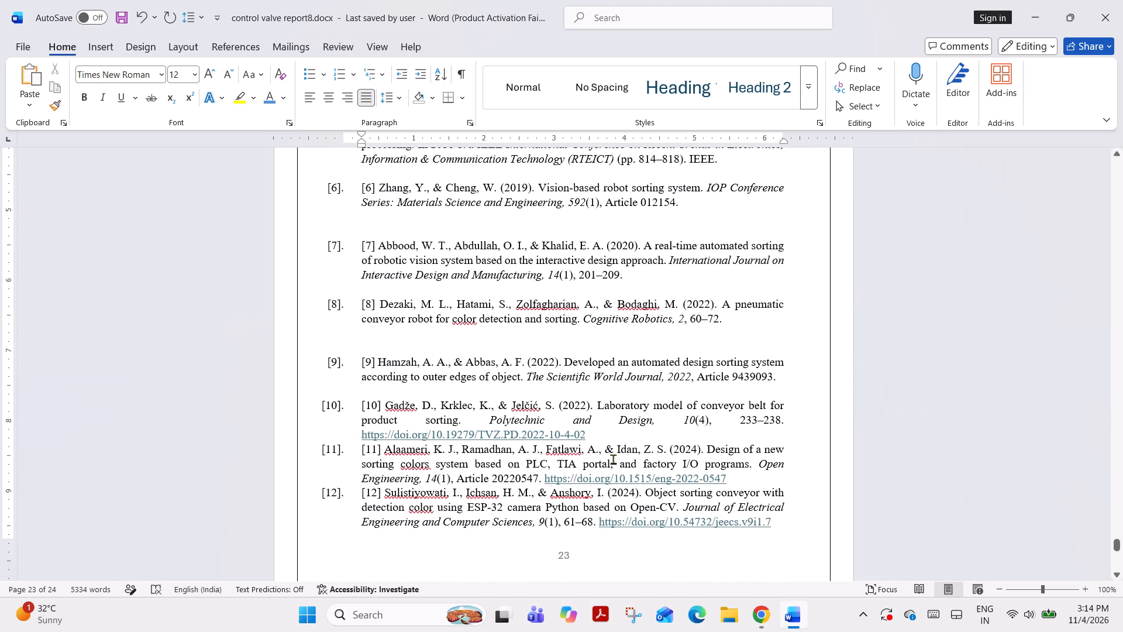
Delete the DOI links ending references 10 and 11, and insert an unnumbered blank line after reference 10.
{"action": "left_click", "coordinate": [607, 444]}
{"action": "left_click", "coordinate": [603, 432]}
{"action": "key", "text": "BackSpace"}
{"action": "key", "text": "BackSpace"}
{"action": "key", "text": "Return"}
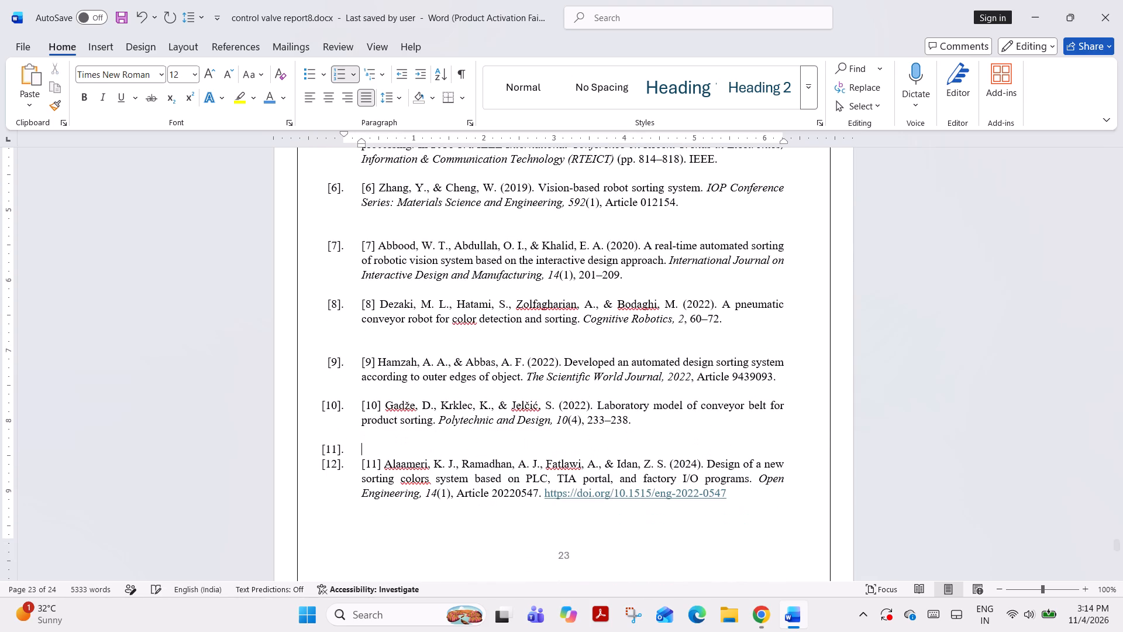
{"action": "key", "text": "BackSpace"}
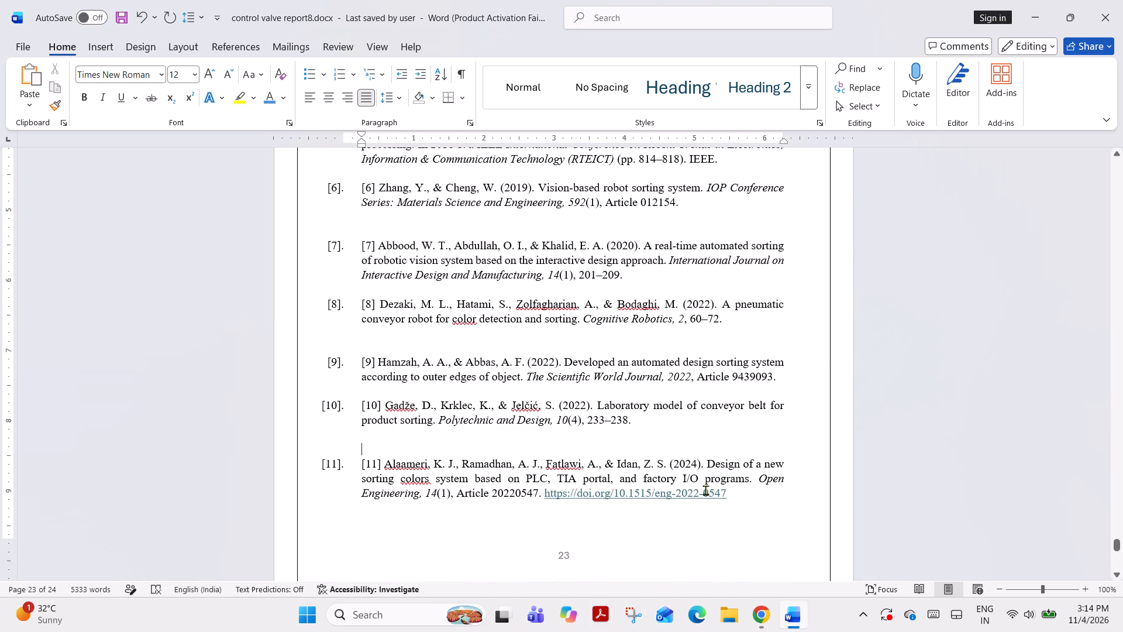
{"action": "left_click", "coordinate": [728, 495]}
{"action": "key", "text": "BackSpace"}
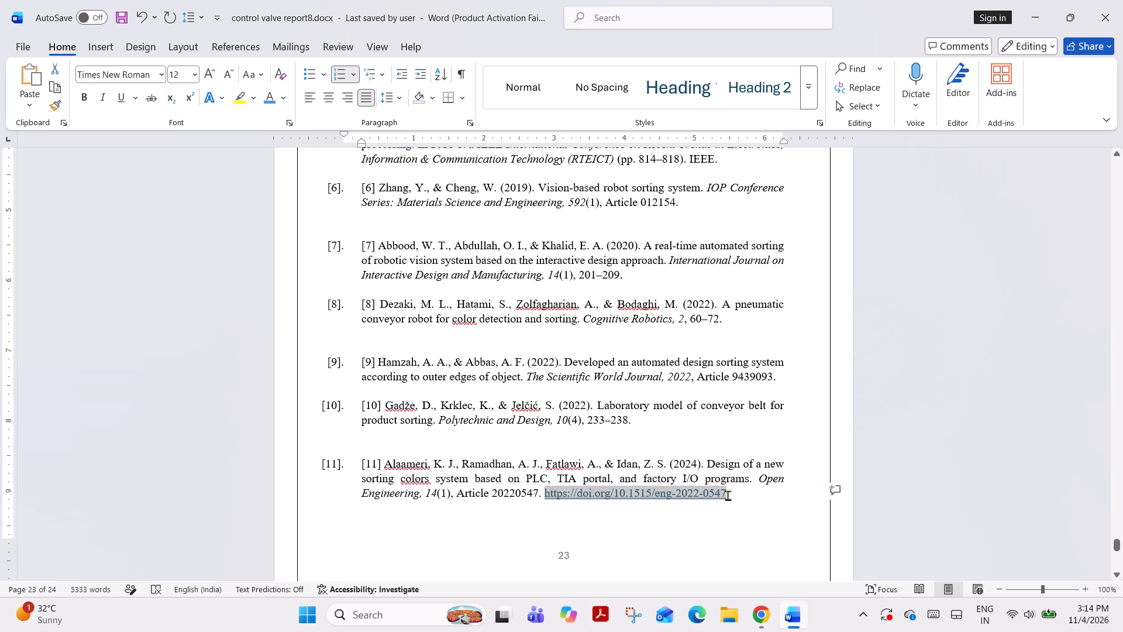
{"action": "key", "text": "BackSpace"}
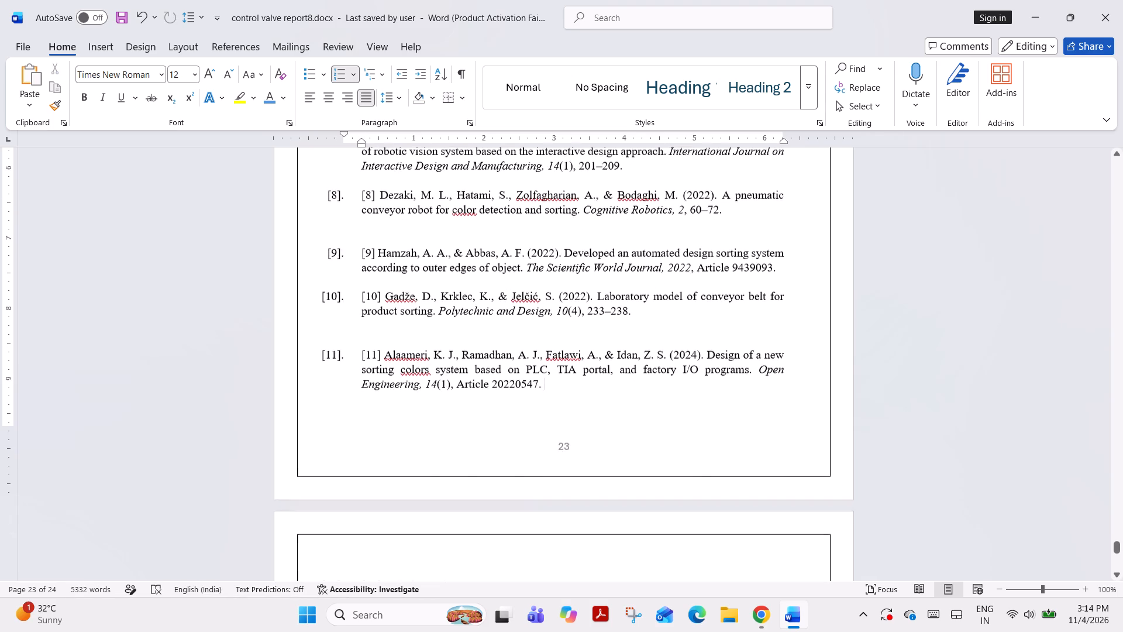
Delete the DOI links ending references 12 and 13, and insert an unnumbered blank line after each entry.
{"action": "left_click", "coordinate": [776, 452]}
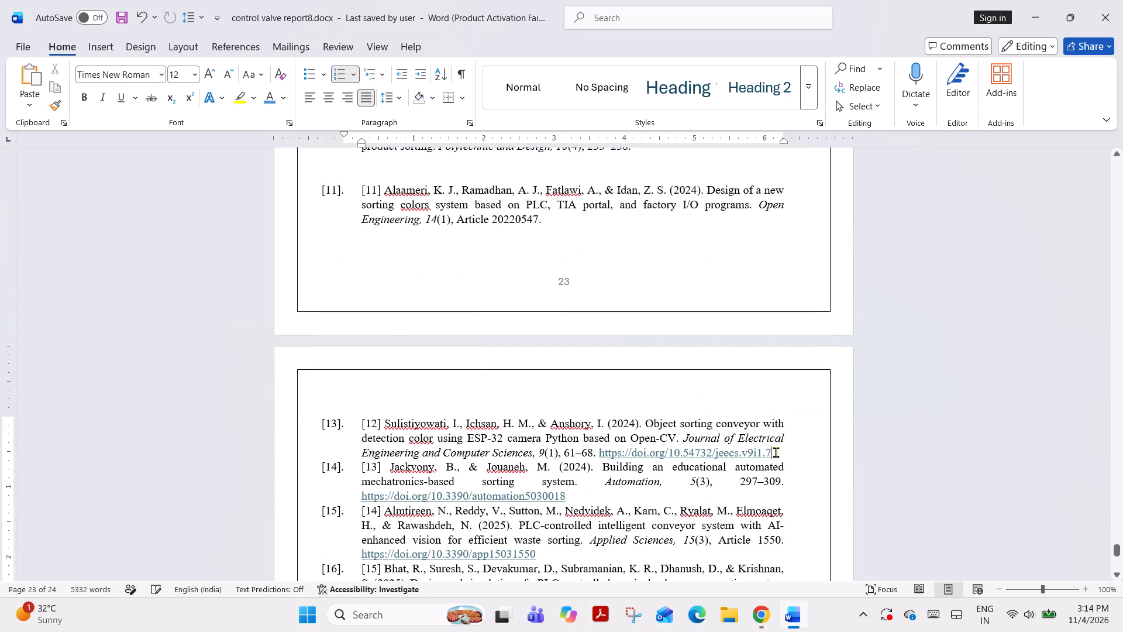
{"action": "key", "text": "BackSpace"}
{"action": "key", "text": "BackSpace"}
{"action": "key", "text": "Return"}
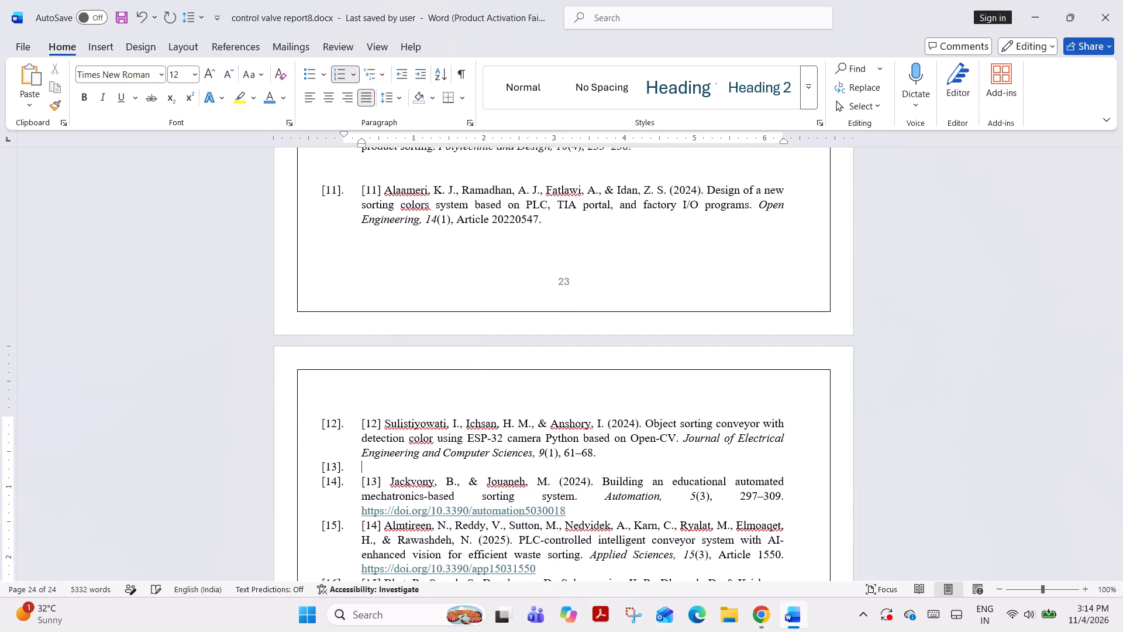
{"action": "key", "text": "BackSpace"}
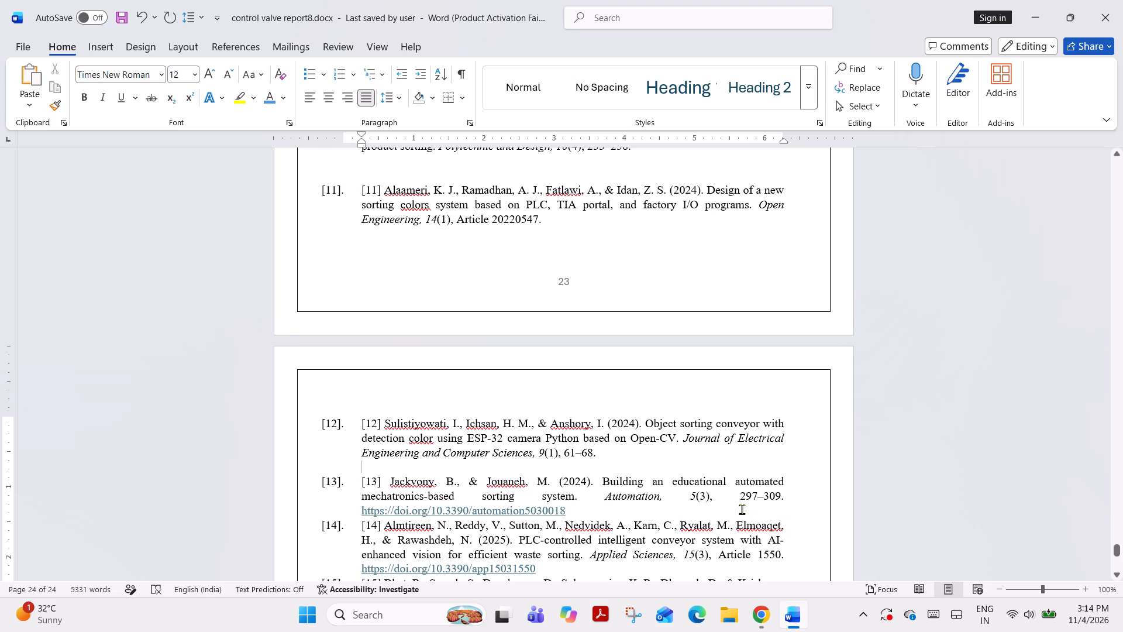
{"action": "left_click", "coordinate": [742, 509]}
{"action": "key", "text": "BackSpace"}
{"action": "key", "text": "BackSpace"}
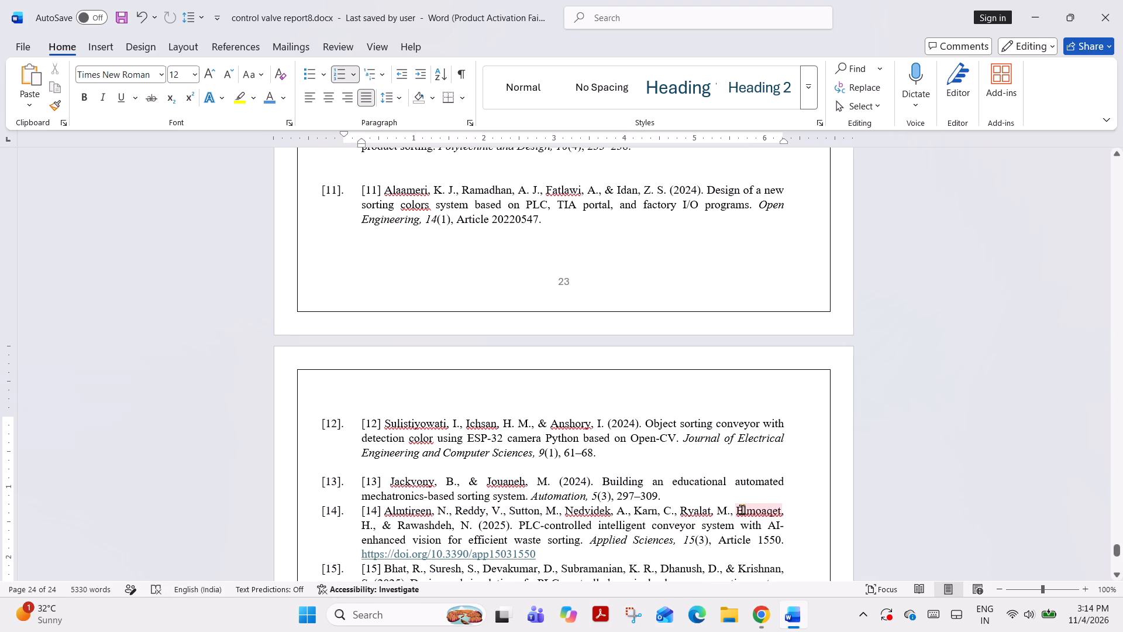
{"action": "key", "text": "Return"}
{"action": "key", "text": "BackSpace"}
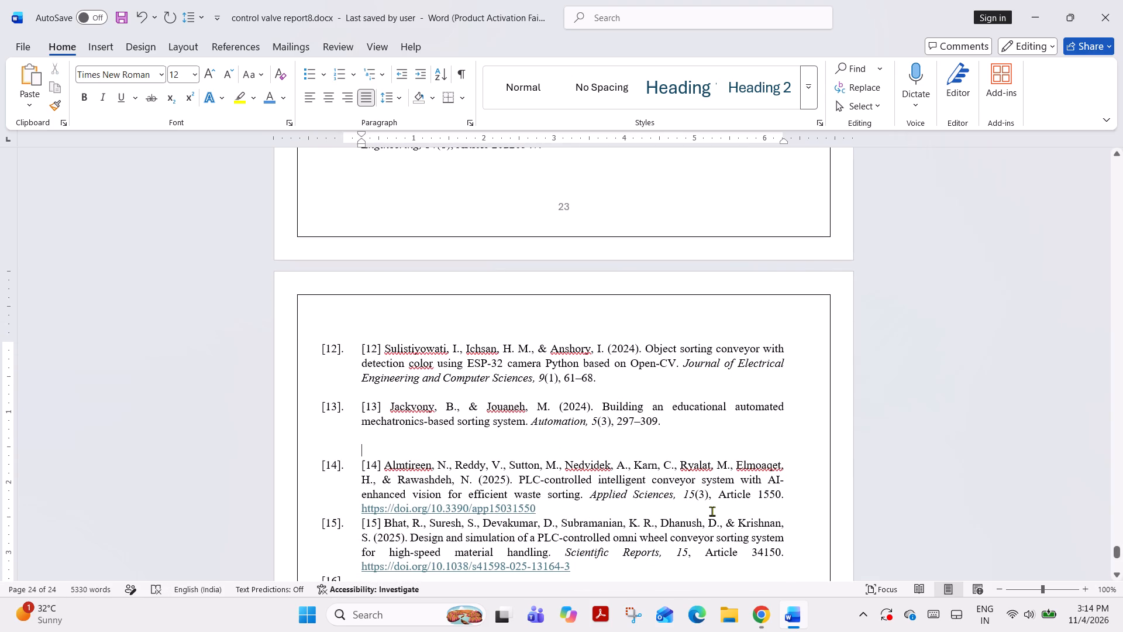
Delete the DOI link ending reference 14 and insert an unnumbered blank line after the entry.
{"action": "left_click", "coordinate": [712, 511]}
{"action": "key", "text": "BackSpace"}
{"action": "key", "text": "BackSpace"}
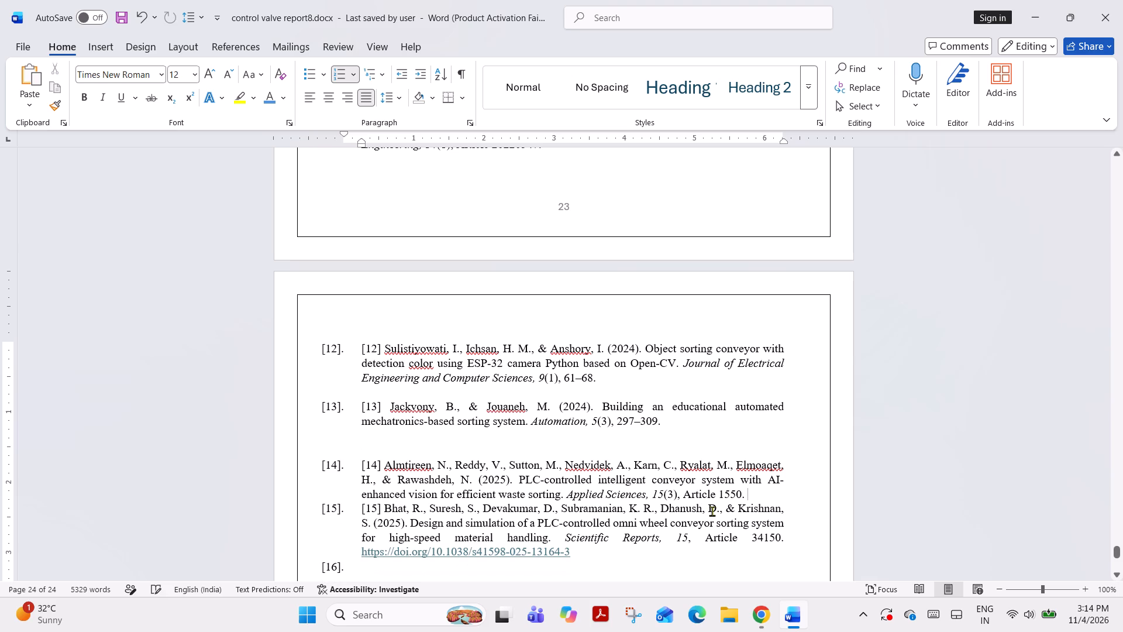
{"action": "key", "text": "Return"}
{"action": "key", "text": "BackSpace"}
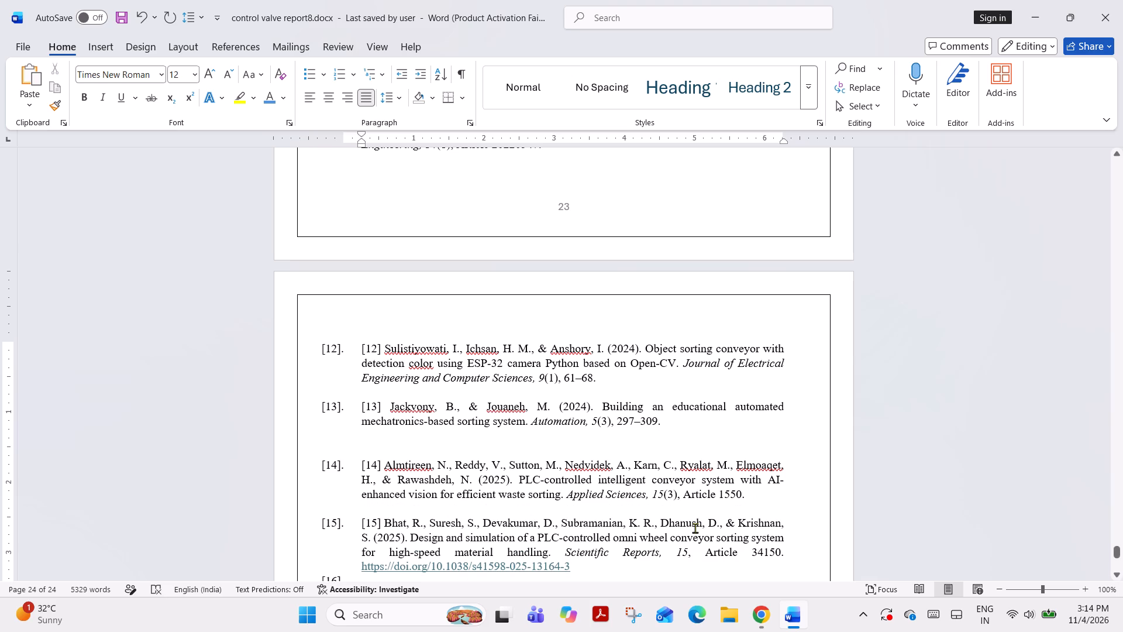
Delete the DOI link ending reference 15 and remove the numbering from the empty list item below it.
{"action": "left_click", "coordinate": [645, 569]}
{"action": "key", "text": "BackSpace"}
{"action": "key", "text": "BackSpace"}
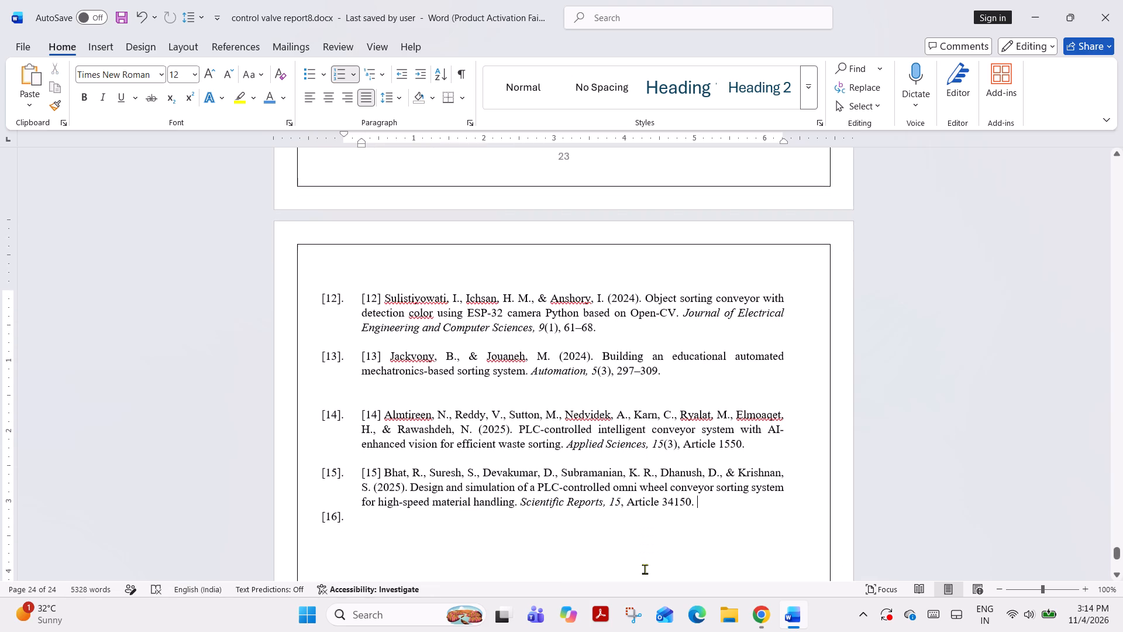
{"action": "left_click", "coordinate": [621, 528]}
{"action": "key", "text": "BackSpace"}
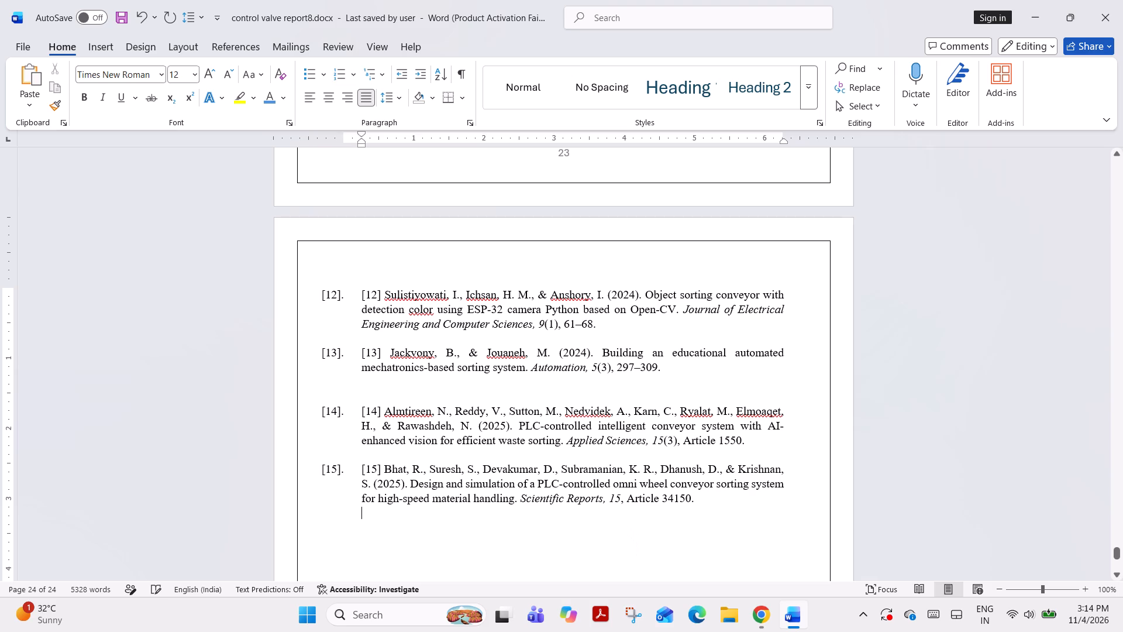
Delete the duplicate typed numbers [15] and [14] before the authors in references 15 and 14.
{"action": "left_click", "coordinate": [384, 465]}
{"action": "key", "text": "BackSpace"}
{"action": "key", "text": "BackSpace"}
{"action": "key", "text": "BackSpace"}
{"action": "key", "text": "BackSpace"}
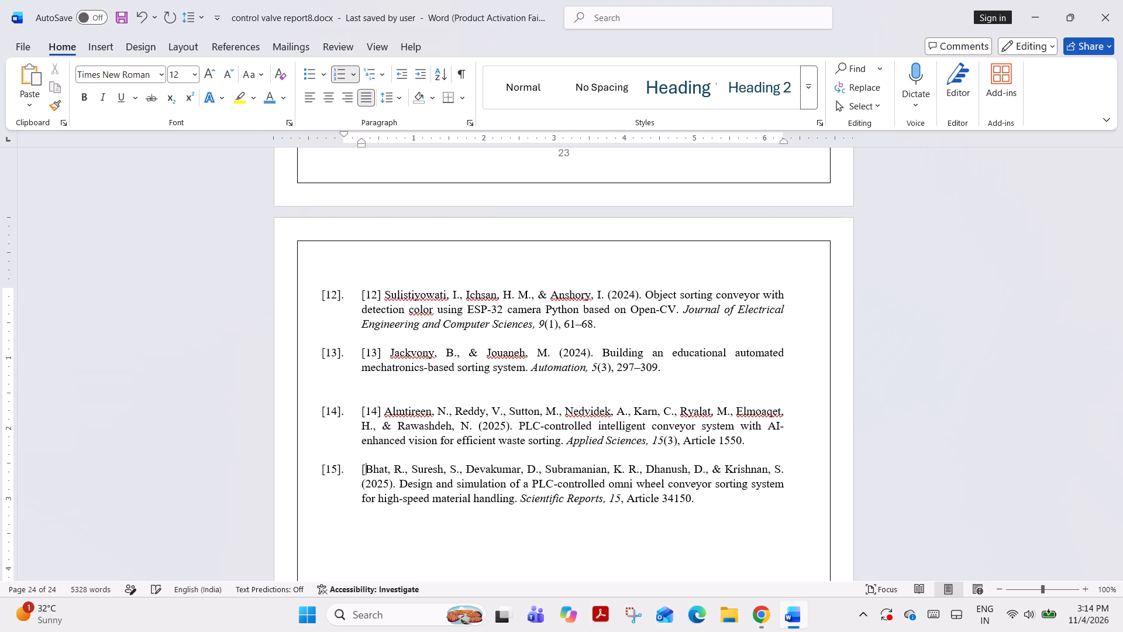
{"action": "key", "text": "BackSpace"}
{"action": "left_click", "coordinate": [384, 403]}
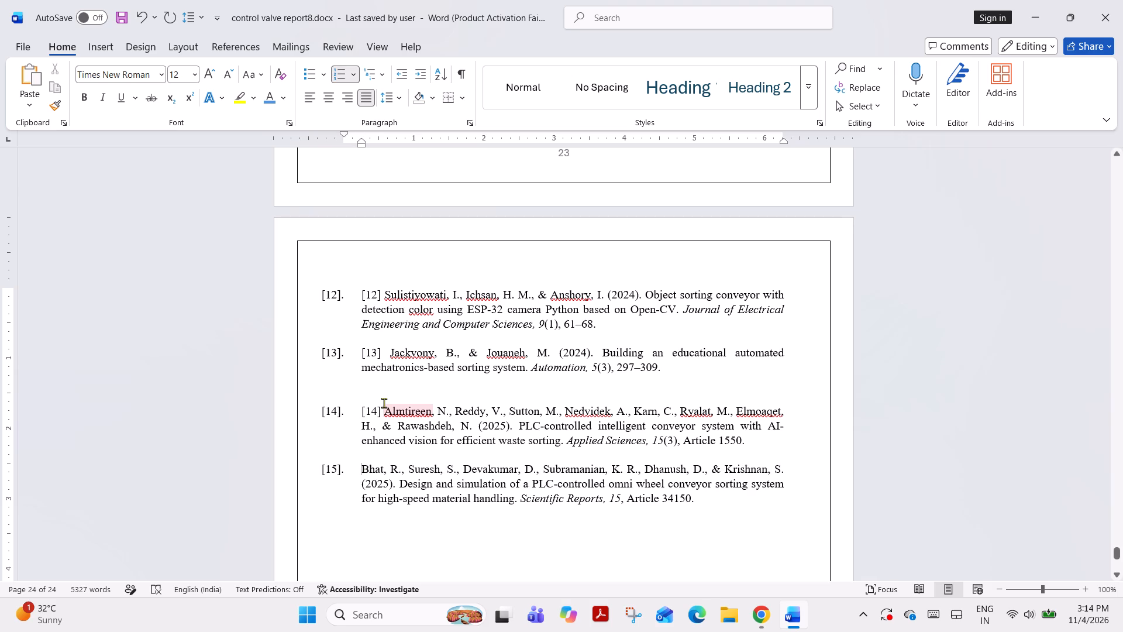
{"action": "left_click", "coordinate": [384, 410]}
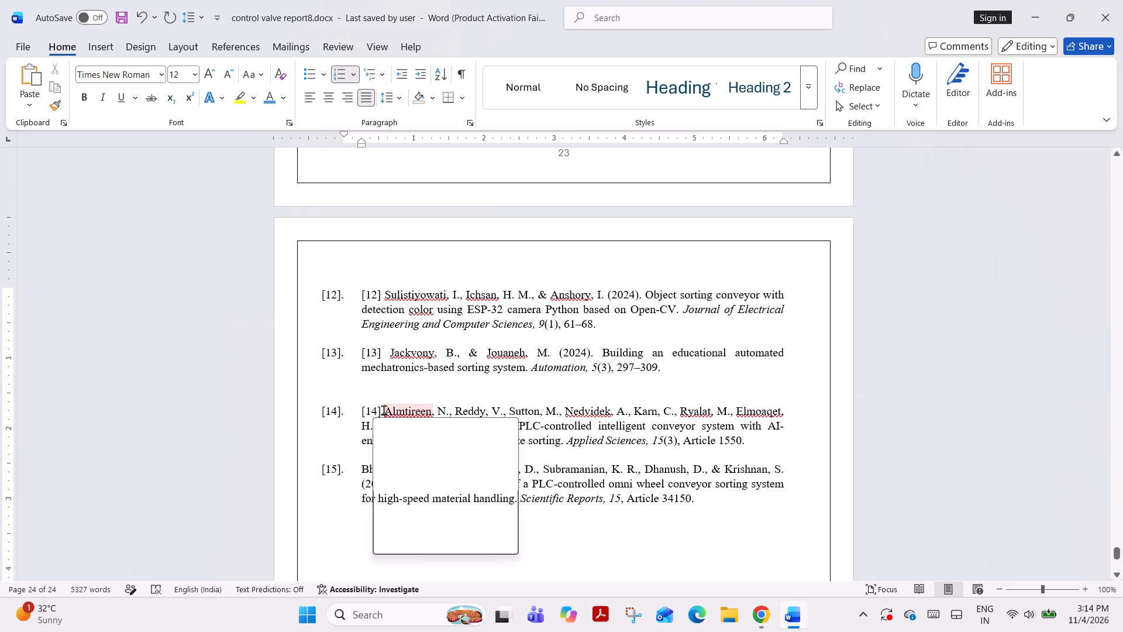
{"action": "key", "text": "BackSpace"}
{"action": "key", "text": "BackSpace"}
{"action": "key", "text": "BackSpace"}
{"action": "key", "text": "BackSpace"}
{"action": "key", "text": "BackSpace"}
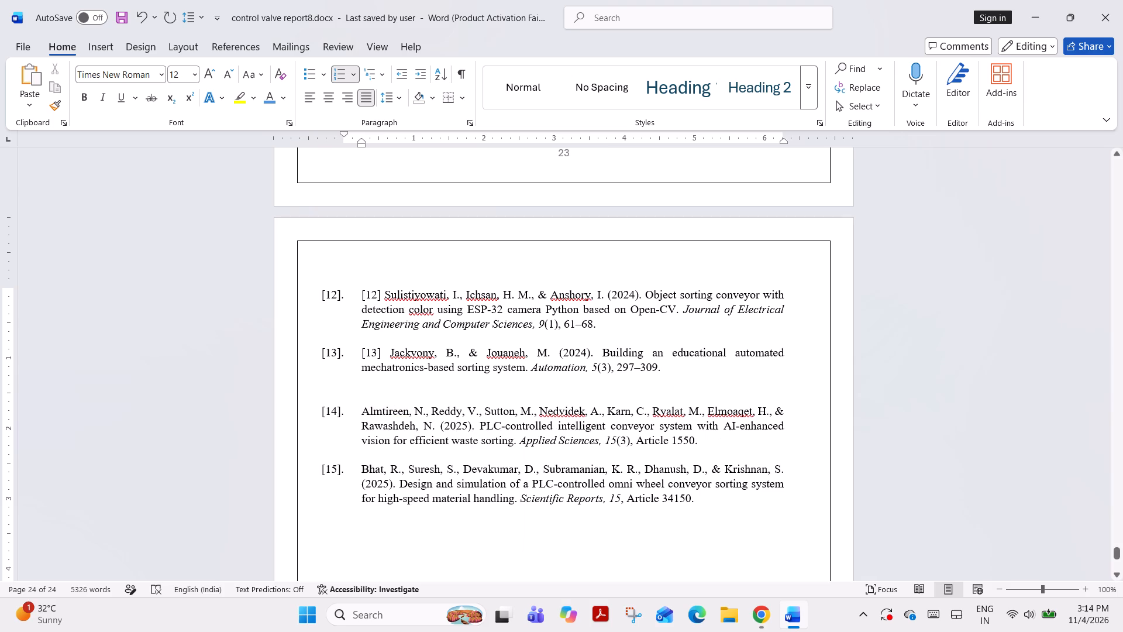
Delete the duplicate typed numbers [13] and [12] before the authors in references 13 and 12.
{"action": "left_click", "coordinate": [388, 352]}
{"action": "key", "text": "BackSpace"}
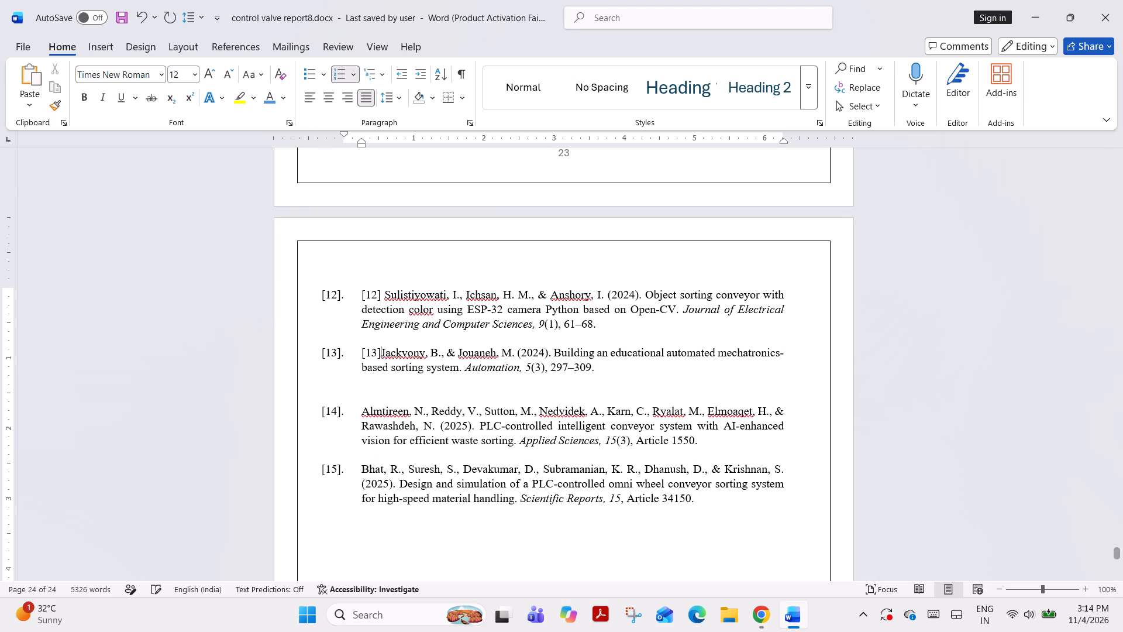
{"action": "key", "text": "BackSpace"}
{"action": "key", "text": "BackSpace"}
{"action": "key", "text": "BackSpace"}
{"action": "key", "text": "BackSpace"}
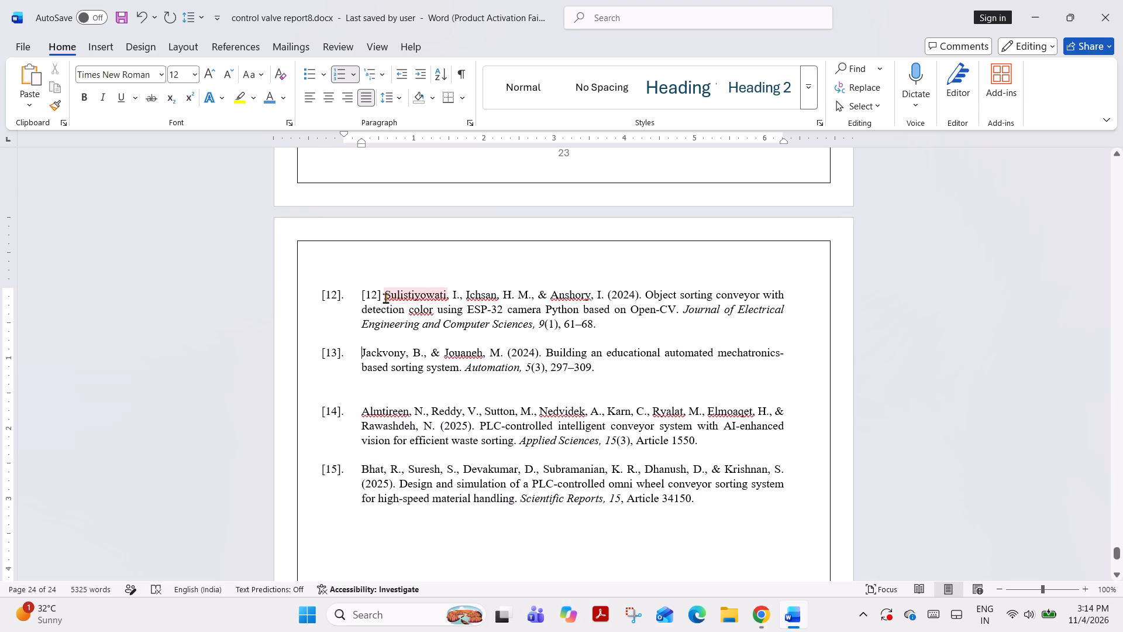
{"action": "left_click", "coordinate": [384, 296]}
{"action": "key", "text": "BackSpace"}
{"action": "key", "text": "BackSpace"}
{"action": "key", "text": "BackSpace"}
{"action": "key", "text": "BackSpace"}
{"action": "key", "text": "BackSpace"}
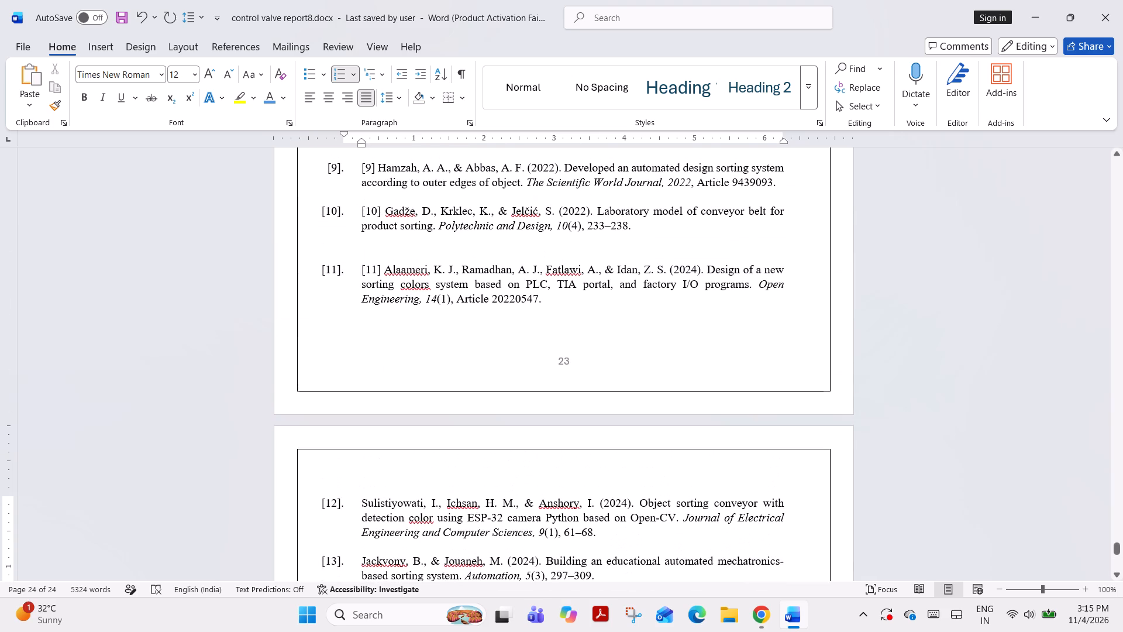
Delete the duplicate typed numbers [11] and [10], including their trailing spaces, from references 11 and 10.
{"action": "left_click", "coordinate": [383, 273]}
{"action": "key", "text": "BackSpace"}
{"action": "key", "text": "BackSpace"}
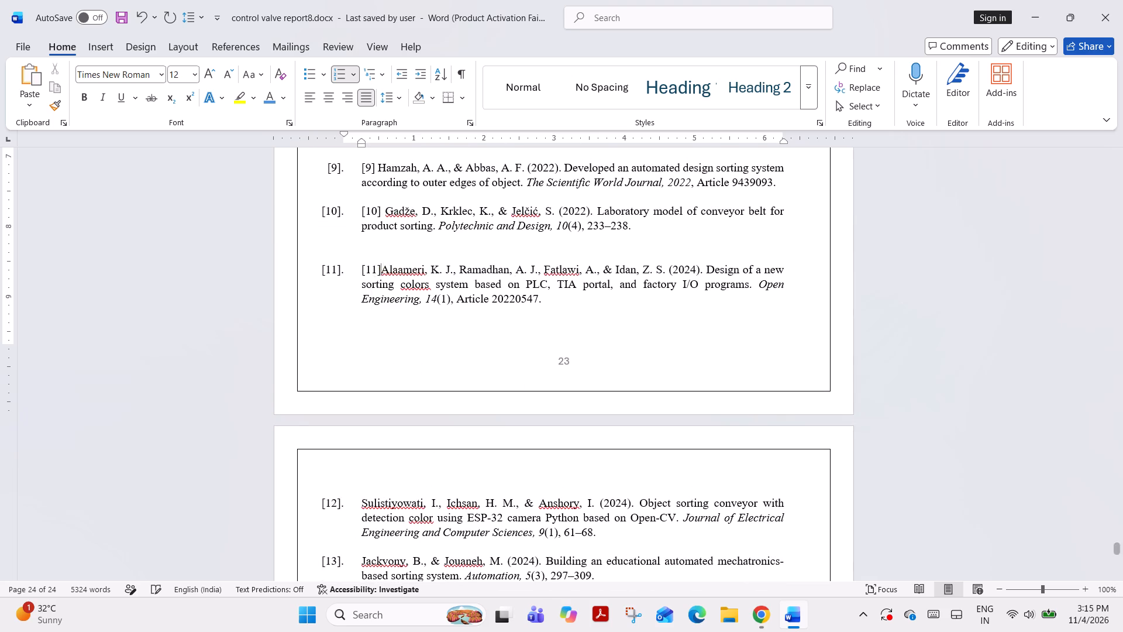
{"action": "key", "text": "BackSpace"}
{"action": "key", "text": "BackSpace"}
{"action": "key", "text": "BackSpace"}
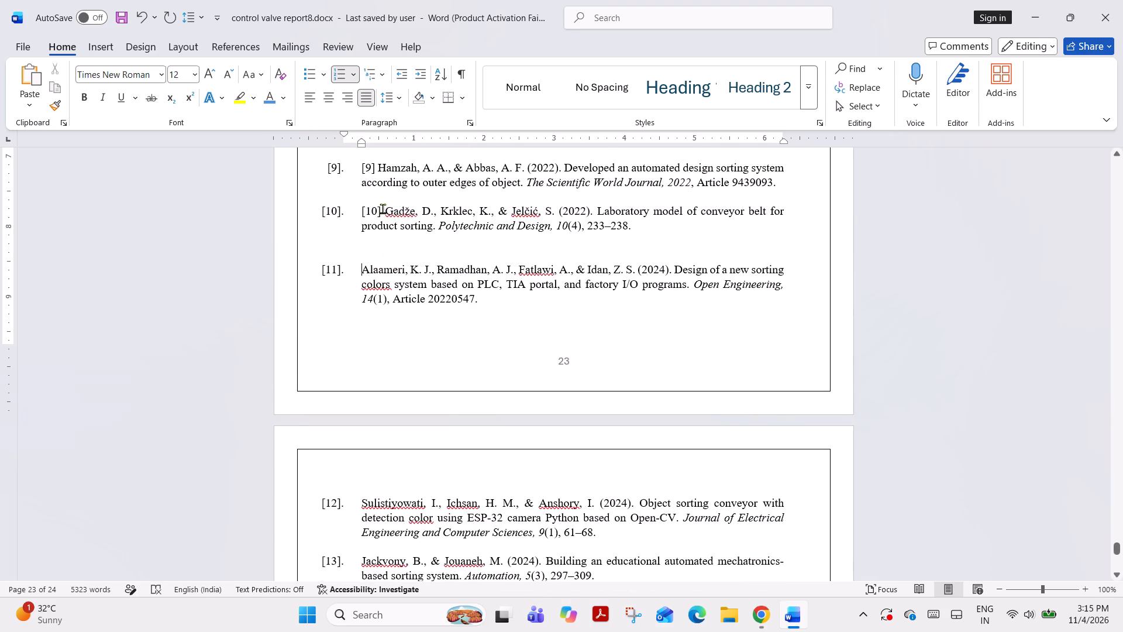
{"action": "left_click", "coordinate": [383, 208]}
{"action": "key", "text": "BackSpace"}
{"action": "key", "text": "BackSpace"}
{"action": "key", "text": "BackSpace"}
{"action": "key", "text": "BackSpace"}
{"action": "key", "text": "Right"}
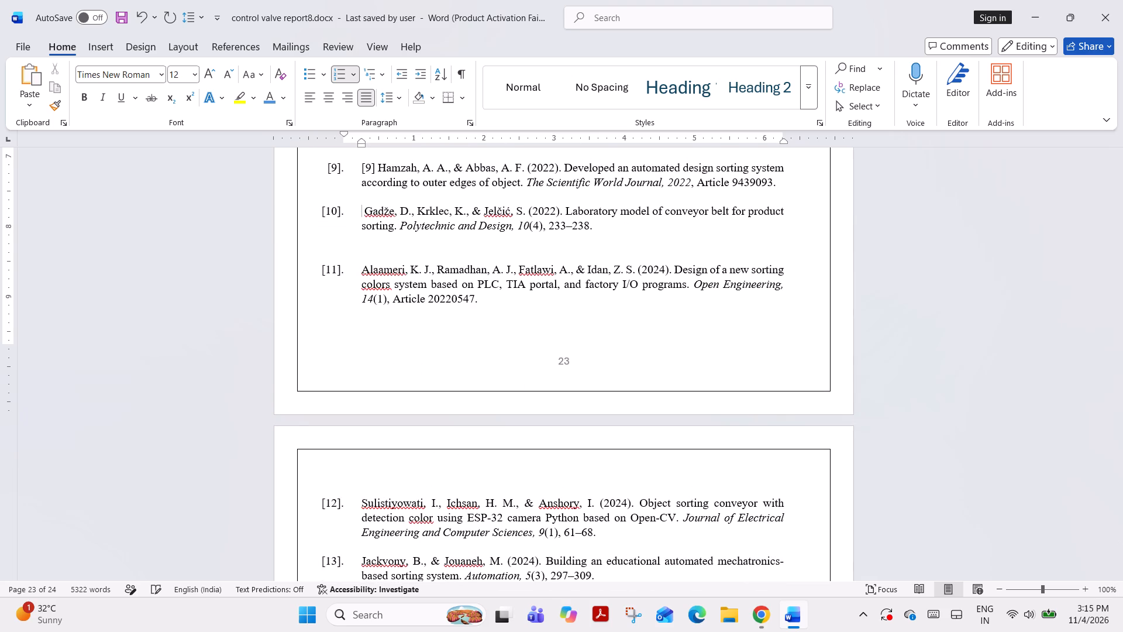
{"action": "key", "text": "BackSpace"}
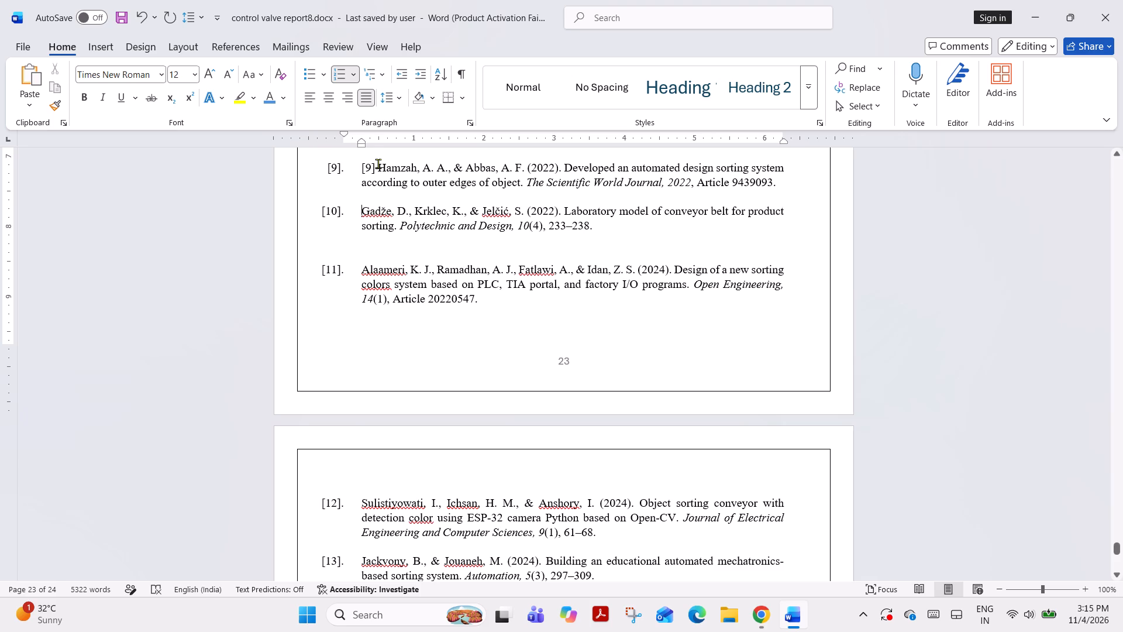
Delete the duplicate typed numbers [9] and [8] before the authors in references 9 and 8.
{"action": "left_click", "coordinate": [378, 163]}
{"action": "key", "text": "BackSpace"}
{"action": "key", "text": "BackSpace"}
{"action": "key", "text": "BackSpace"}
{"action": "key", "text": "BackSpace"}
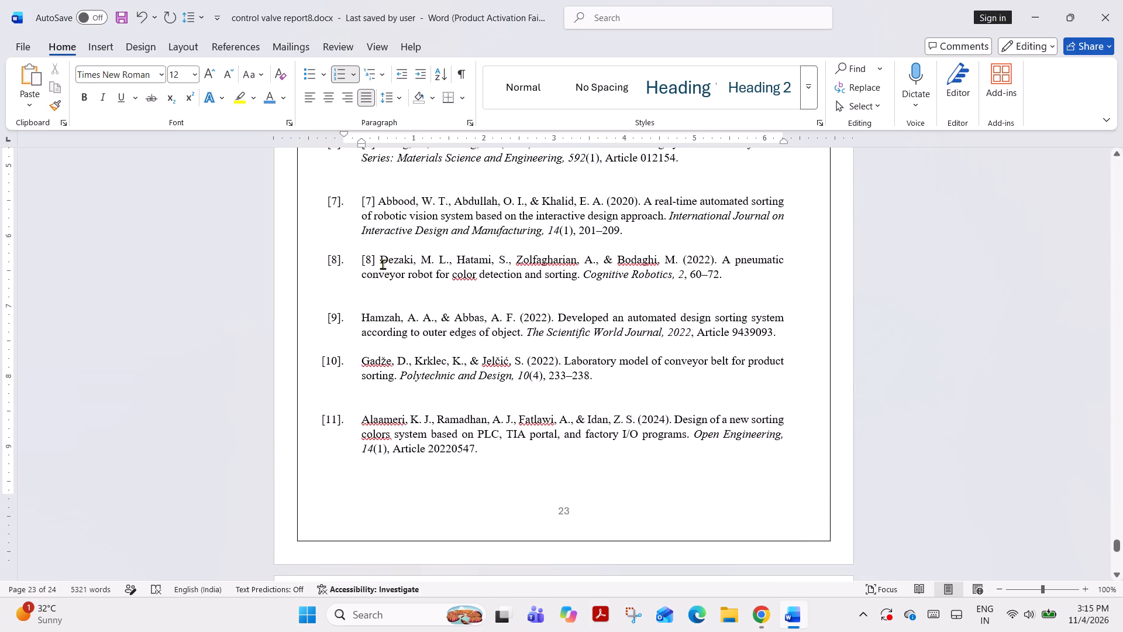
{"action": "left_click", "coordinate": [383, 263]}
{"action": "key", "text": "BackSpace"}
{"action": "key", "text": "BackSpace"}
{"action": "key", "text": "BackSpace"}
{"action": "key", "text": "BackSpace"}
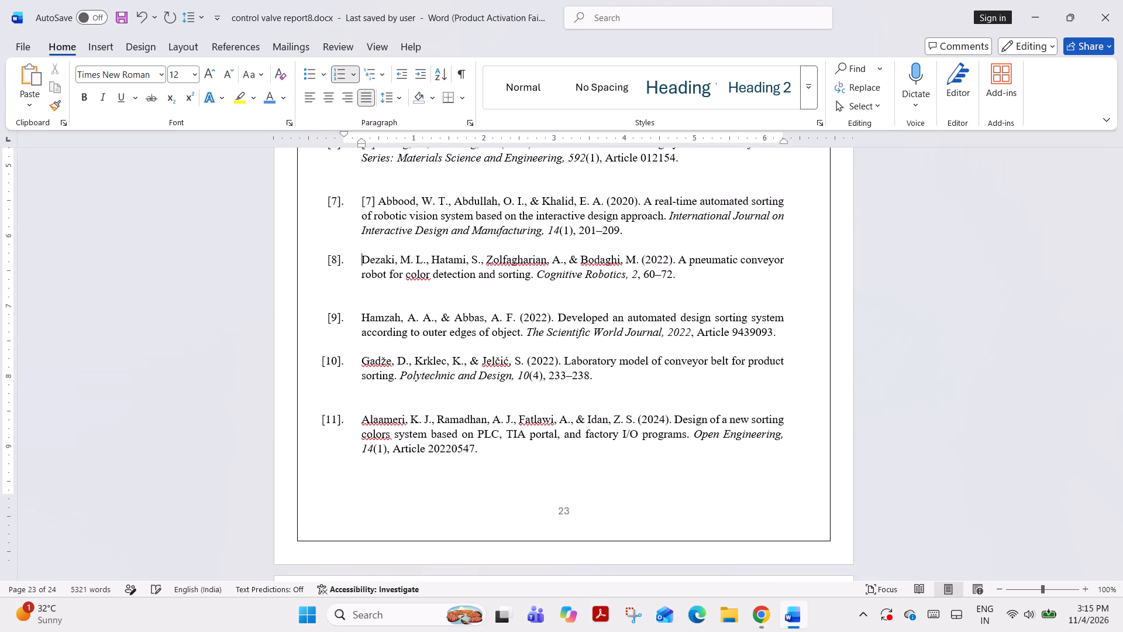
Delete the duplicate typed numbers [7] and [6] from references 7 and 6, keeping the automatic list numbering.
{"action": "left_click", "coordinate": [378, 202]}
{"action": "key", "text": "BackSpace"}
{"action": "key", "text": "BackSpace"}
{"action": "key", "text": "BackSpace"}
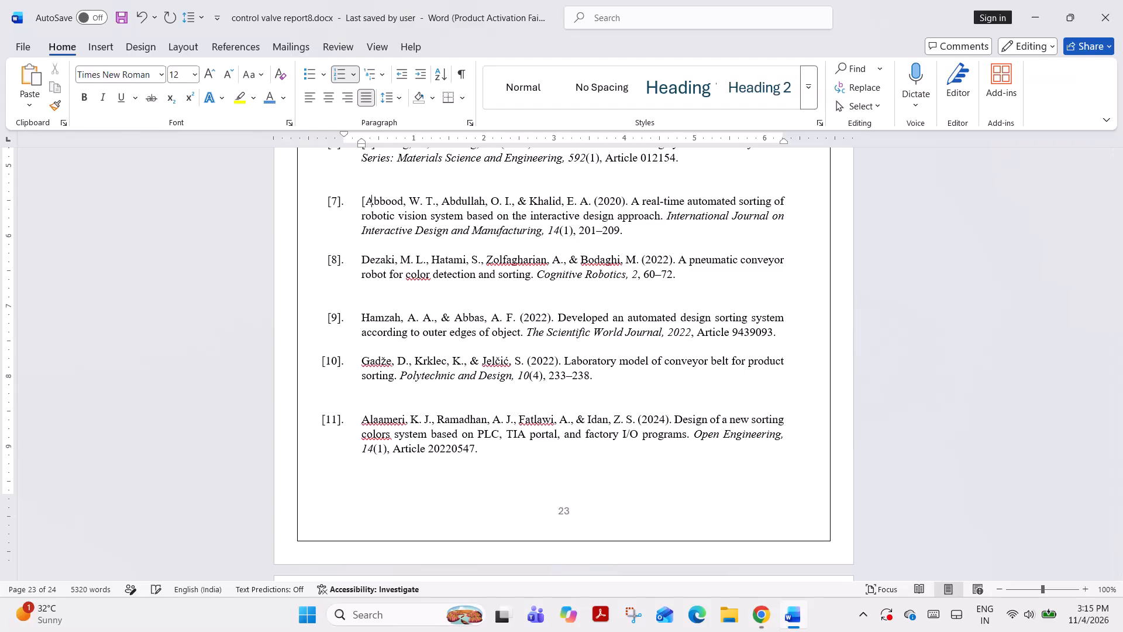
{"action": "key", "text": "BackSpace"}
{"action": "key", "text": "BackSpace"}
{"action": "key", "text": "ctrl+z"}
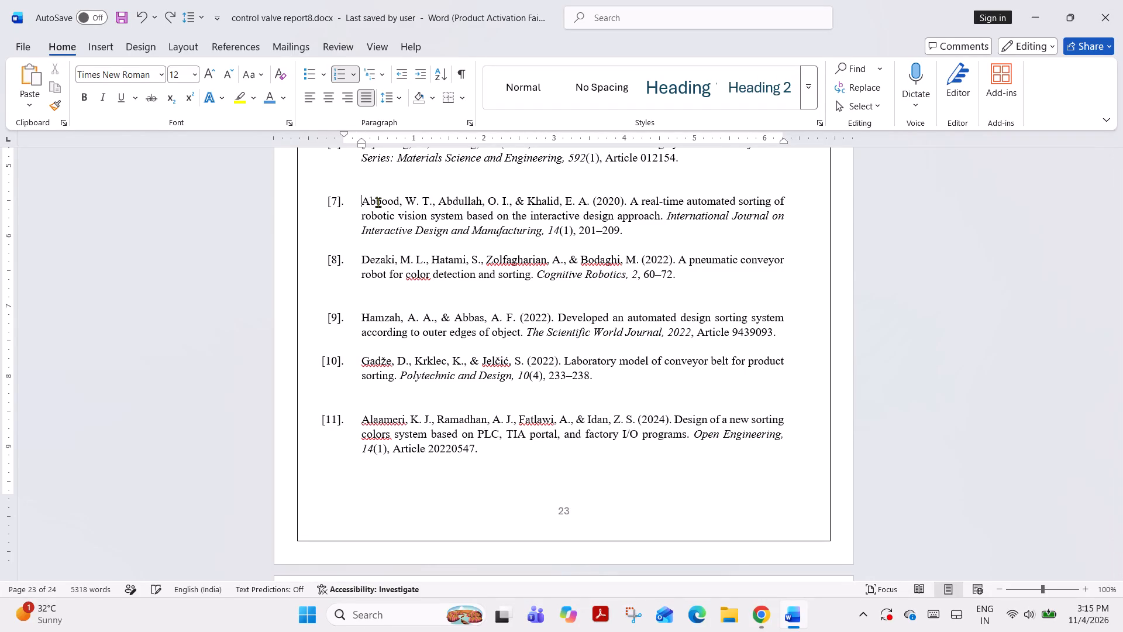
{"action": "left_click", "coordinate": [377, 217]}
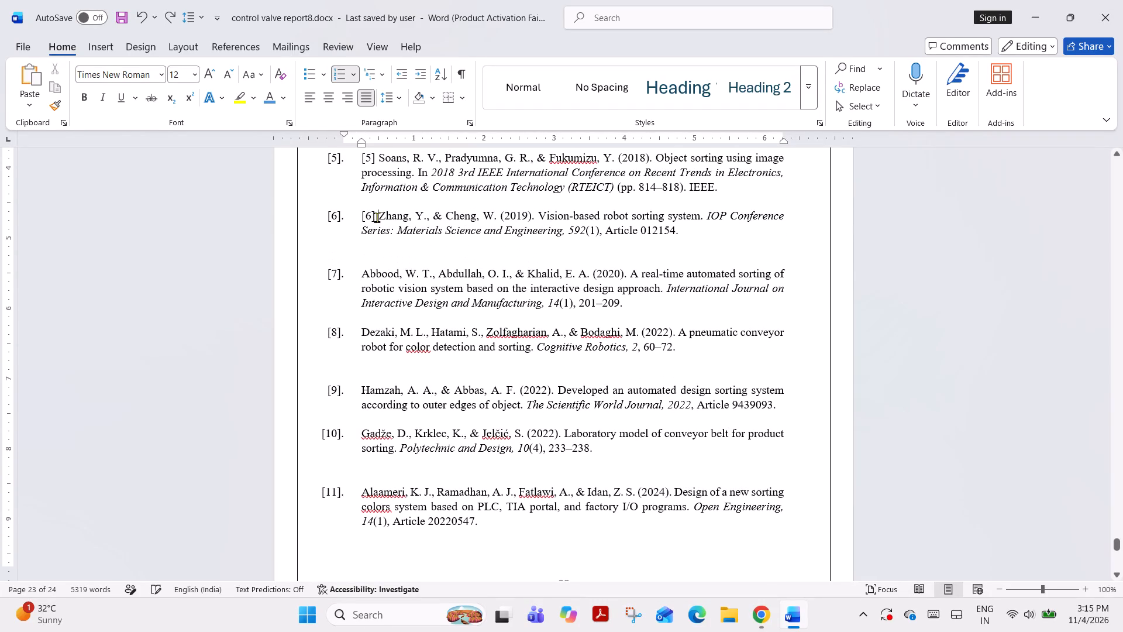
{"action": "key", "text": "BackSpace"}
{"action": "key", "text": "BackSpace"}
{"action": "key", "text": "BackSpace"}
{"action": "key", "text": "BackSpace"}
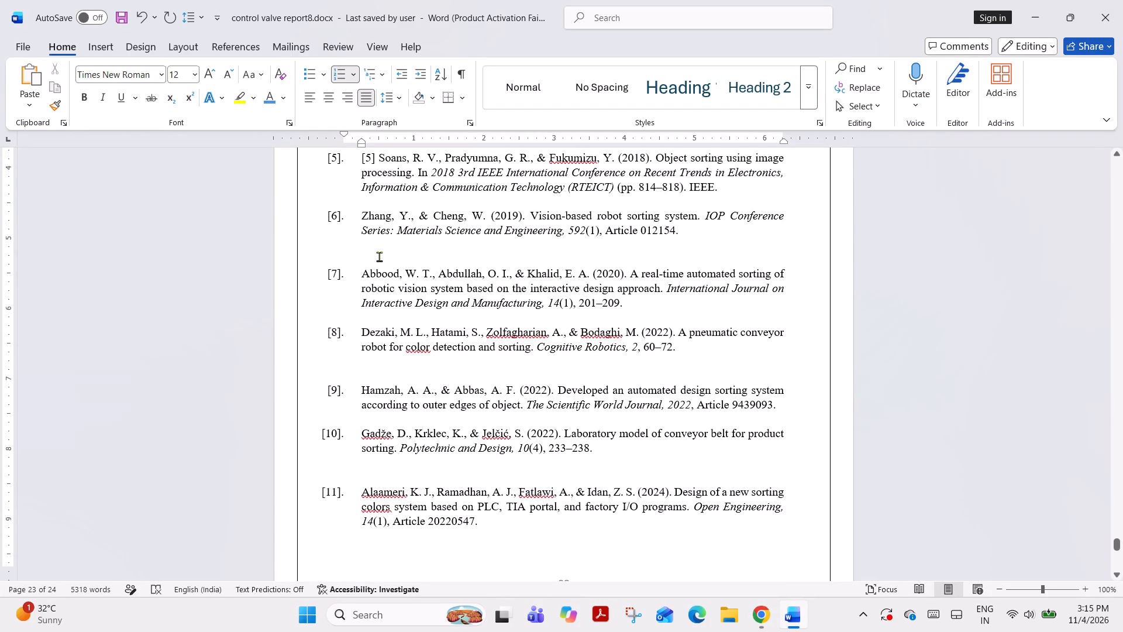
Delete the duplicate typed numbers [5] and [4] before the authors in references 5 and 4.
{"action": "left_click", "coordinate": [379, 245]}
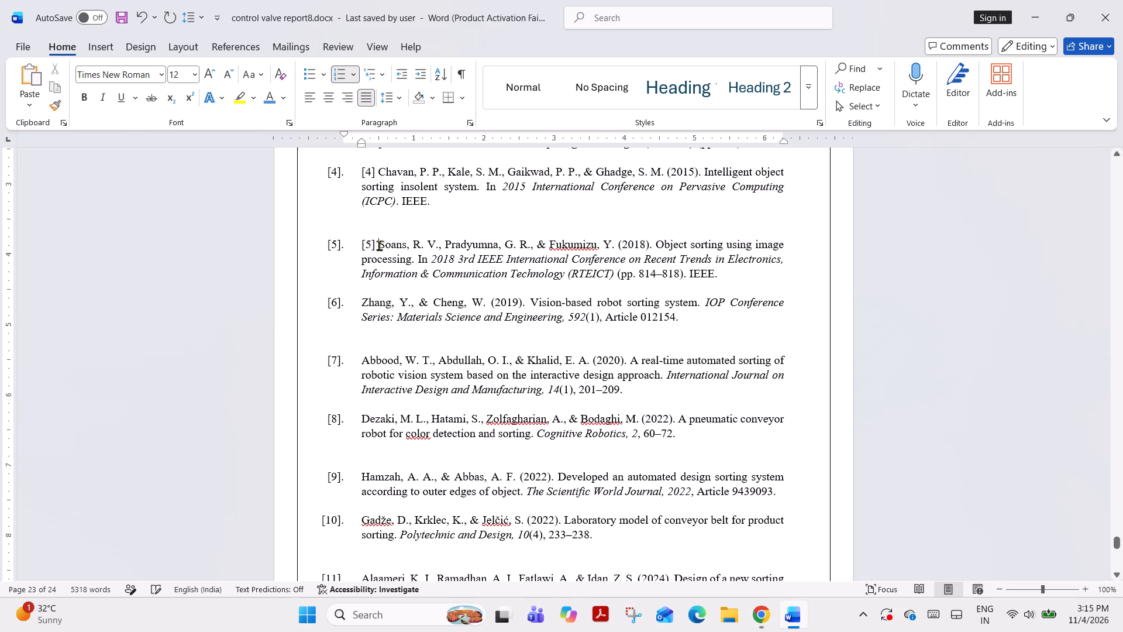
{"action": "key", "text": "BackSpace"}
{"action": "key", "text": "BackSpace"}
{"action": "key", "text": "BackSpace"}
{"action": "key", "text": "BackSpace"}
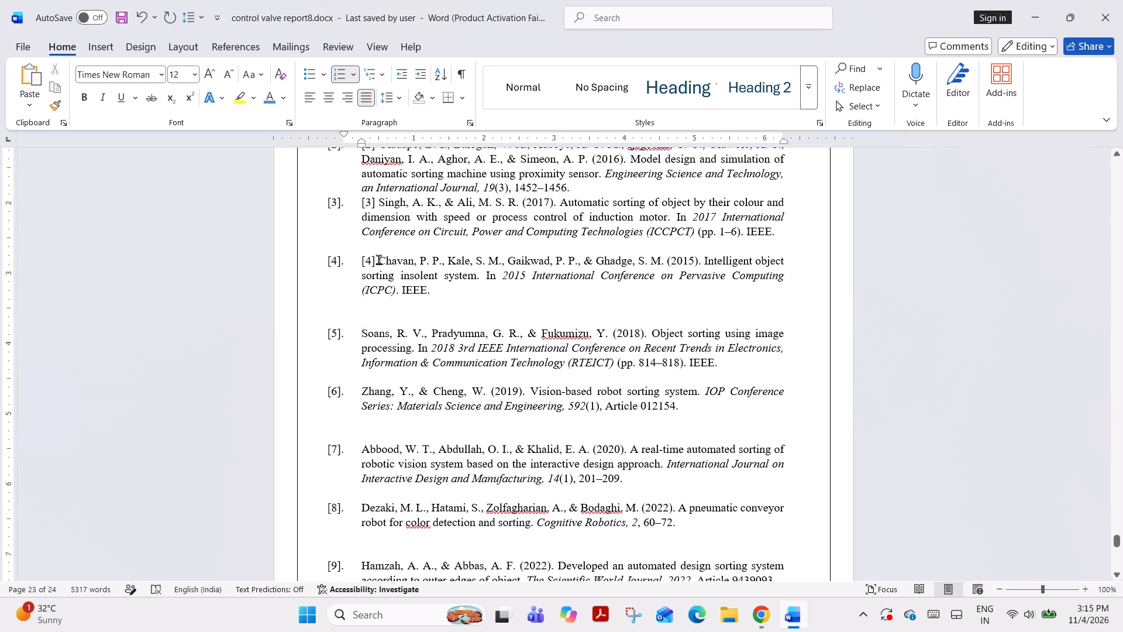
{"action": "left_click", "coordinate": [378, 259]}
{"action": "key", "text": "BackSpace"}
{"action": "key", "text": "BackSpace"}
{"action": "key", "text": "BackSpace"}
{"action": "key", "text": "BackSpace"}
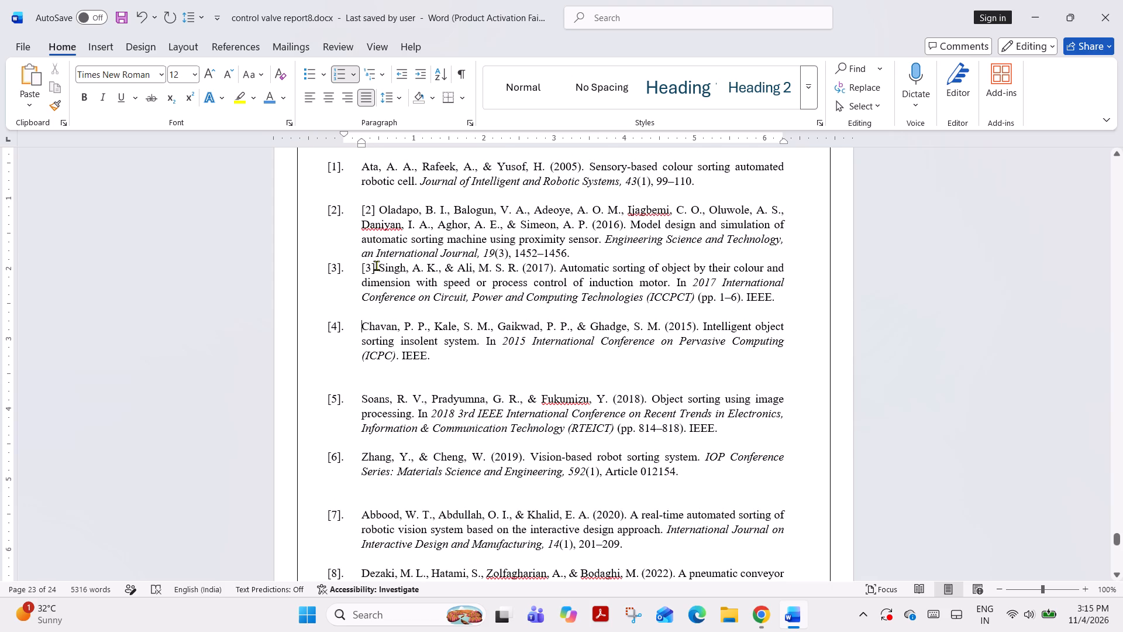
Delete the duplicate typed number [3] and its trailing space from the start of reference 3.
{"action": "left_click", "coordinate": [376, 265]}
{"action": "key", "text": "BackSpace"}
{"action": "key", "text": "BackSpace"}
{"action": "key", "text": "BackSpace"}
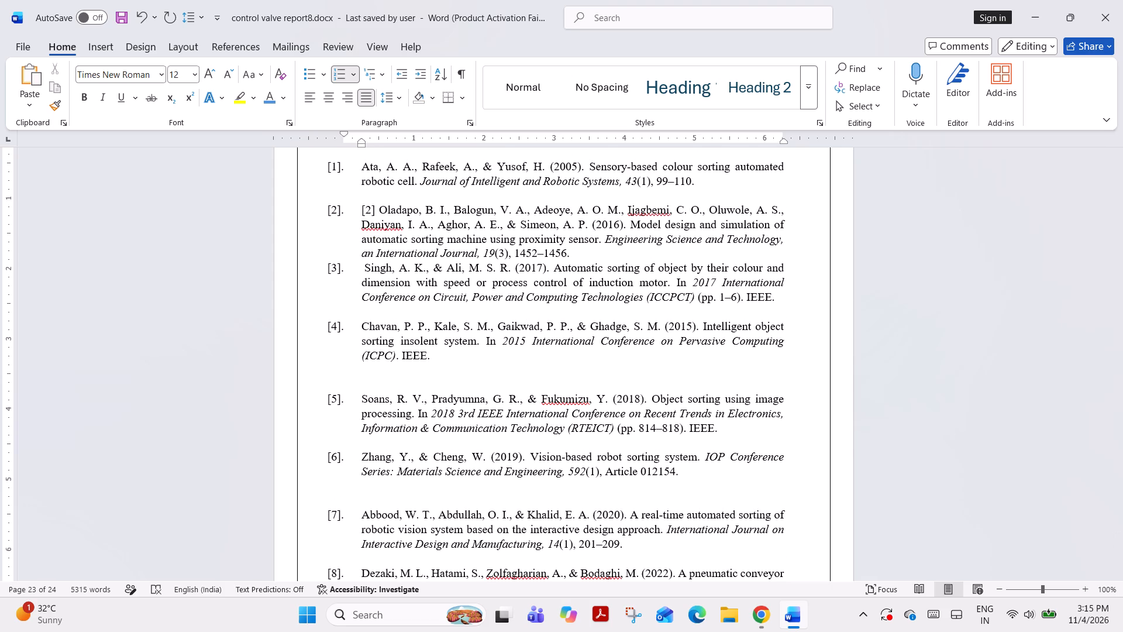
{"action": "key", "text": "Right"}
{"action": "key", "text": "BackSpace"}
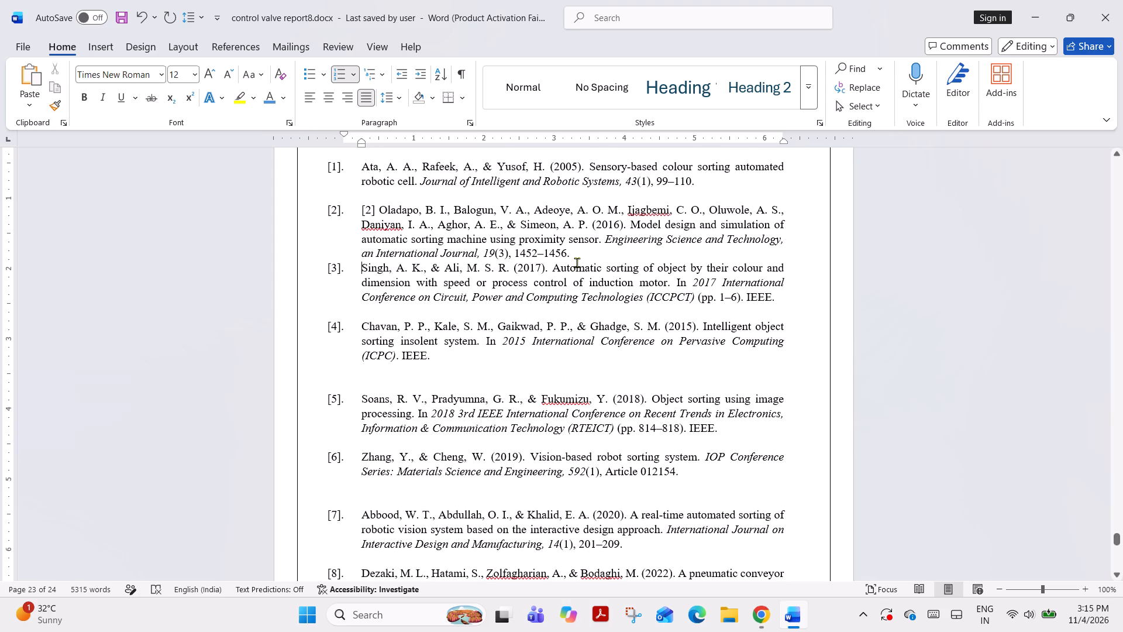
Insert an unnumbered blank line between references 2 and 3.
{"action": "left_click", "coordinate": [577, 258]}
{"action": "key", "text": "Return"}
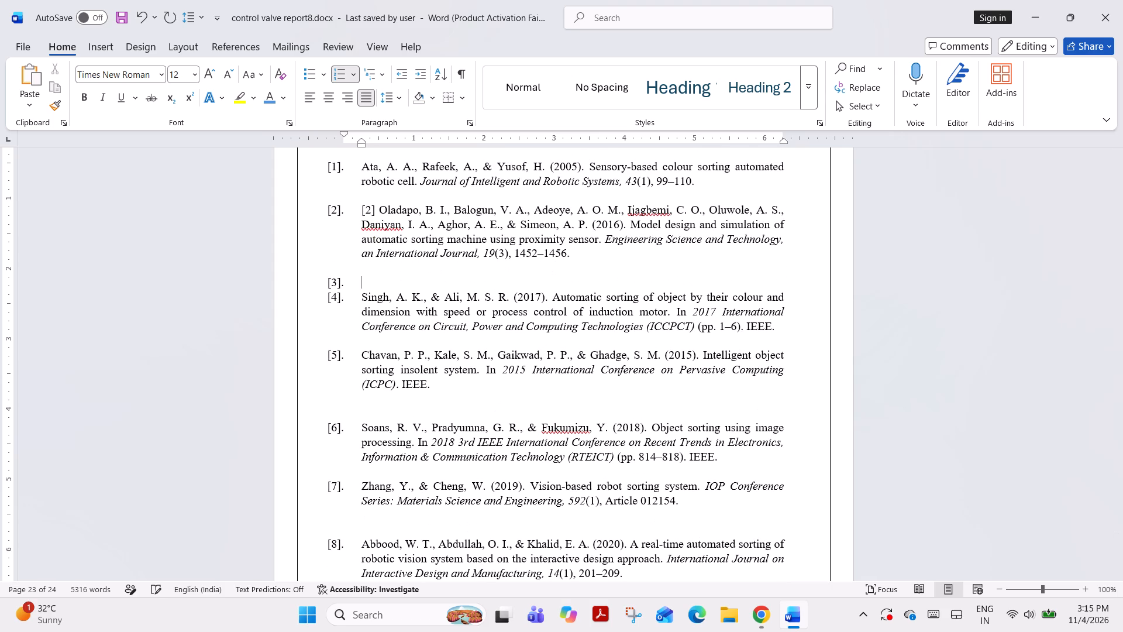
{"action": "key", "text": "BackSpace"}
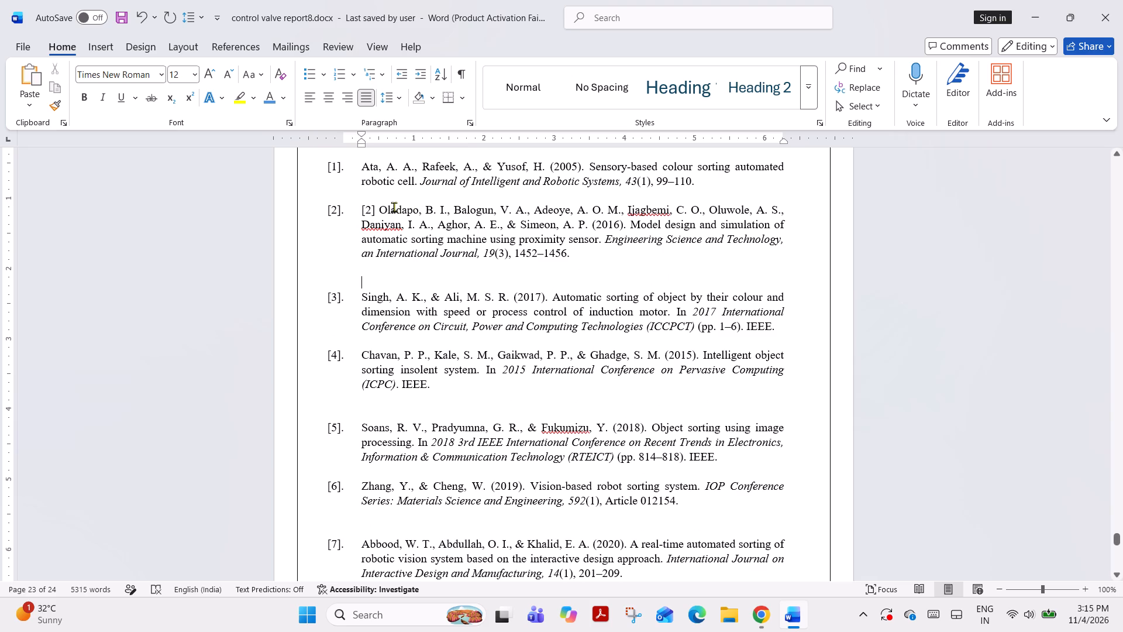
Delete the duplicate typed number [2] and its trailing space from the start of reference 2.
{"action": "left_click", "coordinate": [382, 205]}
{"action": "key", "text": "BackSpace"}
{"action": "key", "text": "BackSpace"}
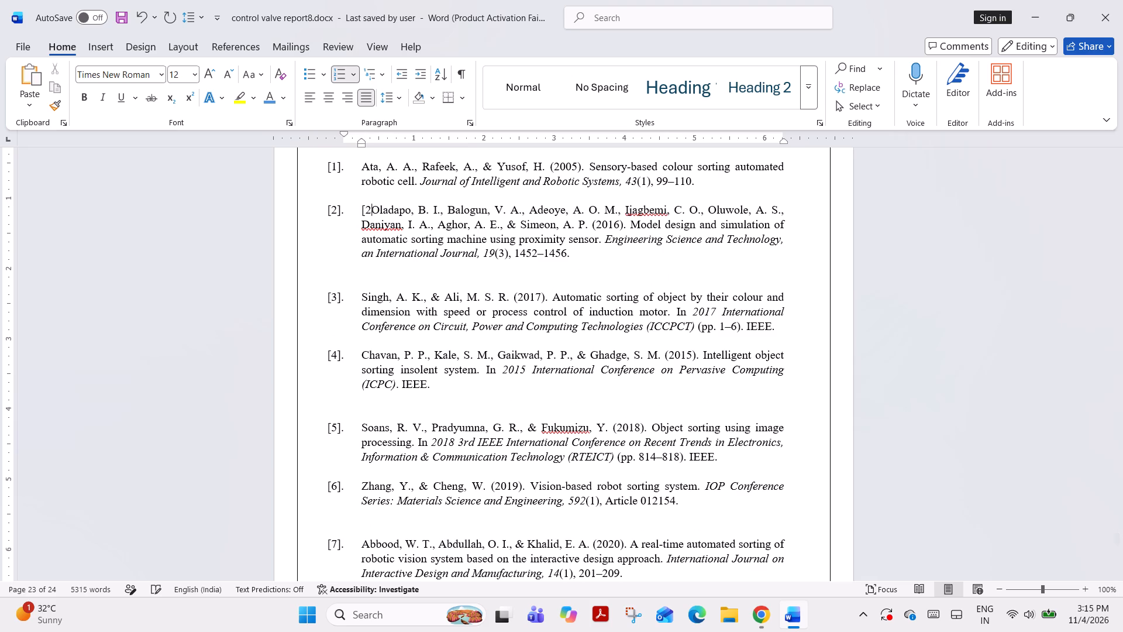
{"action": "key", "text": "BackSpace"}
{"action": "key", "text": "BackSpace"}
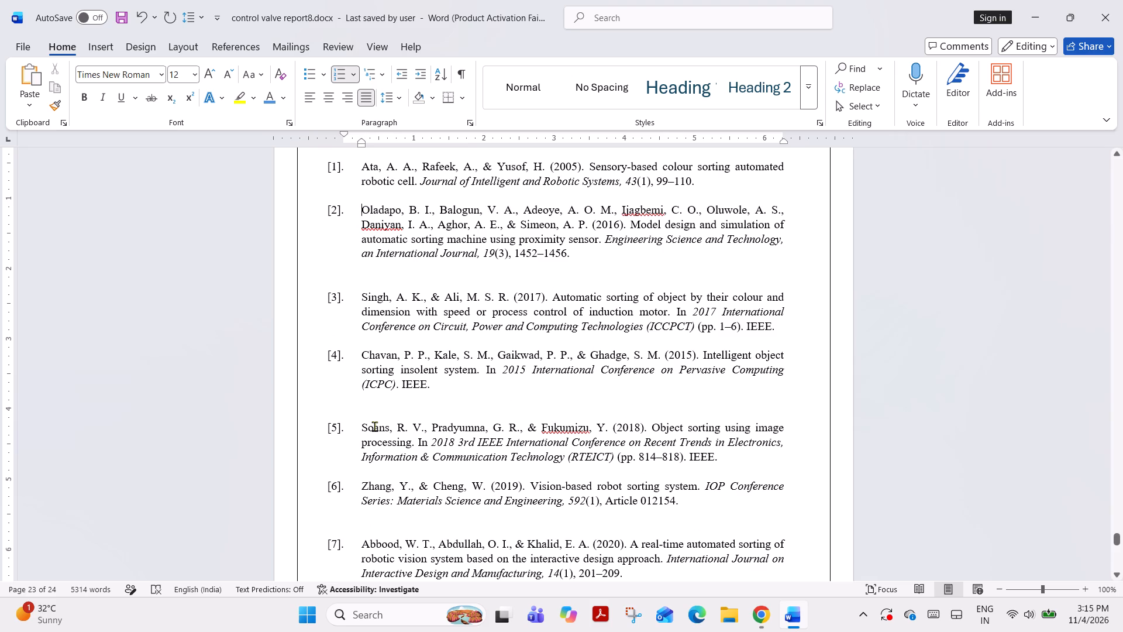
Replace the blank paragraph between references 4 and 5 with an unnumbered blank line indented to the reference text.
{"action": "left_click", "coordinate": [381, 410]}
{"action": "key", "text": "BackSpace"}
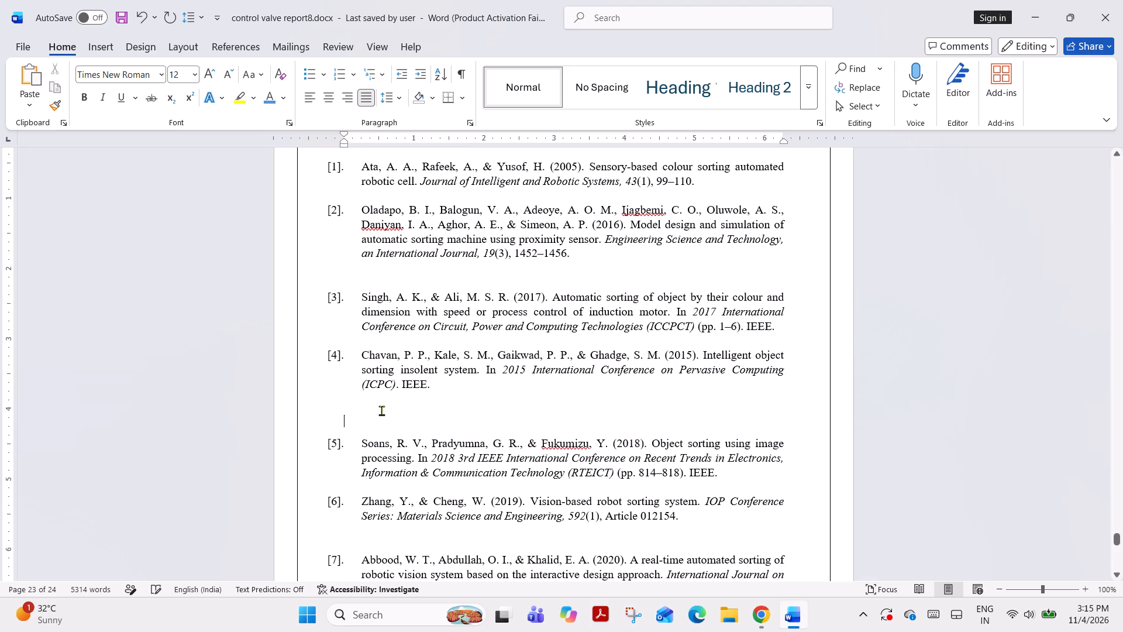
{"action": "key", "text": "BackSpace"}
{"action": "key", "text": "BackSpace"}
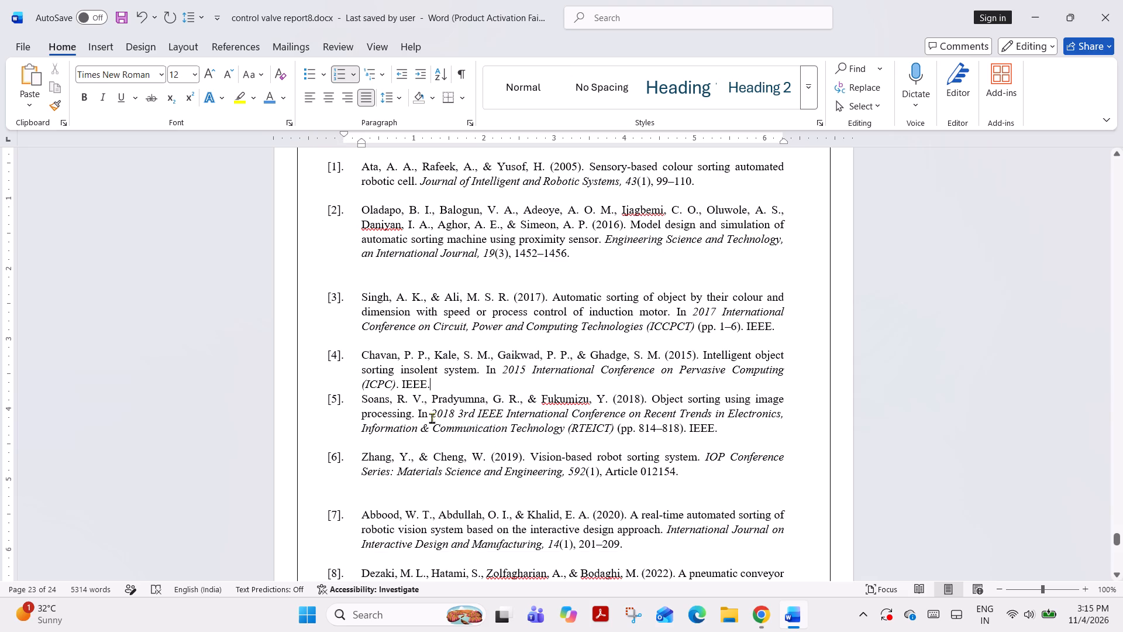
{"action": "key", "text": "Return"}
{"action": "key", "text": "BackSpace"}
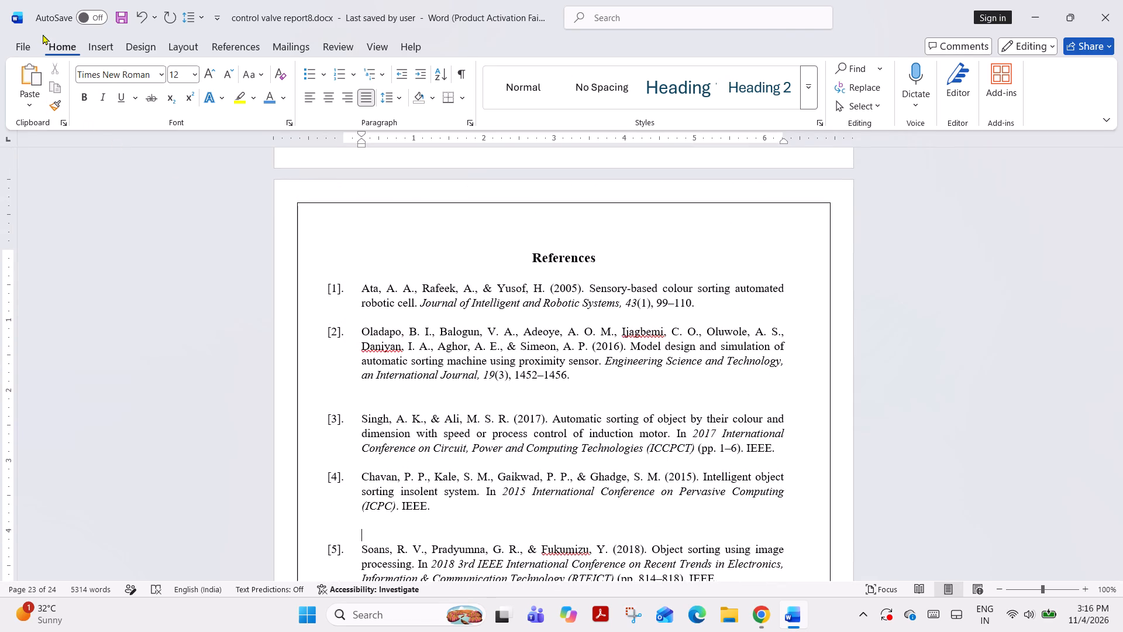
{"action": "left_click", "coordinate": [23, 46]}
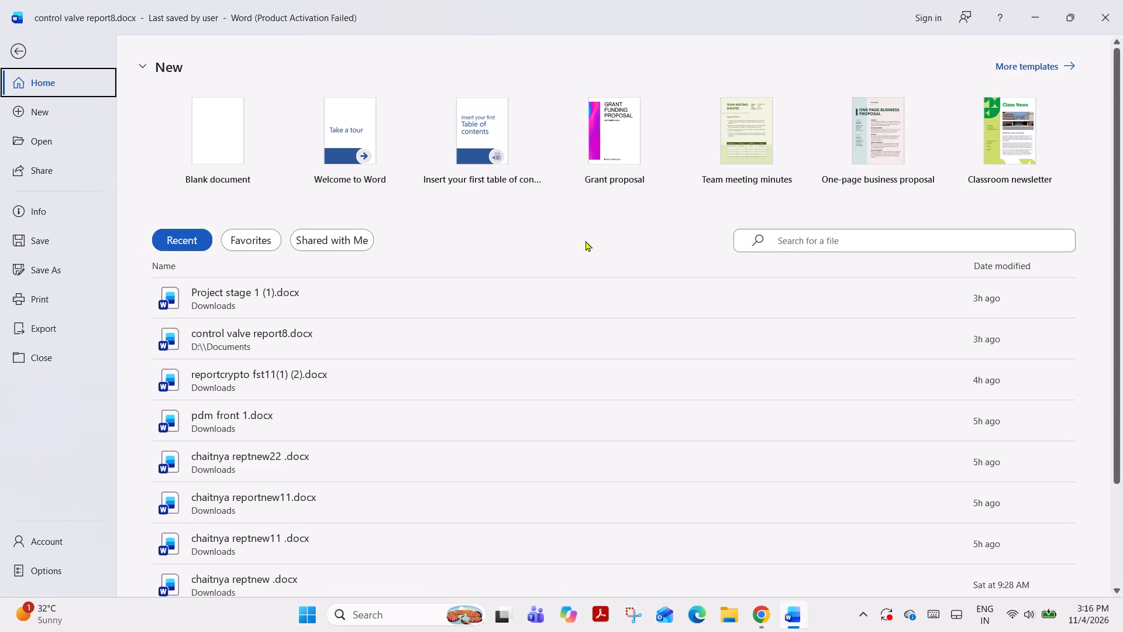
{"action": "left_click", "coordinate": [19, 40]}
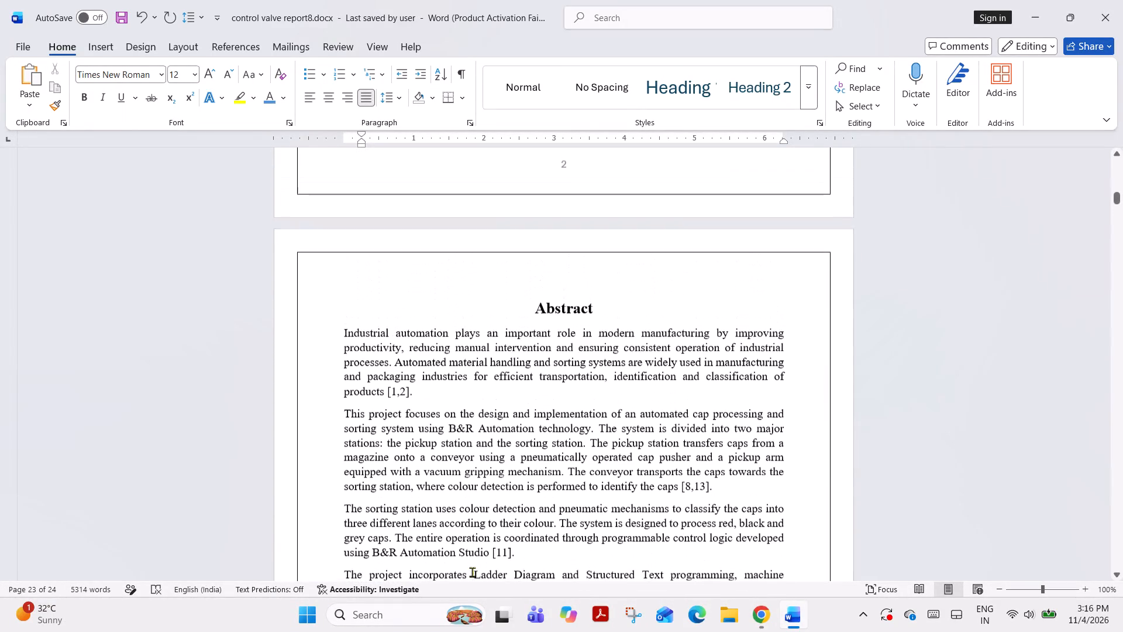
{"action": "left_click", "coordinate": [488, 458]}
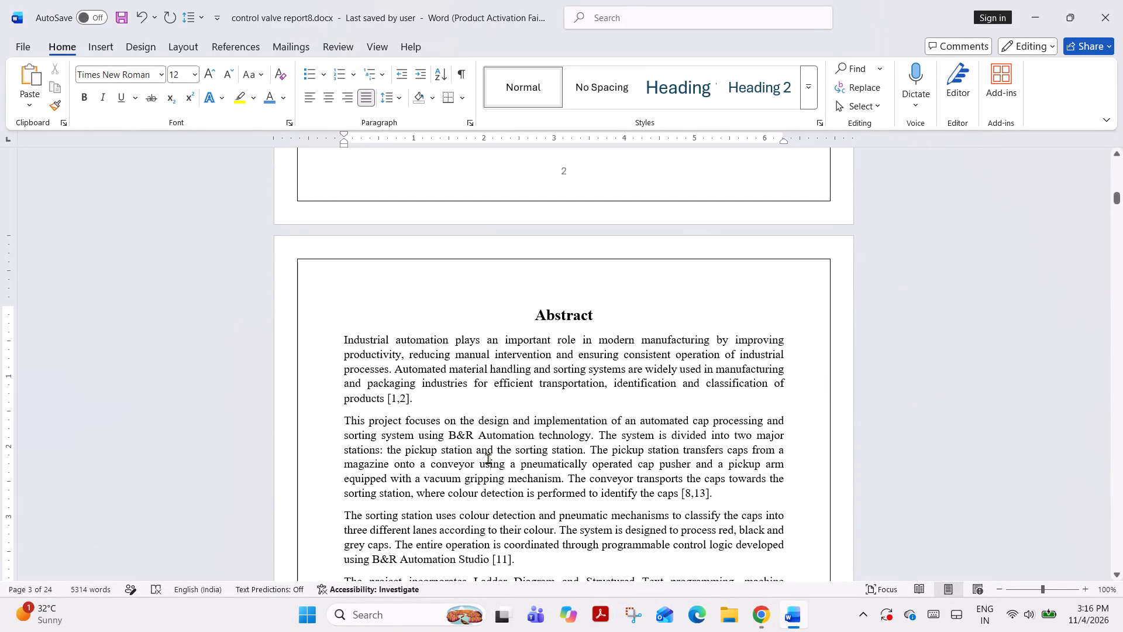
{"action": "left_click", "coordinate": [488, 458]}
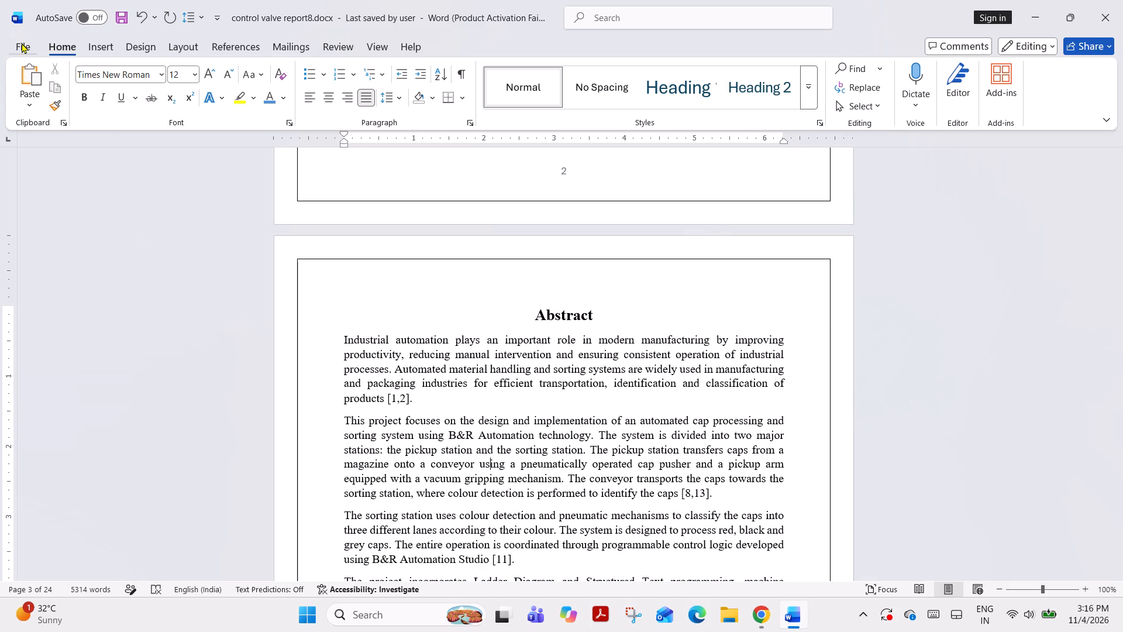
Set up printing of the report with Microsoft Print to PDF as the printer.
{"action": "left_click", "coordinate": [22, 43]}
{"action": "left_click", "coordinate": [17, 307]}
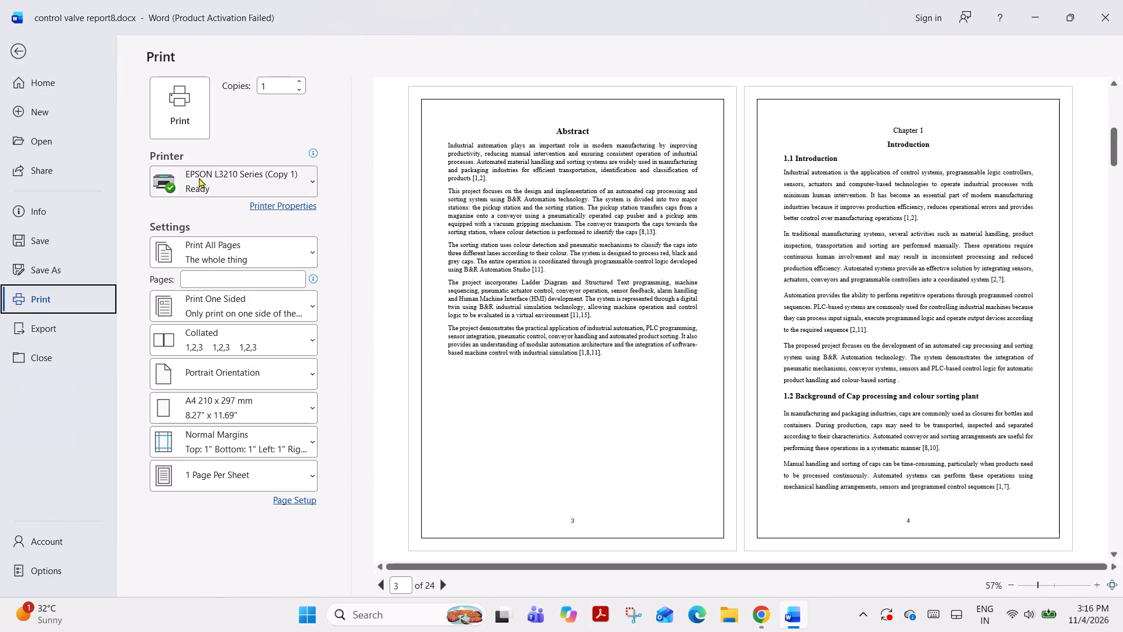
{"action": "left_click", "coordinate": [199, 183]}
{"action": "left_click", "coordinate": [206, 274]}
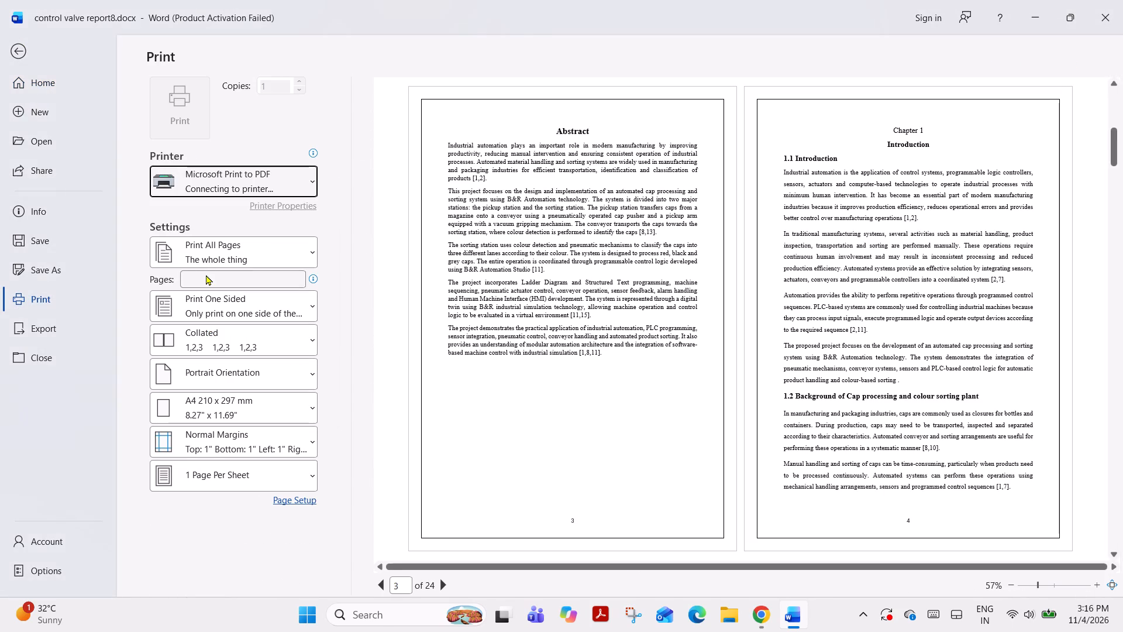
Print the whole report to a PDF file named reportnow in the Downloads folder.
{"action": "left_click", "coordinate": [191, 125]}
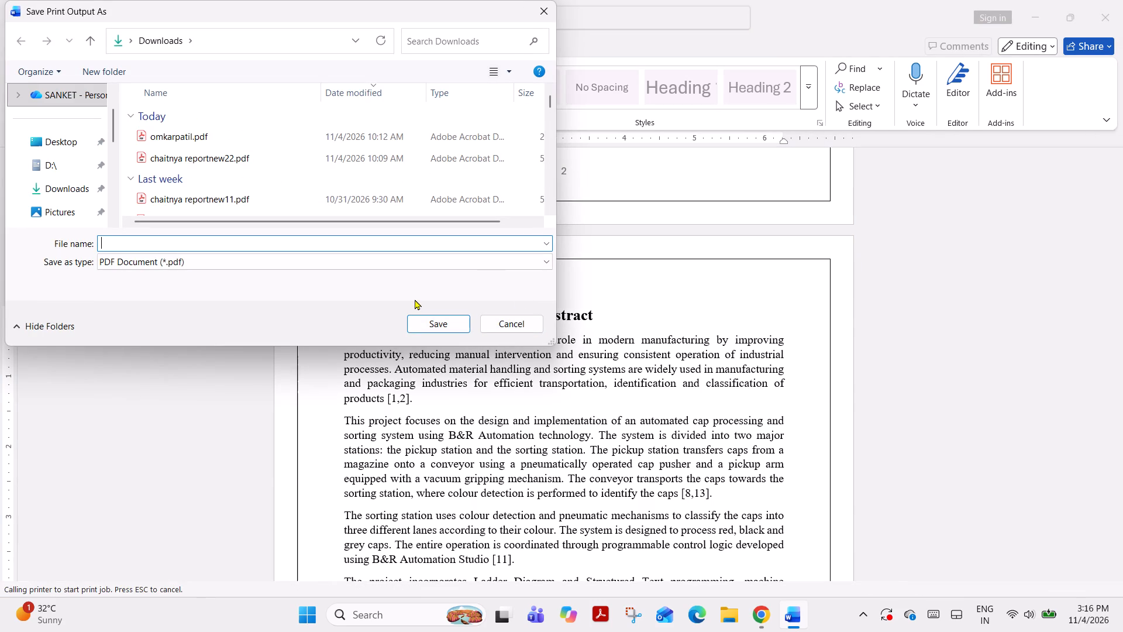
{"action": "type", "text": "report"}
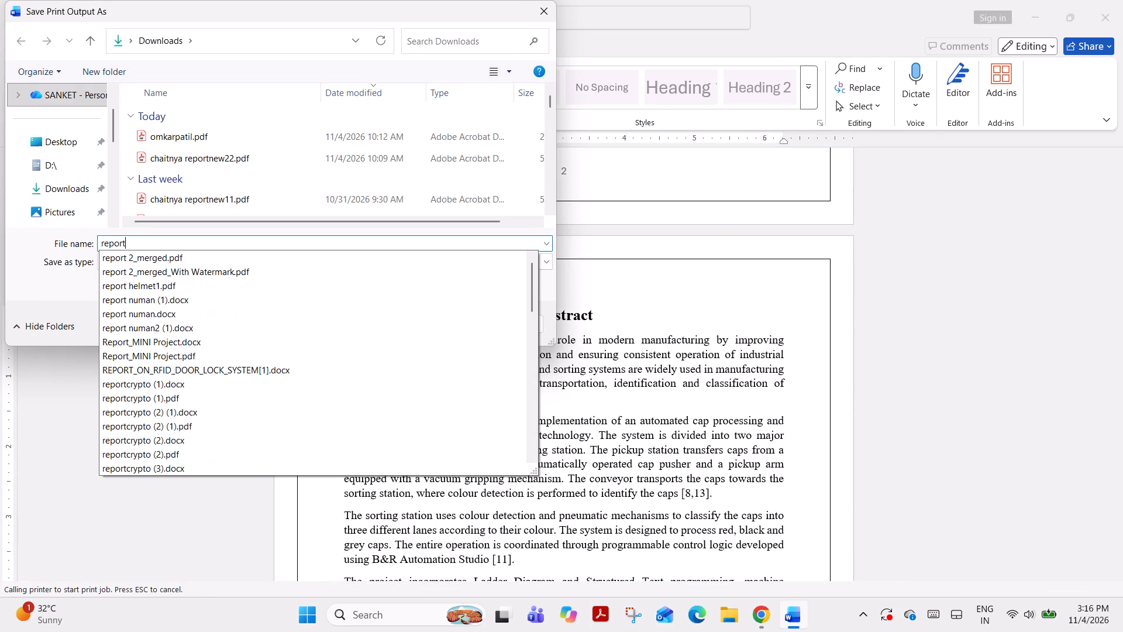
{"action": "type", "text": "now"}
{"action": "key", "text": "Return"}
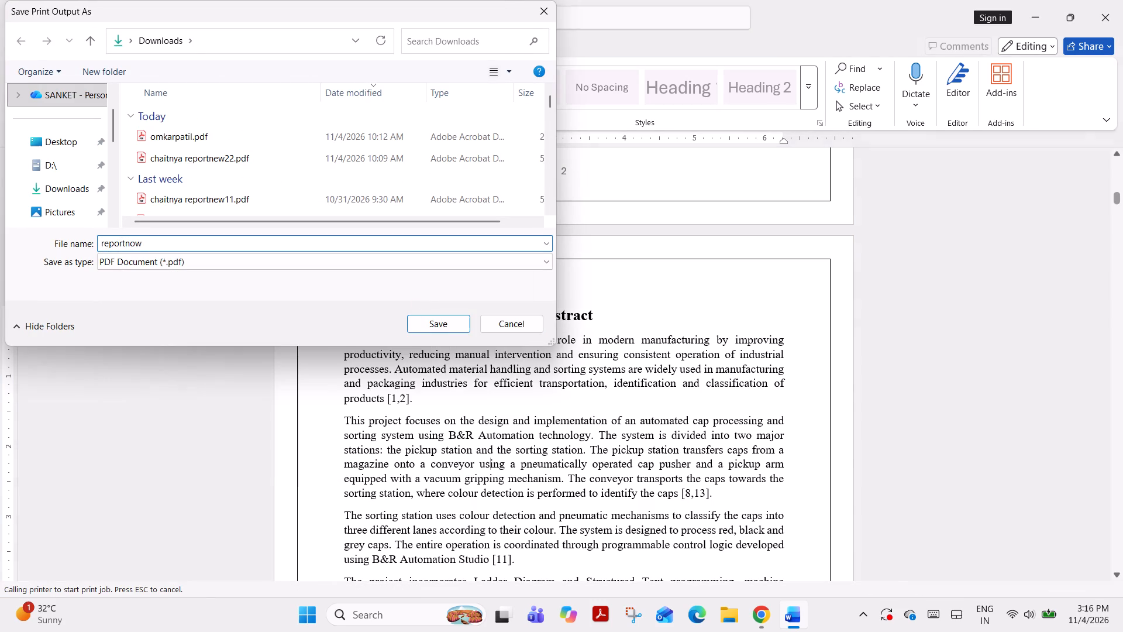
Switch to Google Chrome and open a new blank tab beside the Cap Processing report chat.
{"action": "left_click", "coordinate": [761, 626]}
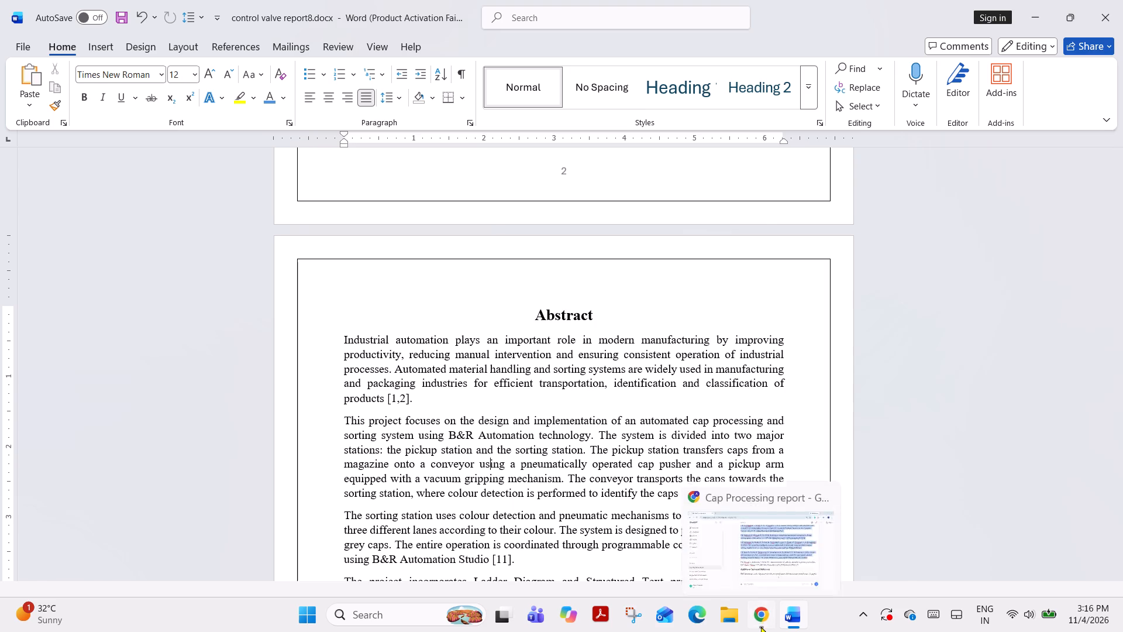
{"action": "left_click", "coordinate": [216, 15]}
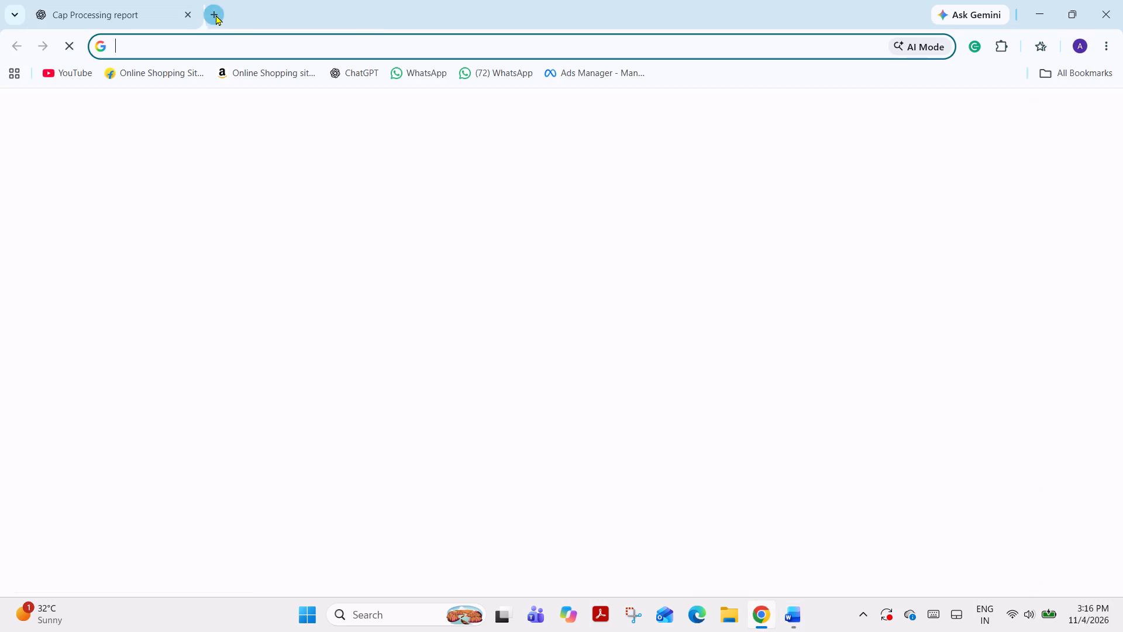
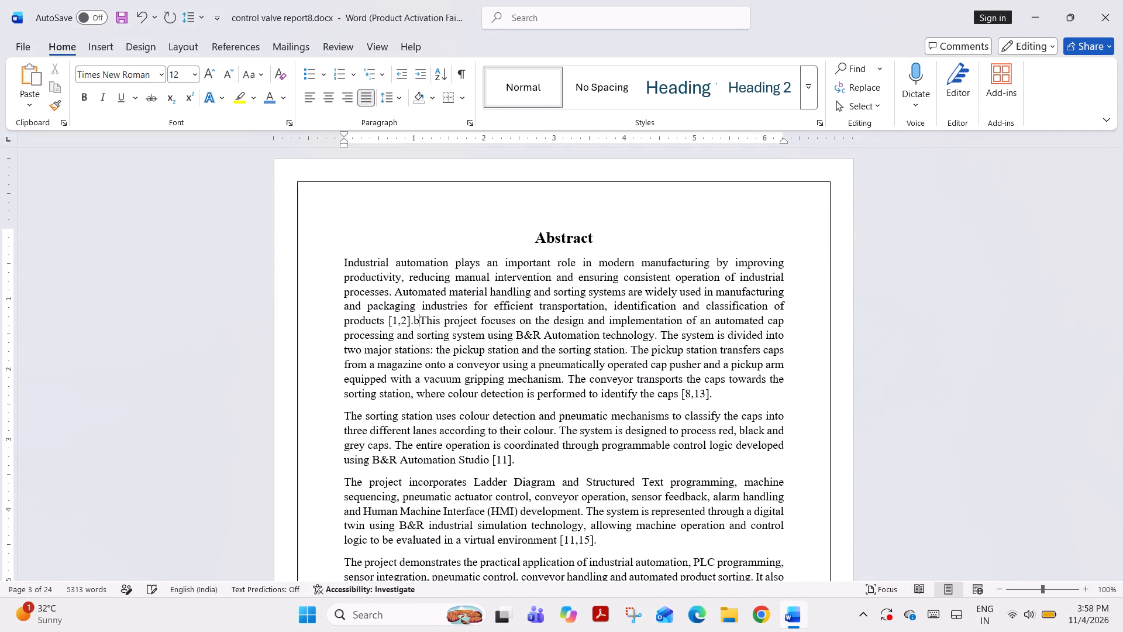
Join the Abstract's opening text through the "The sorting station uses" paragraph into one paragraph, with single spaces between the joined sentences.
{"action": "key", "text": "BackSpace"}
{"action": "key", "text": "space"}
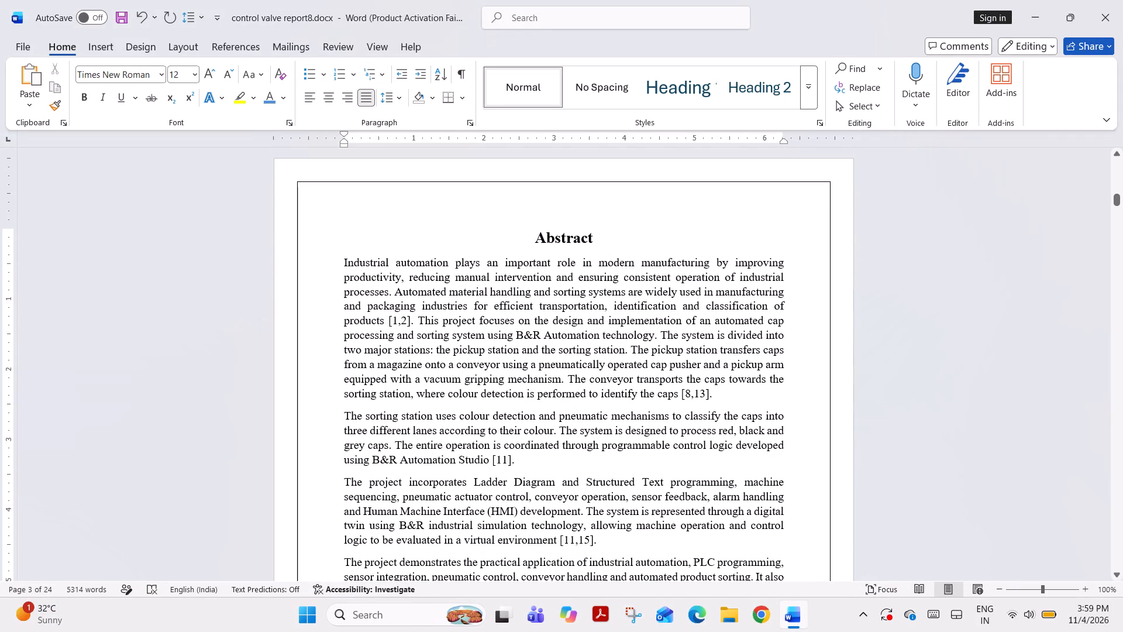
{"action": "left_click", "coordinate": [346, 417]}
{"action": "key", "text": "BackSpace"}
{"action": "key", "text": "space"}
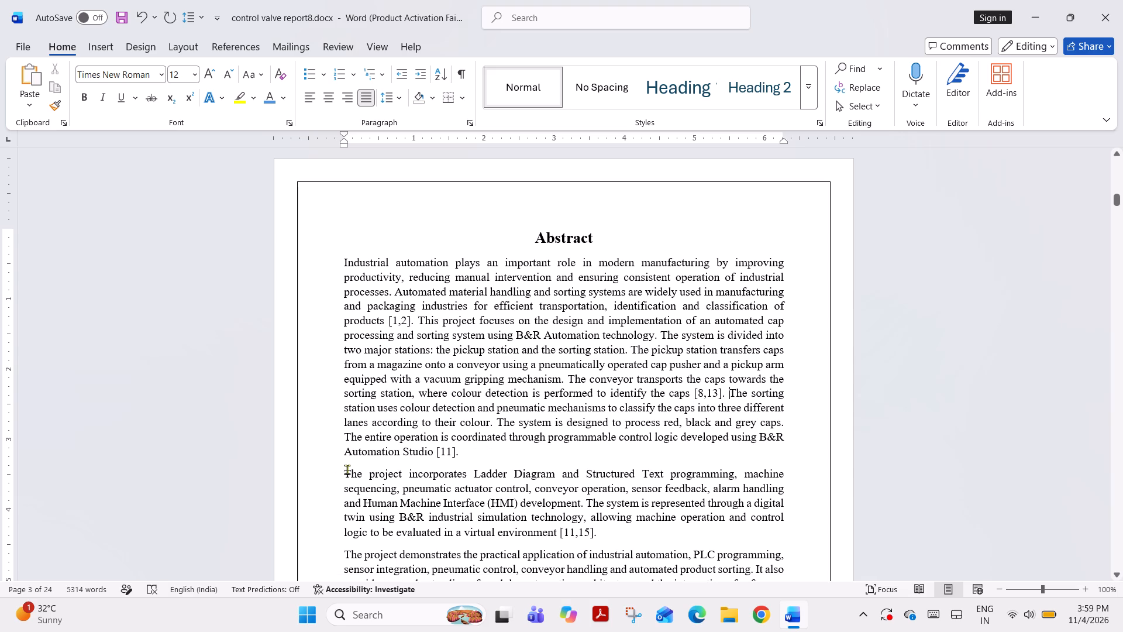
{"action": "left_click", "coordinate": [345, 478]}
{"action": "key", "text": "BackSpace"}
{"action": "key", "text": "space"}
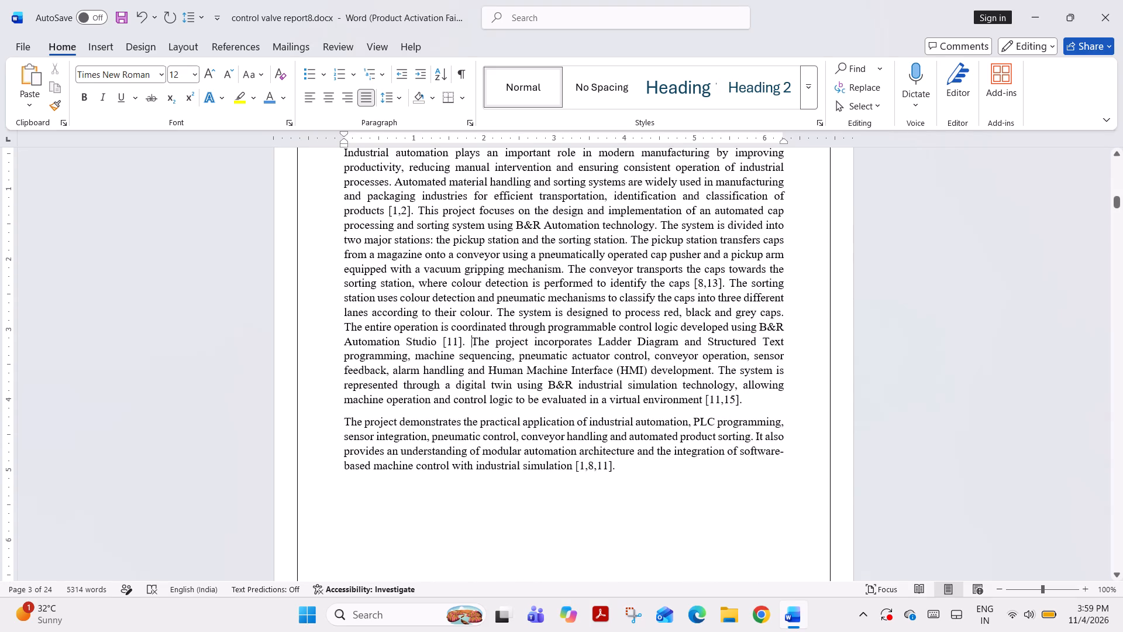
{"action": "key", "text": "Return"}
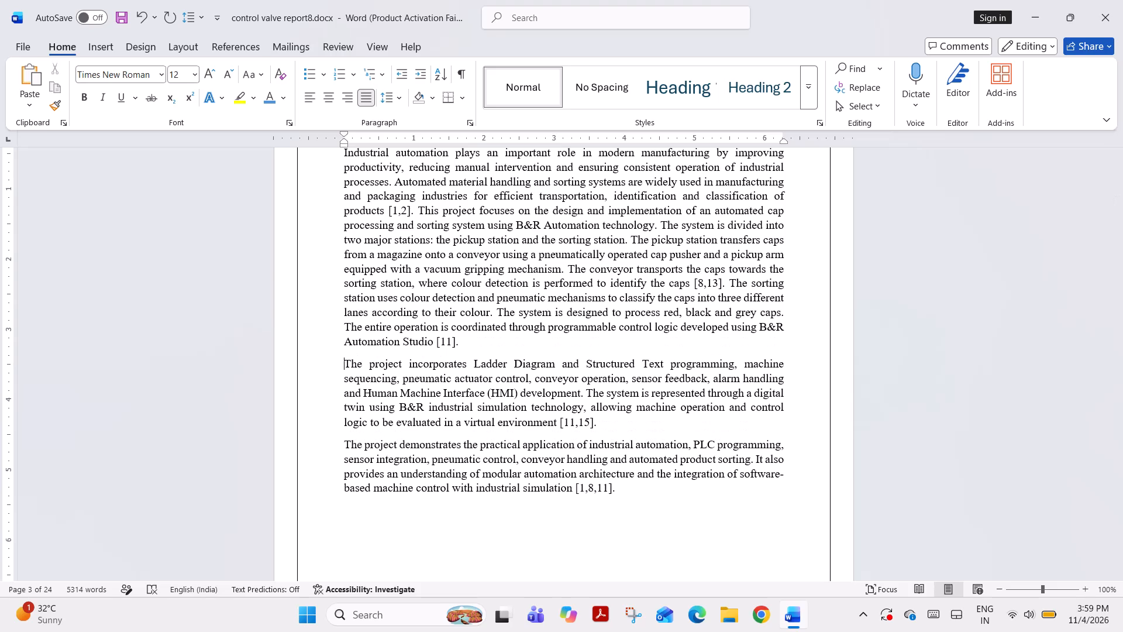
Join the Abstract's last paragraph, starting "The project demonstrates", to the paragraph before it, separated by a space.
{"action": "left_click", "coordinate": [341, 446]}
{"action": "key", "text": "BackSpace"}
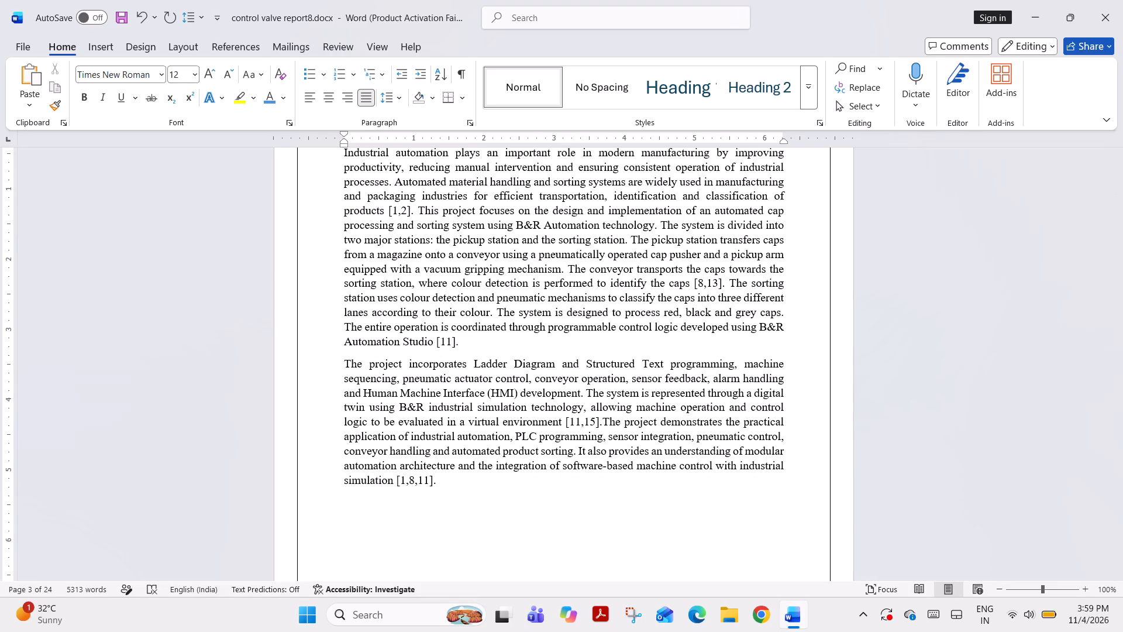
{"action": "key", "text": "space"}
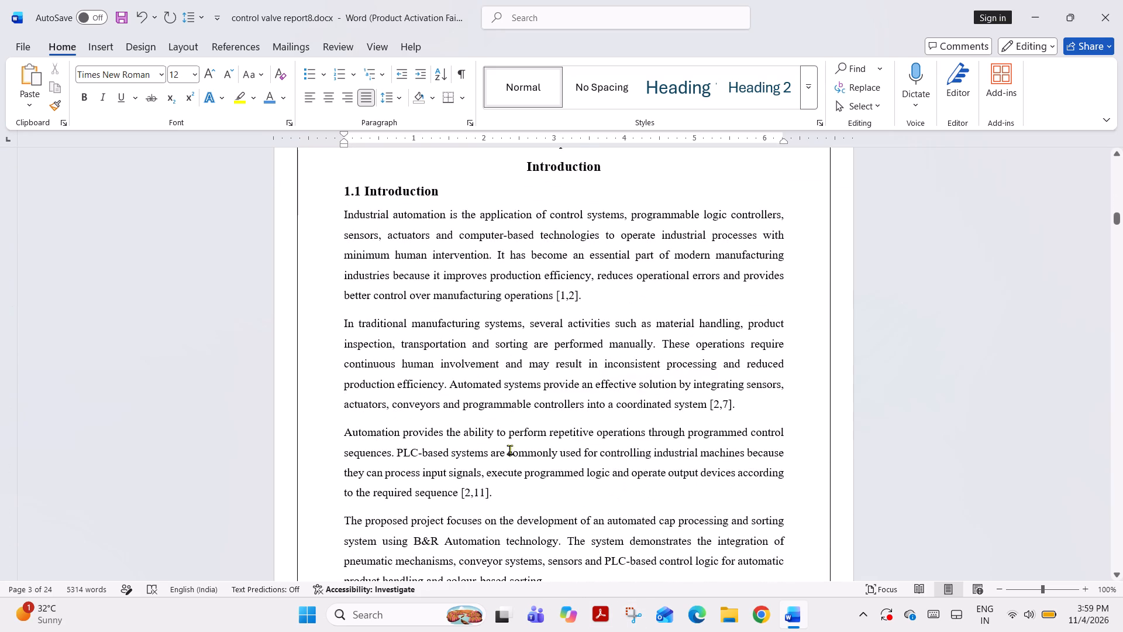
Merge the four paragraphs of section 1.1 Introduction into a single paragraph, with a space at each join.
{"action": "left_click", "coordinate": [343, 329]}
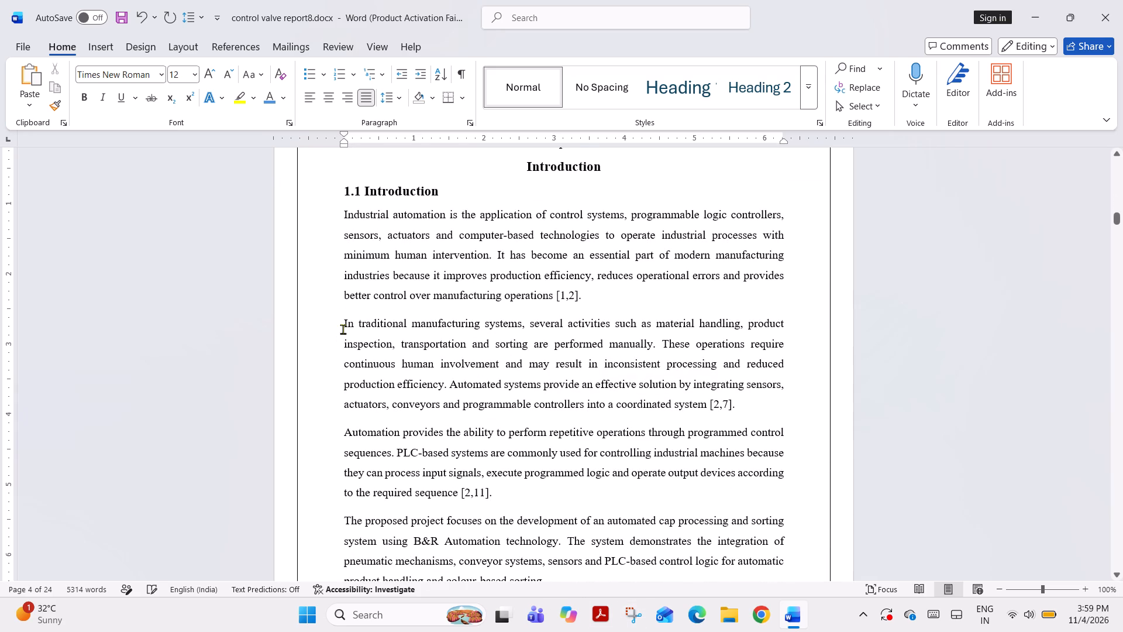
{"action": "key", "text": "BackSpace"}
{"action": "key", "text": "space"}
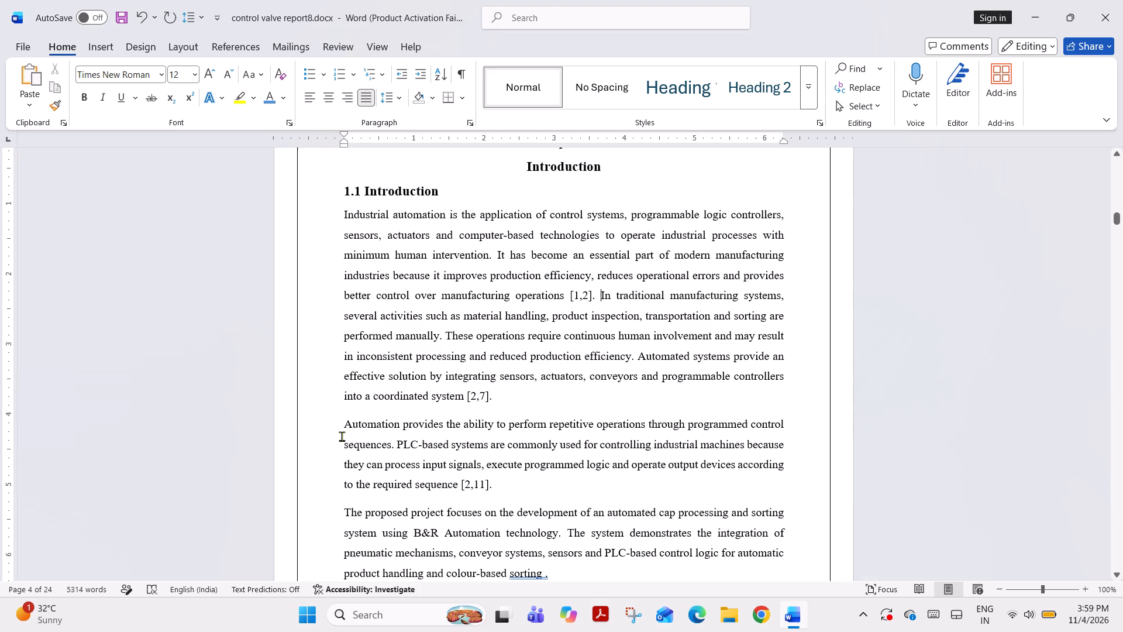
{"action": "left_click", "coordinate": [345, 437]}
{"action": "left_click", "coordinate": [345, 427]}
{"action": "key", "text": "BackSpace"}
{"action": "key", "text": "space"}
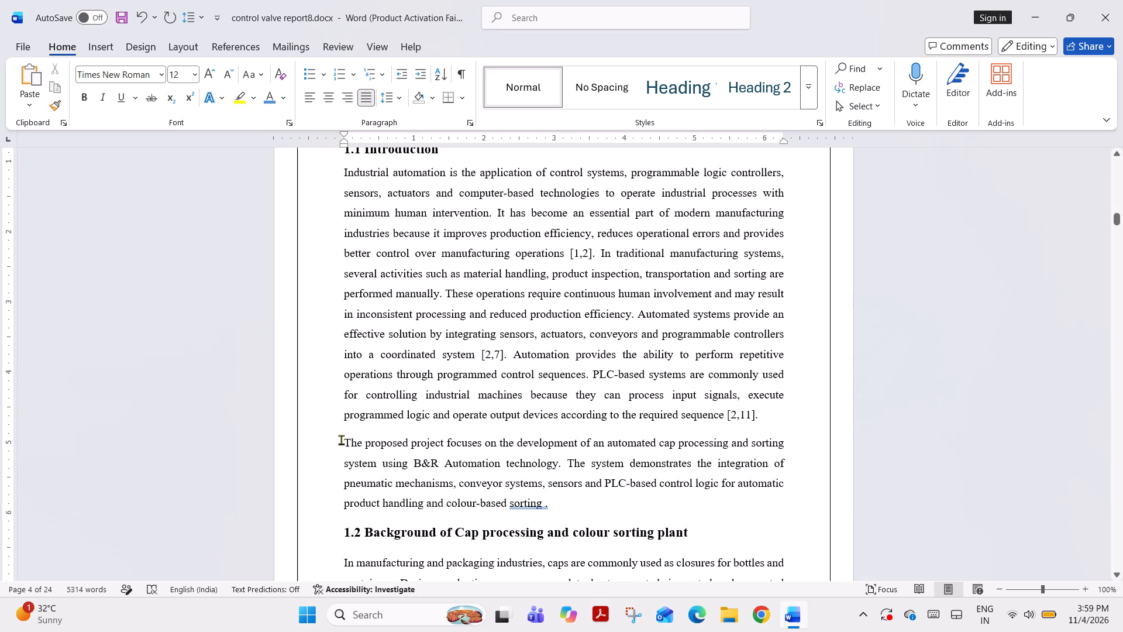
{"action": "left_click", "coordinate": [343, 443]}
{"action": "key", "text": "BackSpace"}
{"action": "key", "text": "space"}
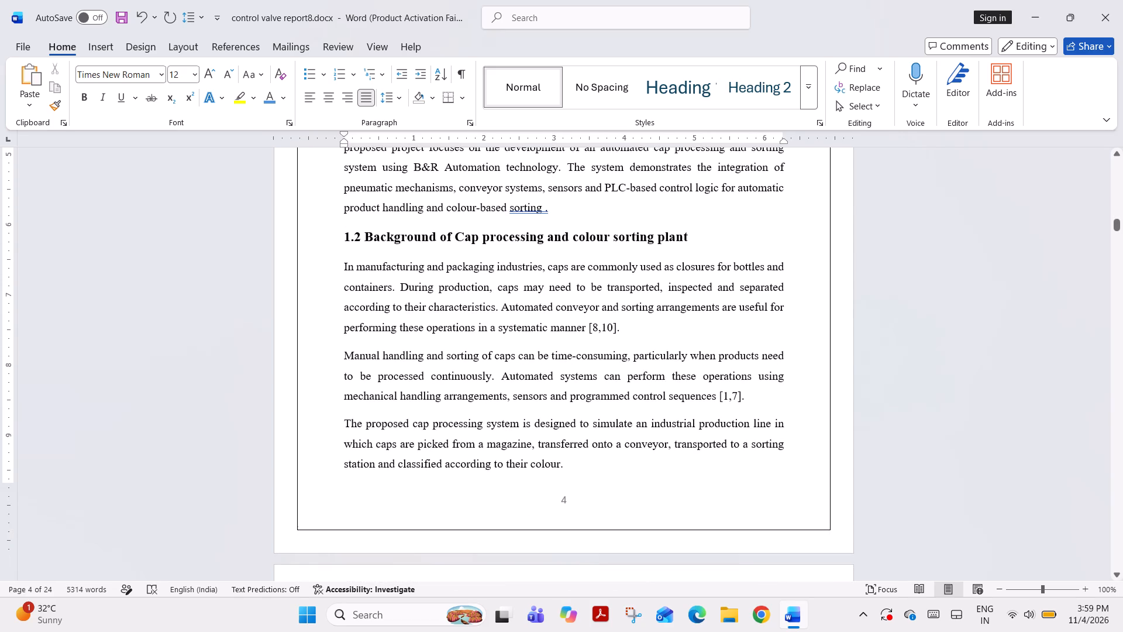
Merge the three page 4 paragraphs of section 1.2 into one paragraph, with a space at each join.
{"action": "left_click", "coordinate": [343, 356]}
{"action": "key", "text": "BackSpace"}
{"action": "key", "text": "space"}
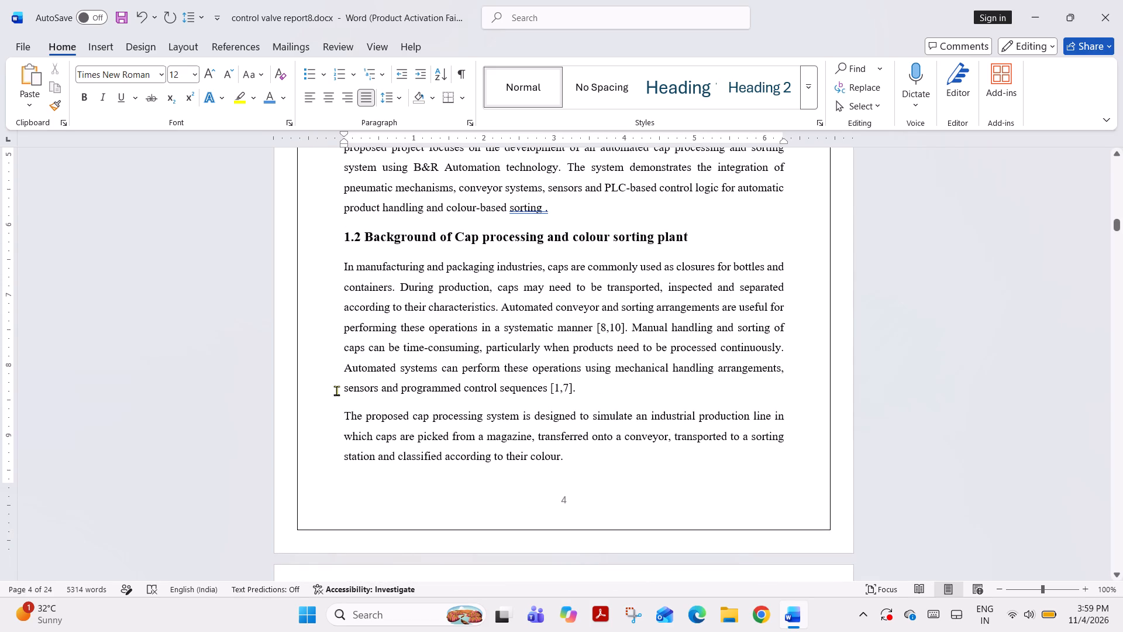
{"action": "left_click", "coordinate": [345, 423]}
{"action": "key", "text": "BackSpace"}
{"action": "key", "text": "space"}
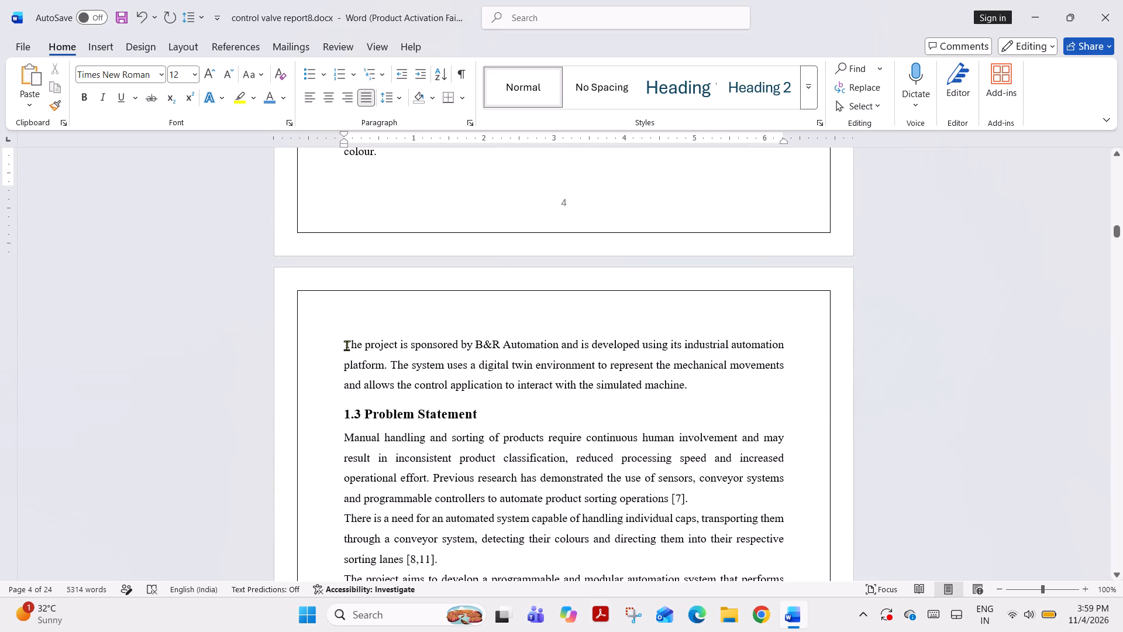
Insert three blank lines before the "Chapter 2" title to push the Literature Survey chapter down from the end of Chapter 1.
{"action": "left_click", "coordinate": [346, 345]}
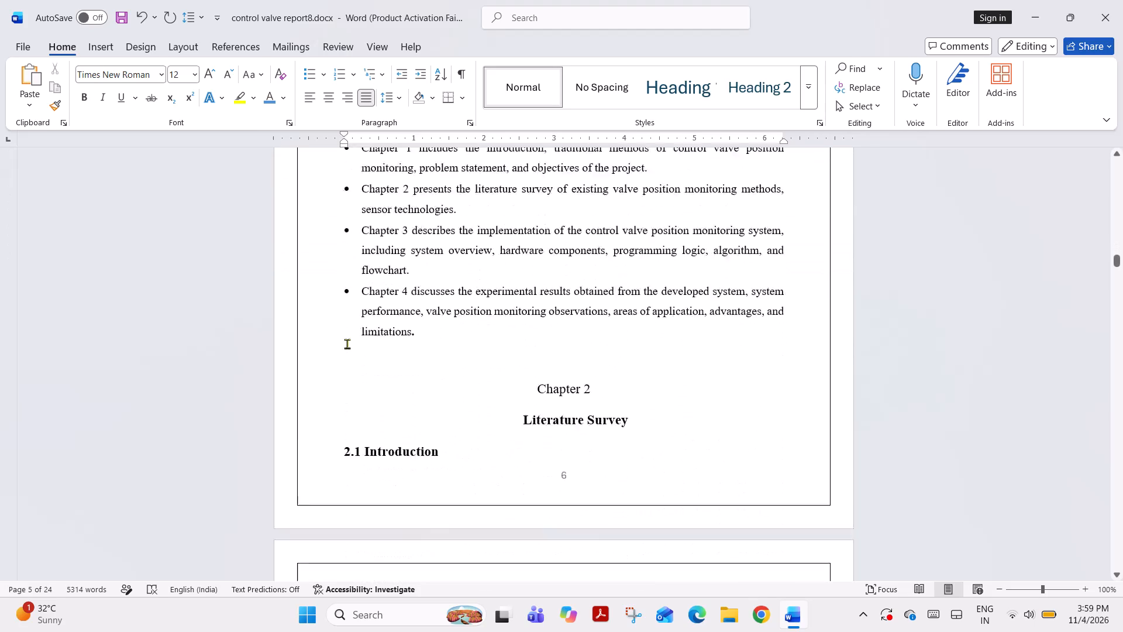
{"action": "left_click", "coordinate": [538, 284]}
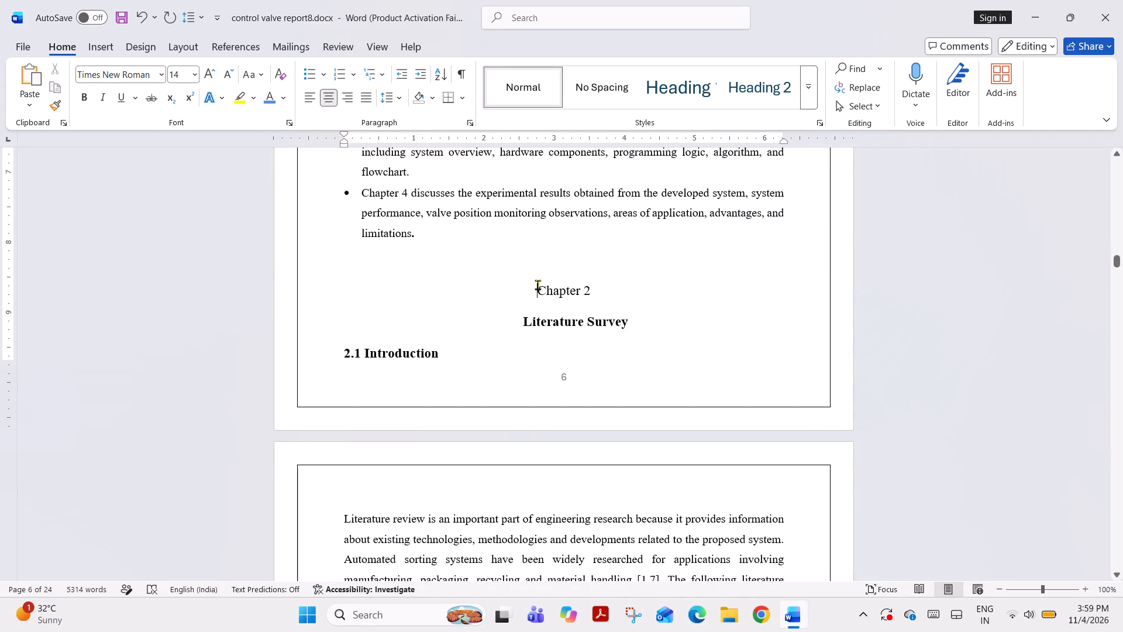
{"action": "key", "text": "Return"}
{"action": "key", "text": "Return"}
{"action": "key", "text": "Return"}
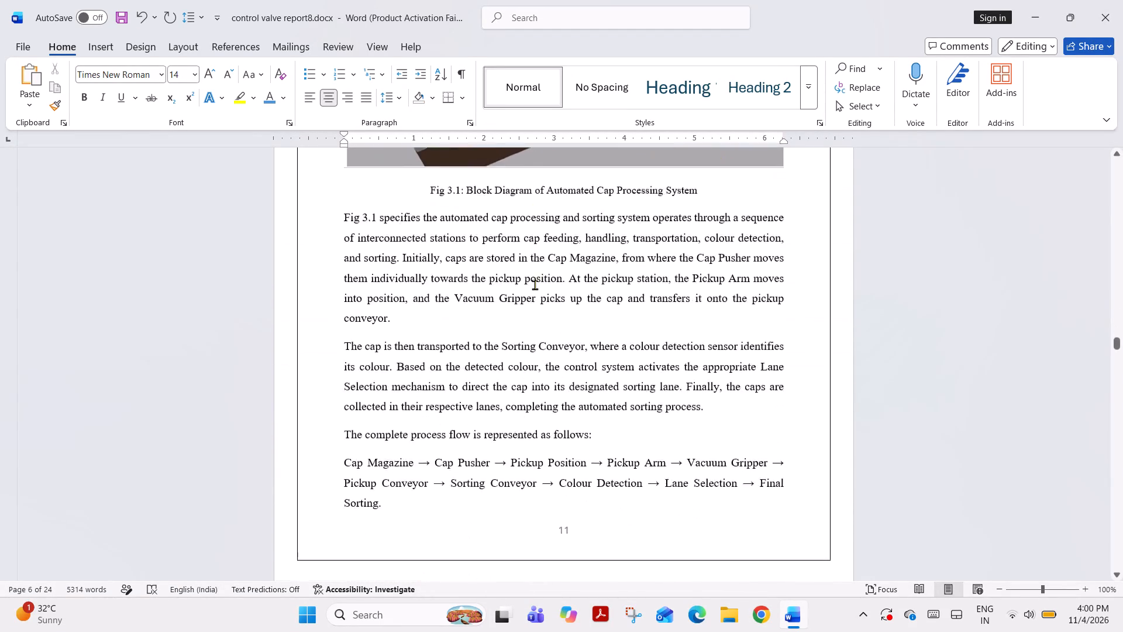
Start a new paragraph in section 1.2 at "The proposed cap processing system is designed".
{"action": "left_click_drag", "start_coordinate": [1117, 344], "coordinate": [1122, 198]}
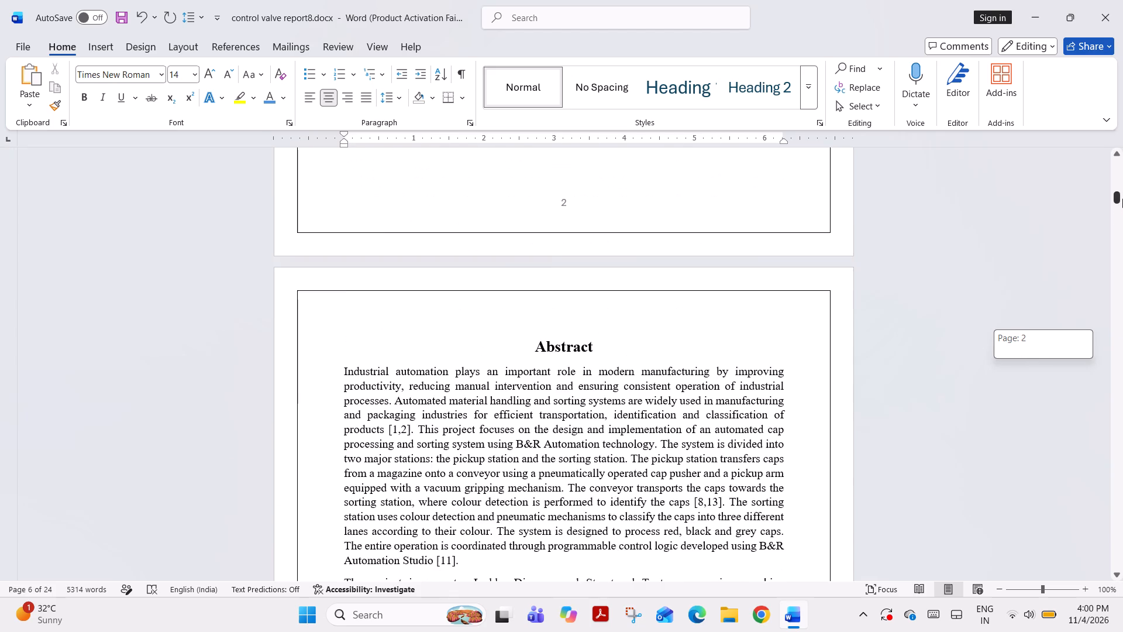
{"action": "left_click_drag", "start_coordinate": [1122, 198], "coordinate": [1122, 205]}
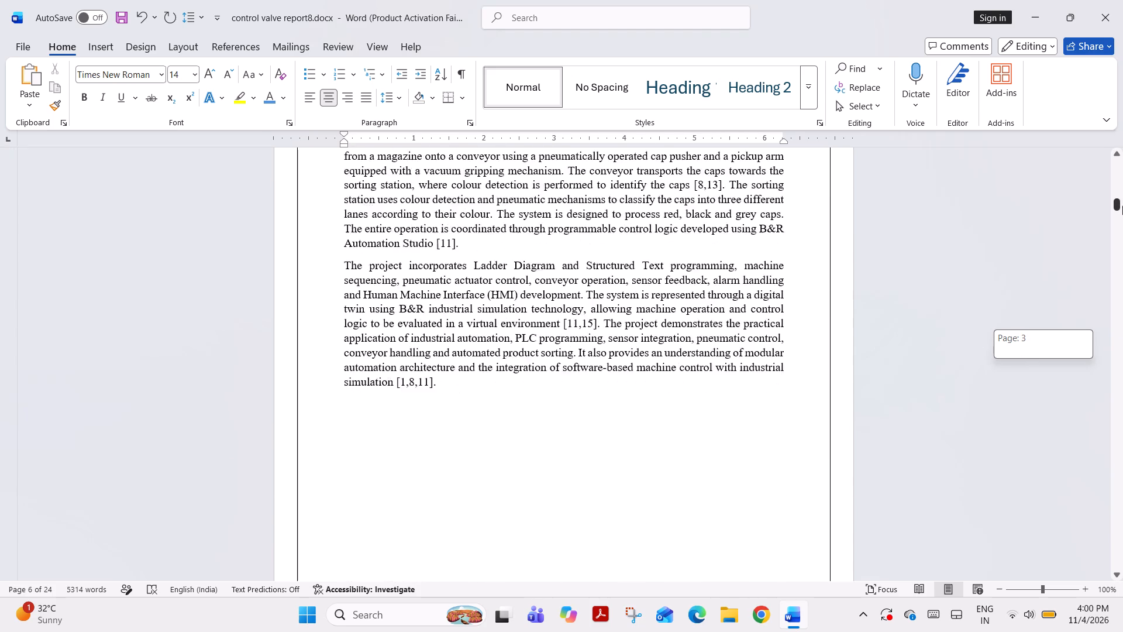
{"action": "left_click_drag", "start_coordinate": [1122, 205], "coordinate": [1122, 223]}
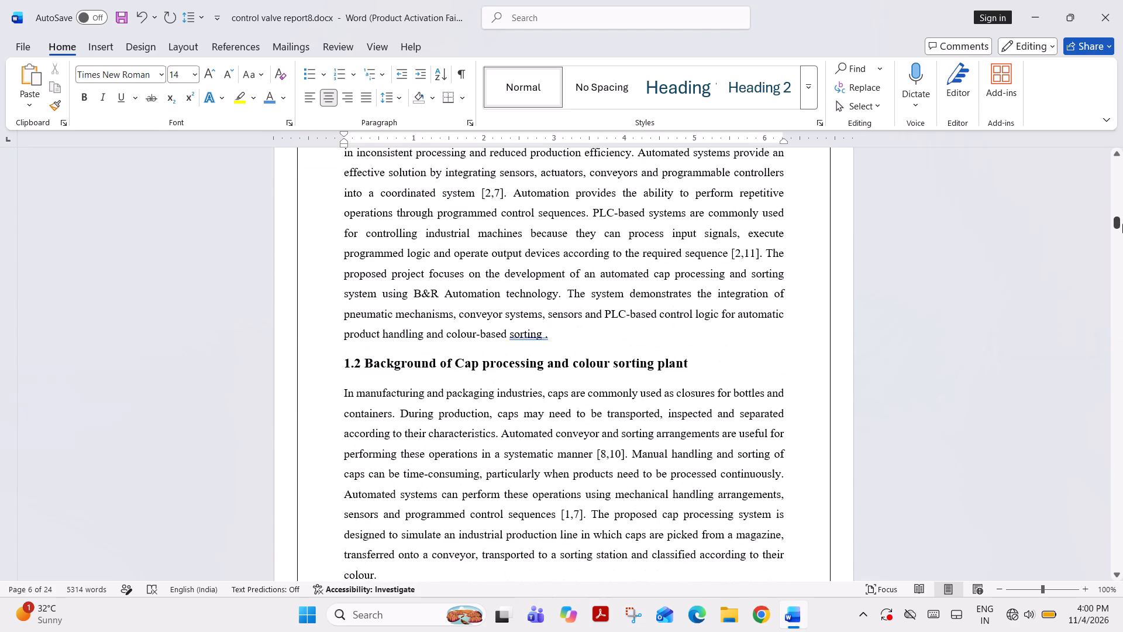
{"action": "left_click_drag", "start_coordinate": [1119, 223], "coordinate": [1121, 233]}
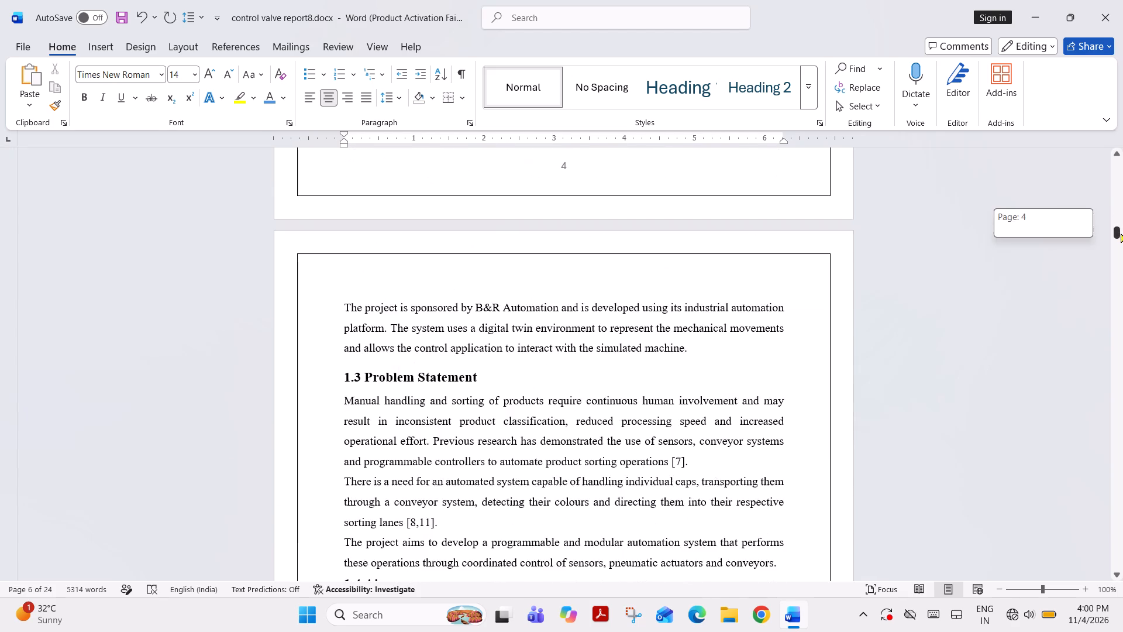
{"action": "left_click_drag", "start_coordinate": [1121, 233], "coordinate": [1121, 233]}
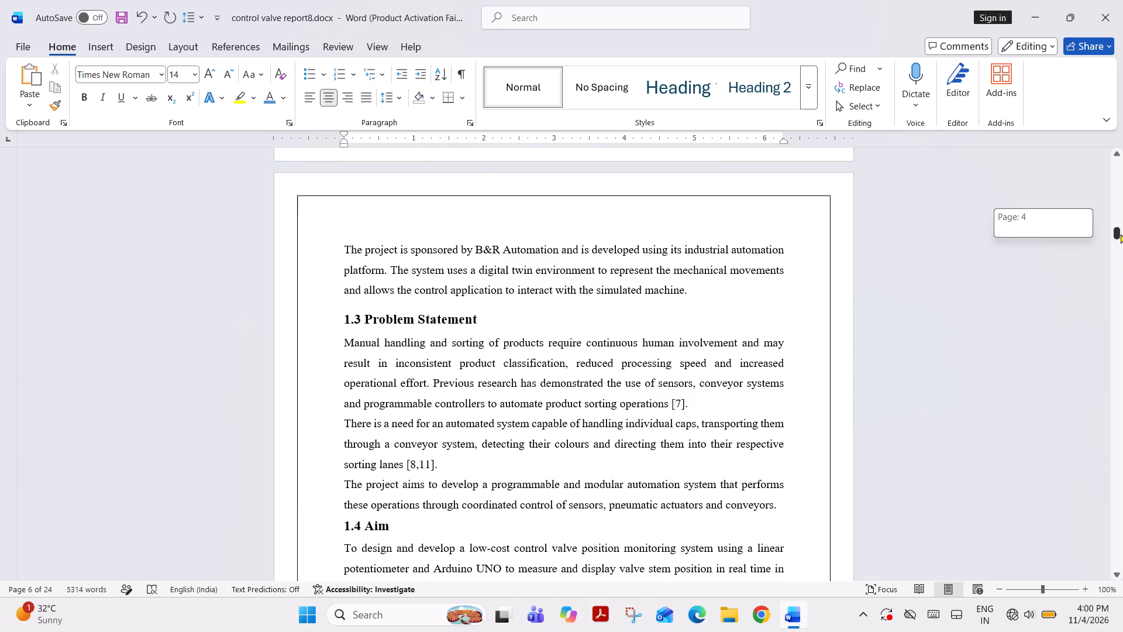
{"action": "left_click_drag", "start_coordinate": [1121, 233], "coordinate": [1121, 233]}
{"action": "left_click_drag", "start_coordinate": [1121, 233], "coordinate": [1122, 233]}
{"action": "left_click_drag", "start_coordinate": [1122, 233], "coordinate": [1122, 234]}
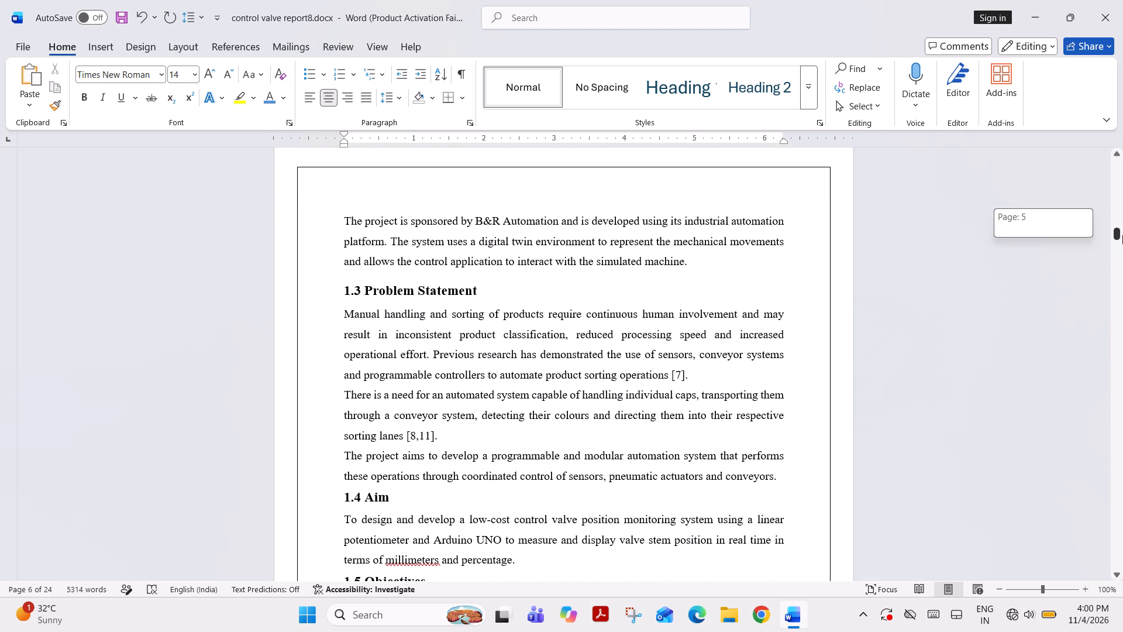
{"action": "left_click_drag", "start_coordinate": [1122, 234], "coordinate": [1122, 231]}
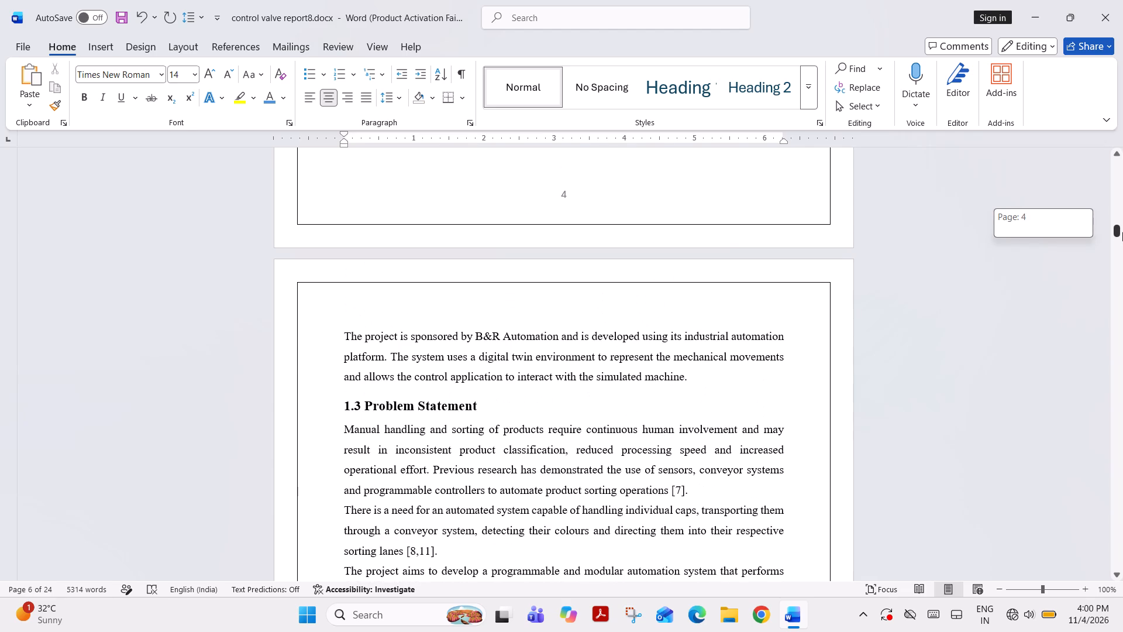
{"action": "left_click_drag", "start_coordinate": [1122, 231], "coordinate": [1122, 228]}
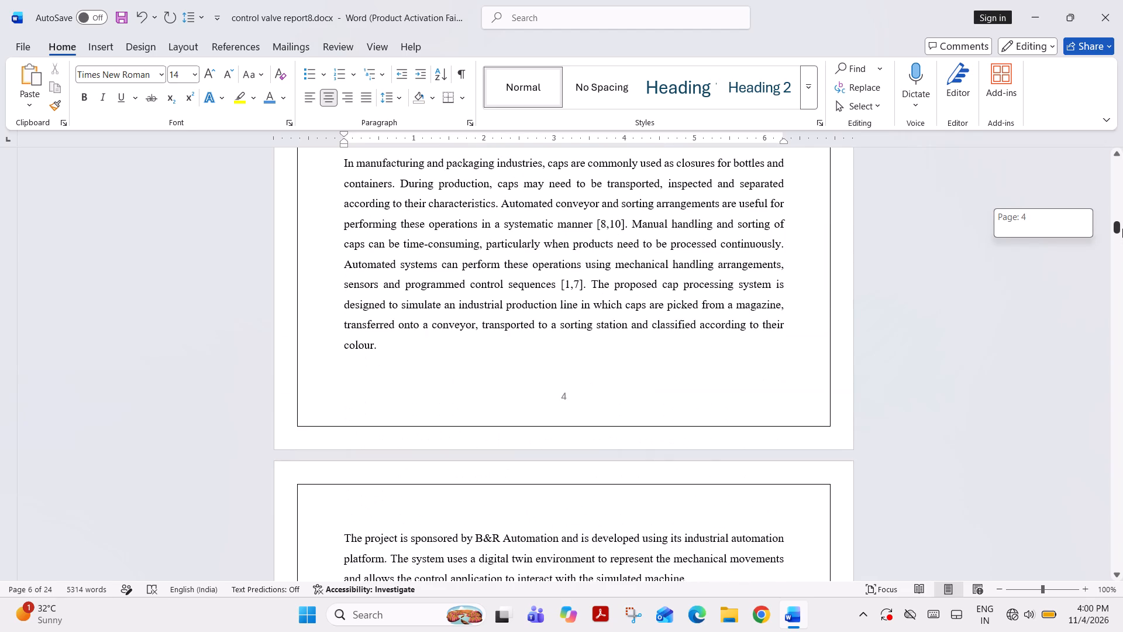
{"action": "left_click_drag", "start_coordinate": [1122, 228], "coordinate": [1122, 231]}
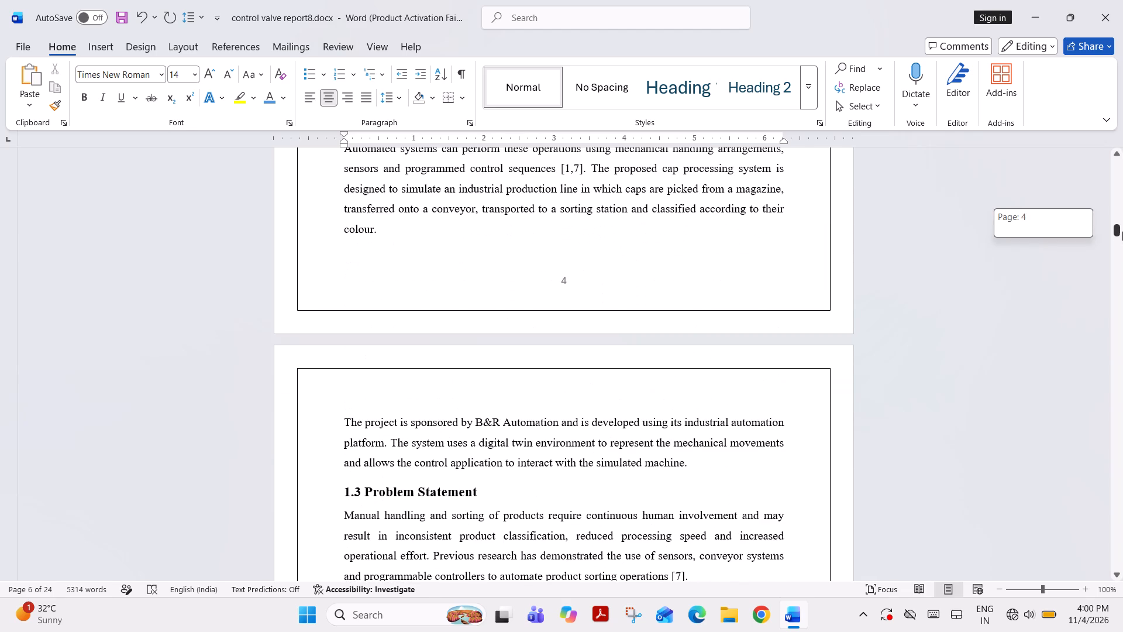
{"action": "left_click_drag", "start_coordinate": [1122, 231], "coordinate": [1122, 229]}
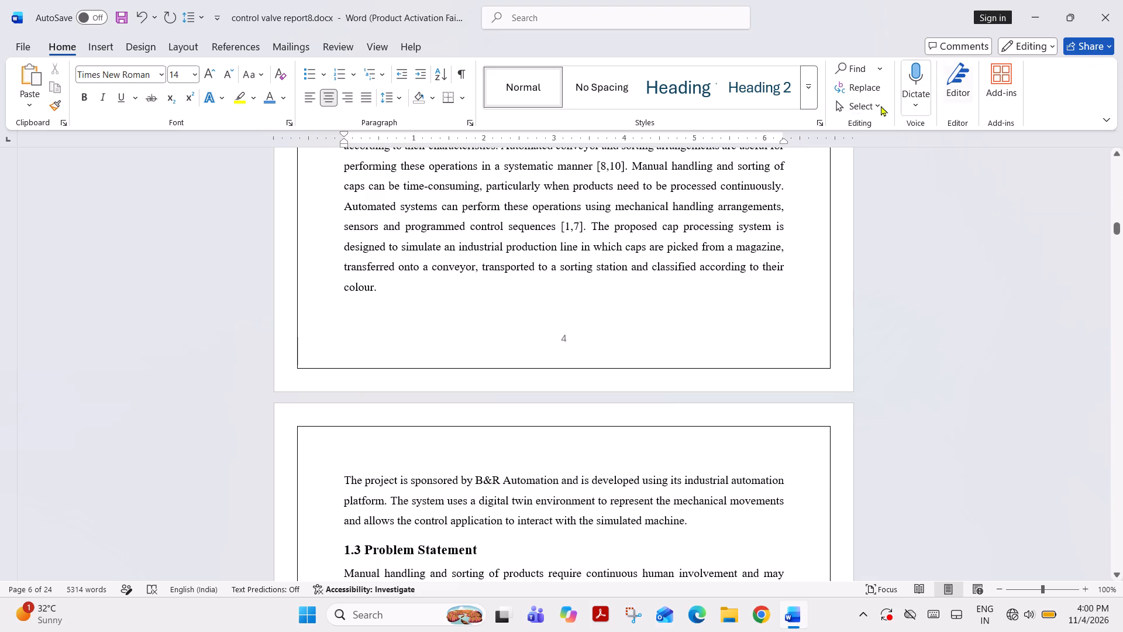
{"action": "left_click", "coordinate": [591, 225]}
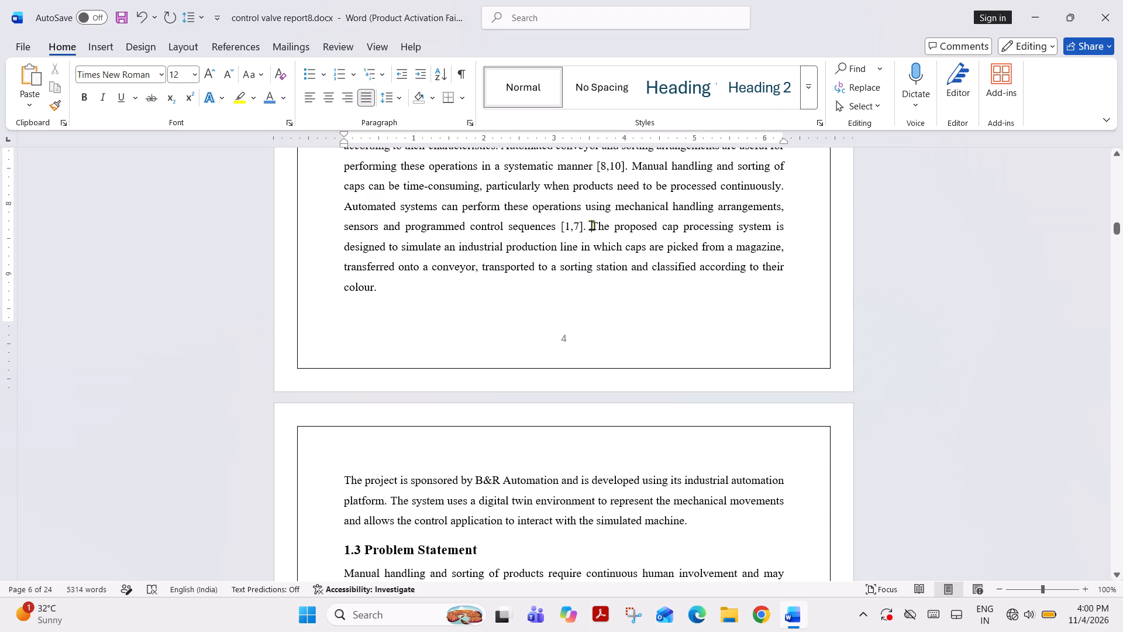
{"action": "key", "text": "Return"}
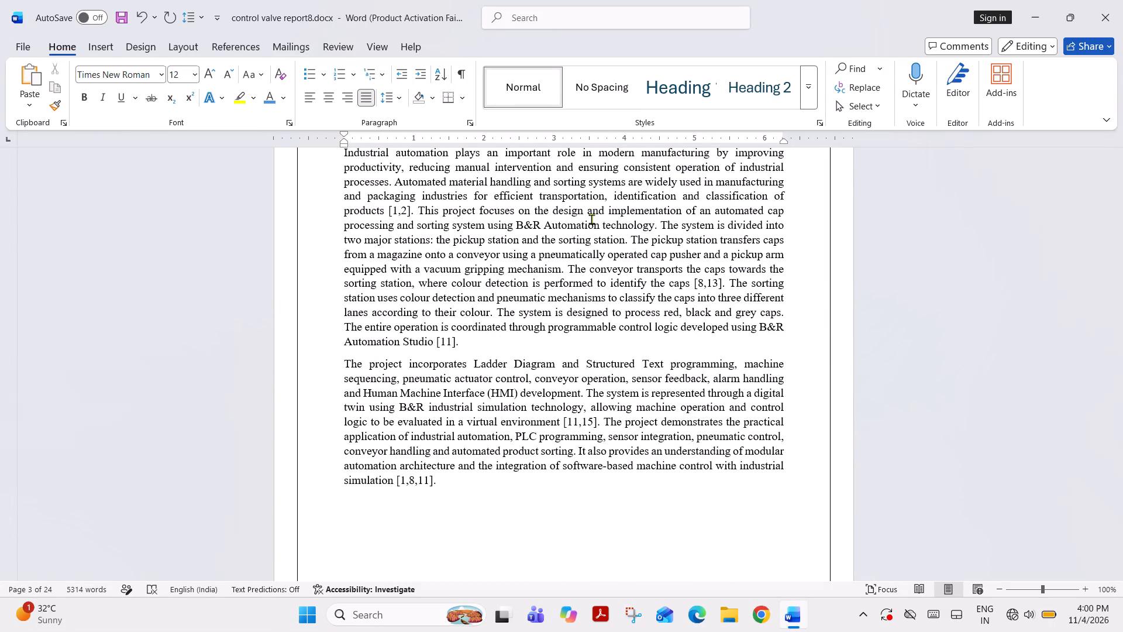
Open printing for the report, check the preview, and set the pages to print to 3,4.
{"action": "key", "text": "ctrl+p"}
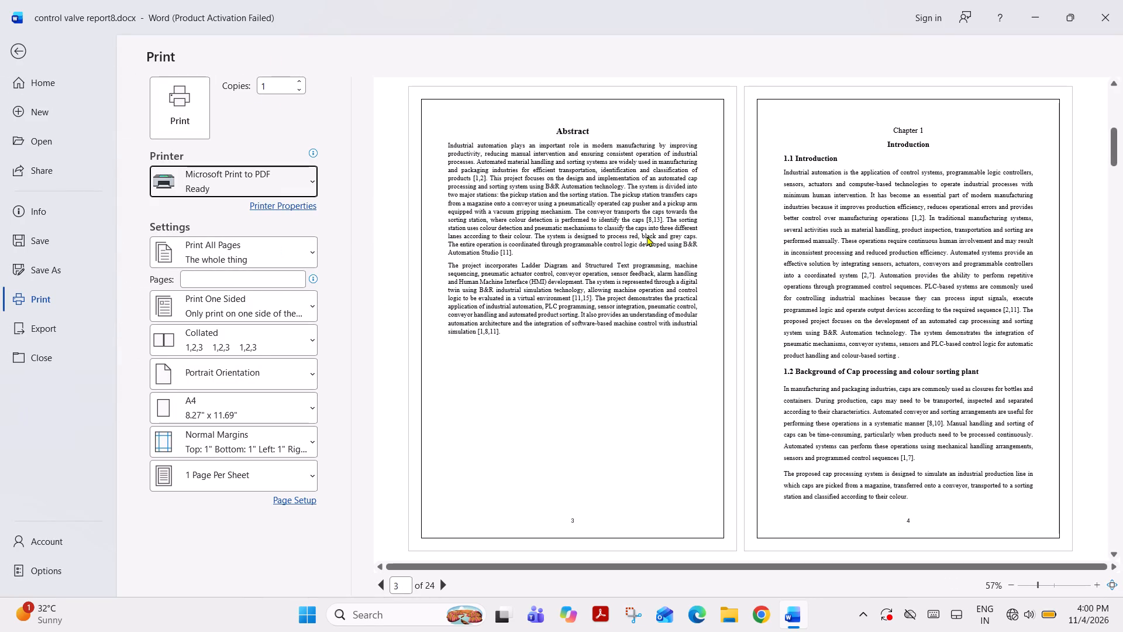
{"action": "left_click_drag", "start_coordinate": [1114, 163], "coordinate": [1115, 114]}
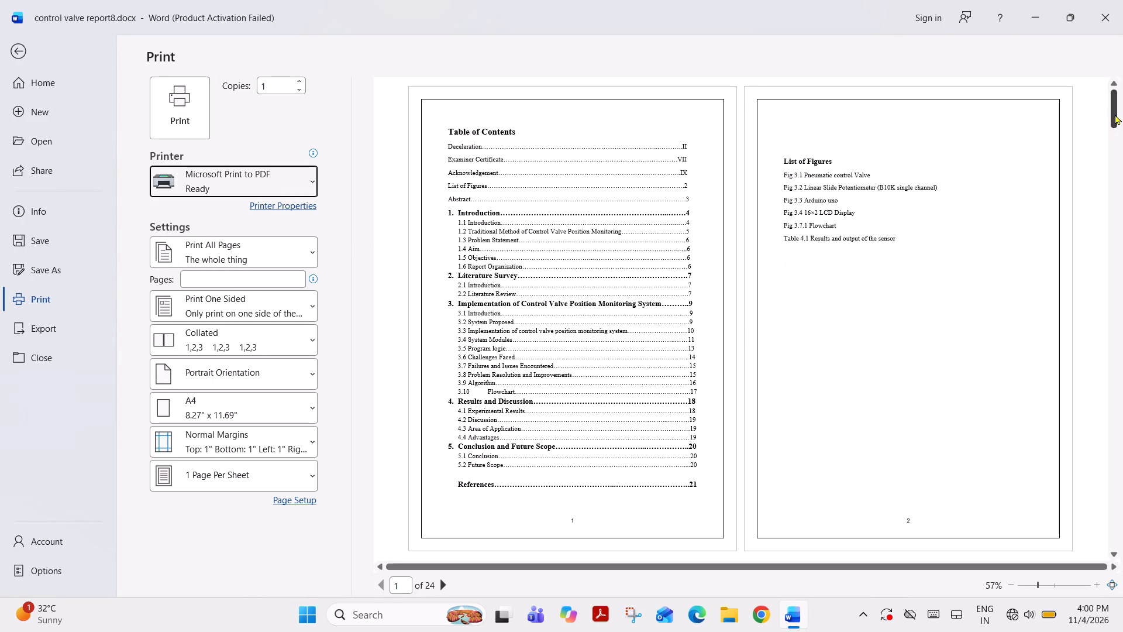
{"action": "left_click_drag", "start_coordinate": [1115, 114], "coordinate": [1115, 159]}
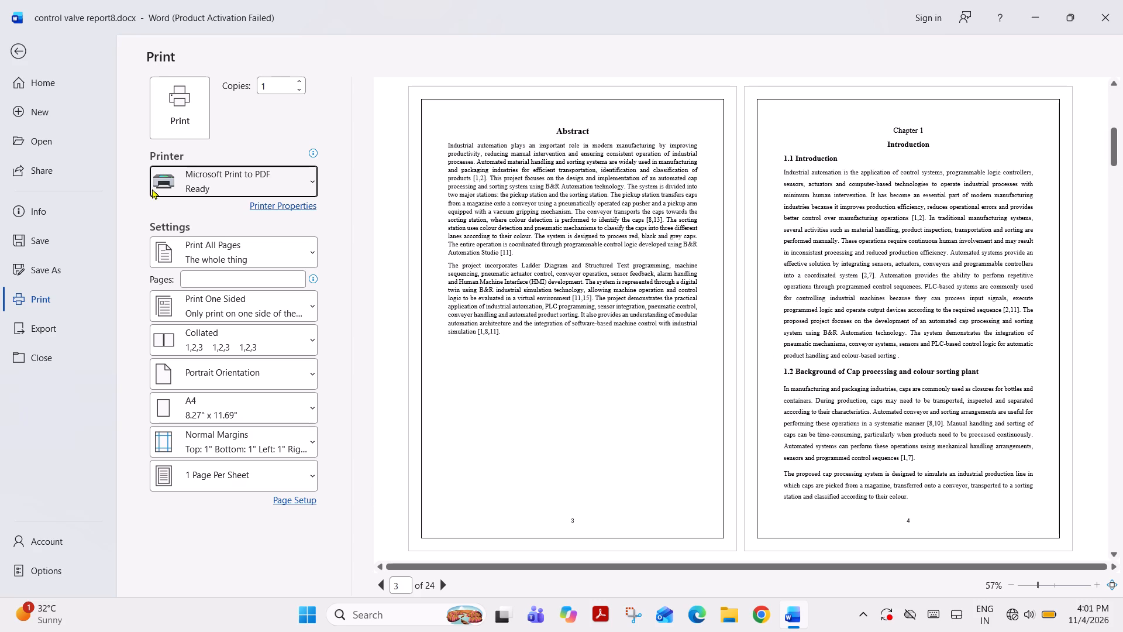
{"action": "left_click", "coordinate": [198, 277]}
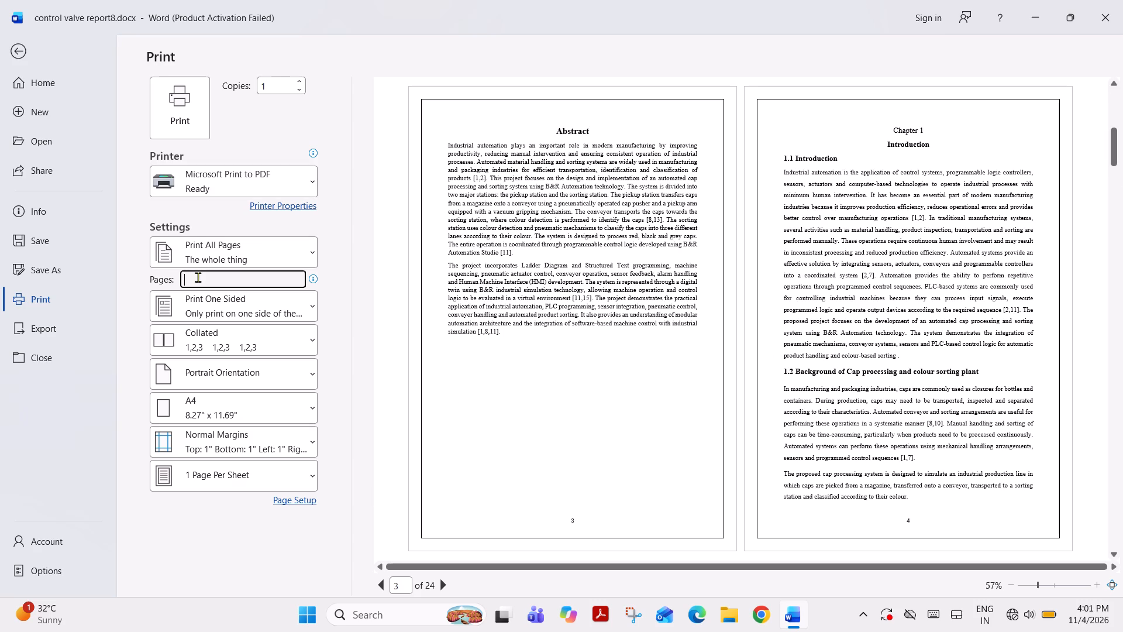
{"action": "key", "text": "3"}
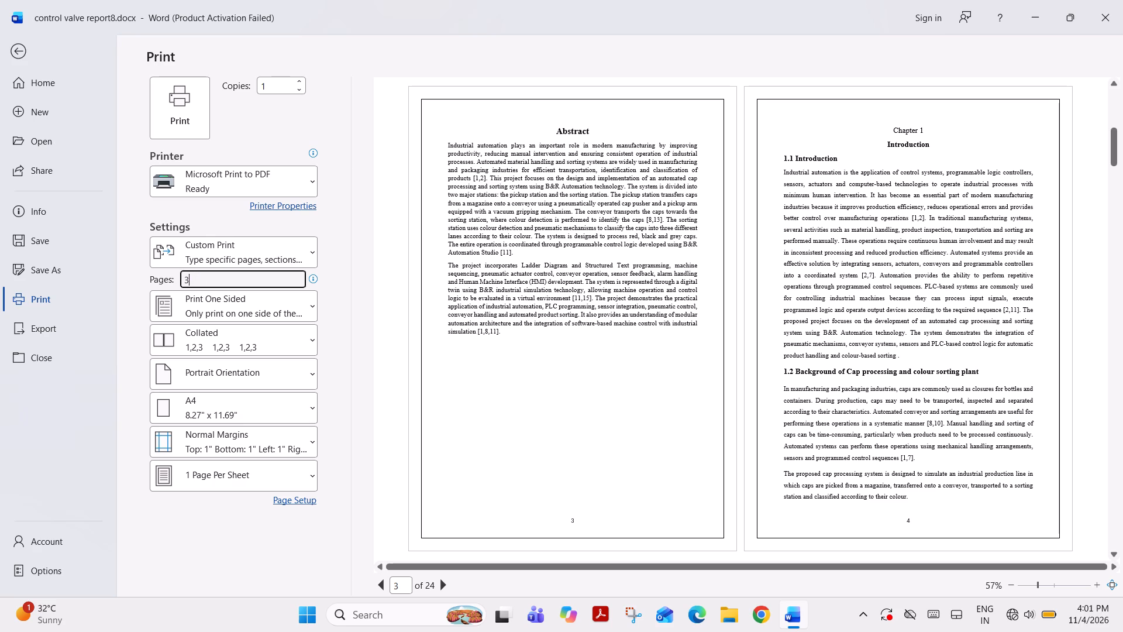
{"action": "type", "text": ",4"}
Print the chosen report pages to a PDF in the Downloads folder with the file name "re report".
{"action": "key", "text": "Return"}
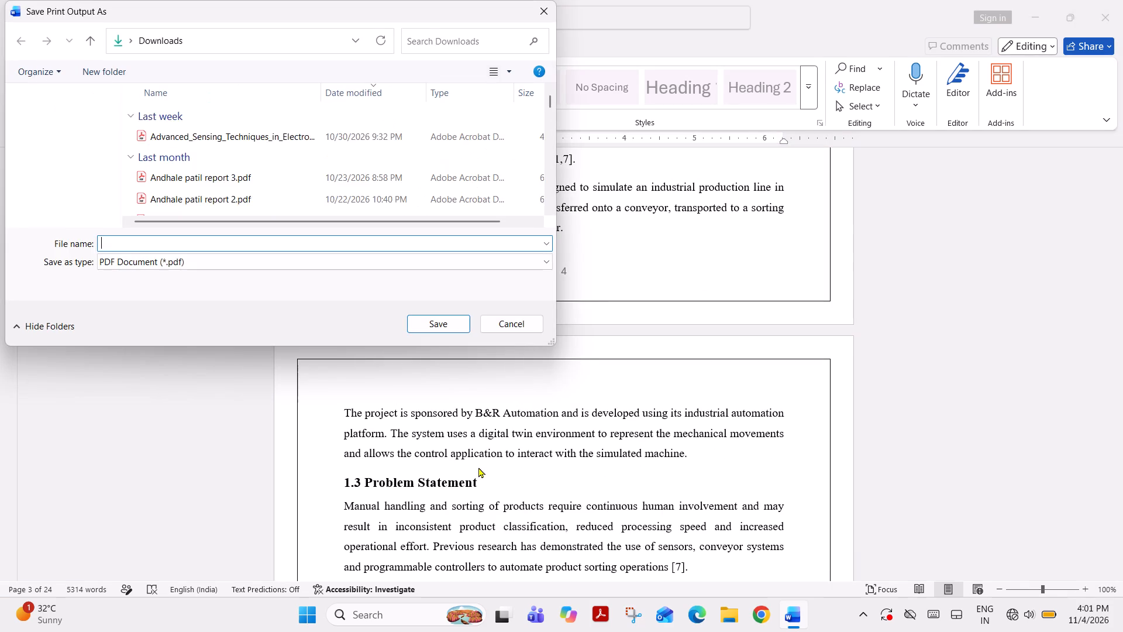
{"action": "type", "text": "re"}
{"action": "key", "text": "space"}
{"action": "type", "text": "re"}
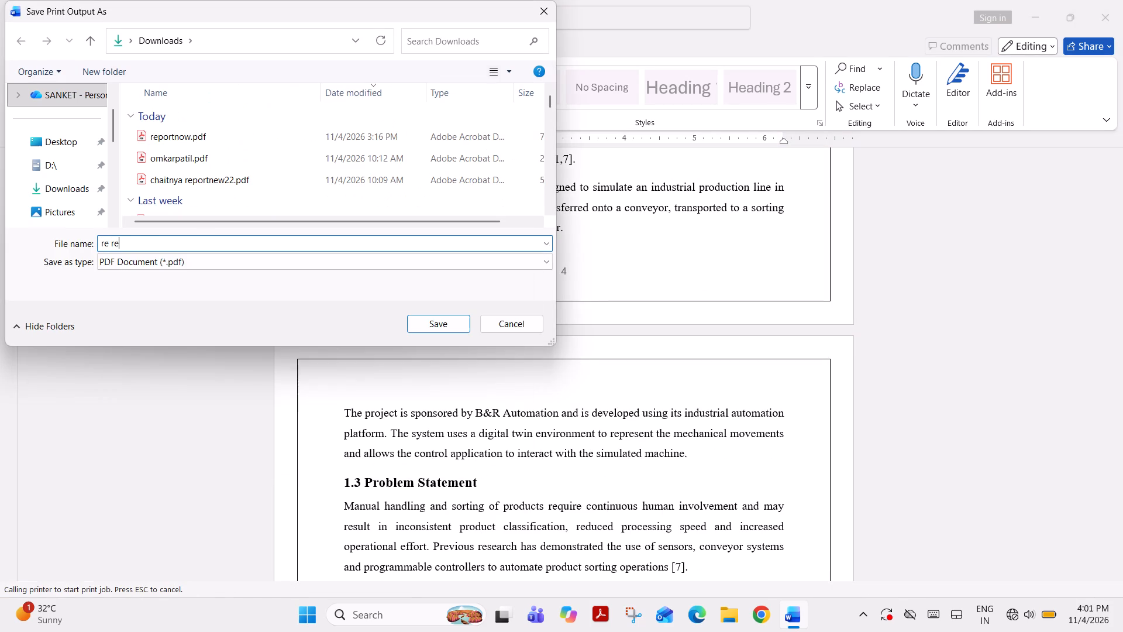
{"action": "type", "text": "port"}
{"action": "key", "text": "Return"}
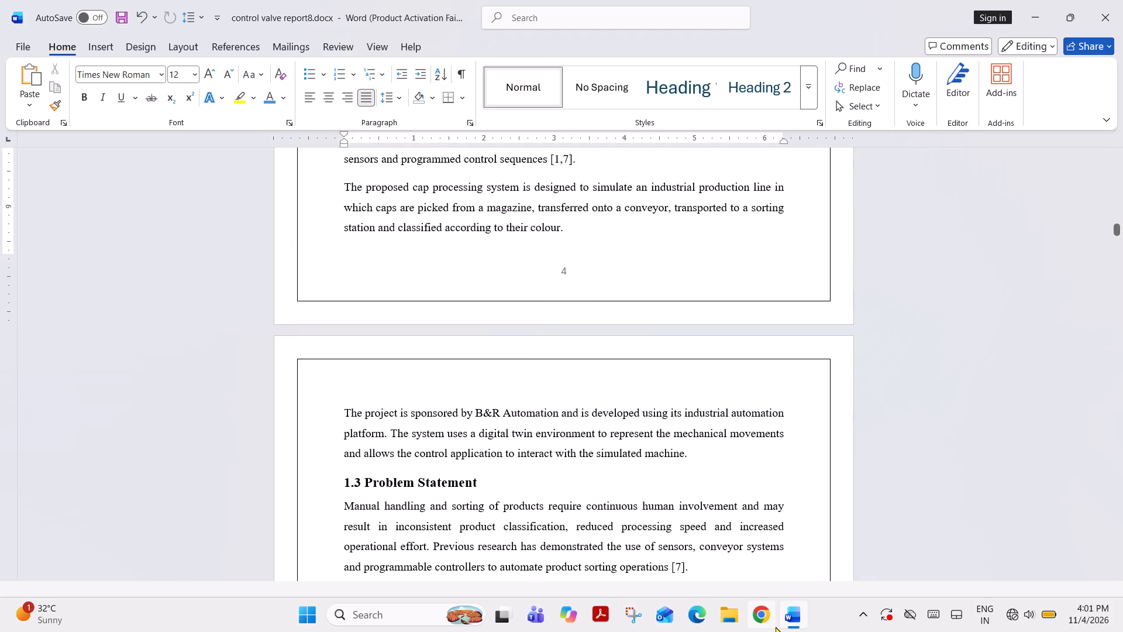
Switch to Google Chrome and open it with the Person 1 profile.
{"action": "left_click", "coordinate": [755, 618]}
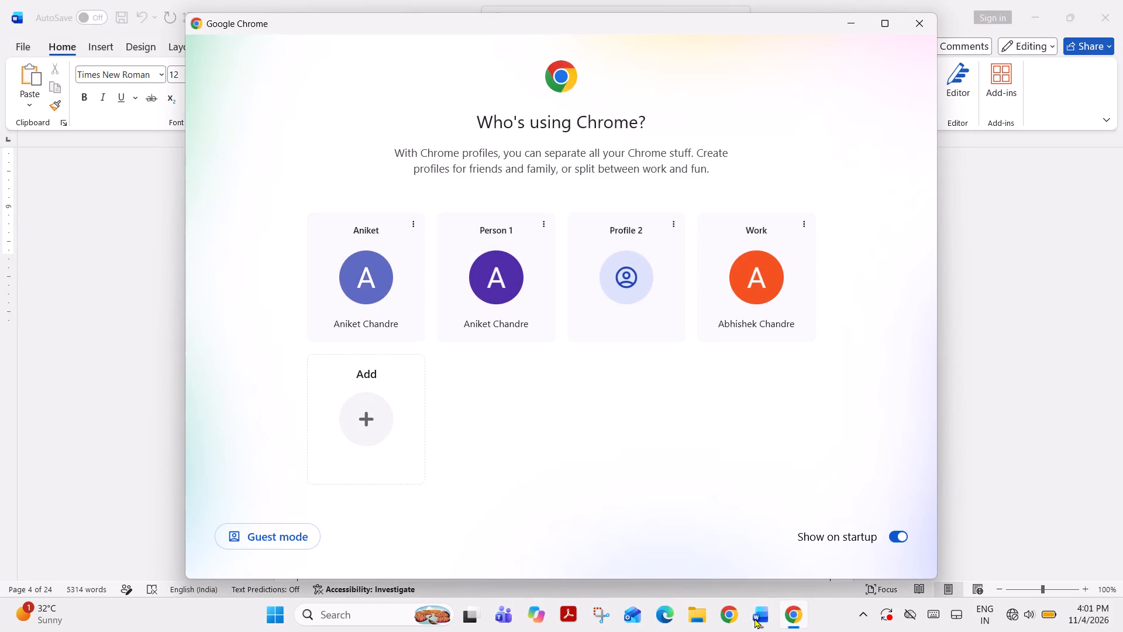
{"action": "left_click", "coordinate": [506, 294]}
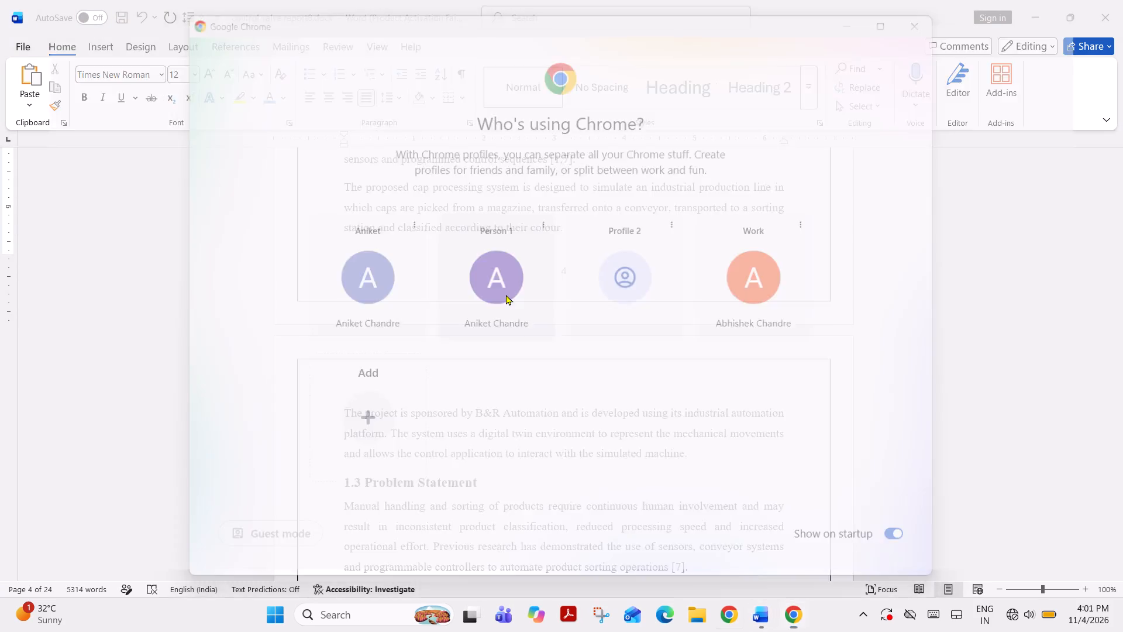
Open the list of available Wi-Fi networks to check the computer's connection.
{"action": "left_click", "coordinate": [1008, 612]}
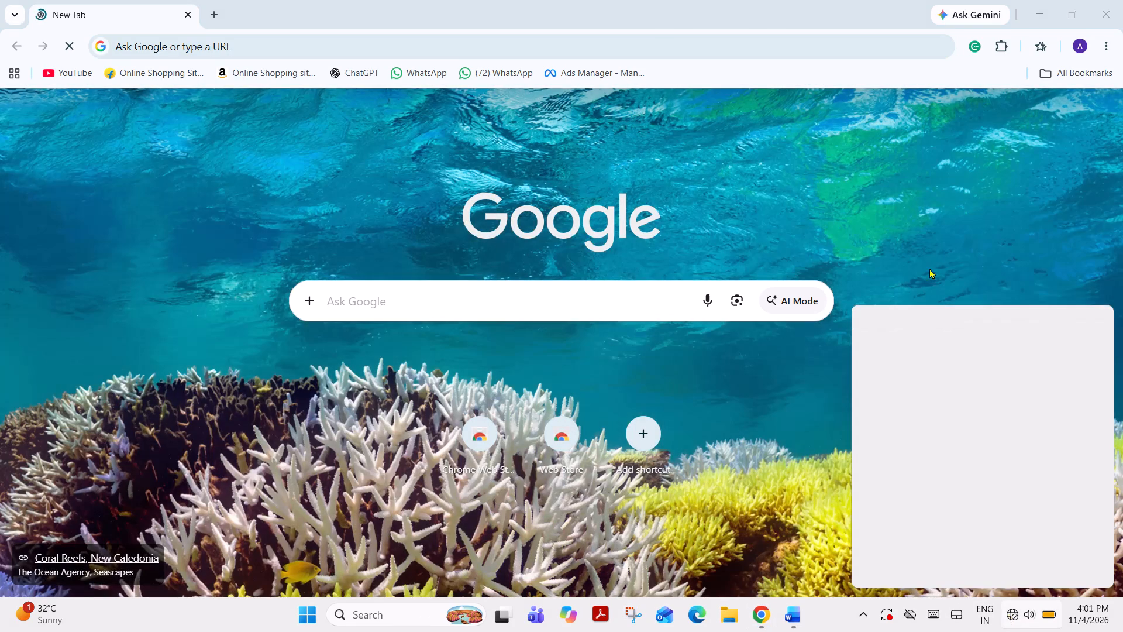
{"action": "left_click", "coordinate": [922, 346]}
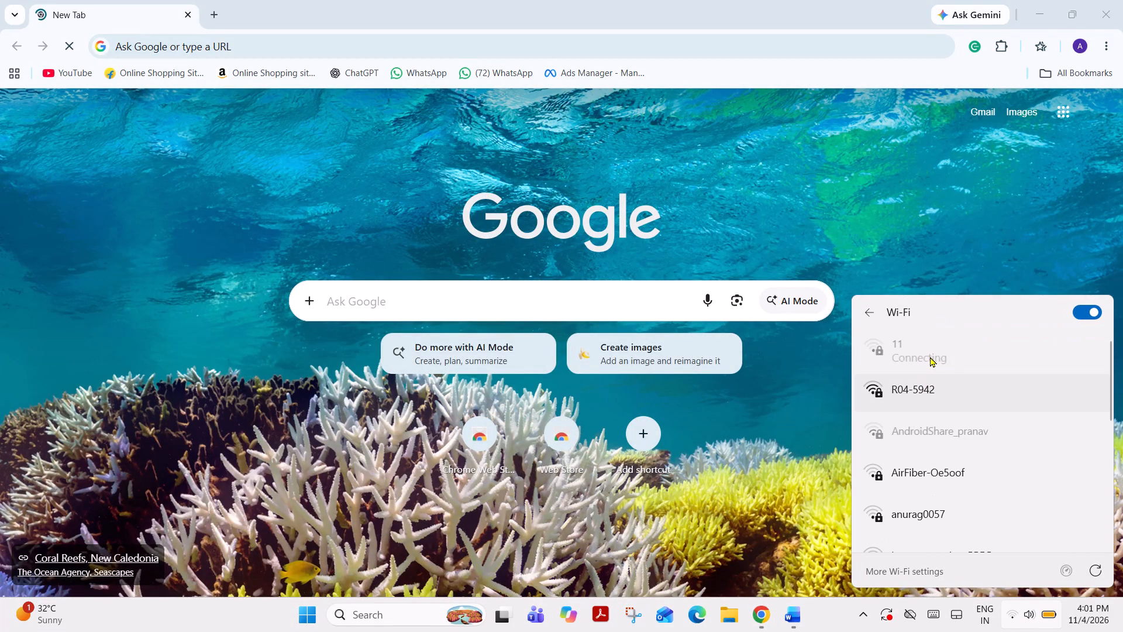
Open WhatsApp Web from the bookmarked WhatsApp site.
{"action": "left_click", "coordinate": [407, 89]}
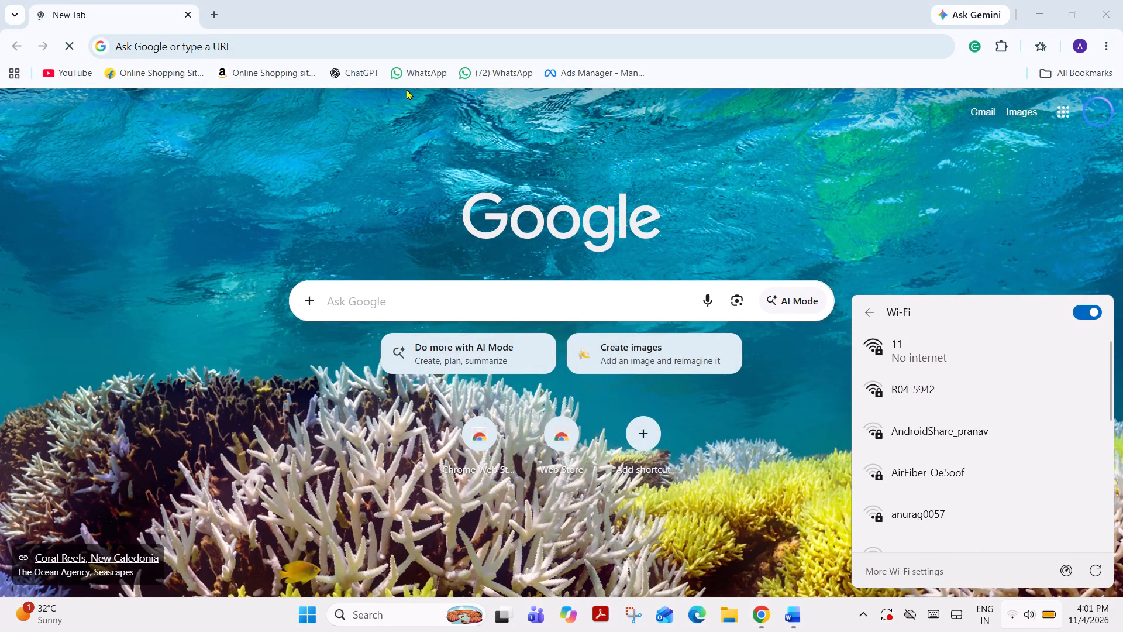
{"action": "left_click", "coordinate": [412, 70]}
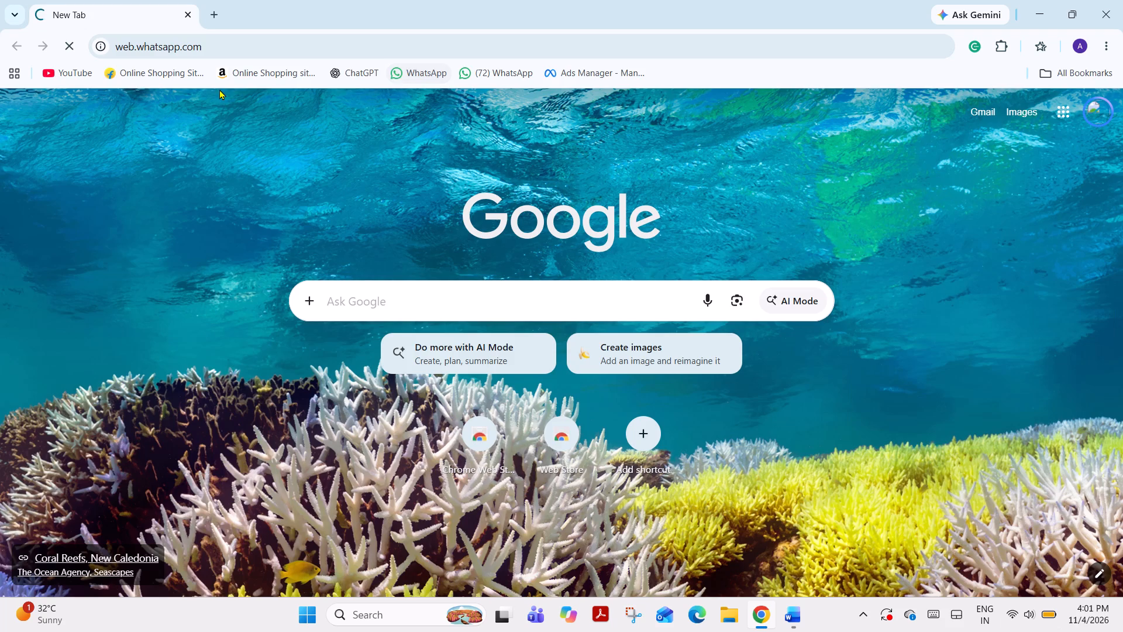